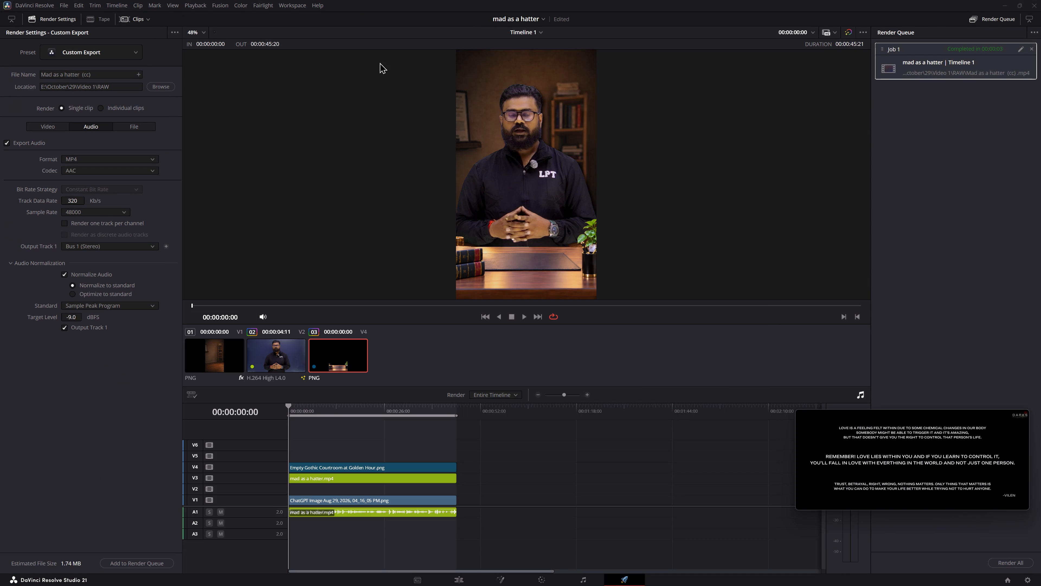
{"action": "left_click", "coordinate": [380, 62]}
{"action": "key", "text": "super+Tab"}
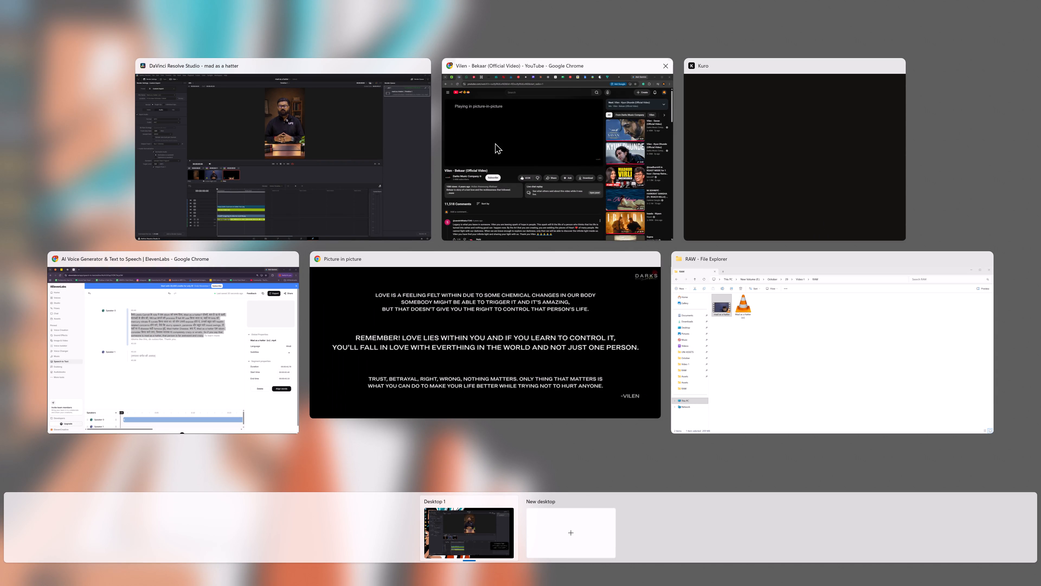
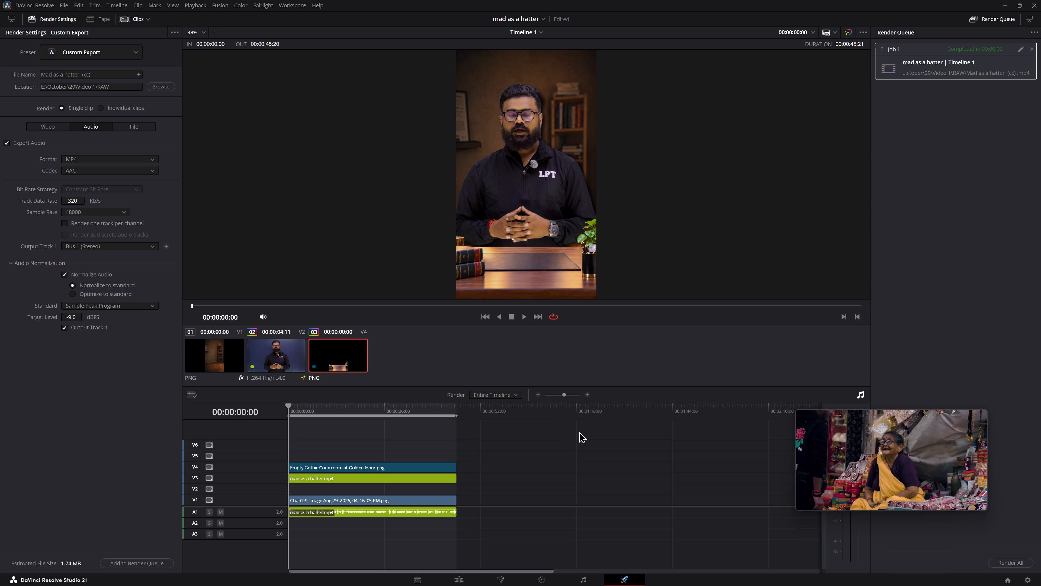
Pause the YouTube video in the floating picture-in-picture player, jump back to an earlier point and resume playback.
{"action": "left_click", "coordinate": [891, 451]}
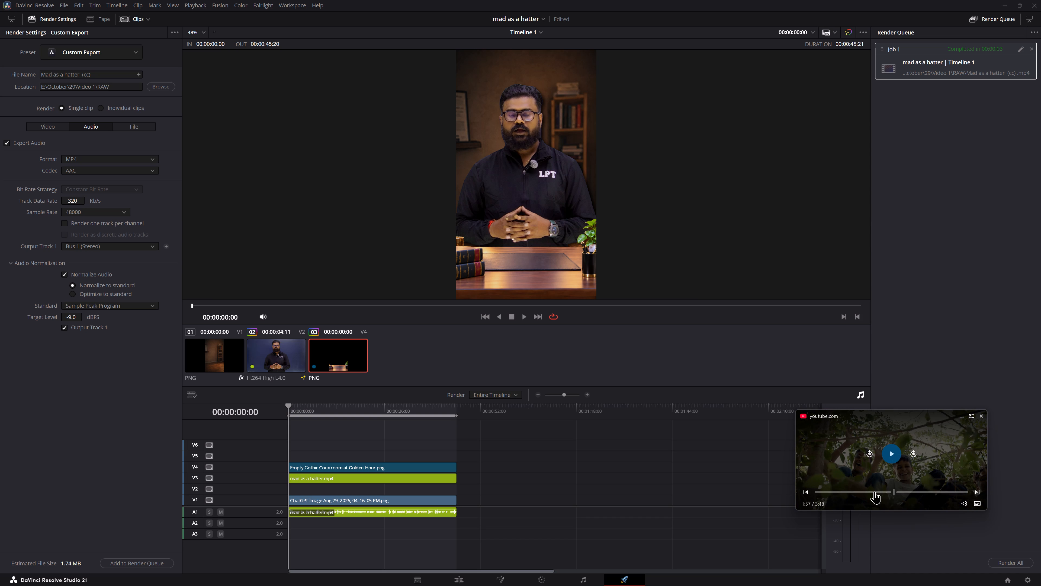
{"action": "left_click", "coordinate": [874, 491]}
{"action": "left_click", "coordinate": [888, 457]}
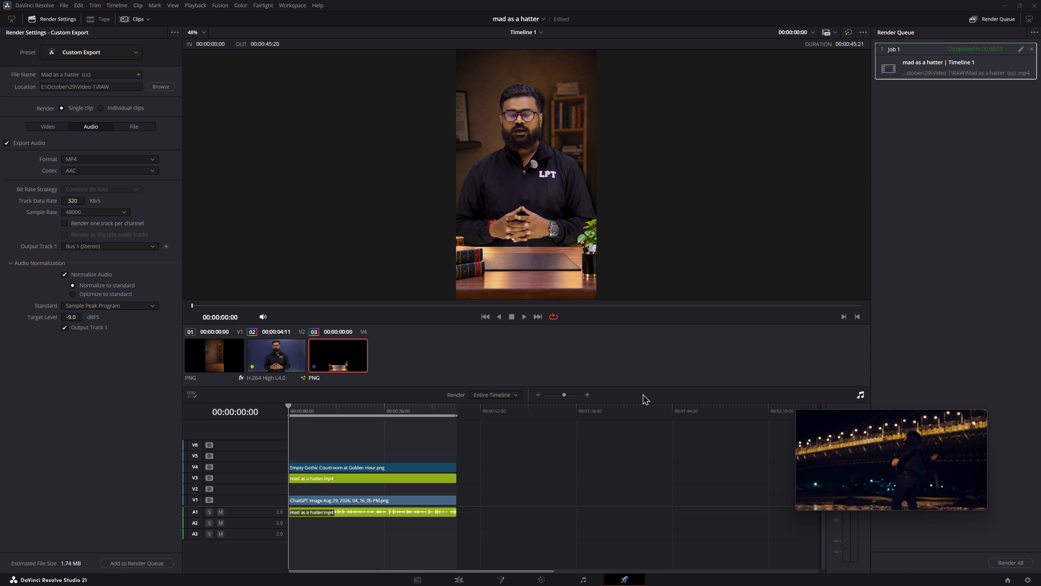
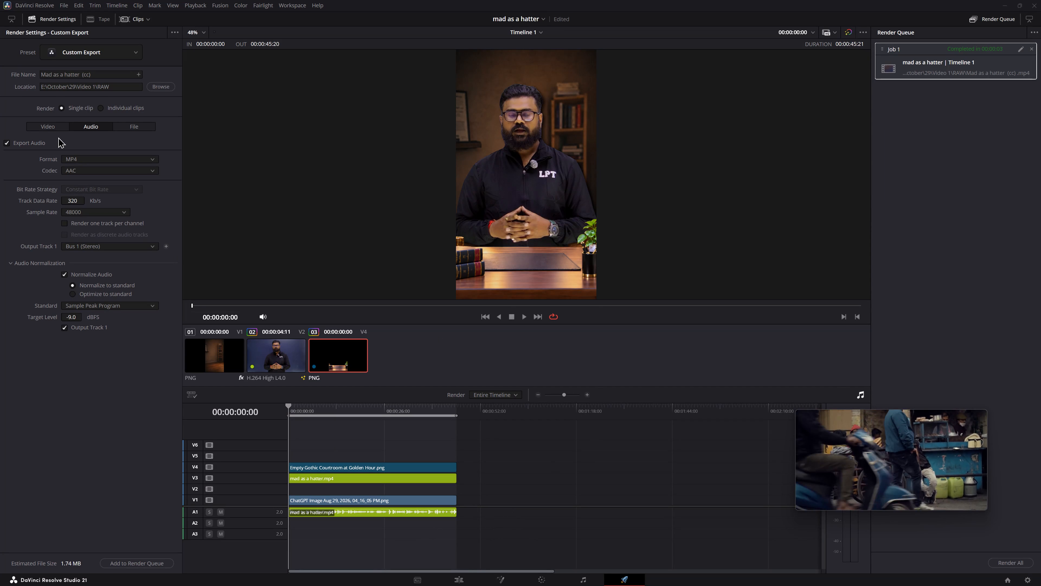
Switch to DaVinci Resolve and enable video export in the Custom Export render settings.
{"action": "left_click", "coordinate": [43, 122]}
{"action": "left_click", "coordinate": [42, 128]}
{"action": "left_click", "coordinate": [0, 147]}
{"action": "double_click", "coordinate": [3, 145]}
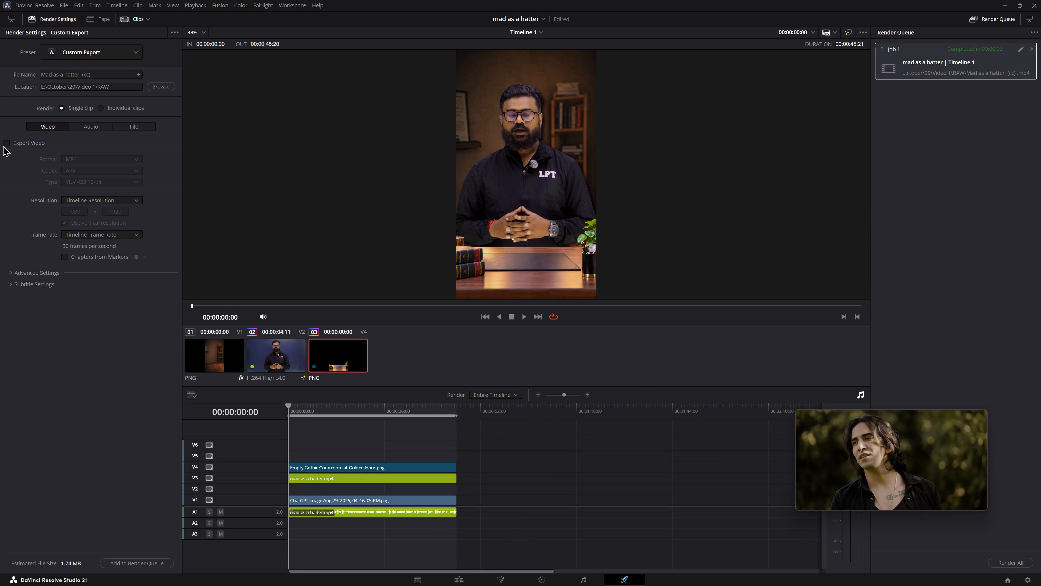
{"action": "left_click", "coordinate": [5, 144]}
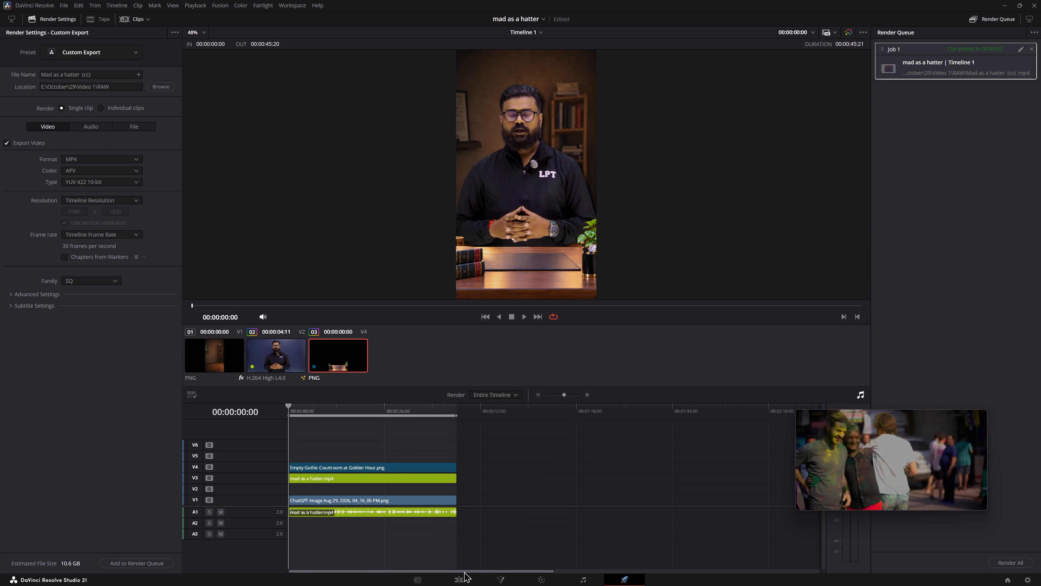
Open the Edit page and play Timeline 1 from the start, pausing at about 14 seconds.
{"action": "left_click", "coordinate": [464, 571]}
{"action": "left_click", "coordinate": [465, 577]}
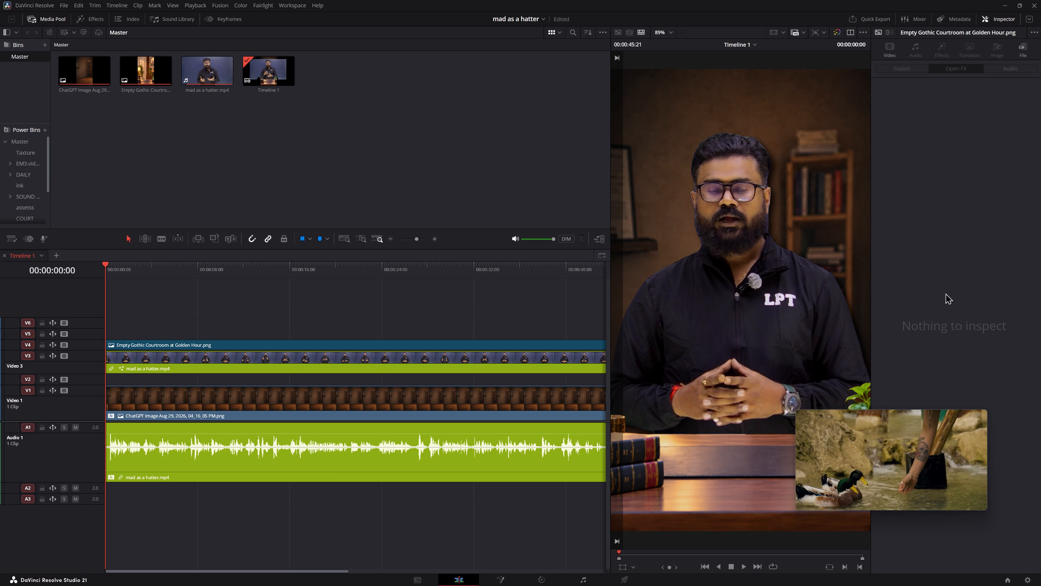
{"action": "left_click", "coordinate": [509, 318]}
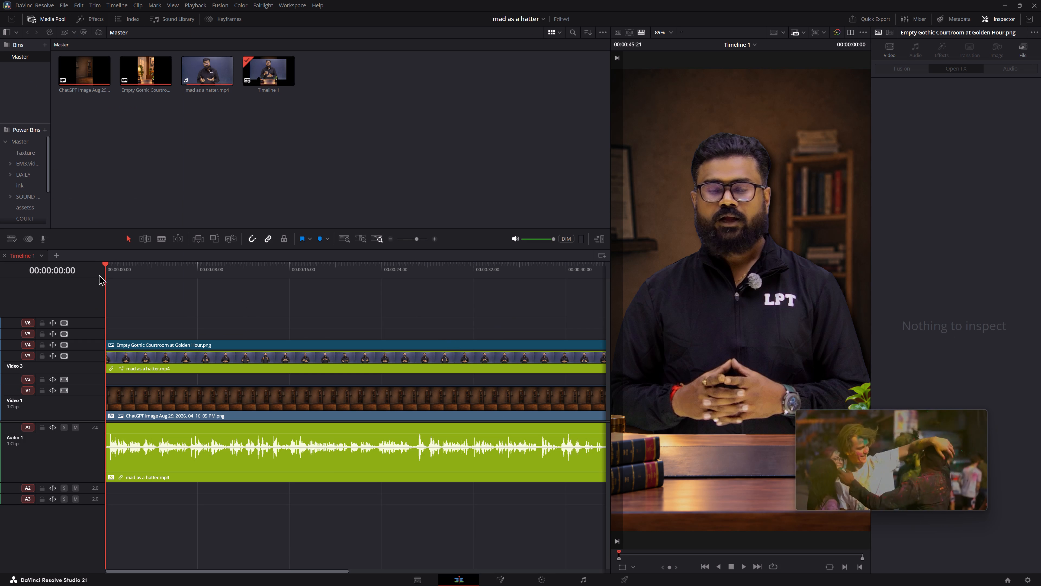
{"action": "left_click_drag", "start_coordinate": [109, 271], "coordinate": [81, 271]}
{"action": "key", "text": "space"}
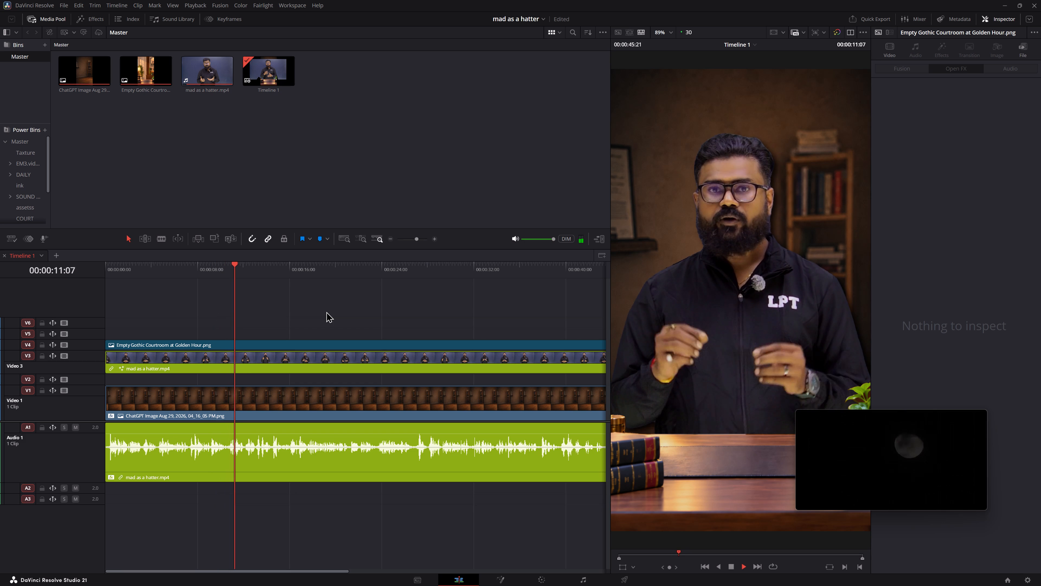
{"action": "left_click", "coordinate": [415, 300]}
{"action": "key", "text": "space"}
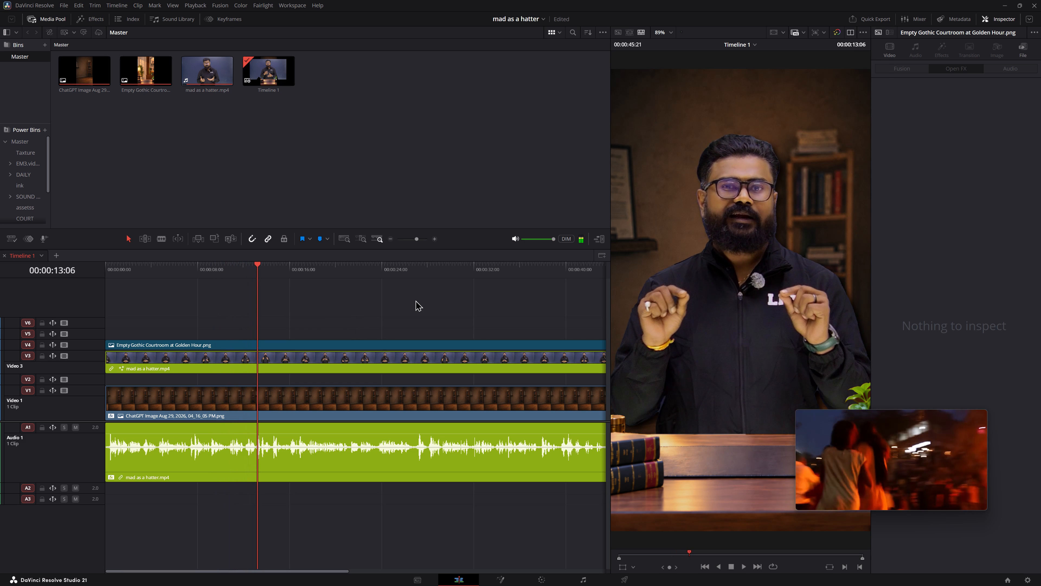
{"action": "key", "text": "space"}
{"action": "key", "text": "space"}
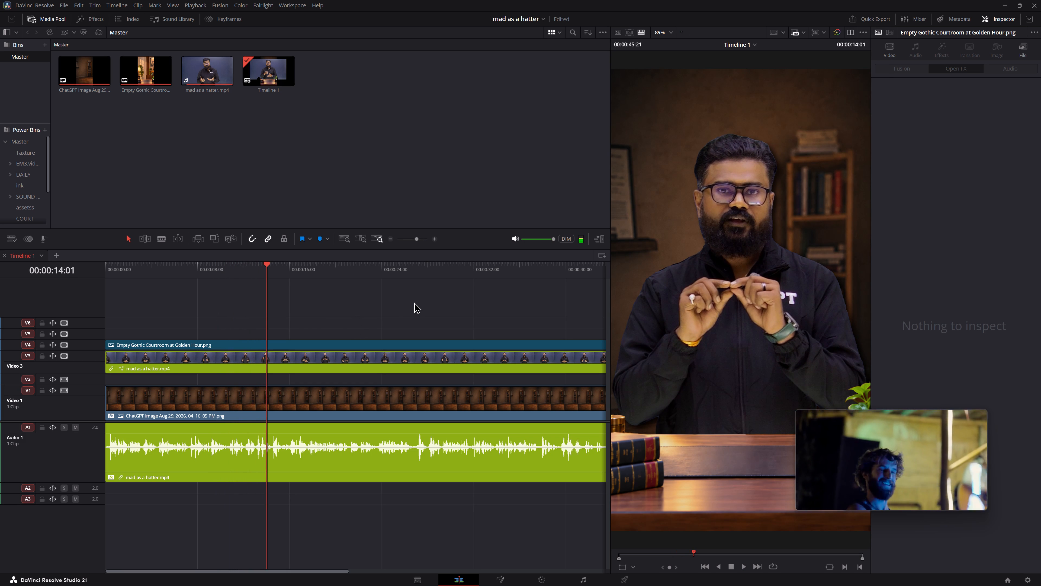
Save the "mad as a hatter" project.
{"action": "key", "text": "ctrl+s"}
{"action": "key", "text": "ctrl+s"}
{"action": "key", "text": "ctrl+s"}
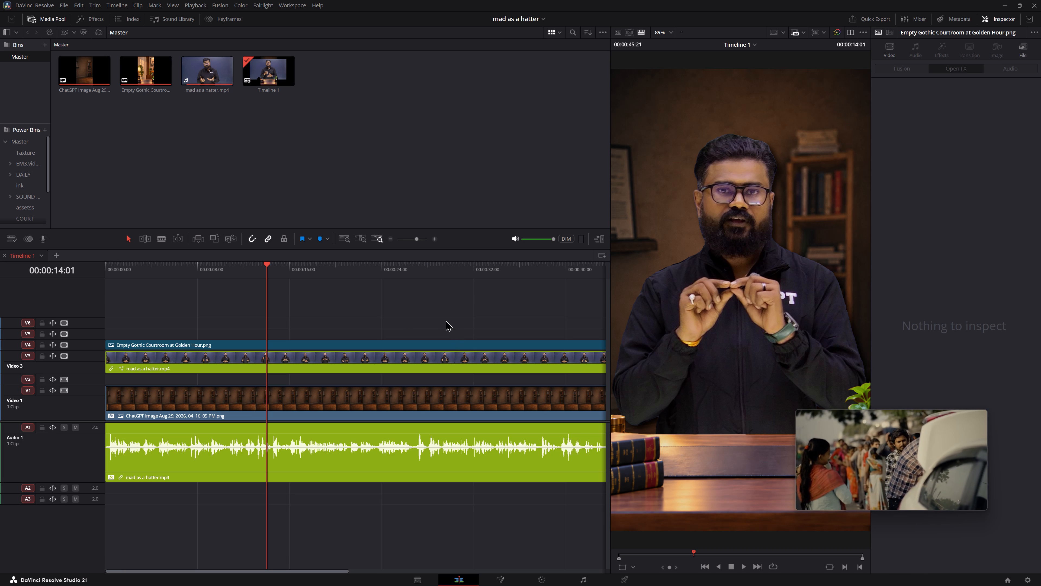
Review Timeline 1 onward from the 14-second mark, then return the playhead to the start and replay it.
{"action": "key", "text": "space"}
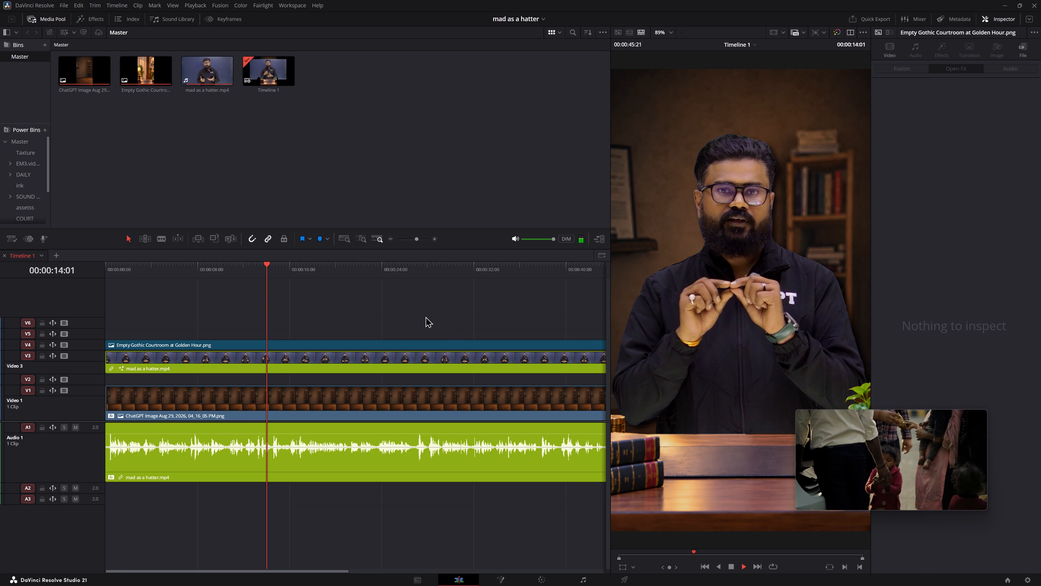
{"action": "key", "text": "space"}
{"action": "key", "text": "space"}
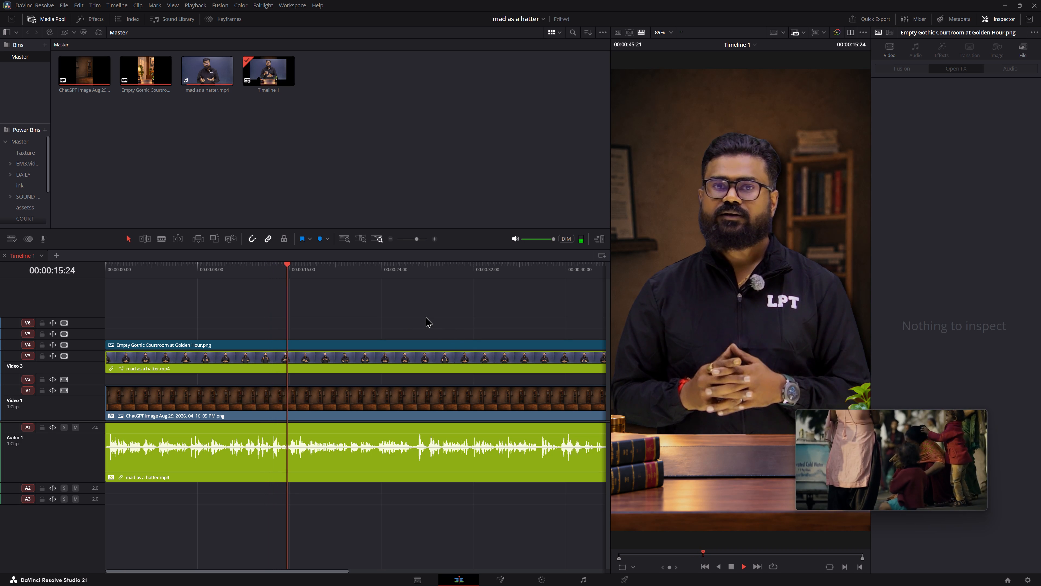
{"action": "key", "text": "space"}
{"action": "left_click_drag", "start_coordinate": [210, 272], "coordinate": [168, 275]}
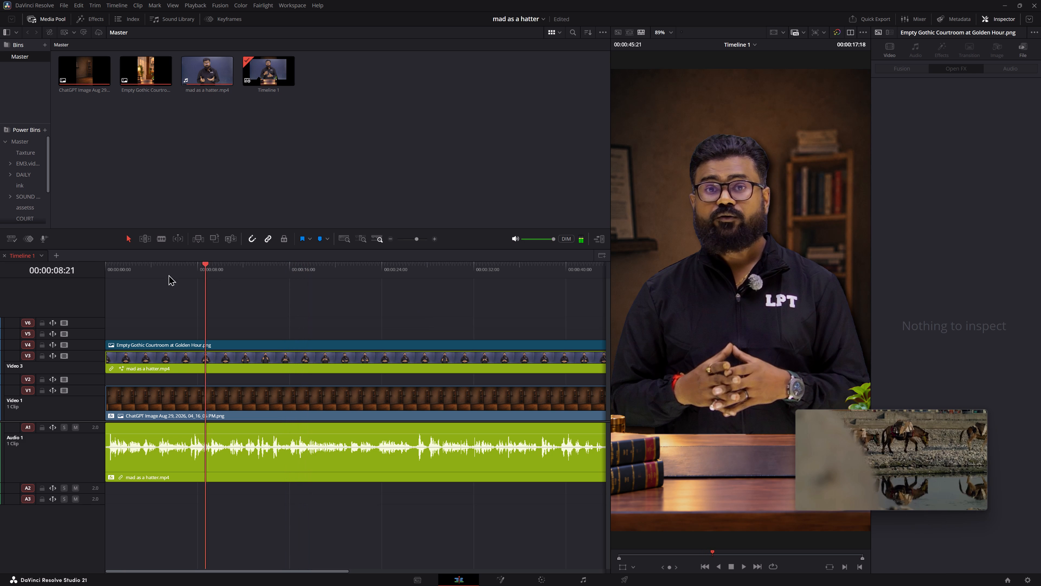
{"action": "left_click_drag", "start_coordinate": [168, 275], "coordinate": [50, 289]}
{"action": "key", "text": "space"}
Save the project again during playback.
{"action": "key", "text": "ctrl+s"}
{"action": "key", "text": "ctrl+s"}
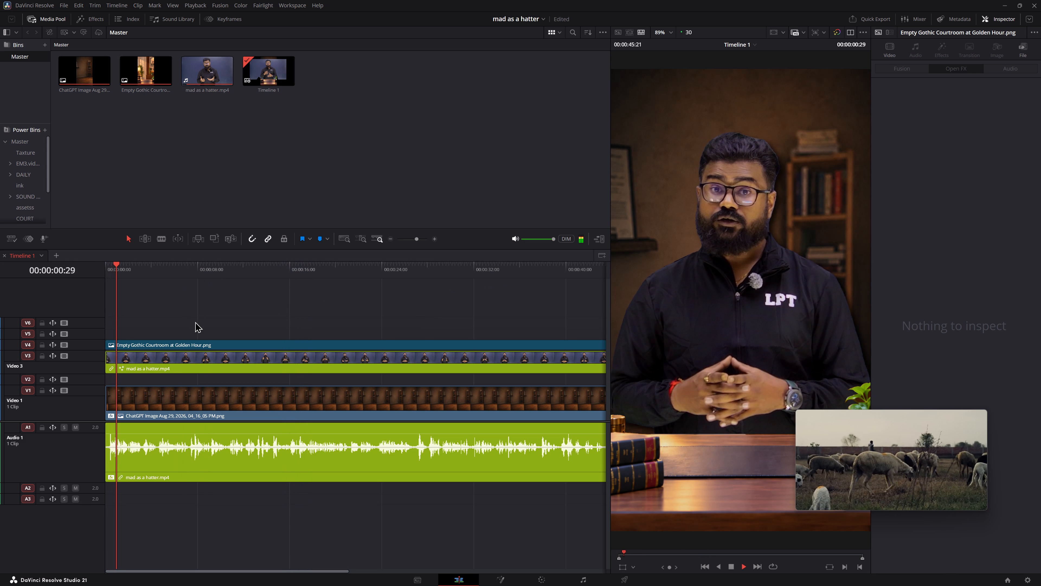
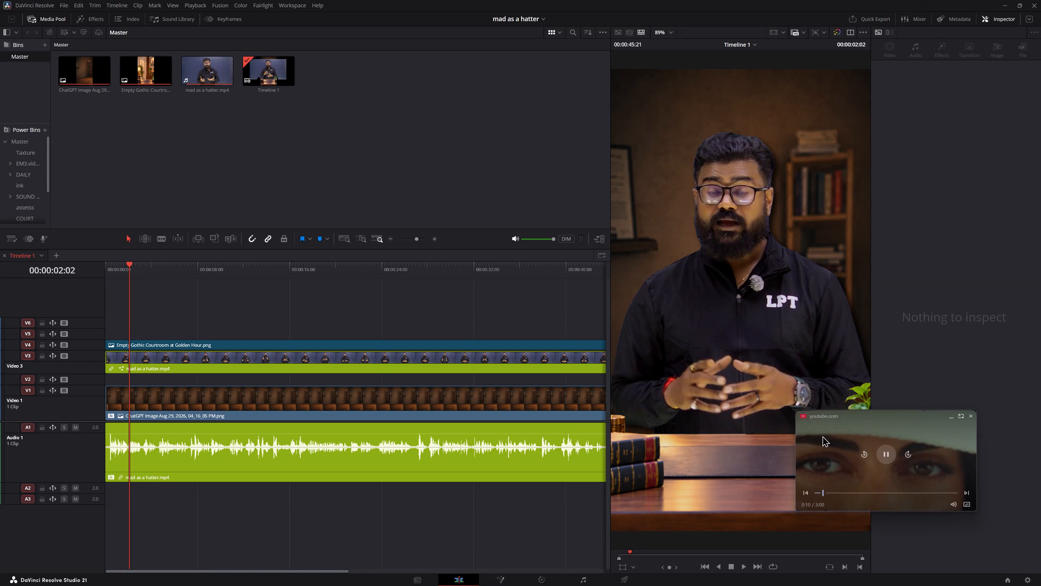
Shrink the floating YouTube video window so it covers less of the Timeline 1 preview.
{"action": "left_click_drag", "start_coordinate": [797, 410], "coordinate": [866, 489]}
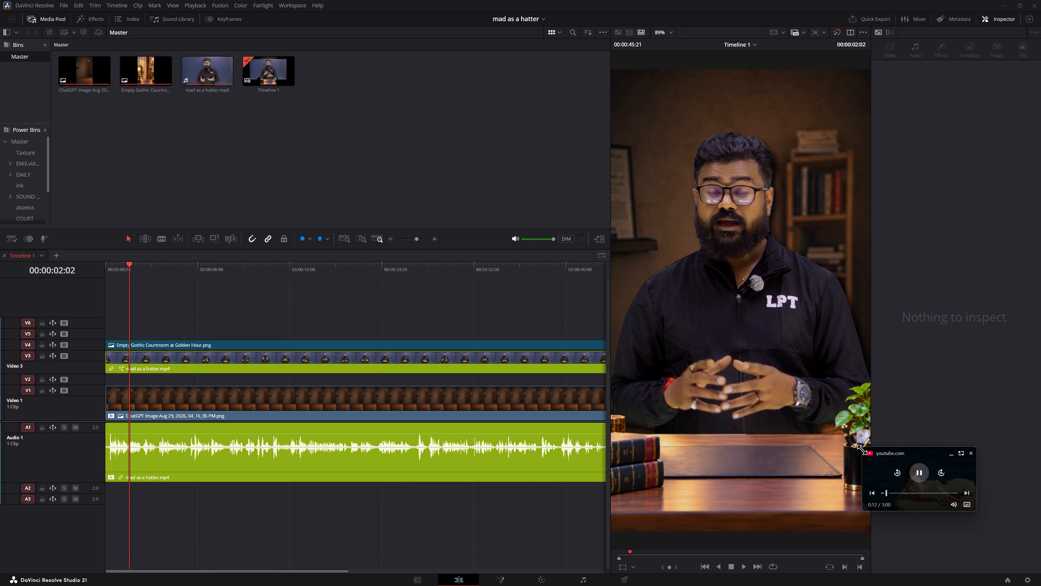
Move the floating YouTube video window off the Timeline 1 preview, over the empty Inspector area.
{"action": "left_click_drag", "start_coordinate": [862, 450], "coordinate": [909, 484]}
{"action": "left_click_drag", "start_coordinate": [899, 454], "coordinate": [956, 508]}
{"action": "left_click", "coordinate": [957, 432]}
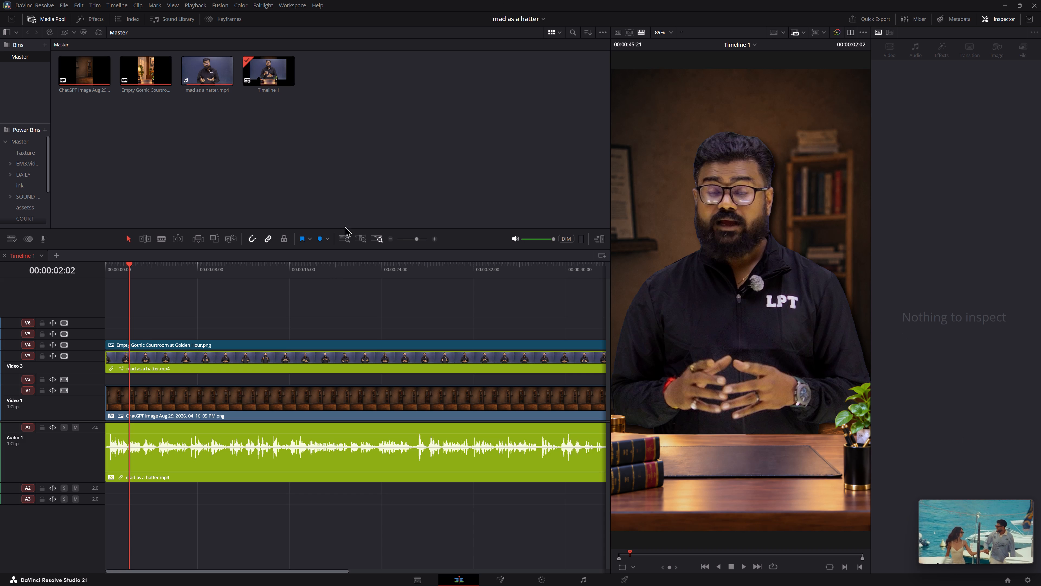
Play Timeline 1 from the start and stop playback at about the 4-second mark.
{"action": "left_click_drag", "start_coordinate": [201, 270], "coordinate": [0, 312]}
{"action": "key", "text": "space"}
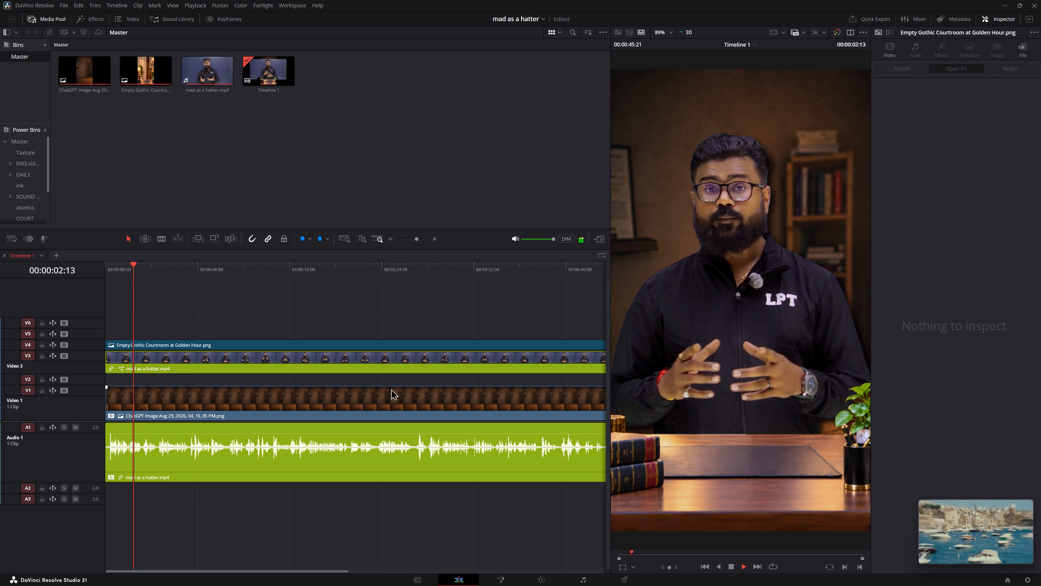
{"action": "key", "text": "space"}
Switch to the Google Chrome window showing the Pinterest pin of the green jeep.
{"action": "key", "text": "alt+Tab"}
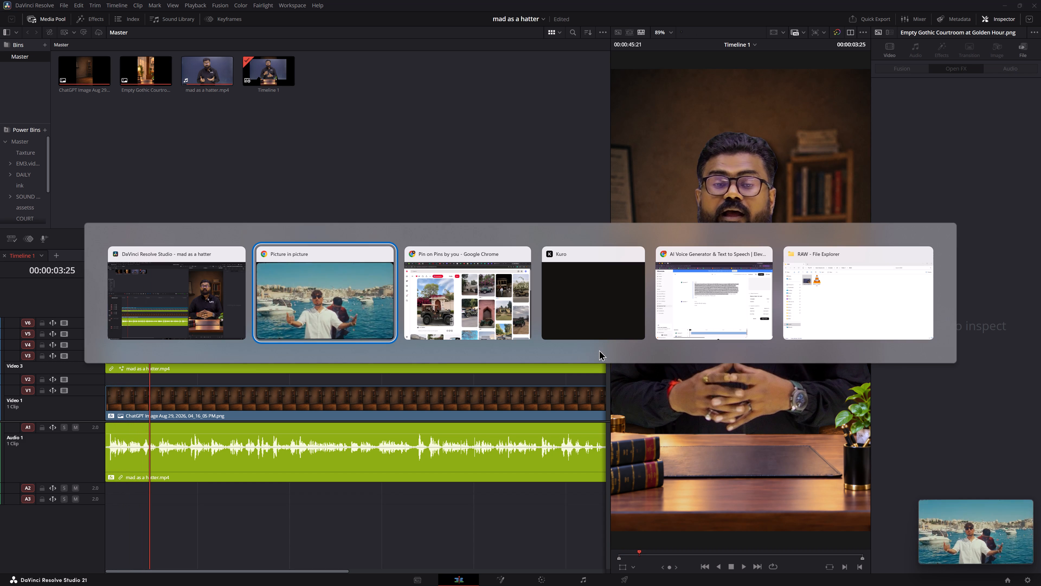
{"action": "left_click", "coordinate": [465, 292], "text": "alt"}
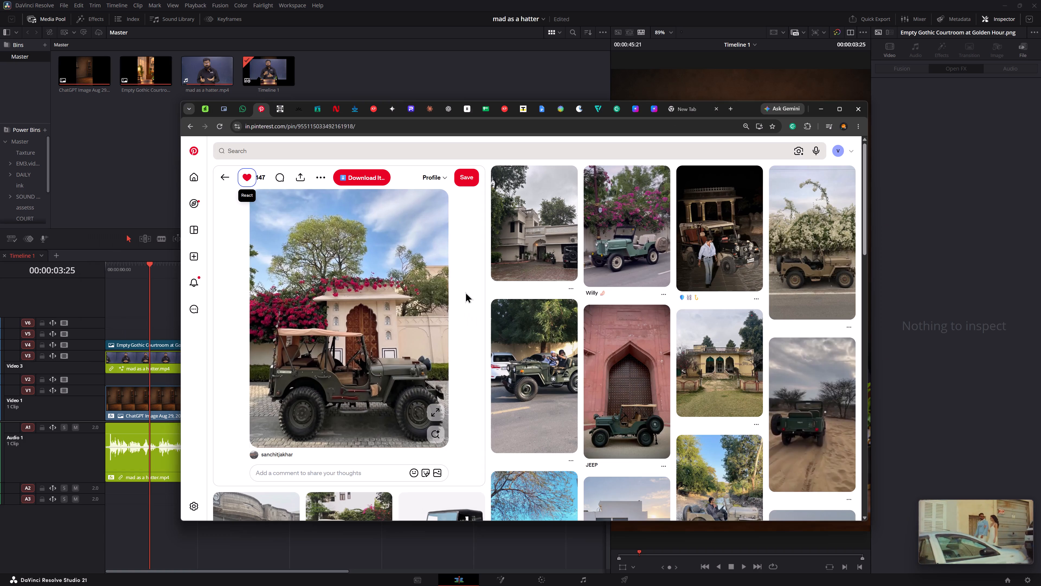
{"action": "scroll", "coordinate": [318, 340], "scroll_direction": "up", "scroll_amount": 3}
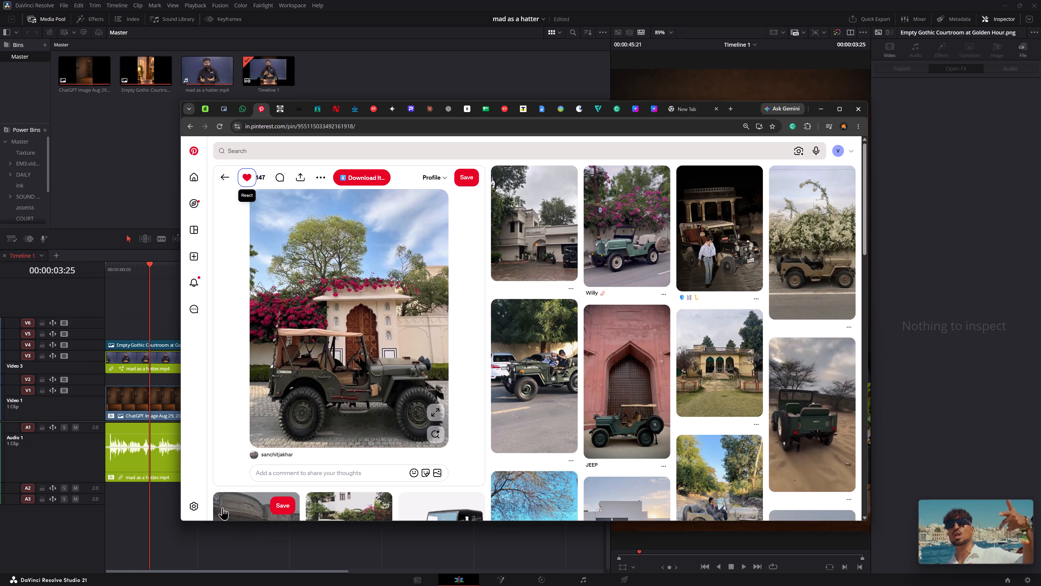
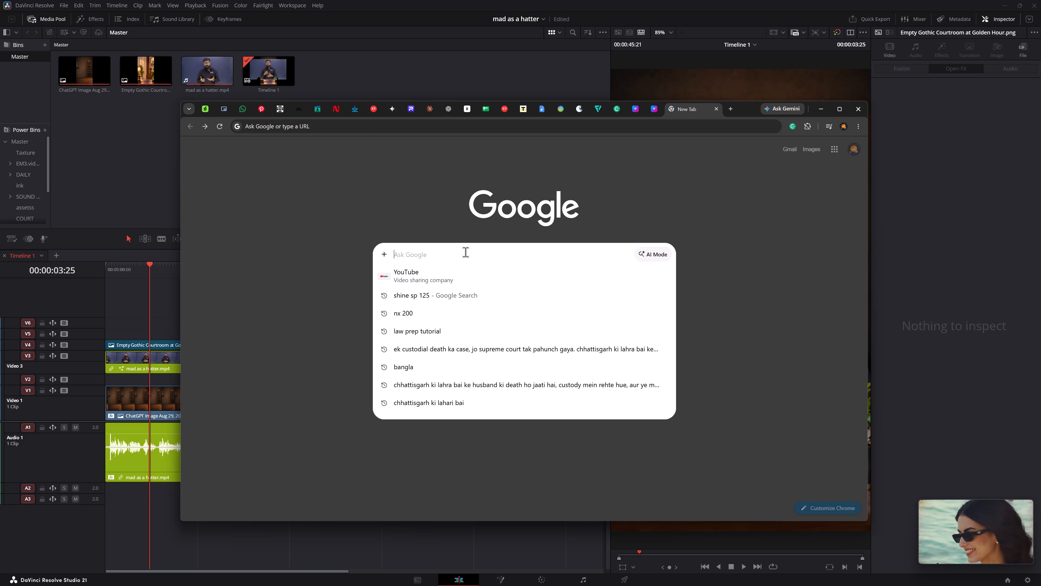
{"action": "key", "text": "ctrl+v"}
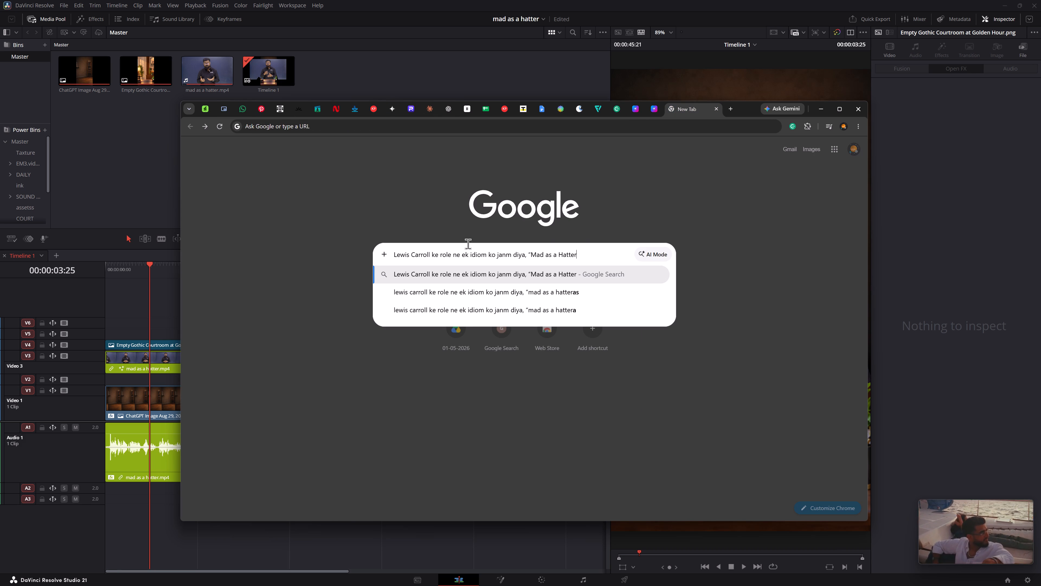
{"action": "left_click_drag", "start_coordinate": [433, 254], "coordinate": [526, 255]}
{"action": "key", "text": "BackSpace"}
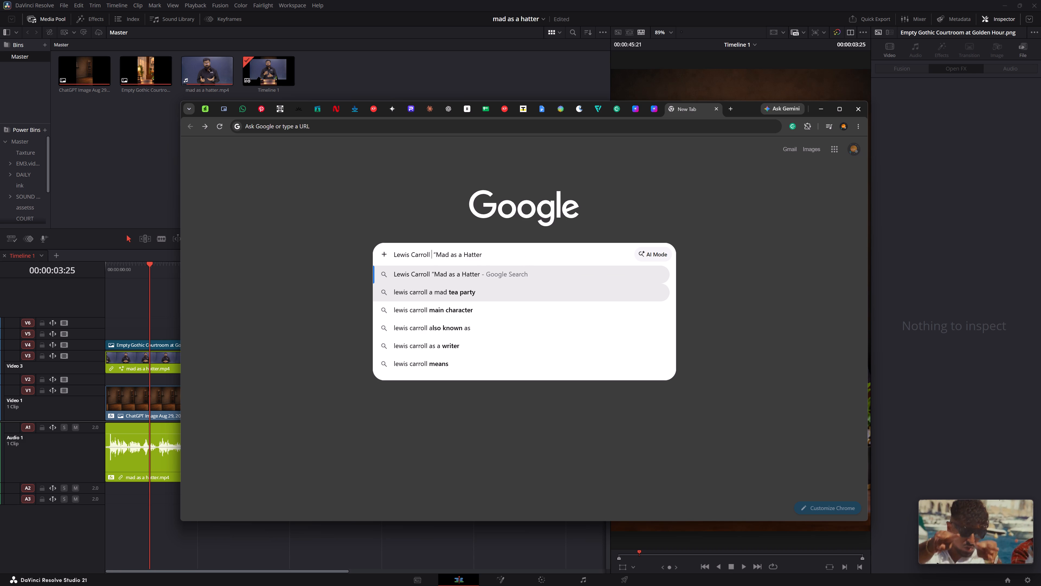
{"action": "key", "text": "Right"}
{"action": "key", "text": "Right"}
{"action": "key", "text": "BackSpace"}
{"action": "key", "text": "BackSpace"}
{"action": "key", "text": "BackSpace"}
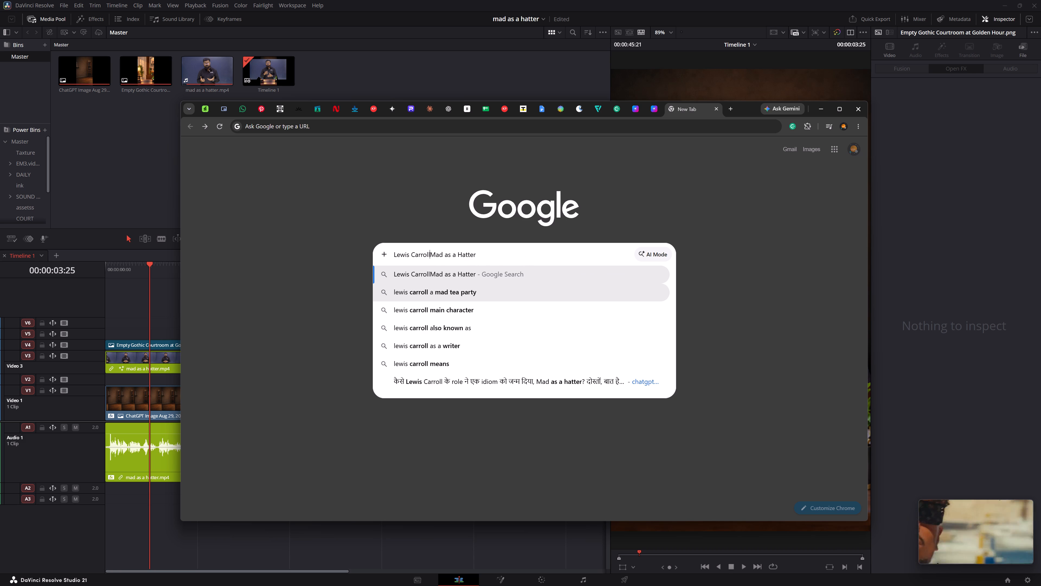
{"action": "key", "text": "space"}
{"action": "key", "text": "Return"}
{"action": "scroll", "coordinate": [589, 286], "scroll_direction": "up", "scroll_amount": 1}
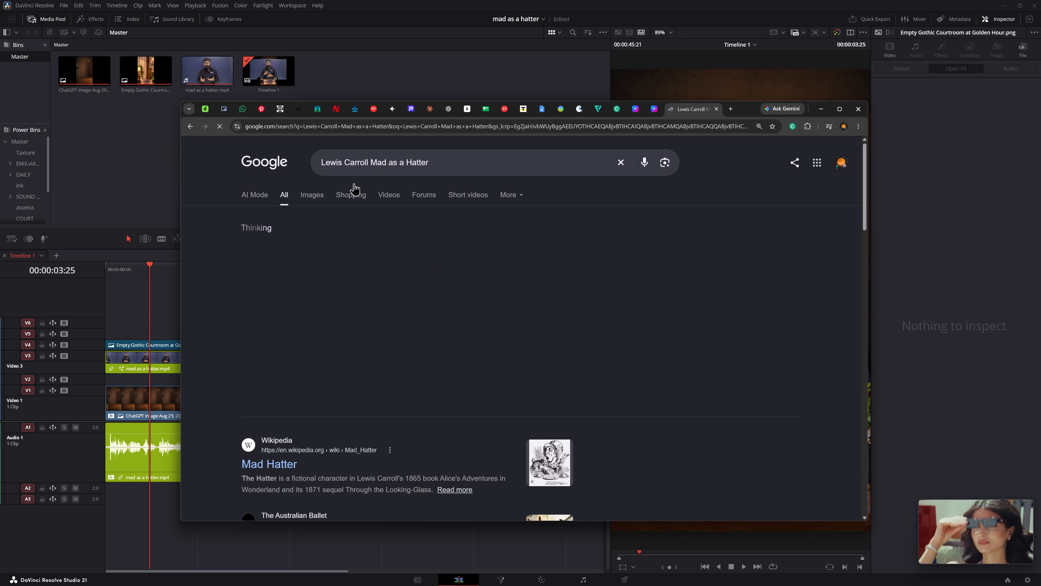
{"action": "left_click", "coordinate": [442, 282]}
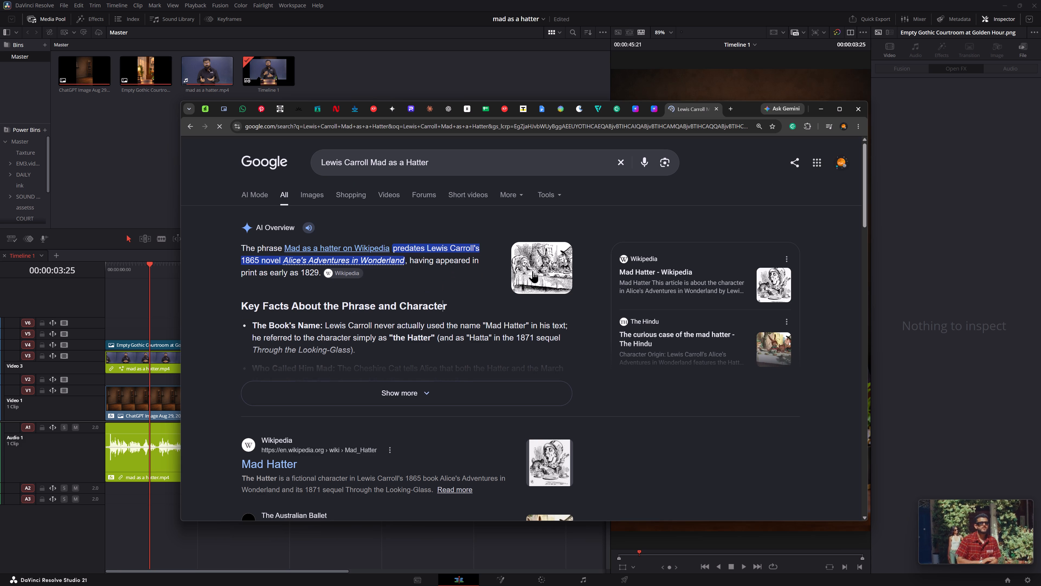
{"action": "left_click", "coordinate": [309, 198]}
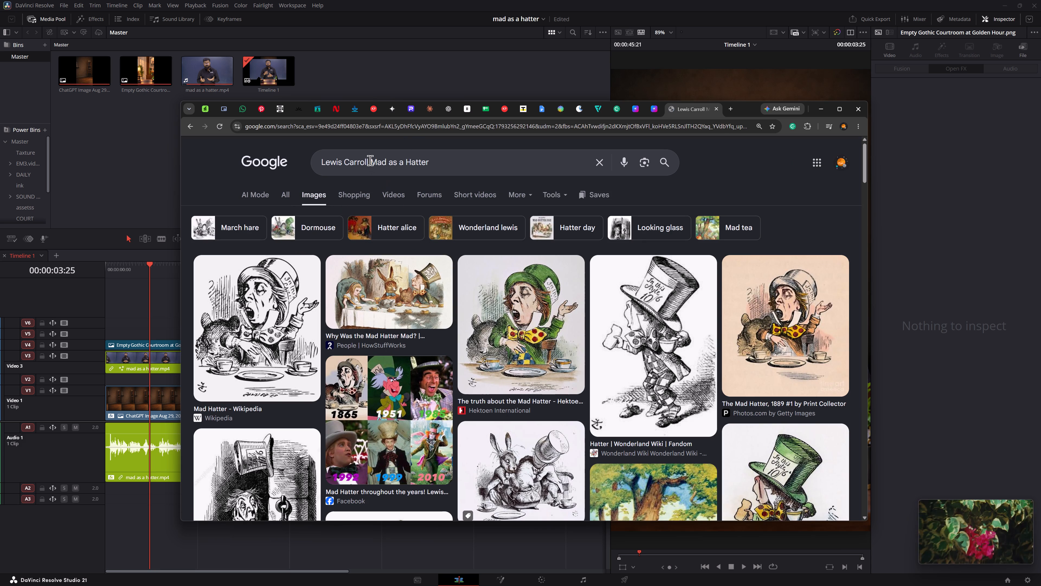
Narrow the image search to "Lewis Carroll" by removing "Mad as a Hatter" from the query.
{"action": "left_click", "coordinate": [370, 160]}
{"action": "left_click", "coordinate": [442, 164]}
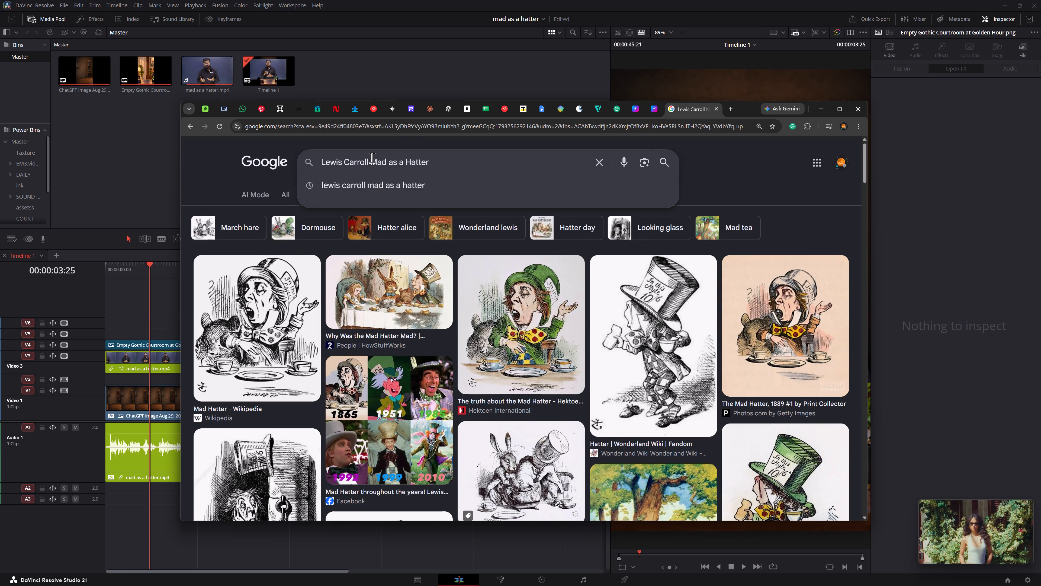
{"action": "left_click", "coordinate": [371, 158]}
{"action": "key", "text": "ctrl+shift+Right"}
{"action": "key", "text": "ctrl+shift+Right"}
{"action": "key", "text": "ctrl+shift+Right"}
{"action": "key", "text": "ctrl+shift+Right"}
{"action": "key", "text": "ctrl+shift+Right"}
{"action": "key", "text": "ctrl+shift+Right"}
{"action": "key", "text": "ctrl+shift+Right"}
{"action": "key", "text": "ctrl+shift+Right"}
{"action": "key", "text": "ctrl+shift+Right"}
{"action": "key", "text": "ctrl+shift+Right"}
{"action": "key", "text": "ctrl+shift+Right"}
{"action": "key", "text": "ctrl+shift+Right"}
{"action": "key", "text": "ctrl+shift+Right"}
{"action": "key", "text": "ctrl+shift+Right"}
{"action": "key", "text": "ctrl+shift+Right"}
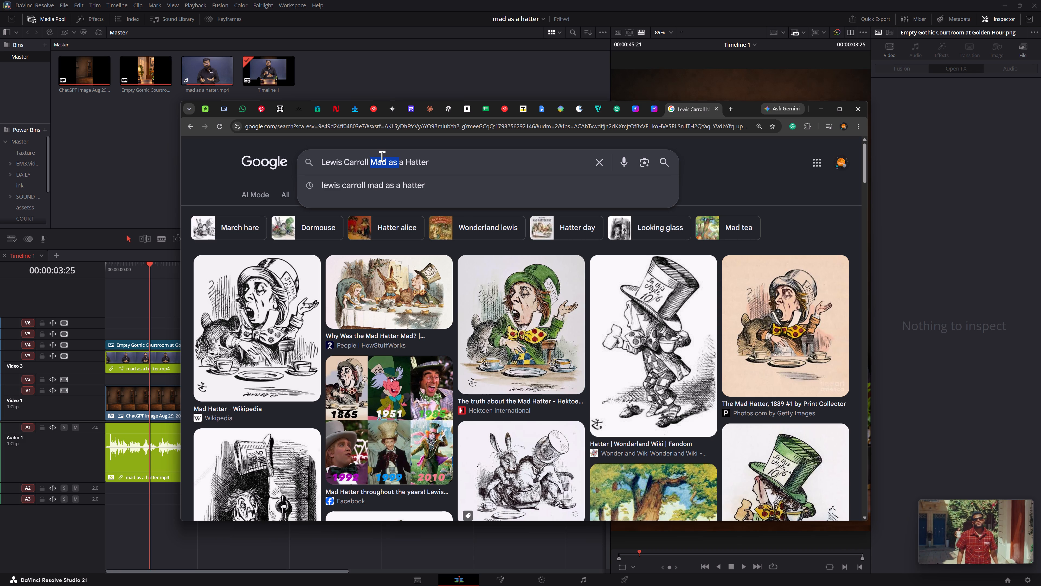
{"action": "key", "text": "BackSpace"}
{"action": "key", "text": "space"}
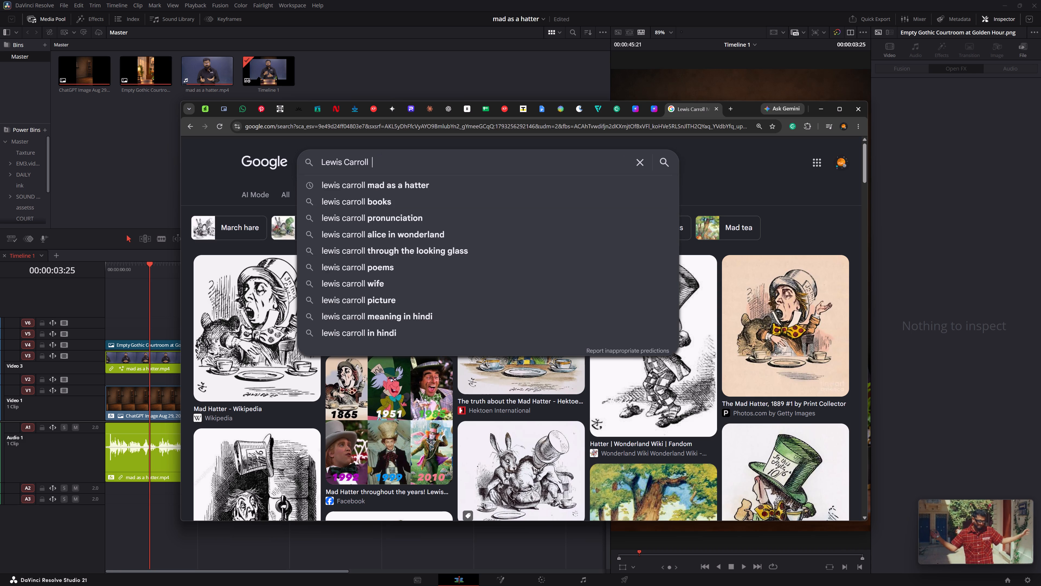
{"action": "key", "text": "Return"}
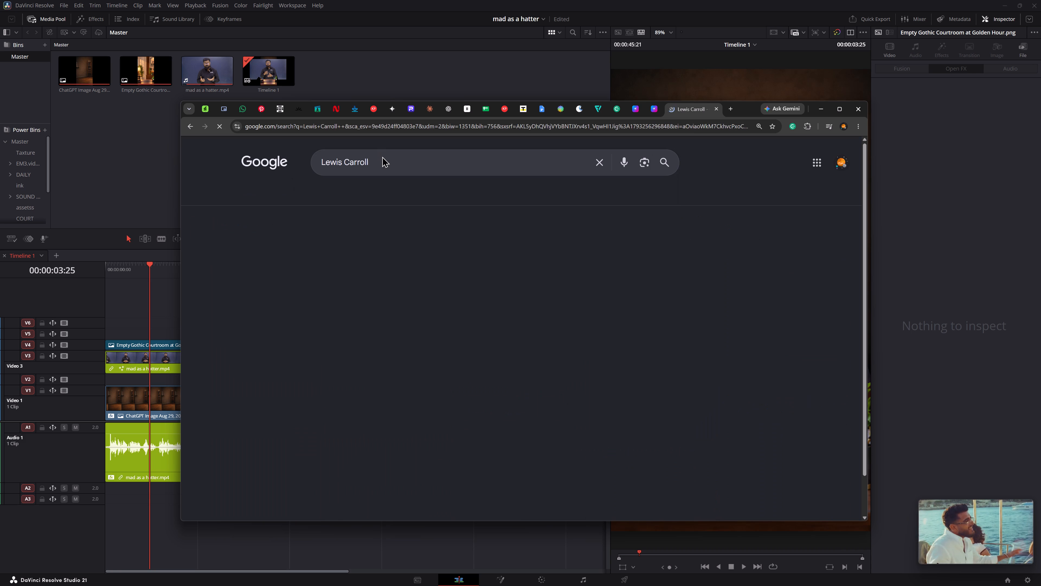
Browse the Lewis Carroll image results for a portrait suitable for the video.
{"action": "scroll", "coordinate": [361, 310], "scroll_direction": "down", "scroll_amount": 1}
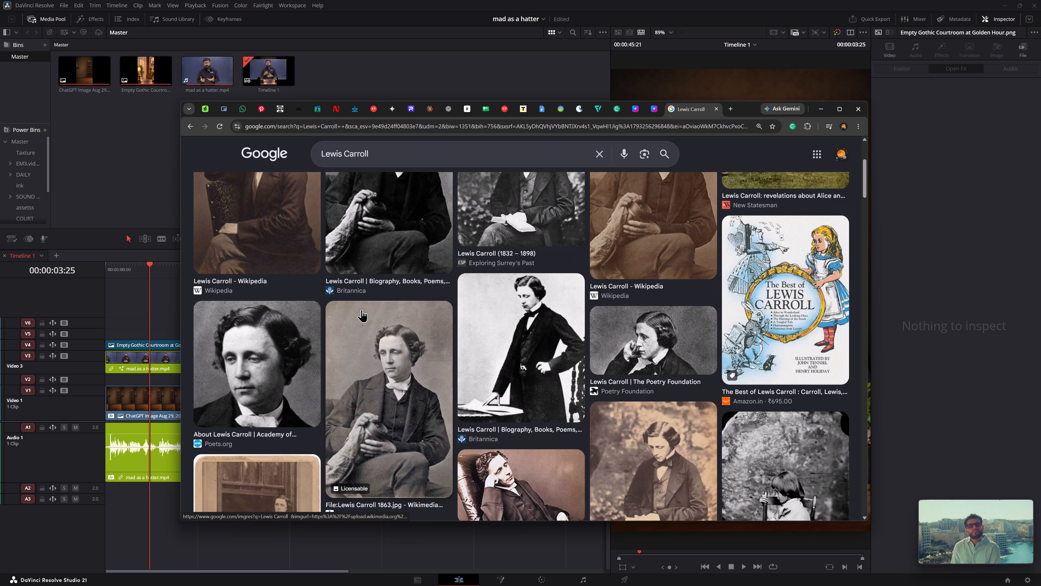
{"action": "scroll", "coordinate": [372, 316], "scroll_direction": "up", "scroll_amount": 1}
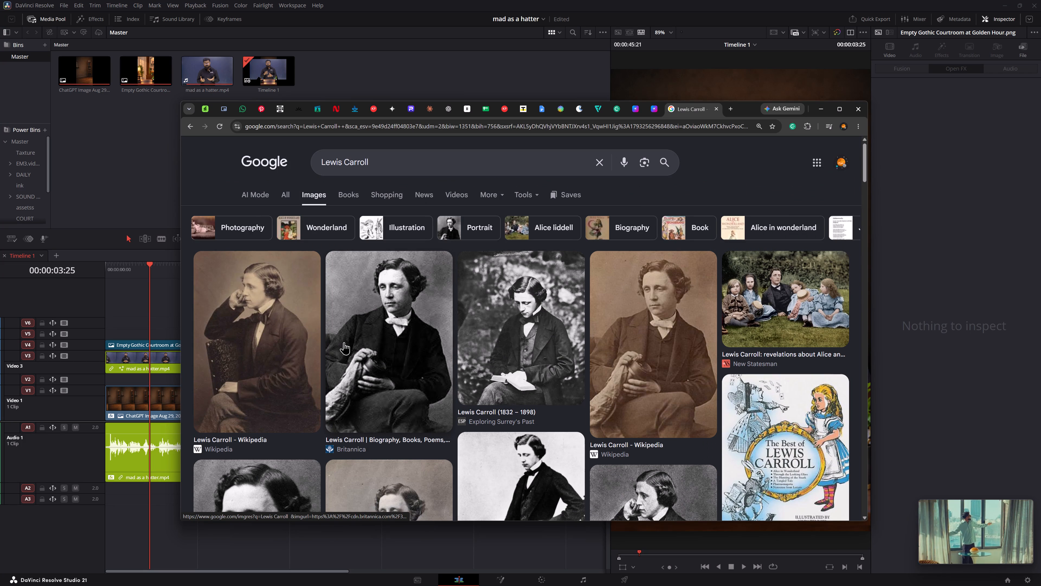
{"action": "scroll", "coordinate": [546, 337], "scroll_direction": "down", "scroll_amount": 2}
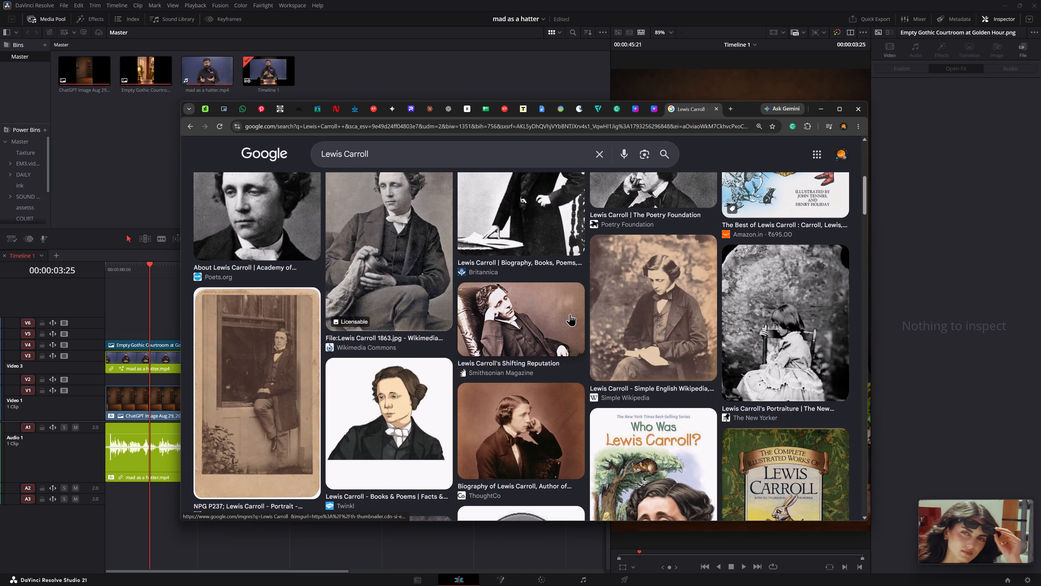
{"action": "scroll", "coordinate": [570, 314], "scroll_direction": "down", "scroll_amount": 1}
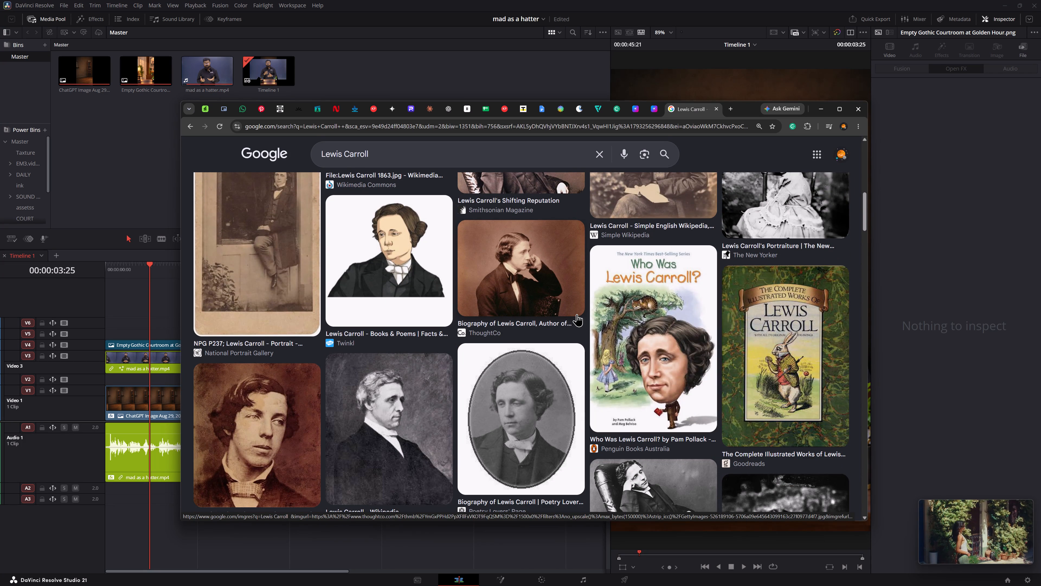
{"action": "scroll", "coordinate": [577, 314], "scroll_direction": "down", "scroll_amount": 2}
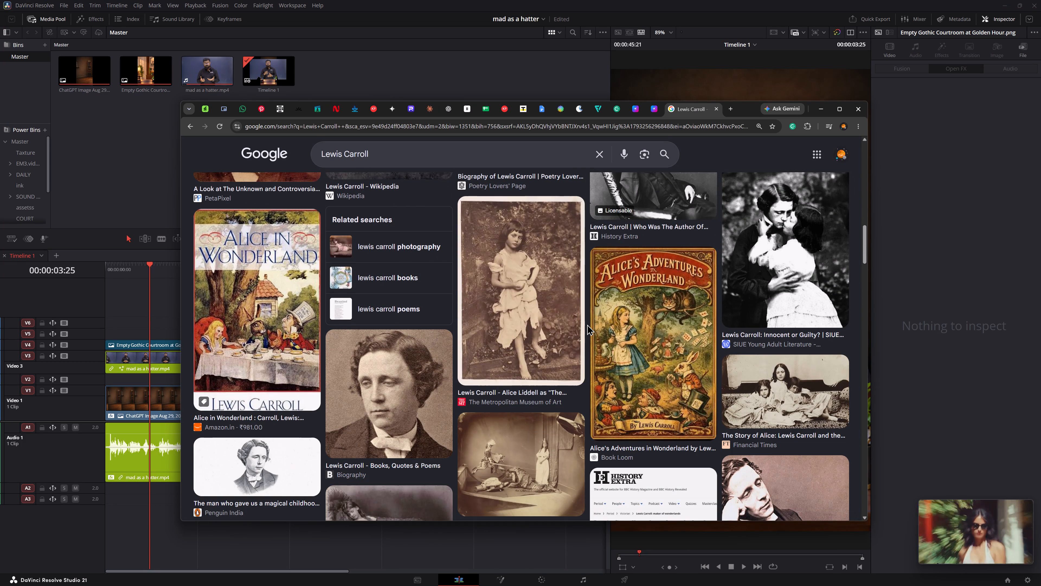
{"action": "scroll", "coordinate": [587, 324], "scroll_direction": "down", "scroll_amount": 1}
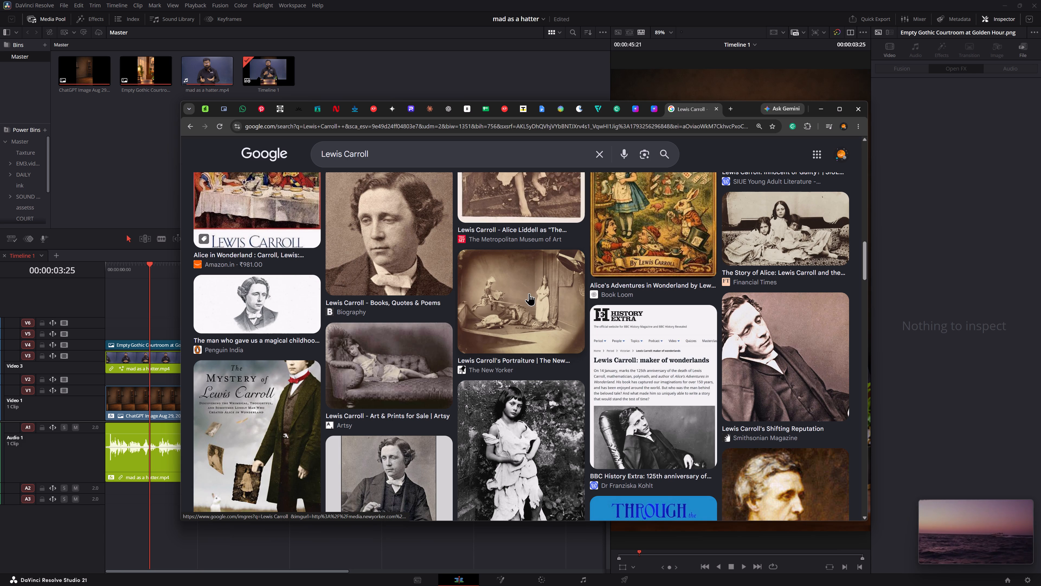
{"action": "scroll", "coordinate": [531, 288], "scroll_direction": "down", "scroll_amount": 1}
{"action": "scroll", "coordinate": [534, 290], "scroll_direction": "up", "scroll_amount": 12}
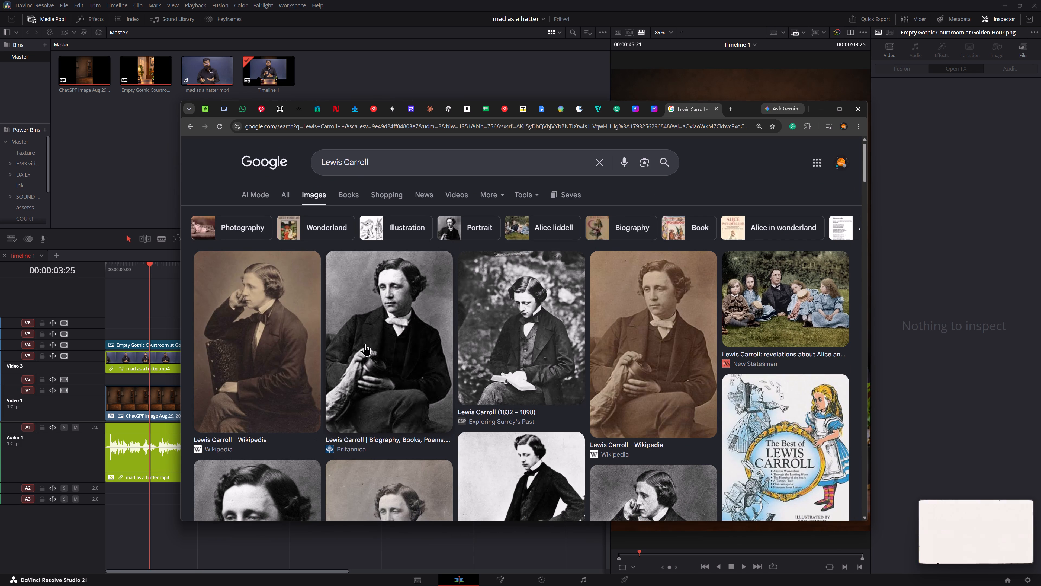
Move the browser window aside to uncover the Timeline 1 preview.
{"action": "left_click_drag", "start_coordinate": [742, 115], "coordinate": [400, 140]}
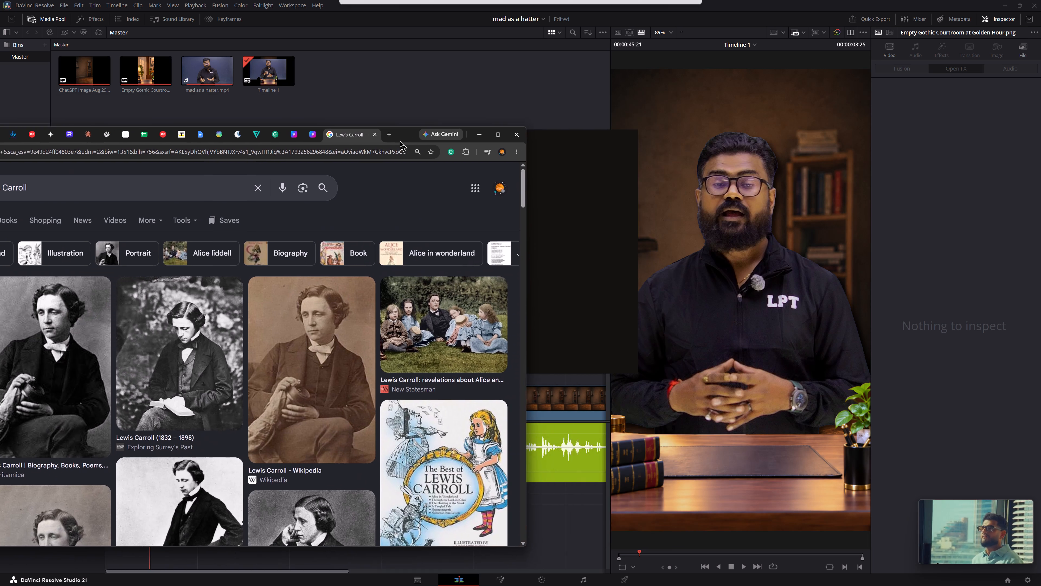
{"action": "left_click_drag", "start_coordinate": [400, 140], "coordinate": [474, 112]}
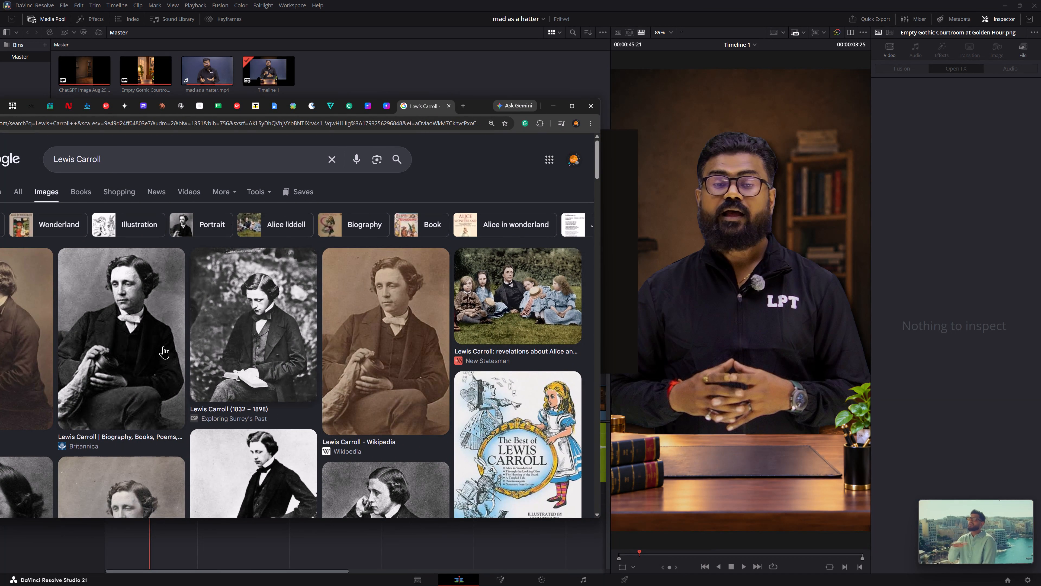
Open the "Lewis Carroll (1832 – 1898)" image, examine its related portraits including the Wikipedia one, and close the image preview.
{"action": "left_click", "coordinate": [217, 340]}
{"action": "left_click_drag", "start_coordinate": [481, 107], "coordinate": [585, 101]}
{"action": "scroll", "coordinate": [563, 304], "scroll_direction": "down", "scroll_amount": 1}
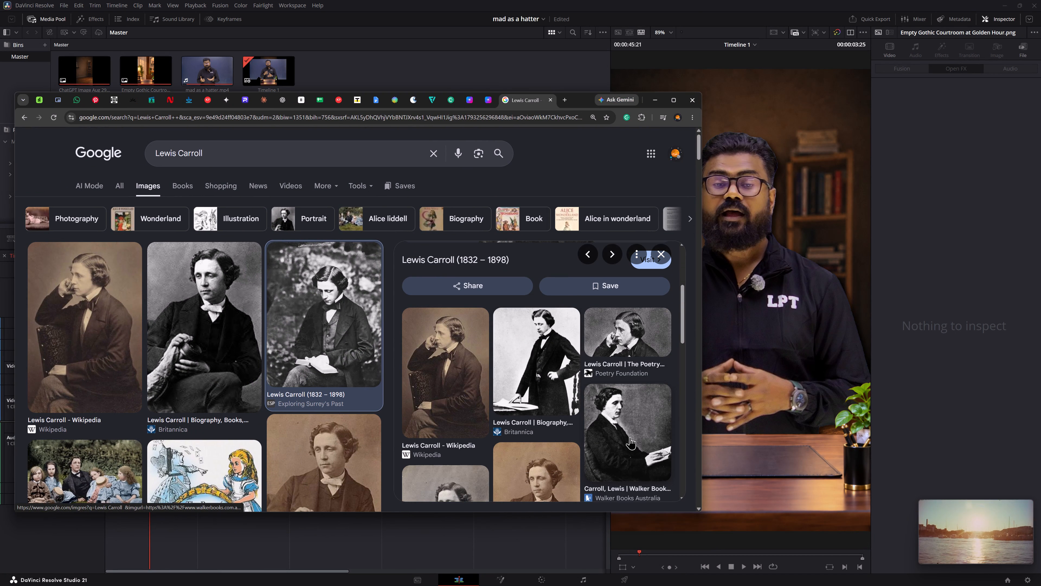
{"action": "left_click", "coordinate": [448, 381]}
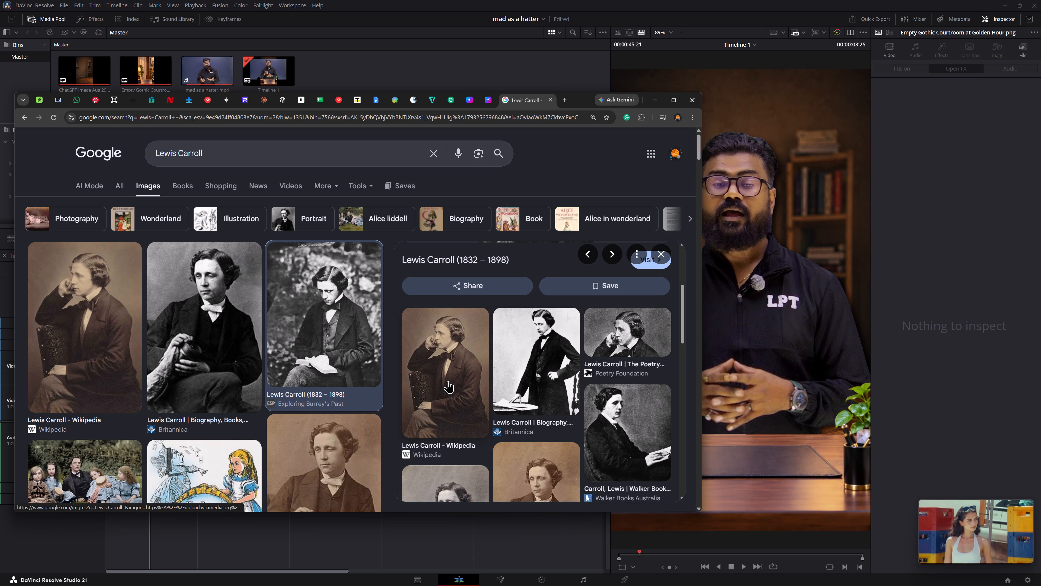
{"action": "scroll", "coordinate": [552, 347], "scroll_direction": "down", "scroll_amount": 1}
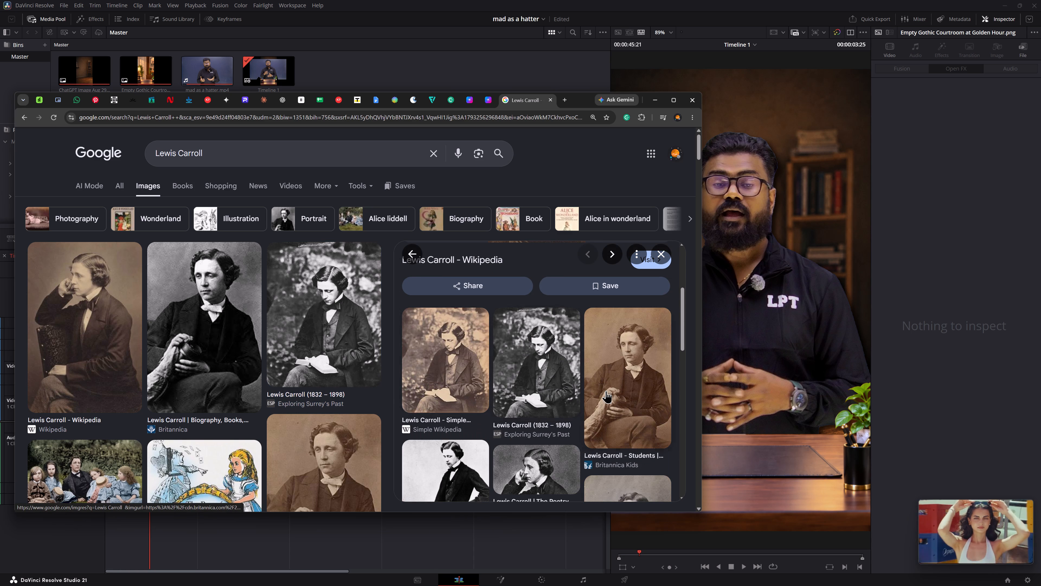
{"action": "scroll", "coordinate": [531, 384], "scroll_direction": "down", "scroll_amount": 1}
{"action": "scroll", "coordinate": [567, 395], "scroll_direction": "up", "scroll_amount": 2}
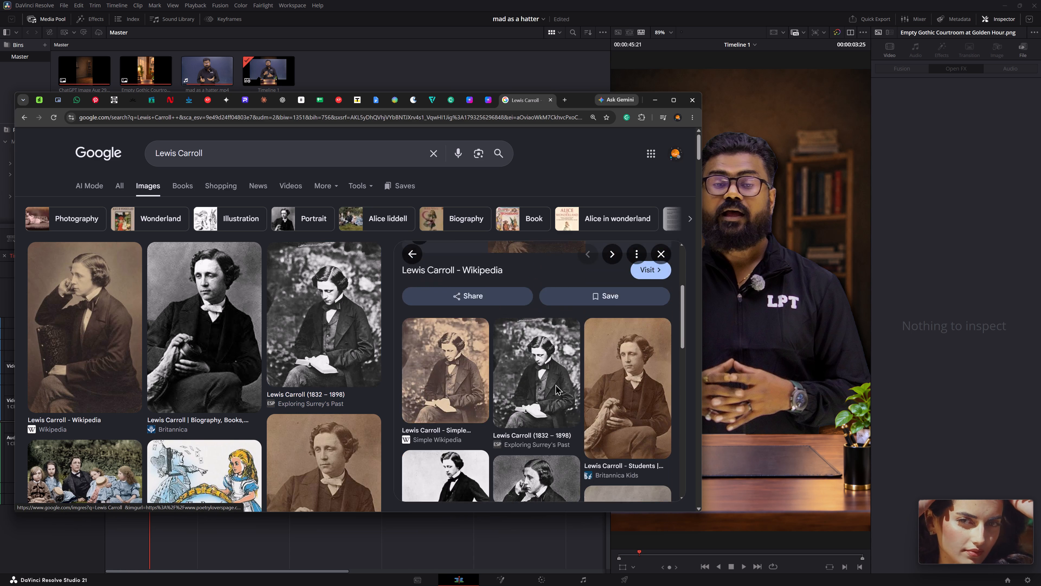
{"action": "left_click", "coordinate": [420, 249]}
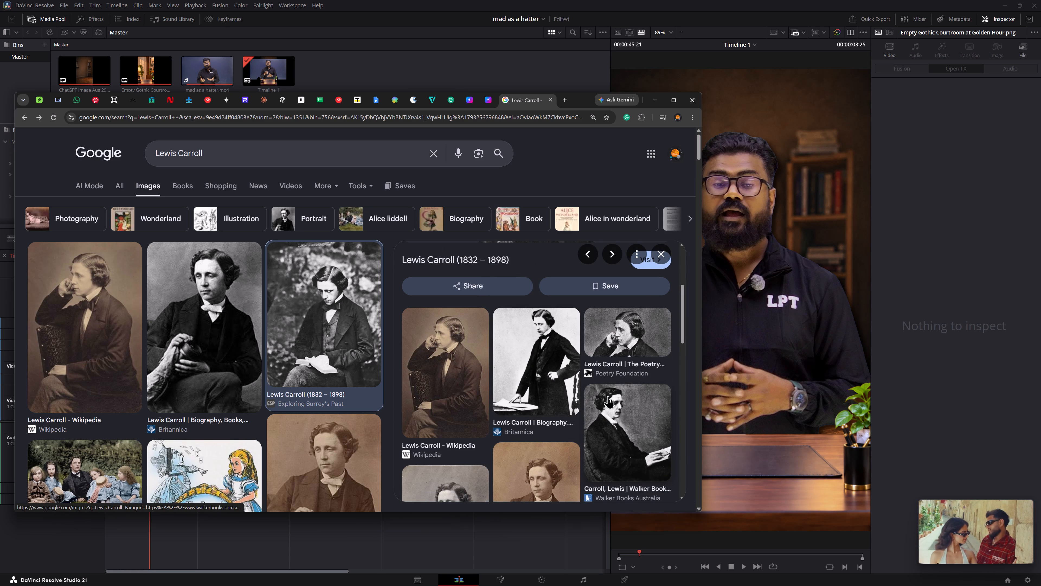
{"action": "scroll", "coordinate": [545, 368], "scroll_direction": "down", "scroll_amount": 1}
{"action": "scroll", "coordinate": [502, 389], "scroll_direction": "down", "scroll_amount": 1}
{"action": "scroll", "coordinate": [432, 357], "scroll_direction": "down", "scroll_amount": 1}
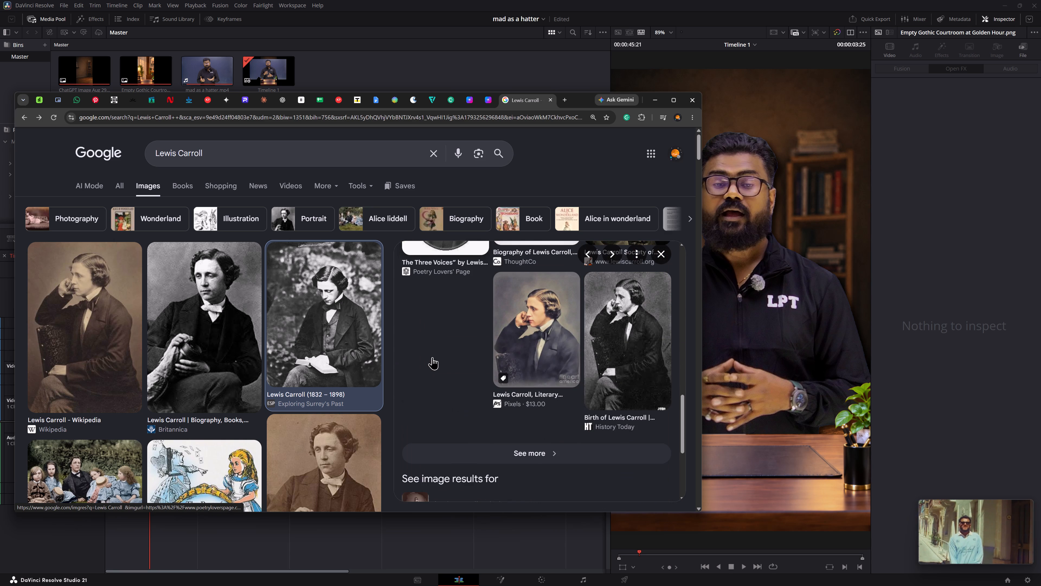
{"action": "scroll", "coordinate": [482, 378], "scroll_direction": "down", "scroll_amount": 1}
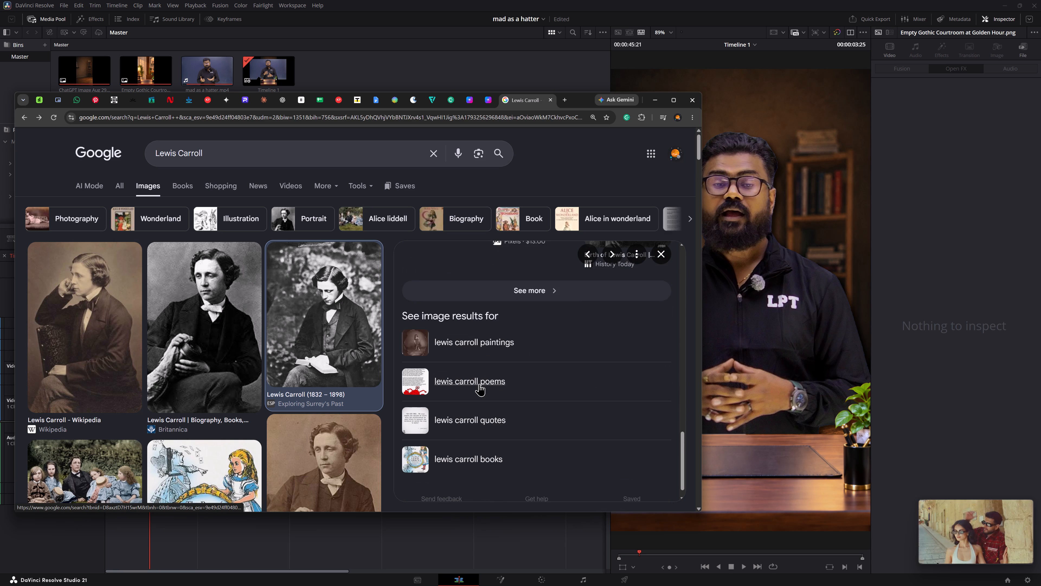
{"action": "scroll", "coordinate": [519, 365], "scroll_direction": "up", "scroll_amount": 3}
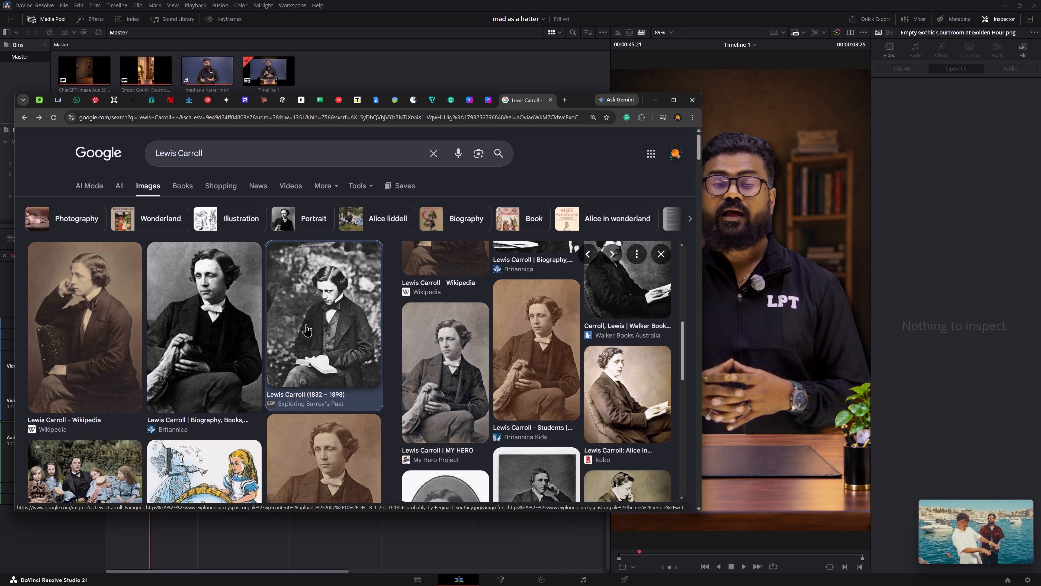
{"action": "scroll", "coordinate": [304, 327], "scroll_direction": "up", "scroll_amount": 3}
{"action": "left_click", "coordinate": [657, 257]}
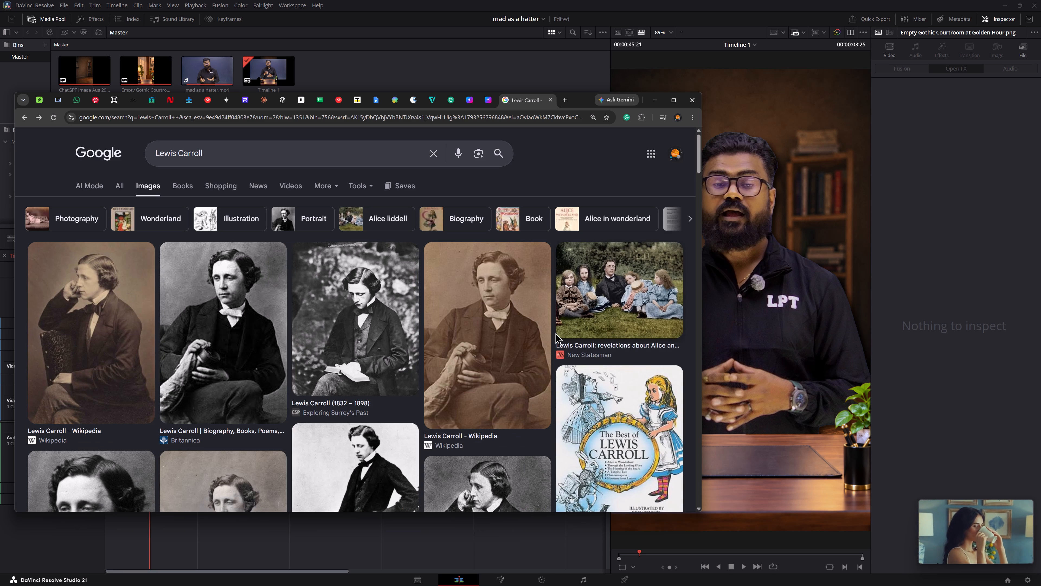
Look through the Lewis Carroll image results again, comparing the portraits to choose one for the video.
{"action": "scroll", "coordinate": [554, 333], "scroll_direction": "up", "scroll_amount": 3}
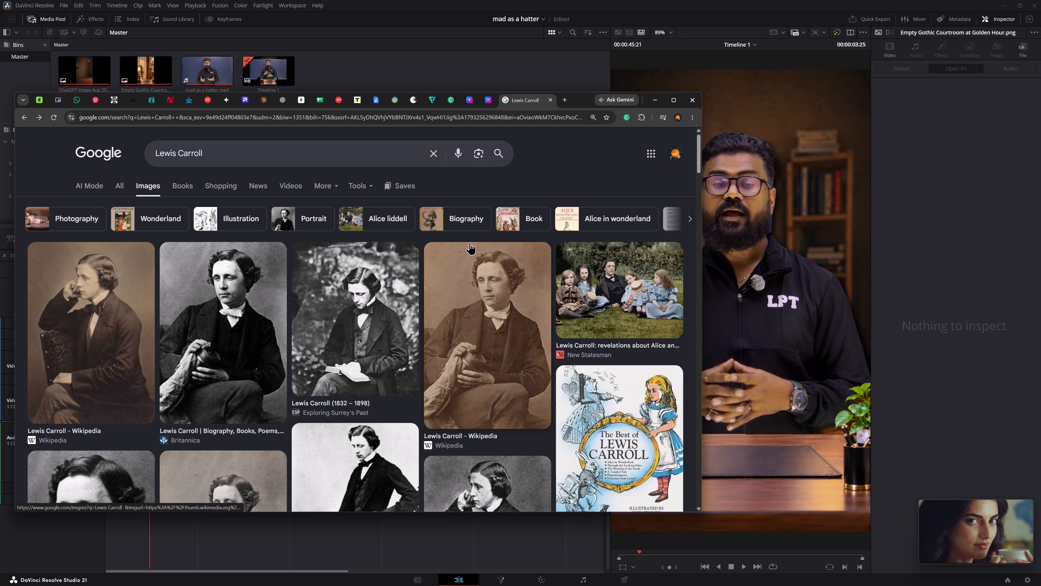
{"action": "scroll", "coordinate": [436, 312], "scroll_direction": "down", "scroll_amount": 2}
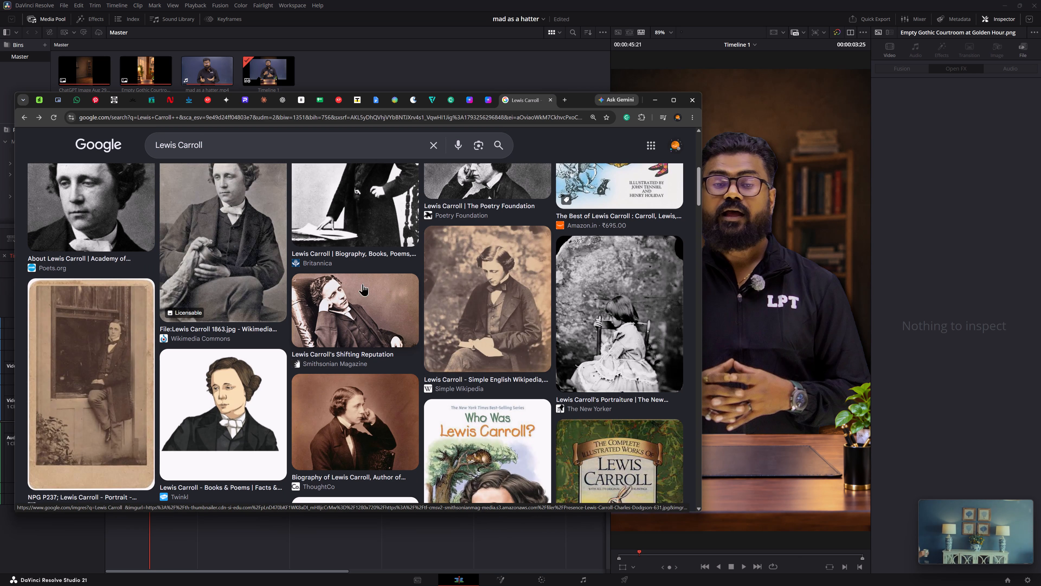
{"action": "scroll", "coordinate": [307, 265], "scroll_direction": "down", "scroll_amount": 1}
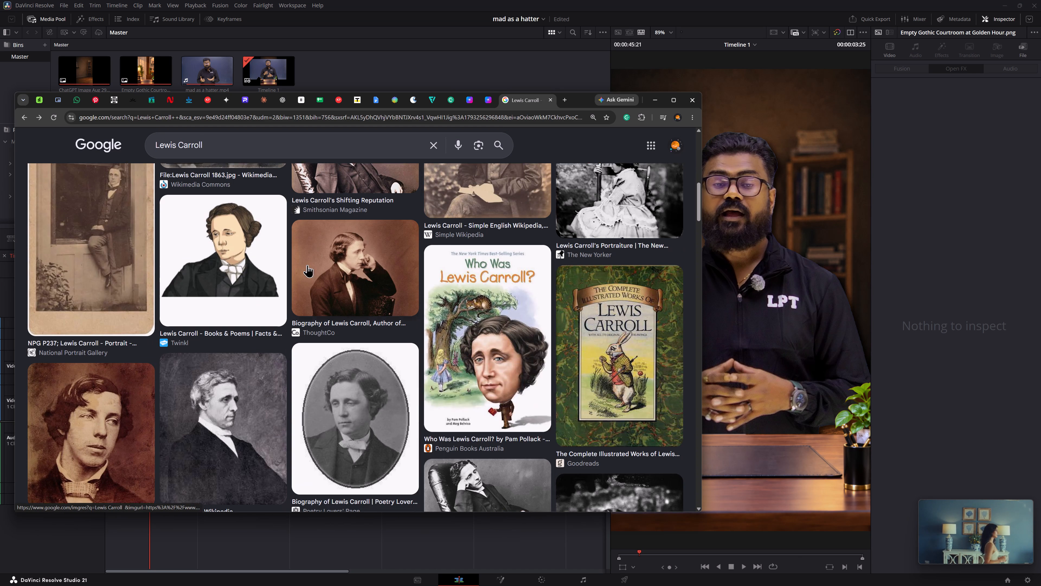
{"action": "scroll", "coordinate": [322, 302], "scroll_direction": "down", "scroll_amount": 3}
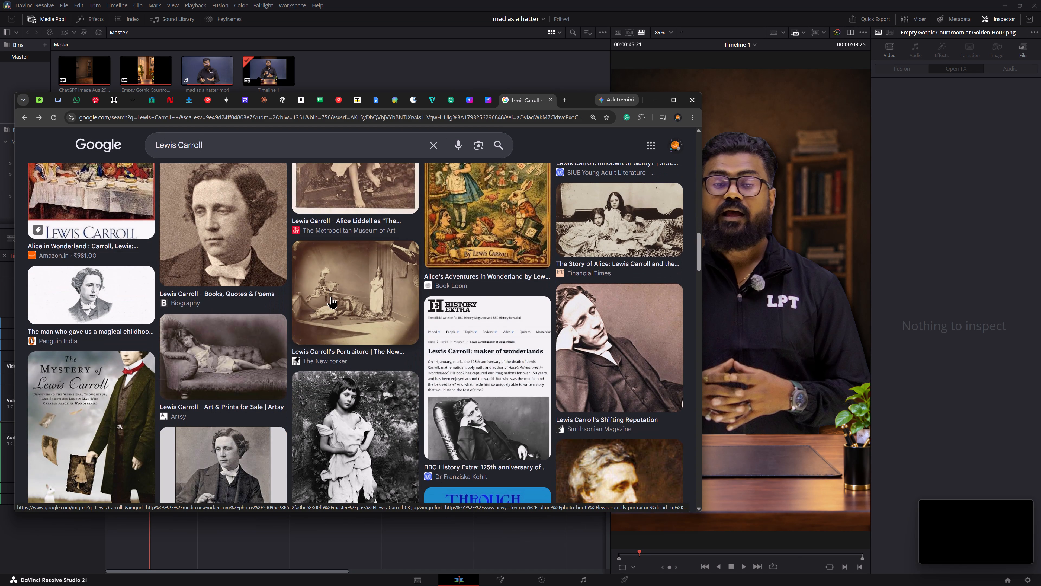
{"action": "scroll", "coordinate": [327, 299], "scroll_direction": "down", "scroll_amount": 1}
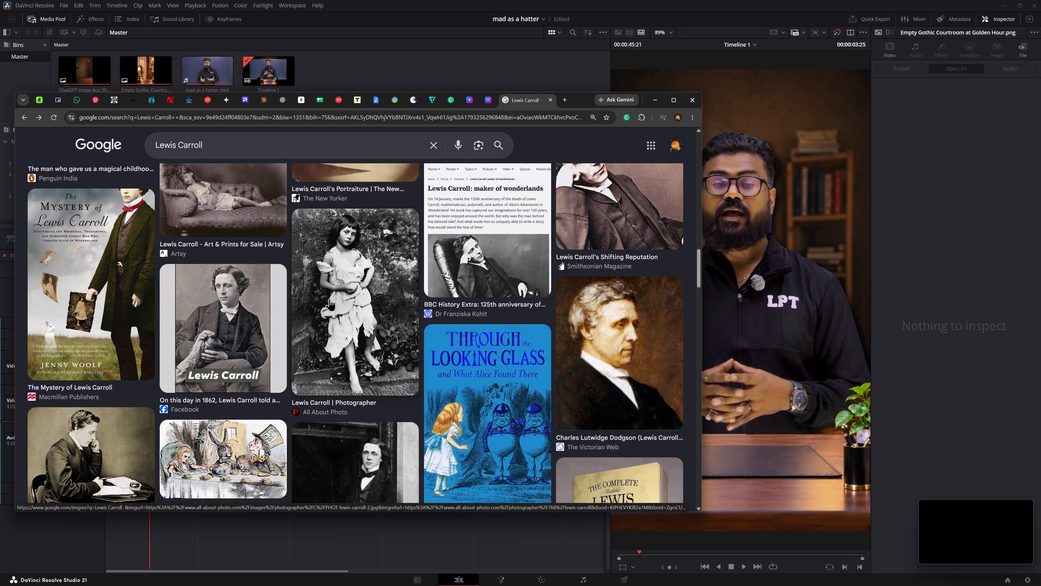
{"action": "scroll", "coordinate": [328, 298], "scroll_direction": "up", "scroll_amount": 4}
{"action": "scroll", "coordinate": [327, 296], "scroll_direction": "down", "scroll_amount": 4}
{"action": "scroll", "coordinate": [320, 294], "scroll_direction": "up", "scroll_amount": 5}
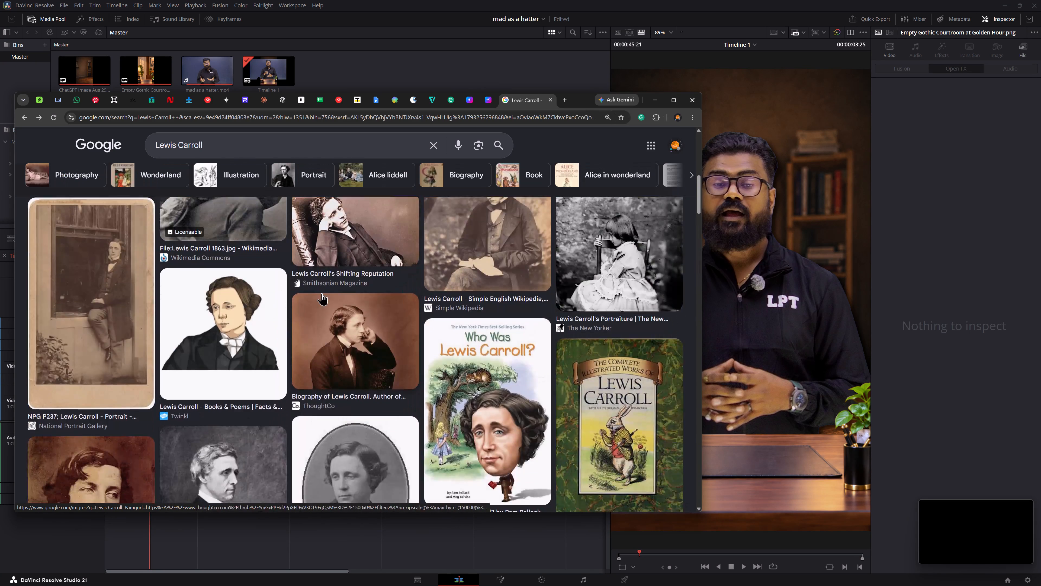
{"action": "scroll", "coordinate": [330, 298], "scroll_direction": "up", "scroll_amount": 3}
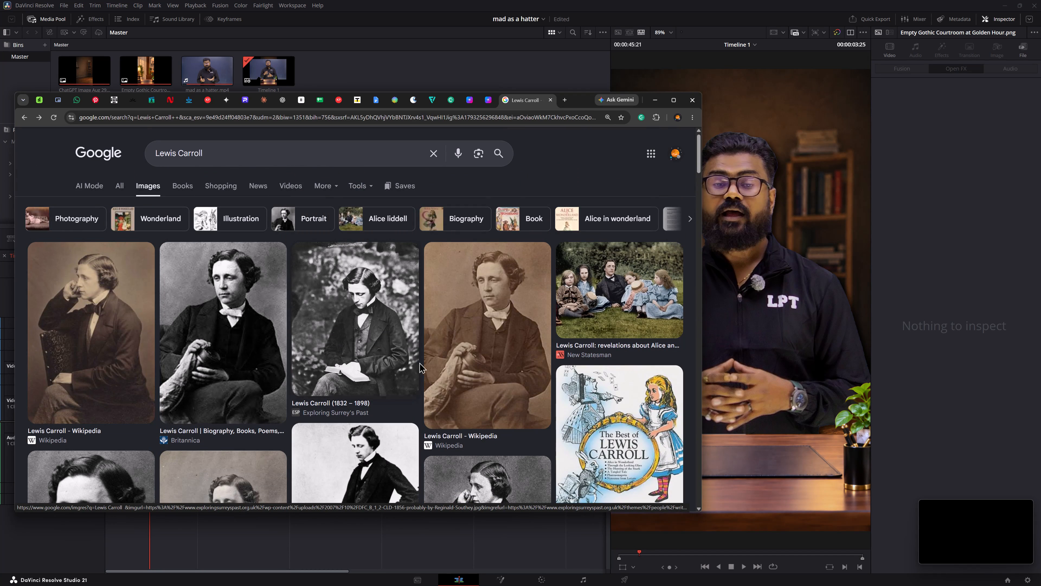
Save the "Lewis Carroll (1832 – 1898)" portrait from Exploring Surrey's Past as a JPEG in October > 29 > Video 1 > Assets.
{"action": "left_click", "coordinate": [366, 341]}
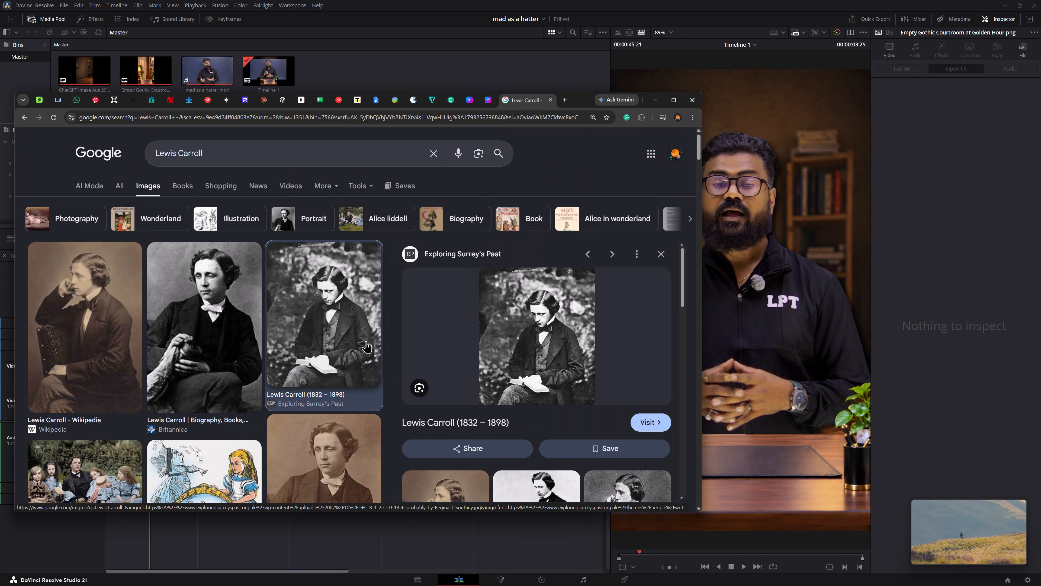
{"action": "right_click_drag", "start_coordinate": [526, 353], "coordinate": [527, 351]}
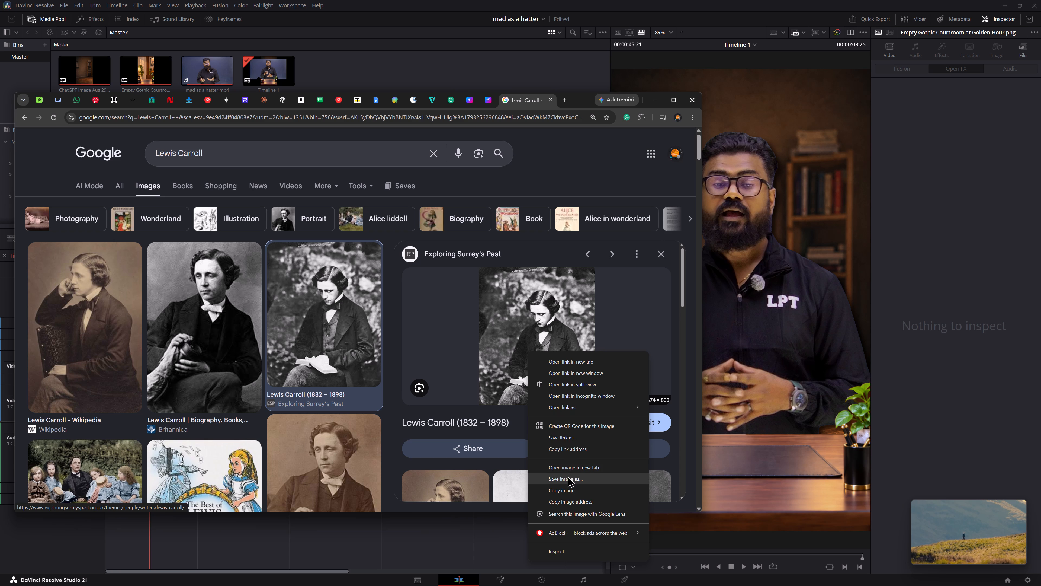
{"action": "left_click", "coordinate": [568, 476]}
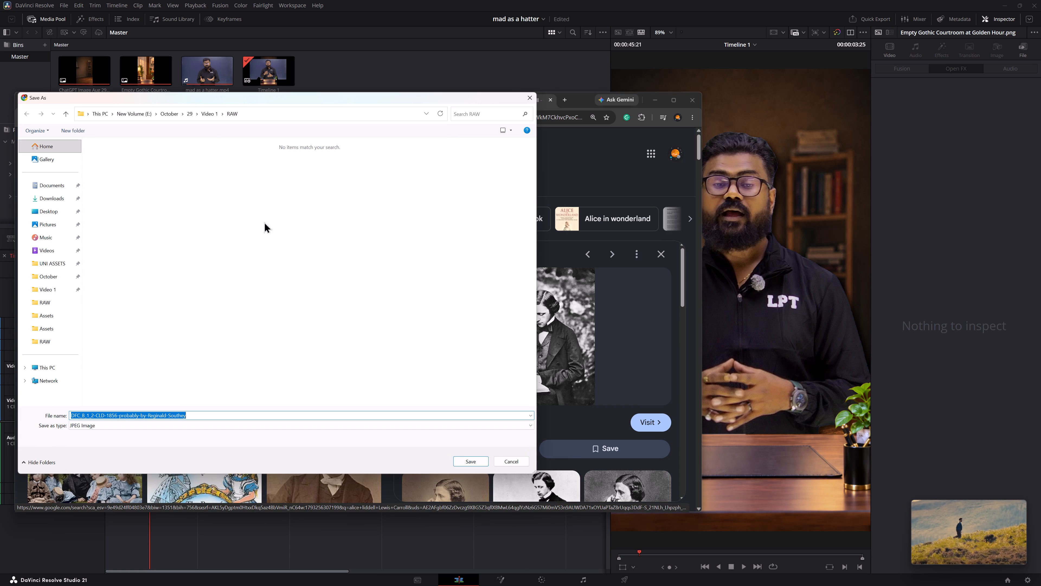
{"action": "left_click", "coordinate": [167, 112]}
{"action": "double_click", "coordinate": [112, 388]}
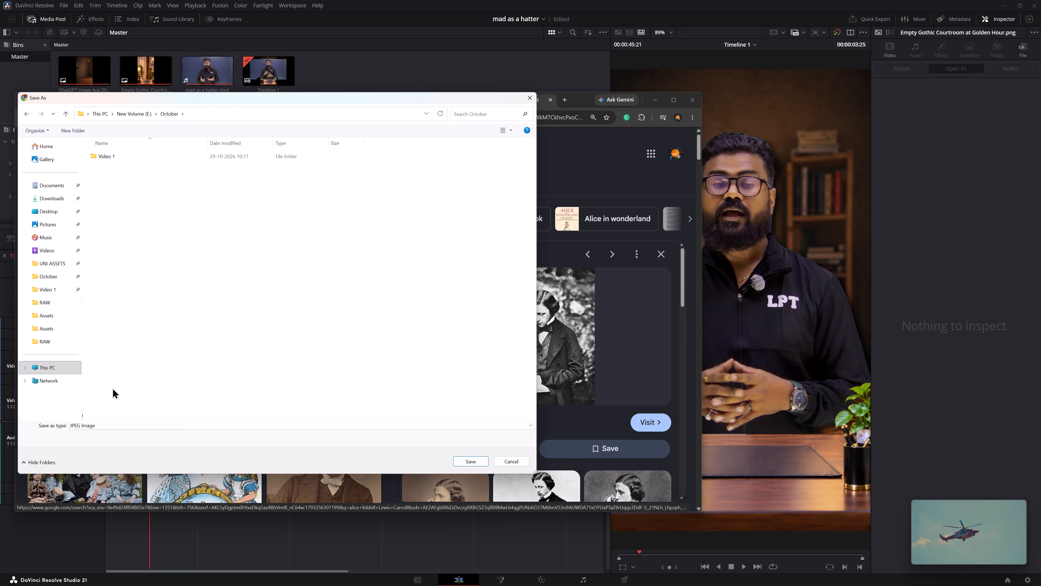
{"action": "double_click", "coordinate": [160, 155]}
{"action": "double_click", "coordinate": [156, 158]}
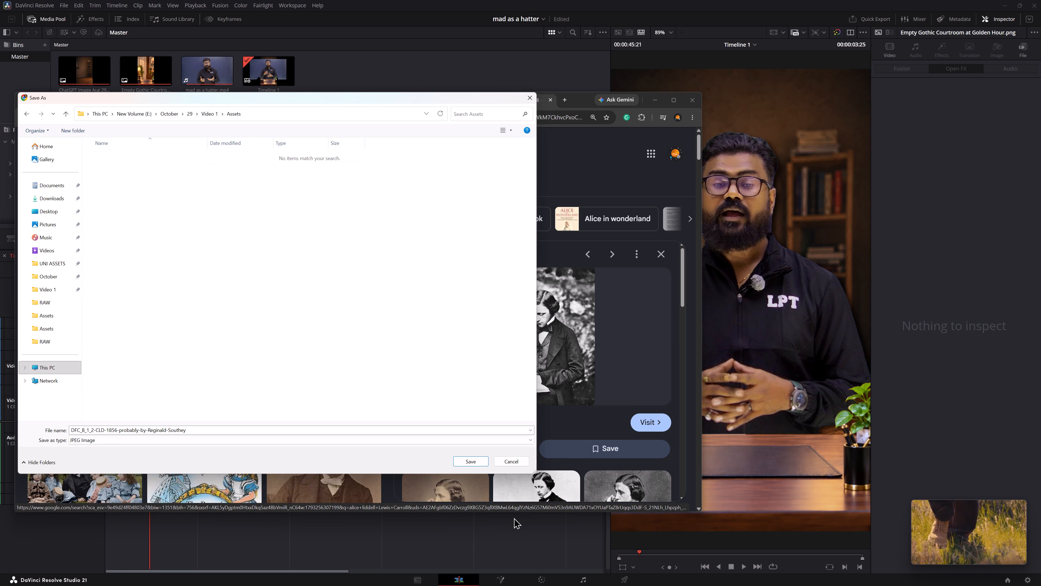
{"action": "left_click", "coordinate": [468, 457]}
{"action": "left_click", "coordinate": [468, 462]}
{"action": "left_click", "coordinate": [602, 162]}
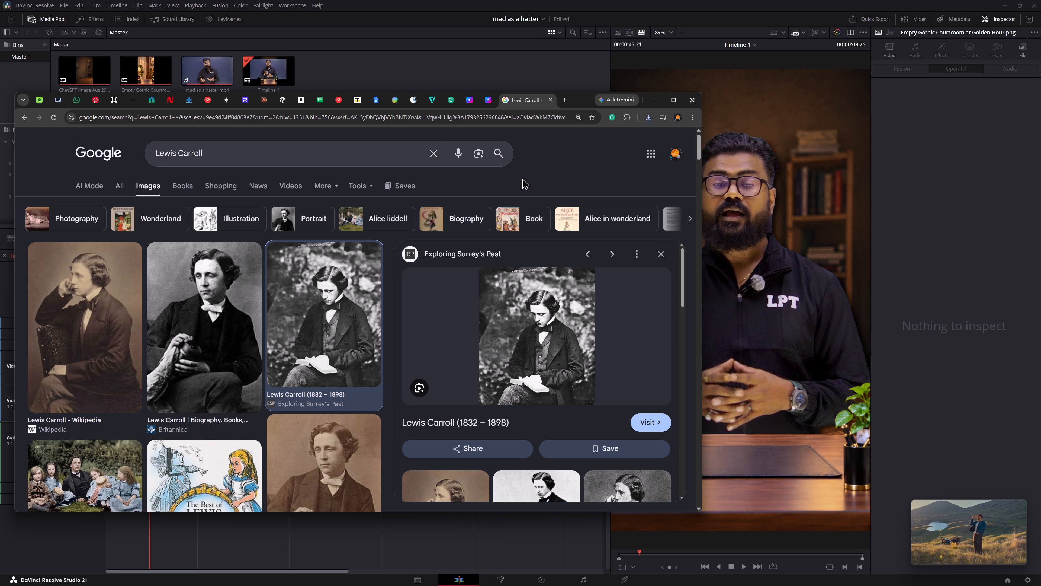
Clear the "Lewis Carroll" query from the image search.
{"action": "left_click", "coordinate": [557, 180]}
{"action": "left_click", "coordinate": [432, 149]}
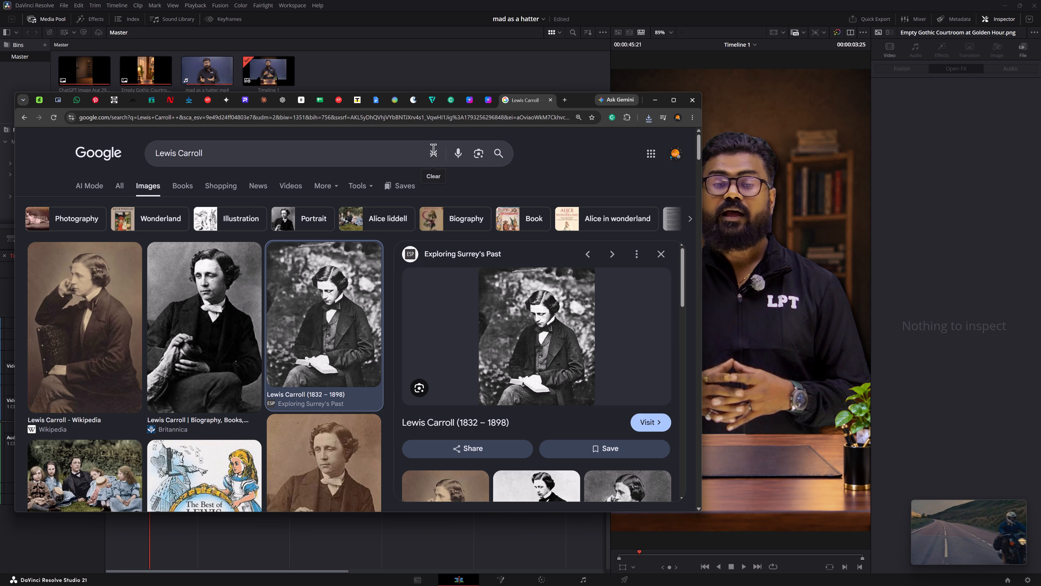
{"action": "left_click", "coordinate": [564, 161]}
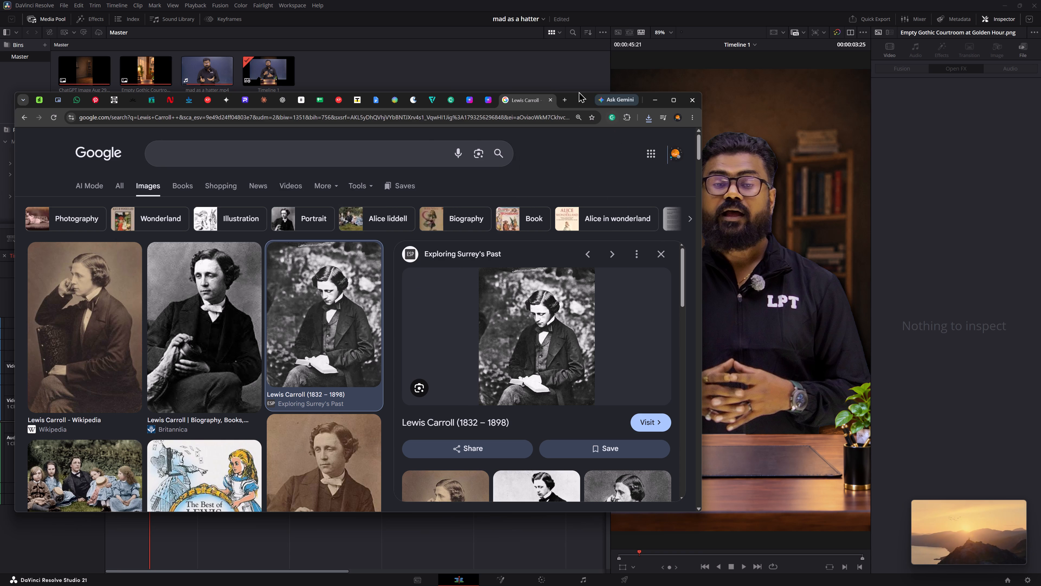
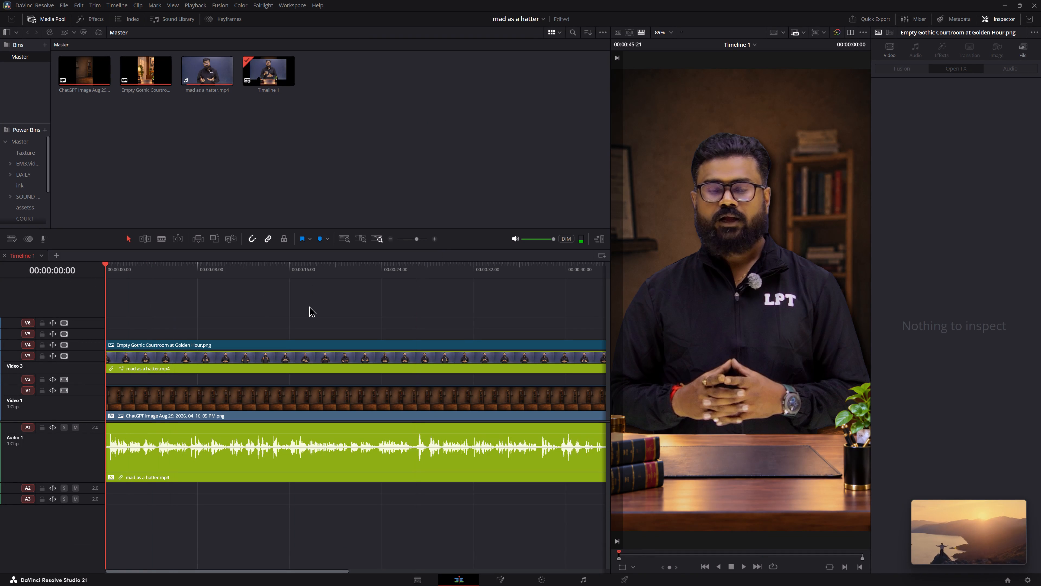
Save the "mad as a hatter" project.
{"action": "key", "text": "ctrl+s"}
{"action": "key", "text": "ctrl+s"}
Play the opening seconds of Timeline 1 several times from the start to review the introduction.
{"action": "key", "text": "space"}
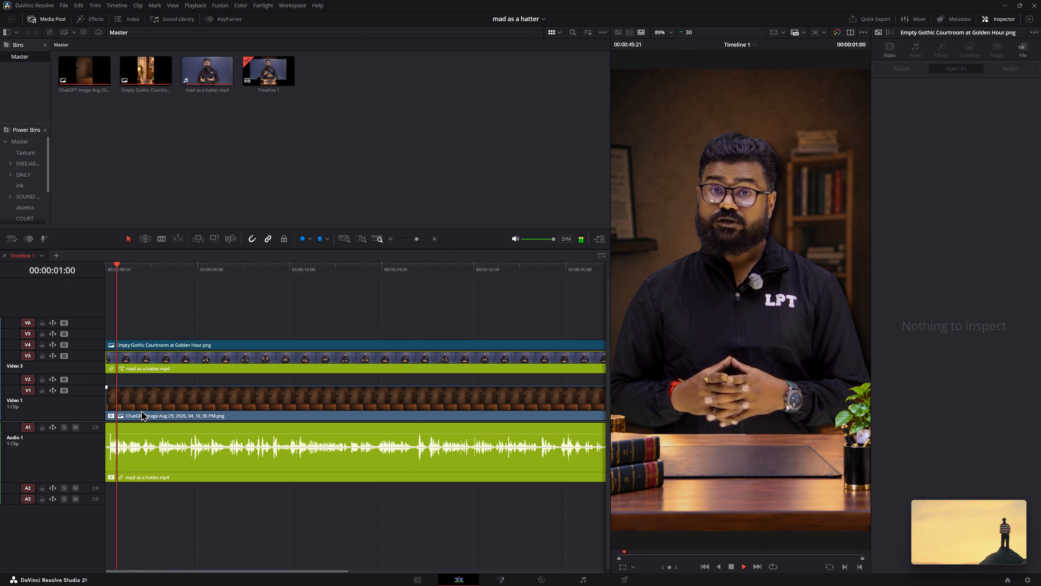
{"action": "key", "text": "space"}
{"action": "left_click_drag", "start_coordinate": [90, 422], "coordinate": [94, 477]}
{"action": "key", "text": "space"}
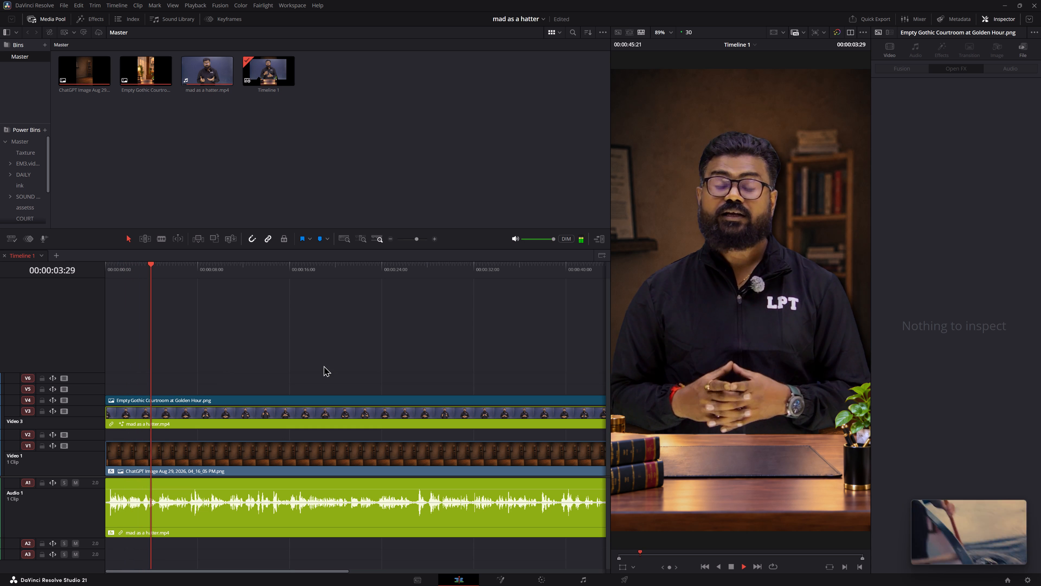
{"action": "key", "text": "space"}
{"action": "left_click", "coordinate": [298, 338]}
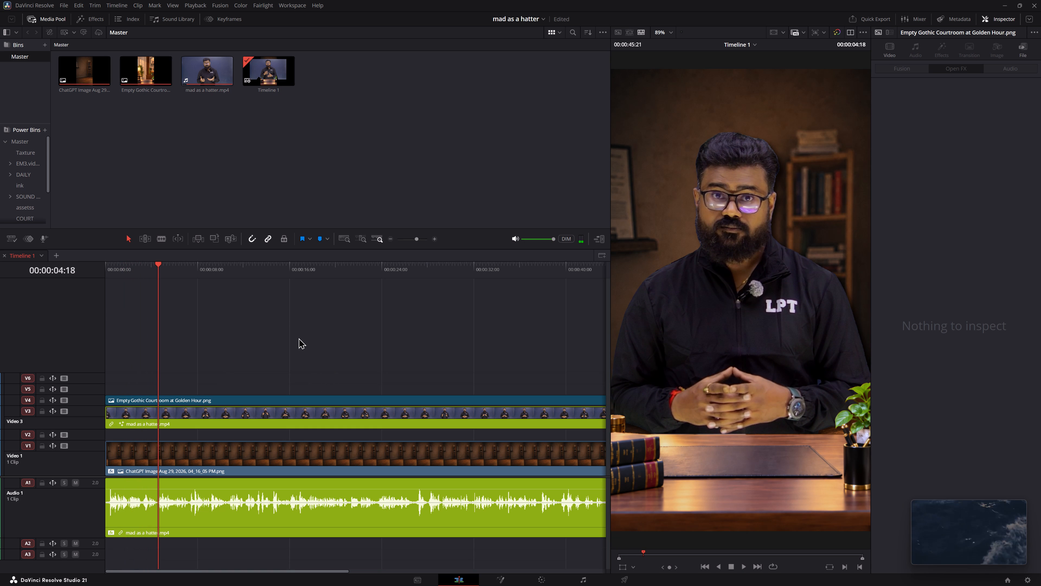
{"action": "left_click_drag", "start_coordinate": [151, 266], "coordinate": [37, 266]}
{"action": "key", "text": "space"}
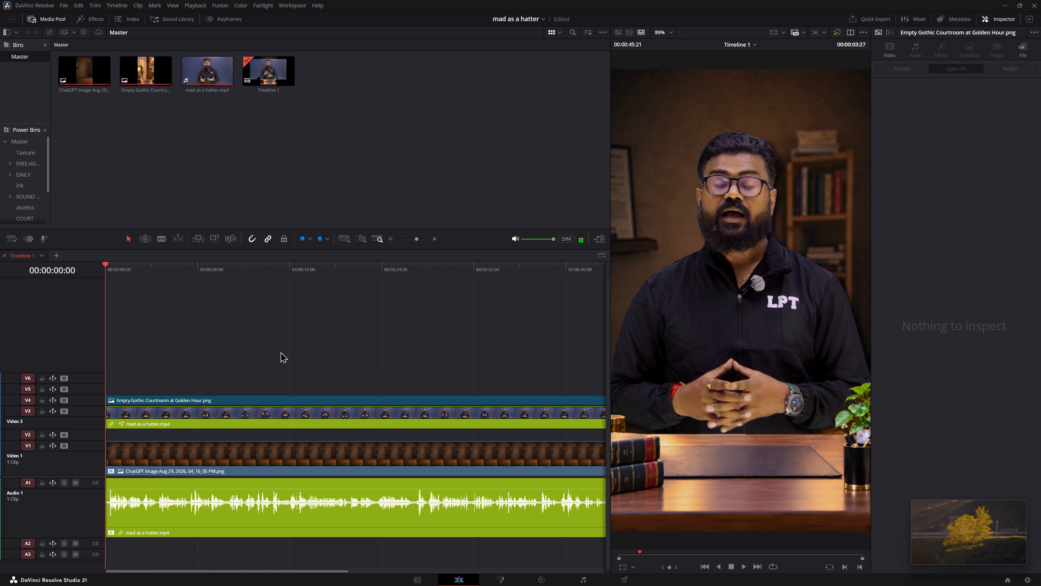
{"action": "key", "text": "space"}
{"action": "key", "text": "space"}
{"action": "key", "text": "space"}
{"action": "key", "text": "space"}
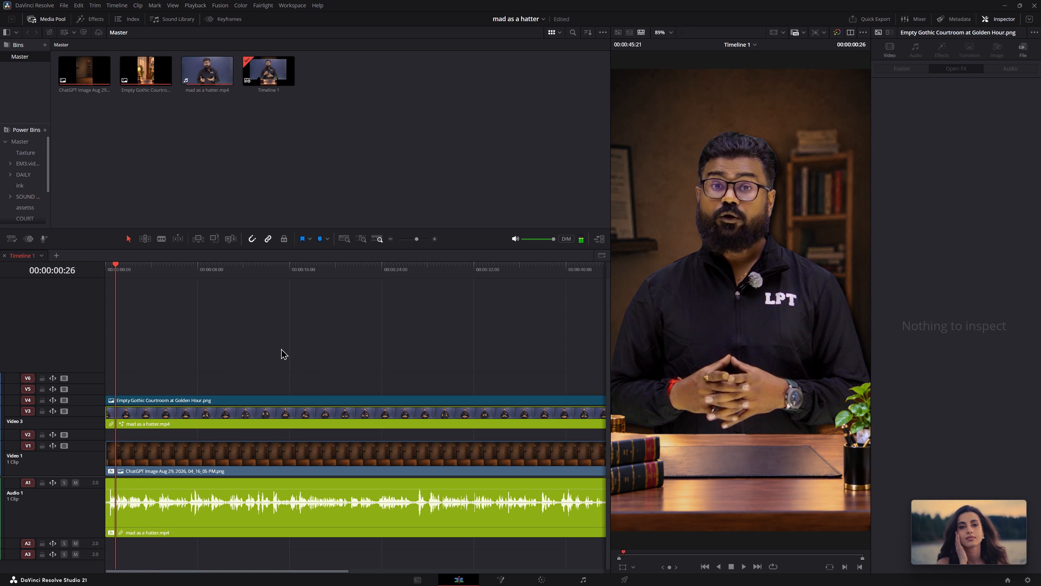
{"action": "key", "text": "space"}
{"action": "left_click", "coordinate": [281, 348]}
{"action": "key", "text": "shift+space"}
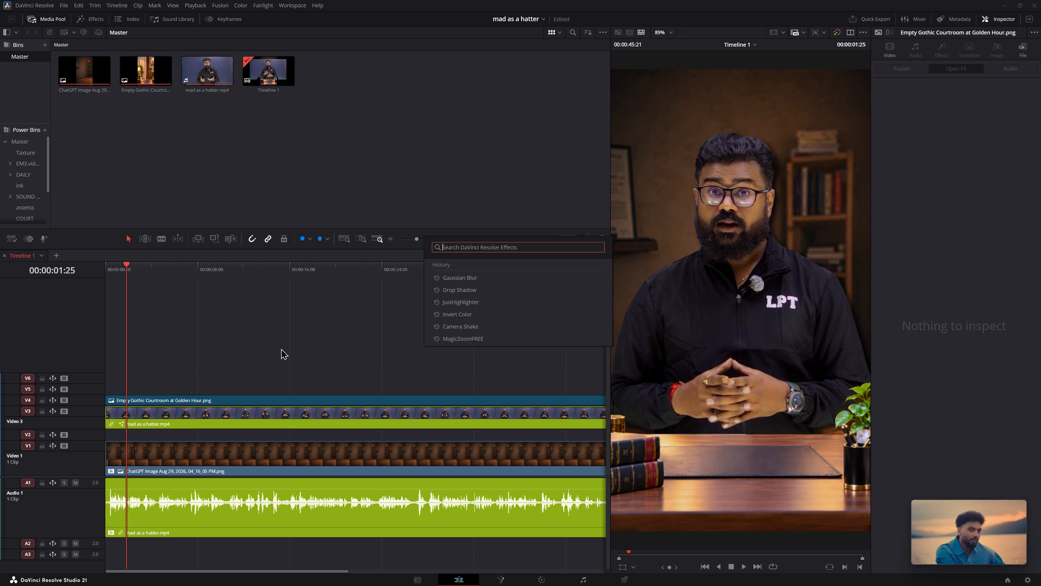
{"action": "left_click", "coordinate": [281, 348]}
{"action": "key", "text": "super+Tab"}
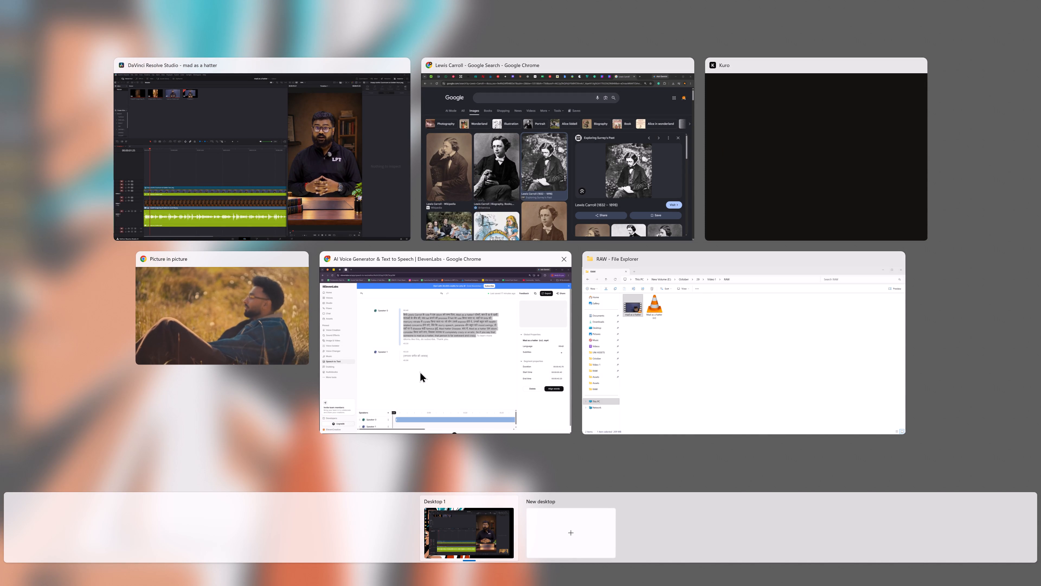
{"action": "left_click", "coordinate": [491, 324]}
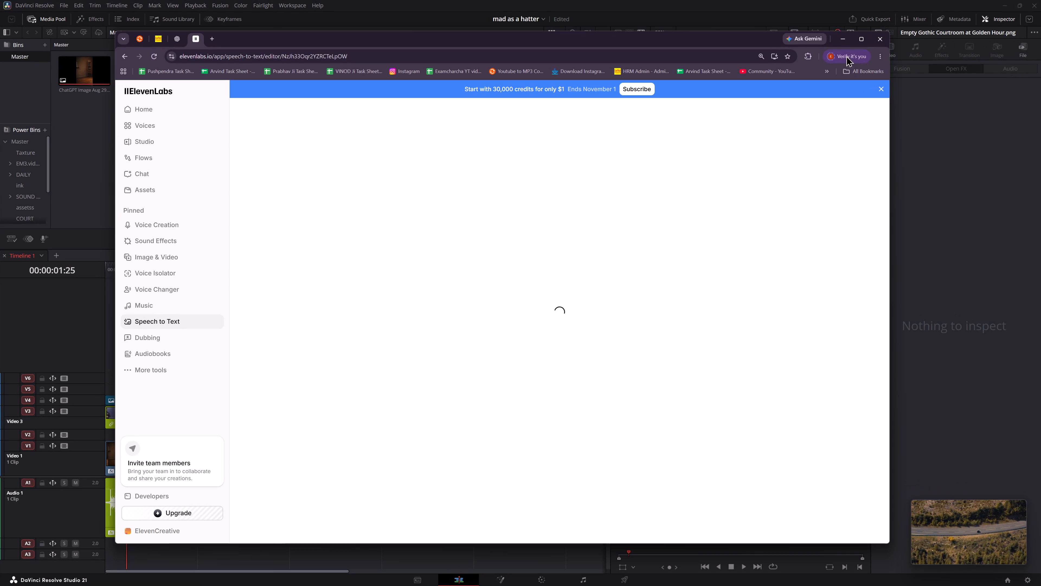
{"action": "left_click", "coordinate": [838, 42]}
{"action": "key", "text": "super+Tab"}
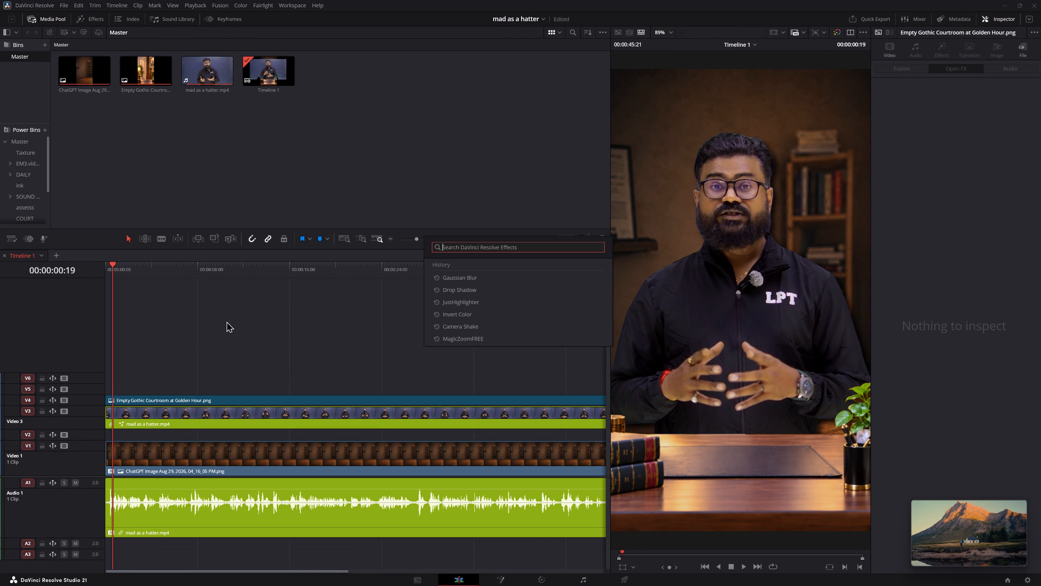
{"action": "type", "text": "fusio"}
{"action": "key", "text": "Down"}
{"action": "key", "text": "Return"}
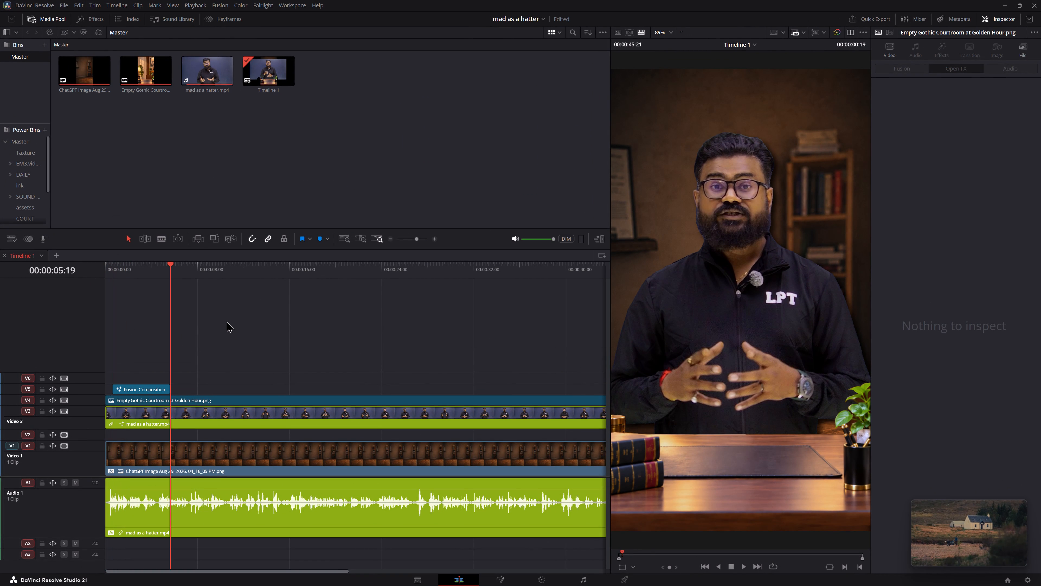
Play through the opening seconds of Timeline 1 to judge where the Fusion Composition should start and end.
{"action": "left_click_drag", "start_coordinate": [121, 271], "coordinate": [90, 263]}
{"action": "key", "text": "space"}
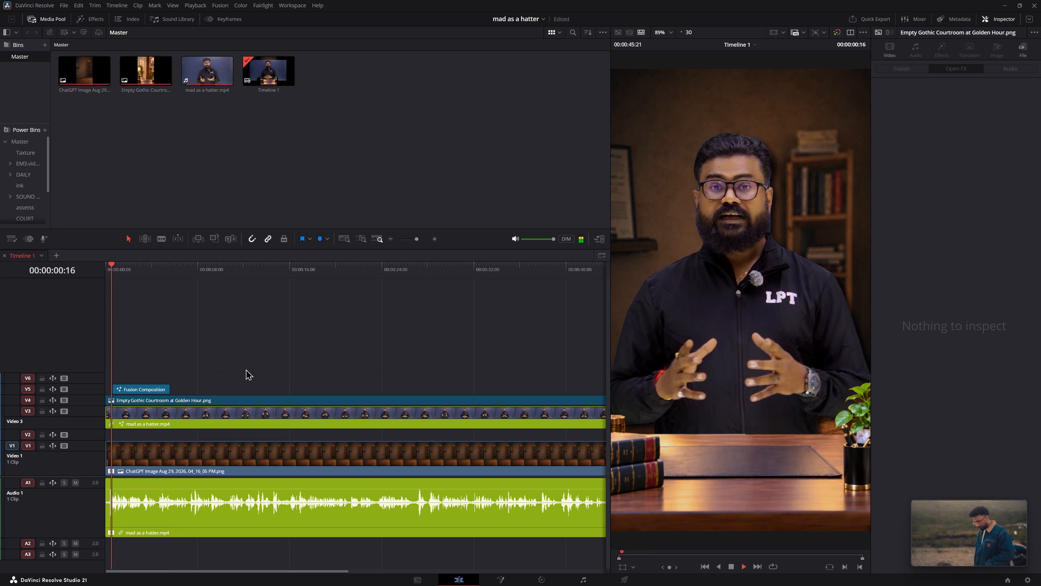
{"action": "scroll", "coordinate": [294, 381], "scroll_direction": "up", "scroll_amount": 7, "text": "alt"}
{"action": "key", "text": "space"}
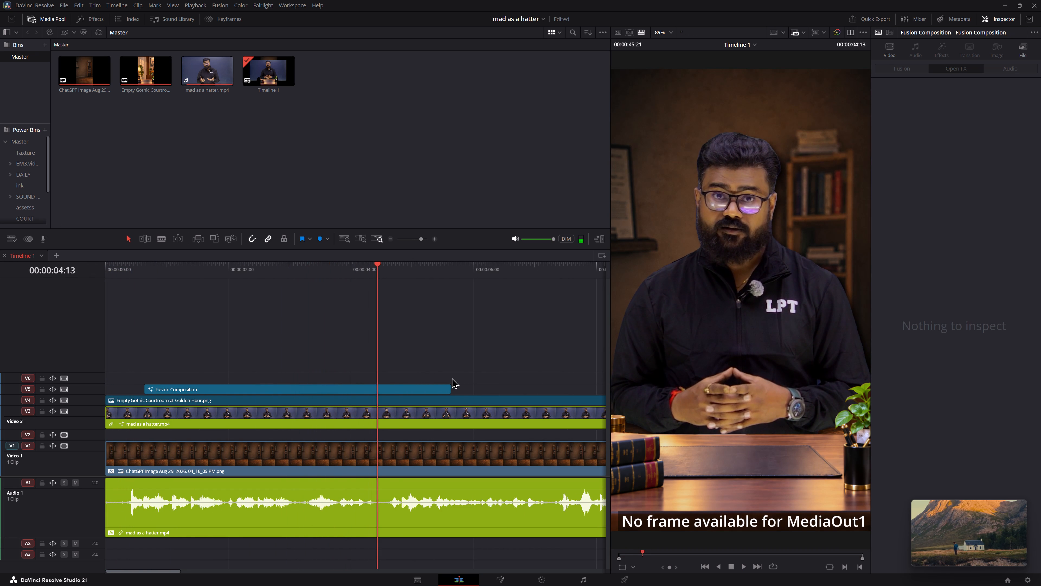
{"action": "key", "text": "space"}
{"action": "key", "text": "space"}
{"action": "key", "text": "space"}
{"action": "key", "text": "space"}
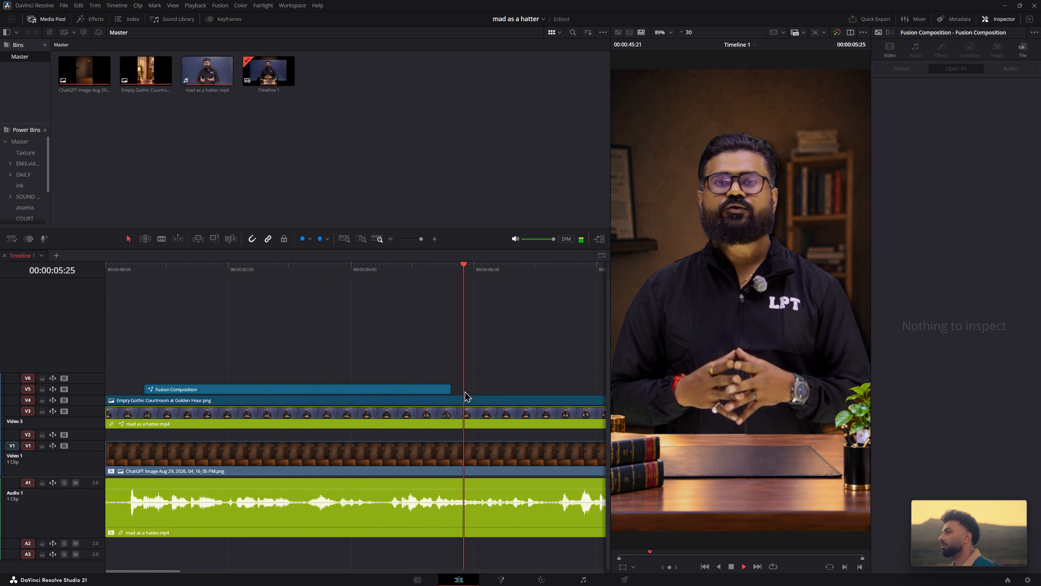
{"action": "left_click_drag", "start_coordinate": [338, 264], "coordinate": [0, 310]}
{"action": "key", "text": "space"}
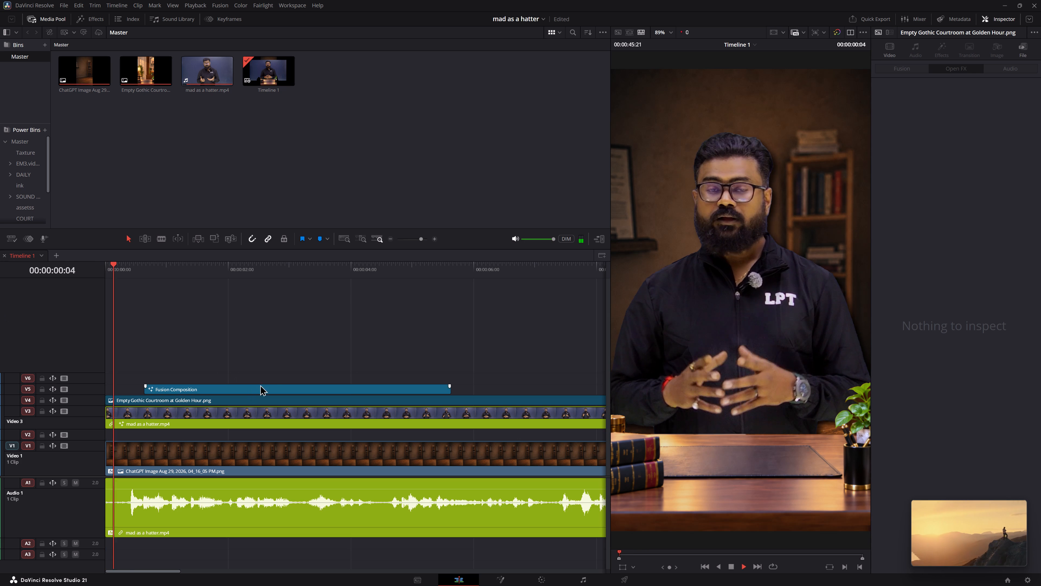
{"action": "key", "text": "space"}
Move the Fusion Composition to the start of Timeline 1 and extend its end to about 5.4 seconds.
{"action": "left_click_drag", "start_coordinate": [275, 386], "coordinate": [261, 386]}
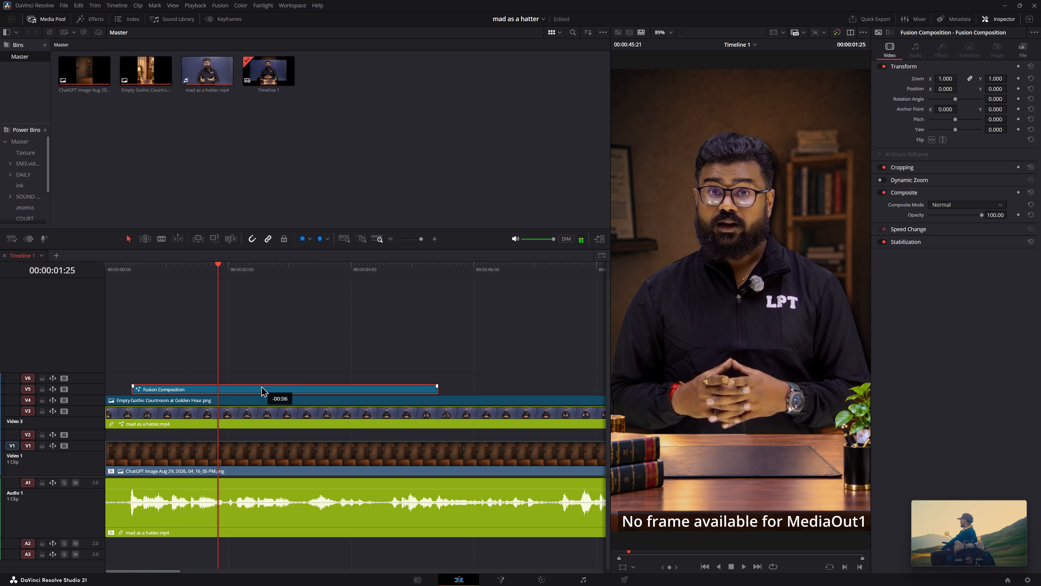
{"action": "left_click_drag", "start_coordinate": [261, 386], "coordinate": [238, 388]}
{"action": "key", "text": "space"}
{"action": "left_click_drag", "start_coordinate": [407, 388], "coordinate": [428, 387]}
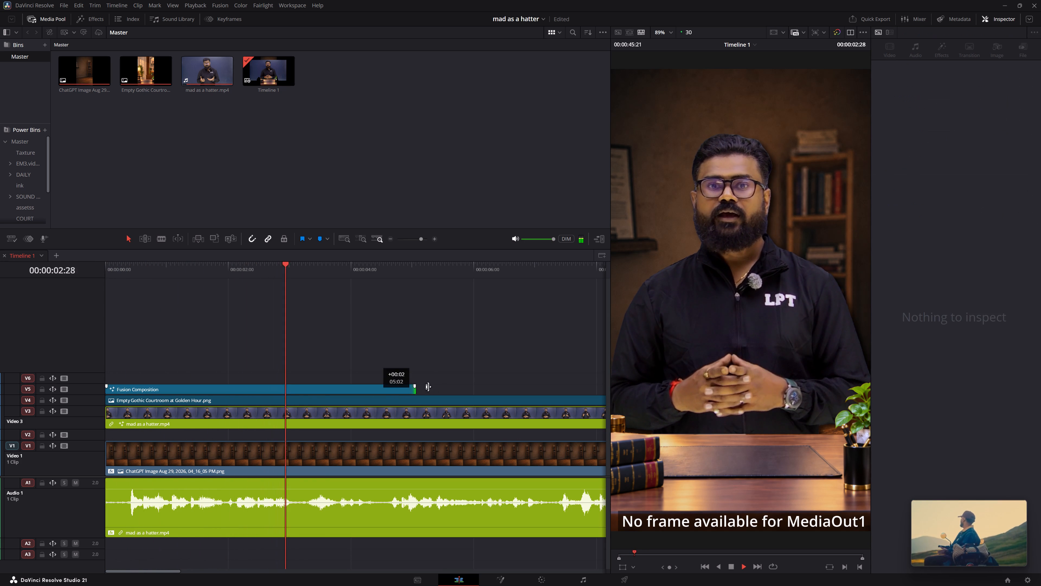
{"action": "left_click_drag", "start_coordinate": [428, 387], "coordinate": [436, 386]}
{"action": "key", "text": "space"}
Open the Fusion Composition on the Fusion page and reposition the MediaOut1 node near the middle of the node graph.
{"action": "left_click", "coordinate": [361, 393]}
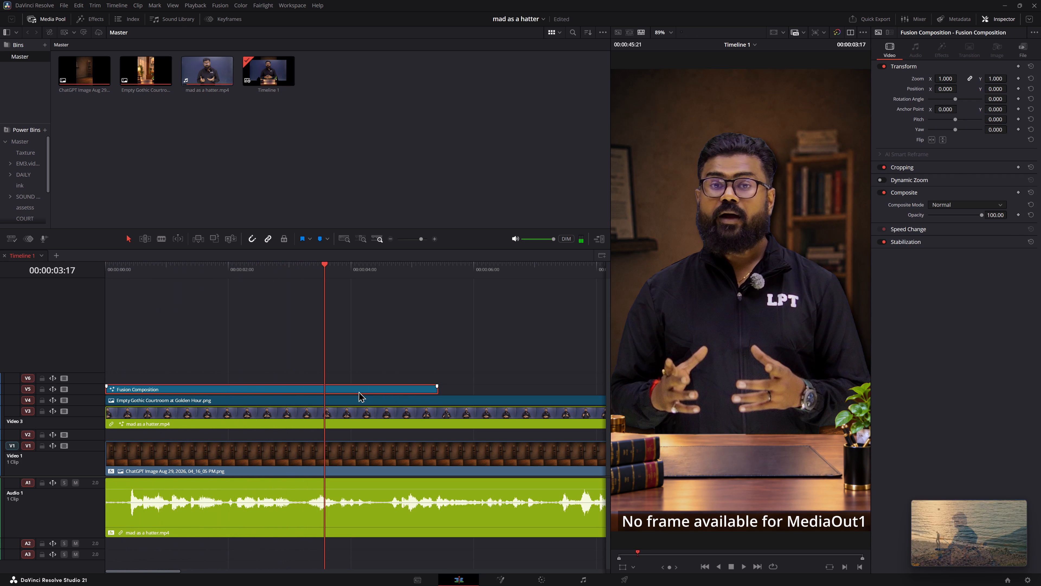
{"action": "key", "text": "alt+f"}
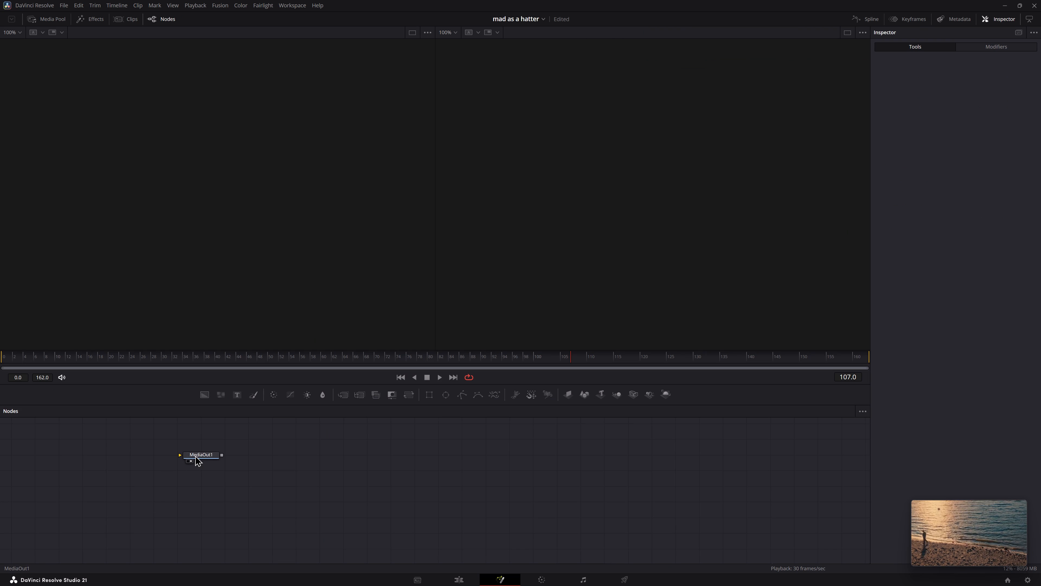
{"action": "left_click_drag", "start_coordinate": [195, 455], "coordinate": [481, 473]}
Show the media pool and create a bin named RARW inside the Master bin.
{"action": "left_click", "coordinate": [43, 12]}
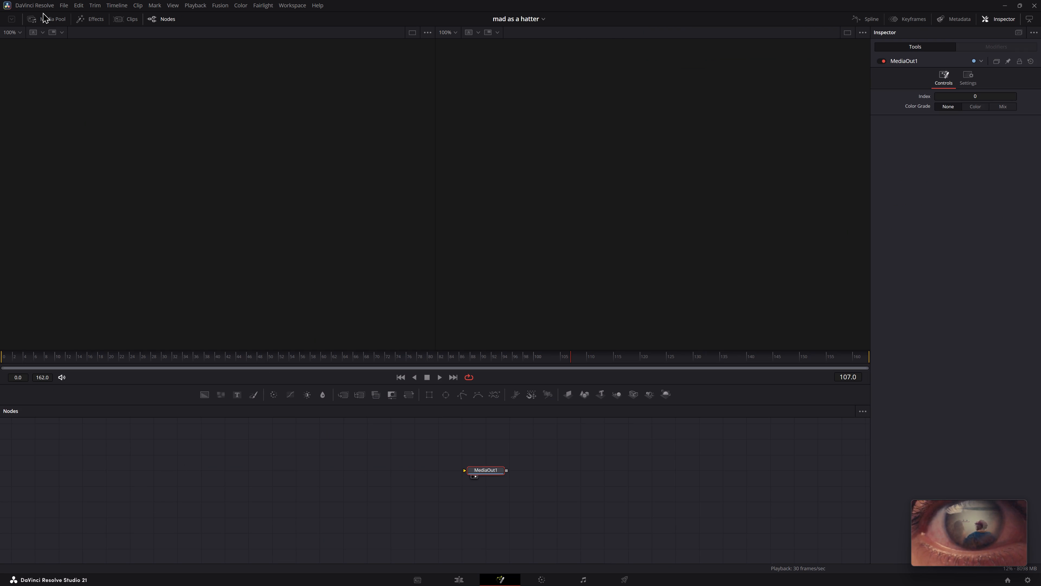
{"action": "left_click", "coordinate": [43, 17]}
{"action": "right_click", "coordinate": [136, 254]}
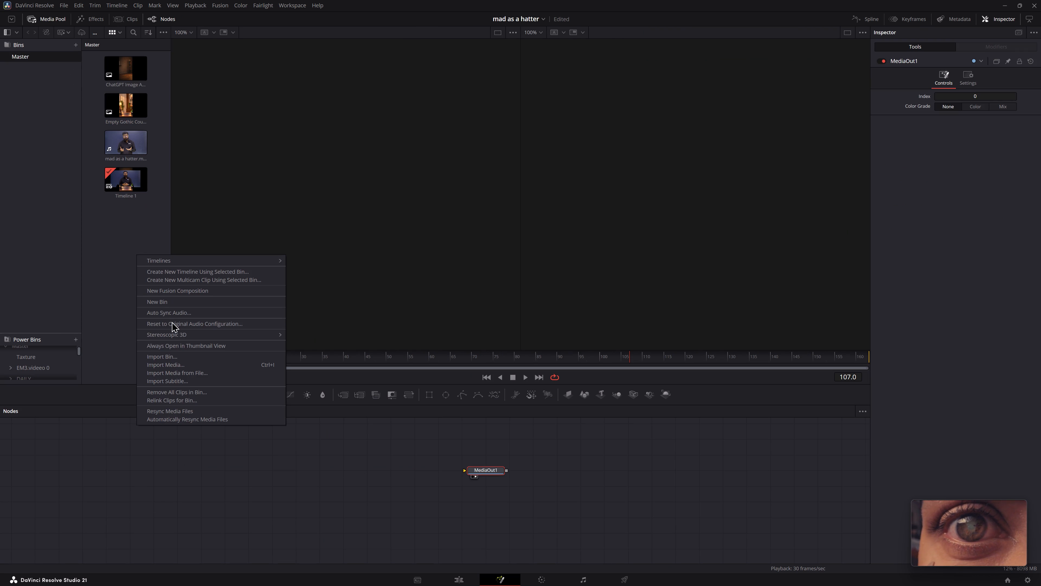
{"action": "left_click", "coordinate": [0, 91]}
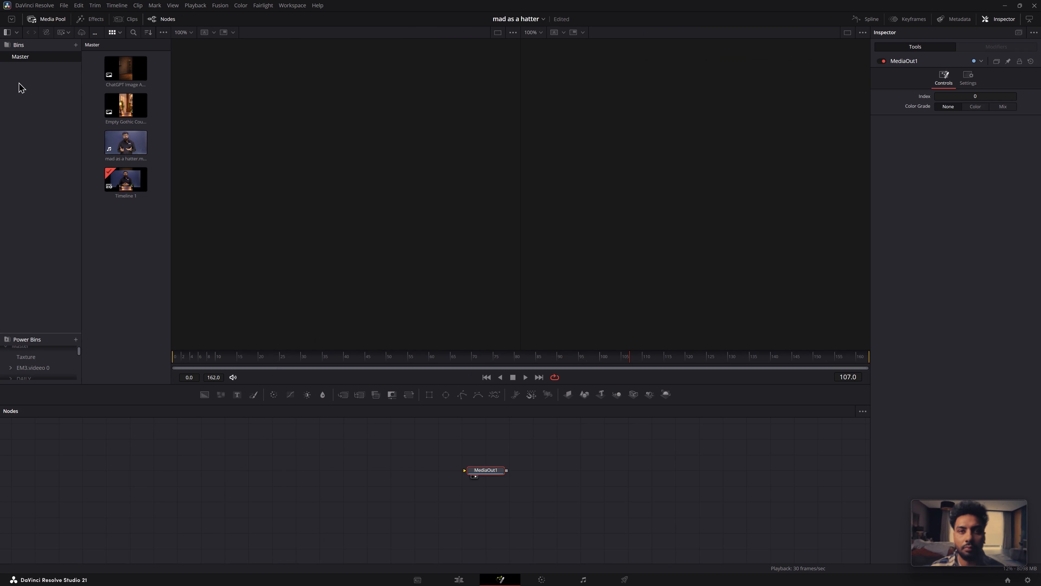
{"action": "key", "text": "ctrl+shift+n"}
{"action": "key", "text": "ctrl+shift+equal"}
{"action": "key", "text": "shift+BackSpace"}
{"action": "key", "text": "shift+plus"}
{"action": "key", "text": "shift+BackSpace"}
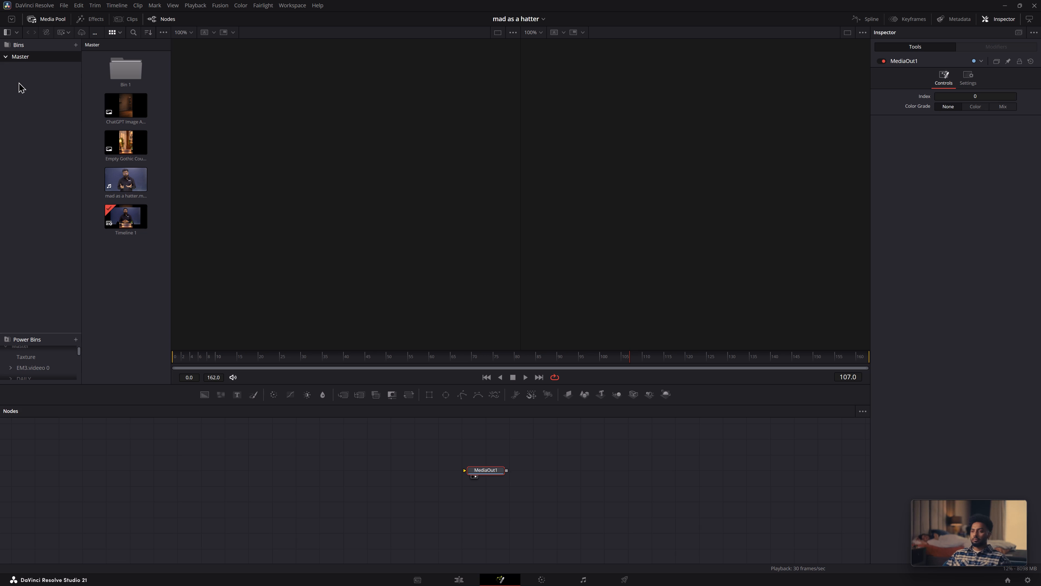
{"action": "type", "text": "RARW"}
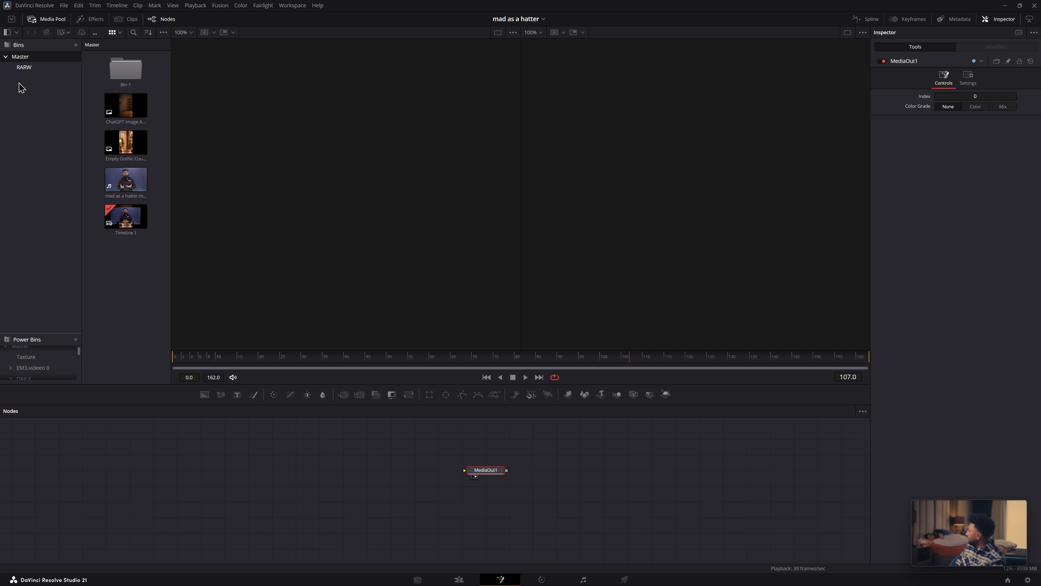
{"action": "key", "text": "Left"}
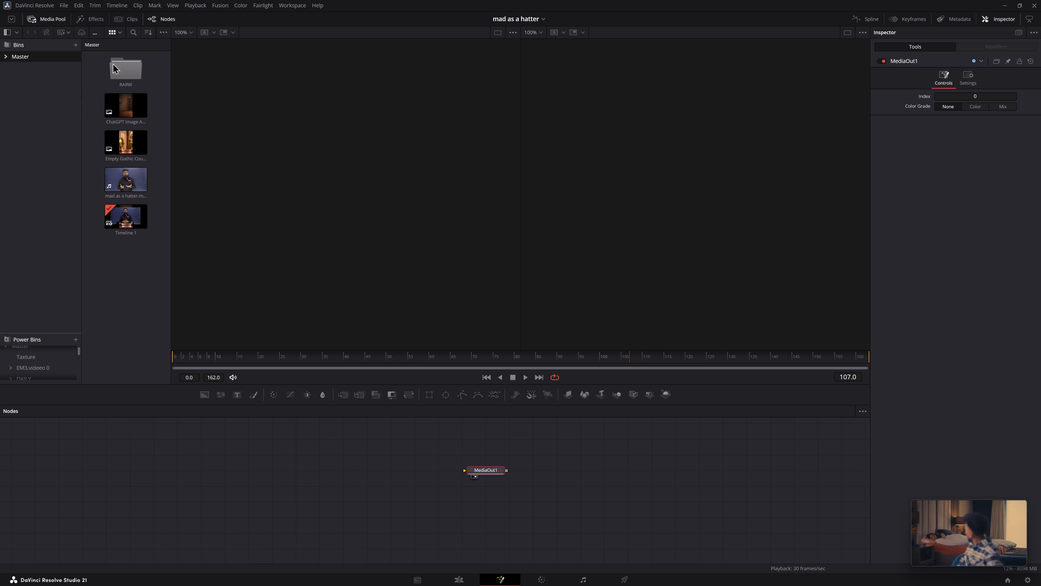
{"action": "left_click", "coordinate": [78, 139]}
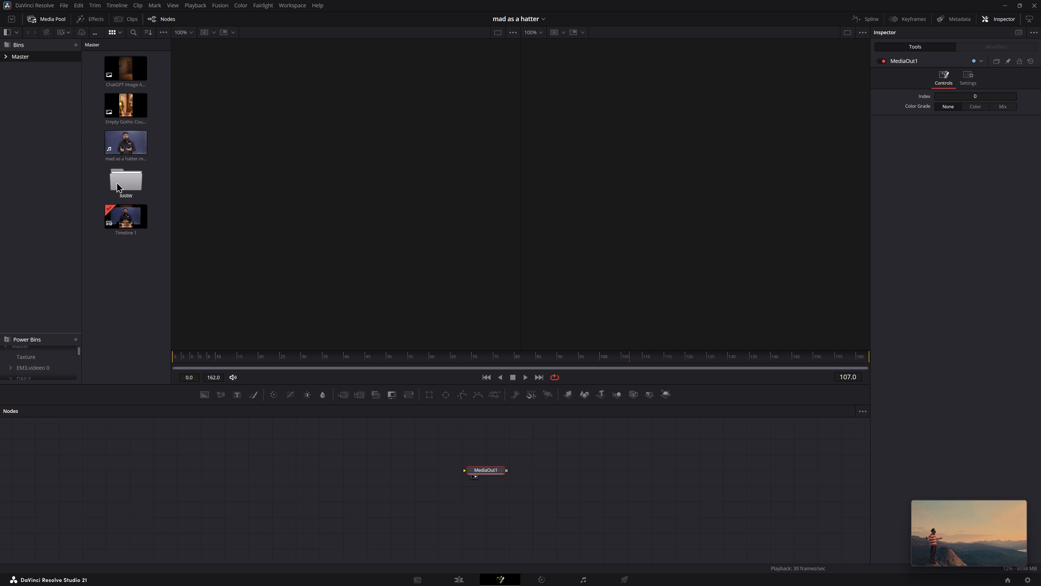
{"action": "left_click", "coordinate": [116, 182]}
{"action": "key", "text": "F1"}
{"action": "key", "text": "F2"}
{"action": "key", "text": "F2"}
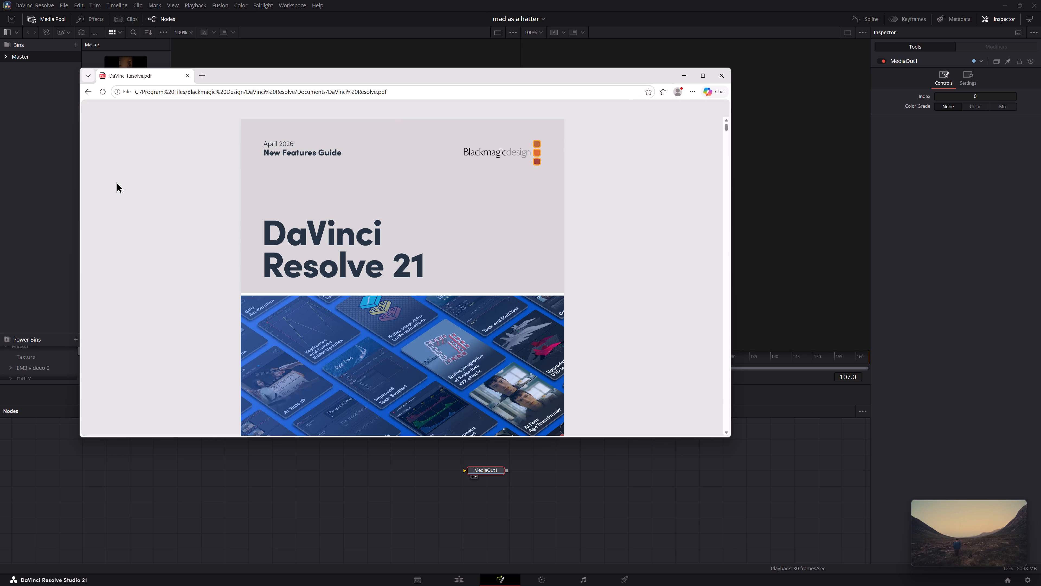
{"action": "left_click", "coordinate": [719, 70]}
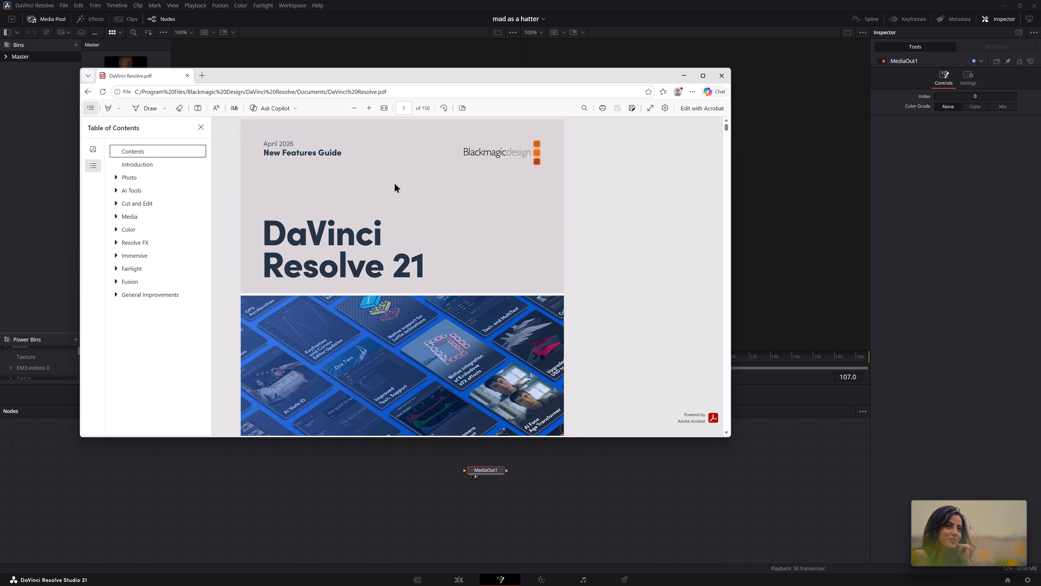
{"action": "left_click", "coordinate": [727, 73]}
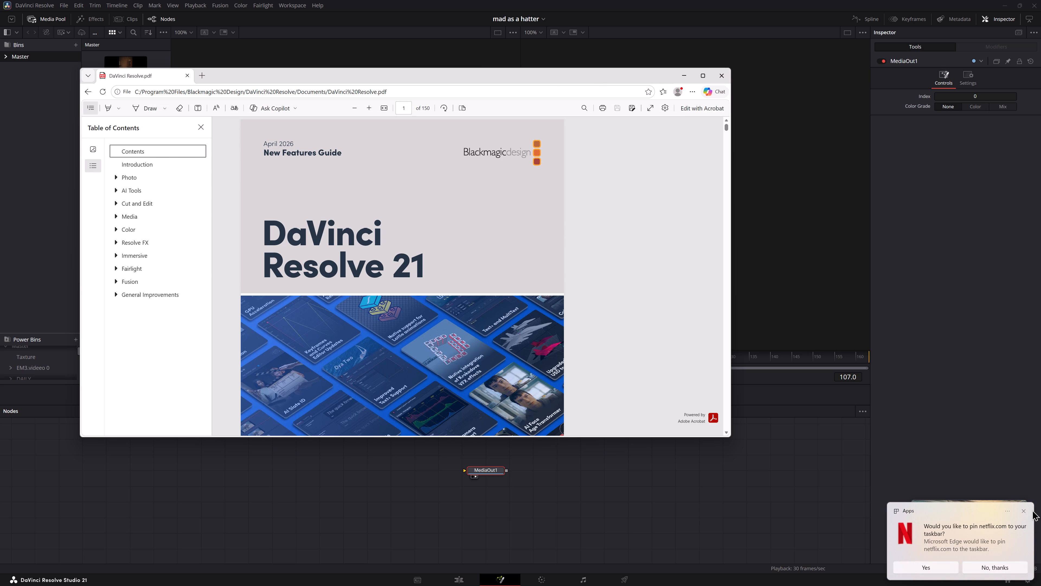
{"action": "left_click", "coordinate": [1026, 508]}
Rename the new bin as RAW.
{"action": "left_click", "coordinate": [137, 188]}
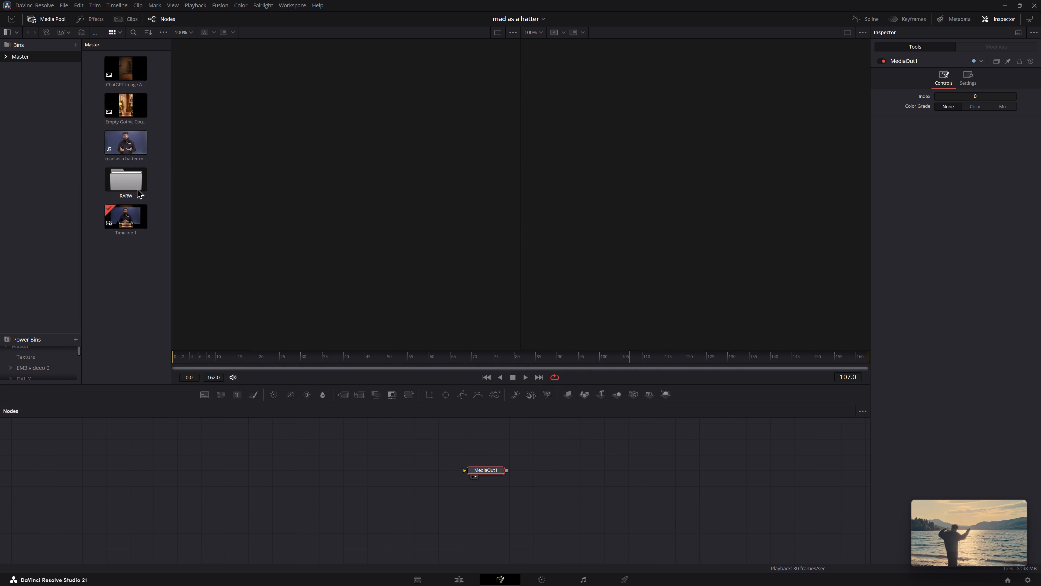
{"action": "key", "text": "F2"}
{"action": "key", "text": "Left"}
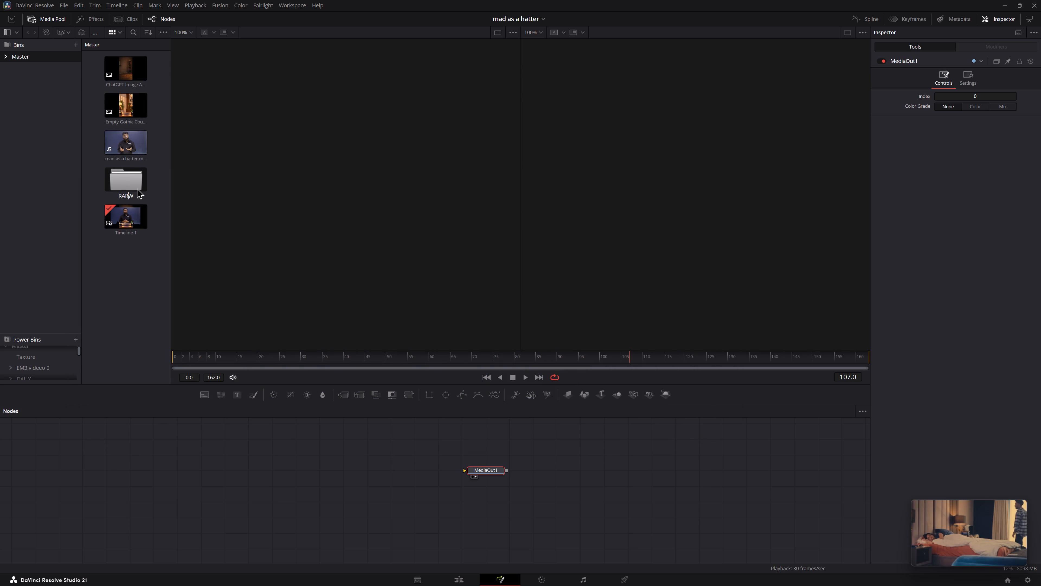
{"action": "key", "text": "BackSpace"}
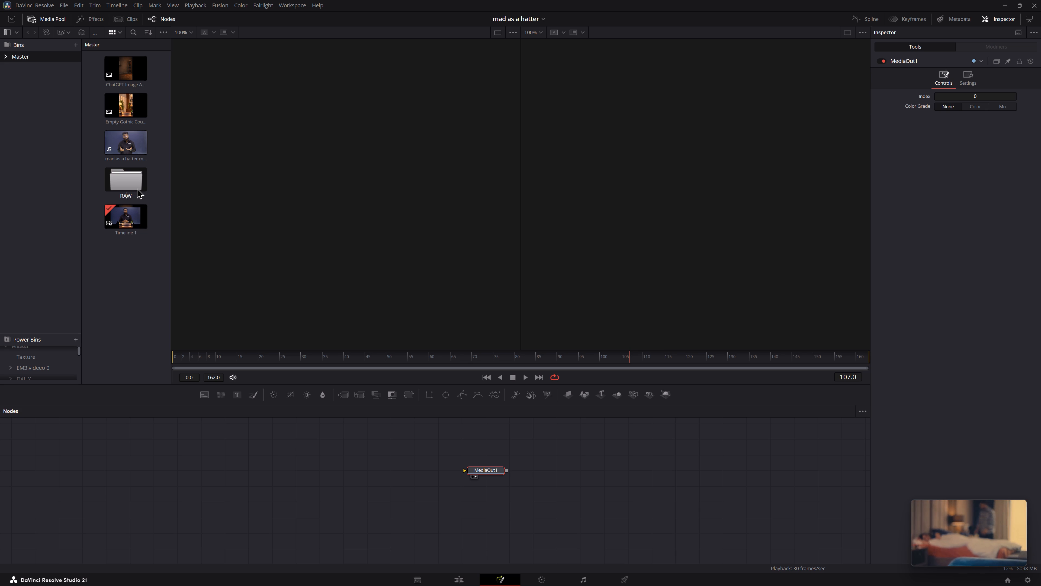
{"action": "left_click", "coordinate": [122, 276]}
Move the mad as a hatter video clip into the RAW bin.
{"action": "left_click_drag", "start_coordinate": [121, 141], "coordinate": [125, 186]}
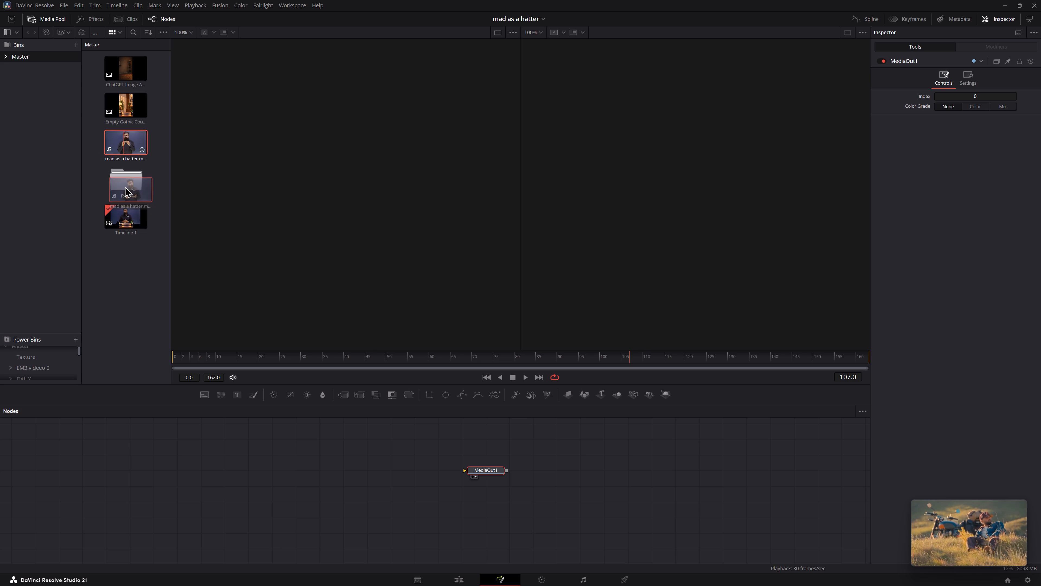
{"action": "left_click_drag", "start_coordinate": [125, 186], "coordinate": [123, 184]}
{"action": "left_click", "coordinate": [94, 136]}
{"action": "left_click", "coordinate": [112, 262]}
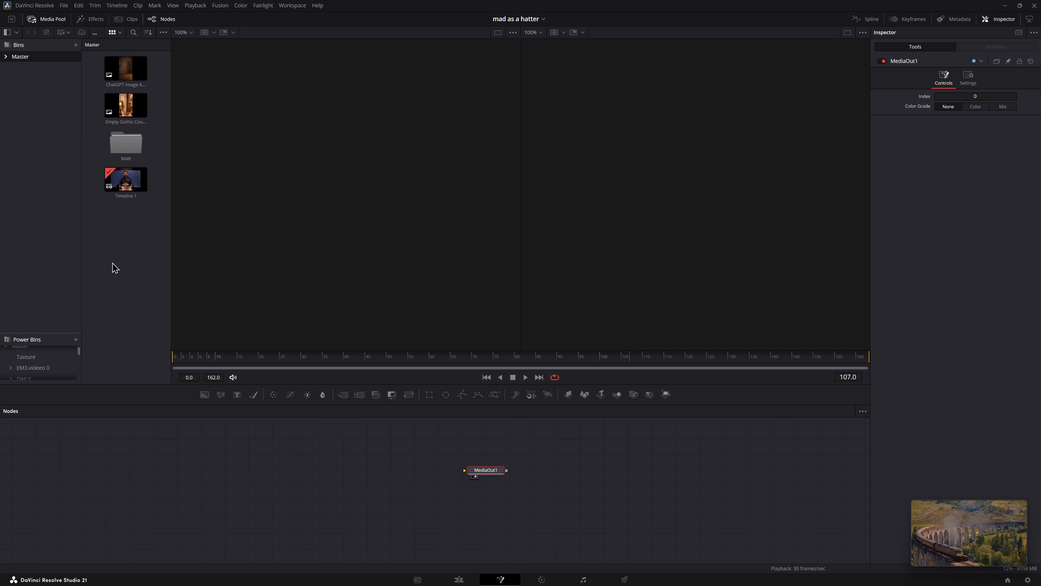
Create a second bin named Assets inside the Master bin.
{"action": "key", "text": "ctrl+shift+n"}
{"action": "key", "text": "shift+BackSpace"}
{"action": "type", "text": "Assets"}
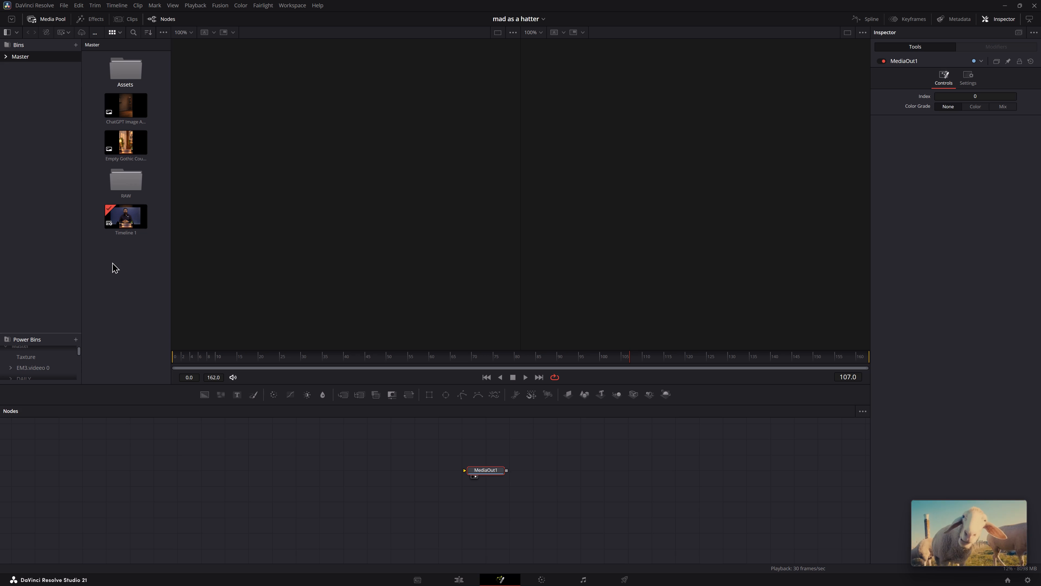
{"action": "key", "text": "Return"}
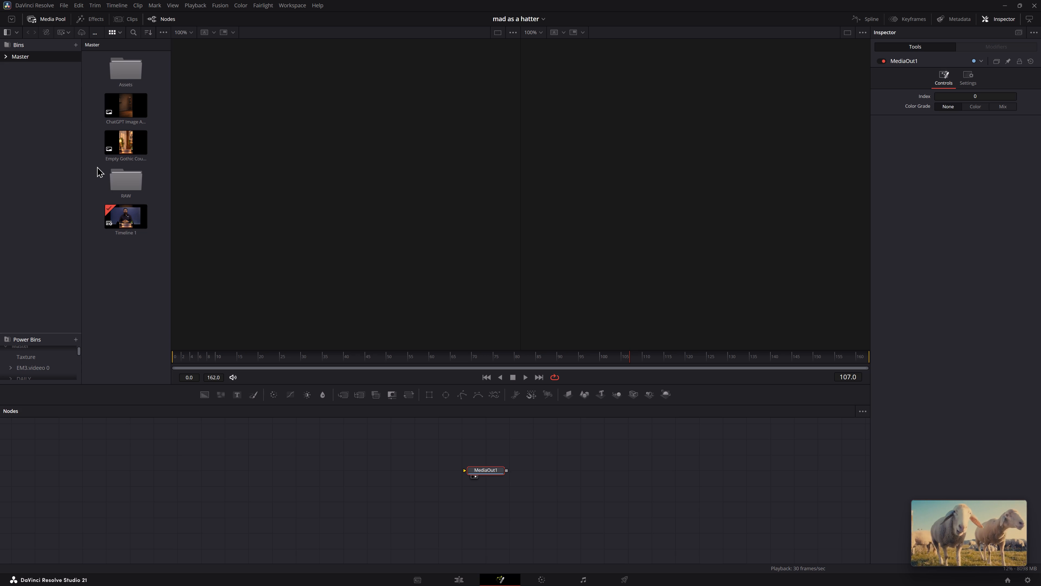
{"action": "left_click", "coordinate": [97, 166]}
Move the Empty Gothic Courtroom and ChatGPT background images into the Assets bin.
{"action": "left_click_drag", "start_coordinate": [130, 141], "coordinate": [124, 72]}
{"action": "left_click_drag", "start_coordinate": [126, 101], "coordinate": [125, 95]}
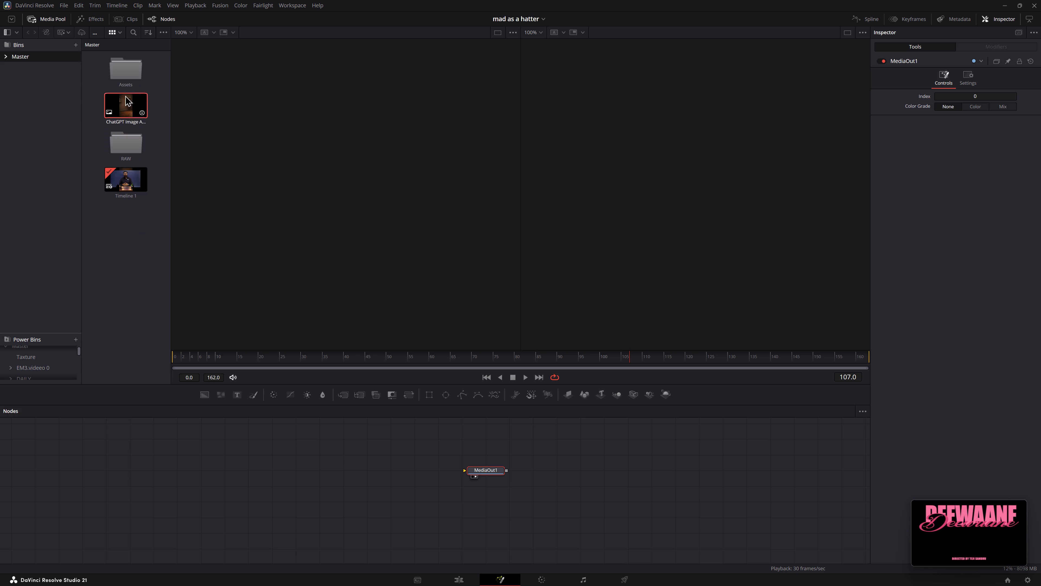
{"action": "left_click_drag", "start_coordinate": [125, 95], "coordinate": [122, 65]}
{"action": "left_click", "coordinate": [92, 213]}
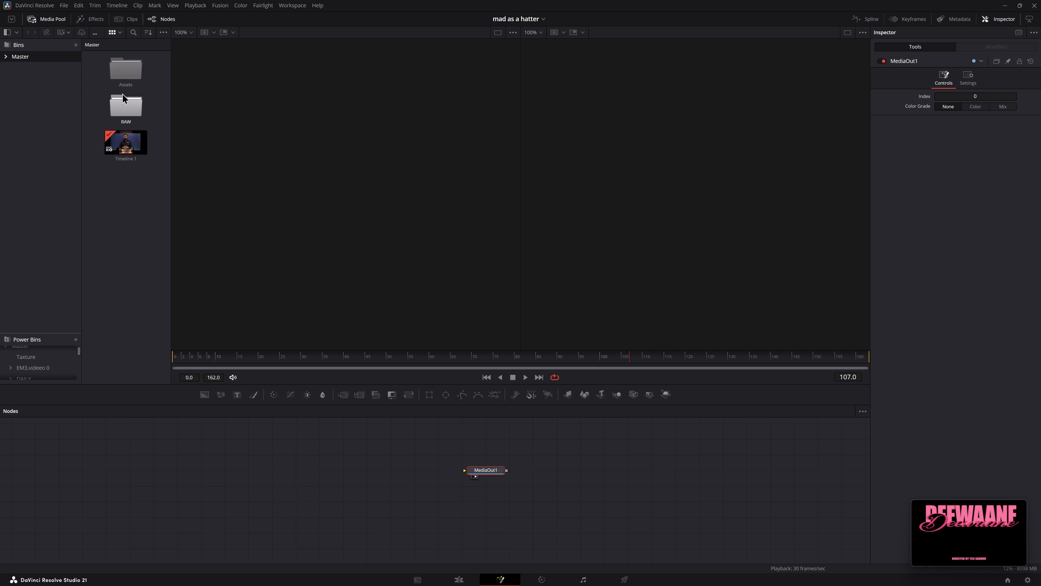
Import the Lewis Carroll portrait from October > 29 > Video 1 > Assets into the Assets bin.
{"action": "double_click", "coordinate": [123, 66]}
{"action": "right_click", "coordinate": [99, 197]}
{"action": "left_click_drag", "start_coordinate": [160, 313], "coordinate": [160, 312]}
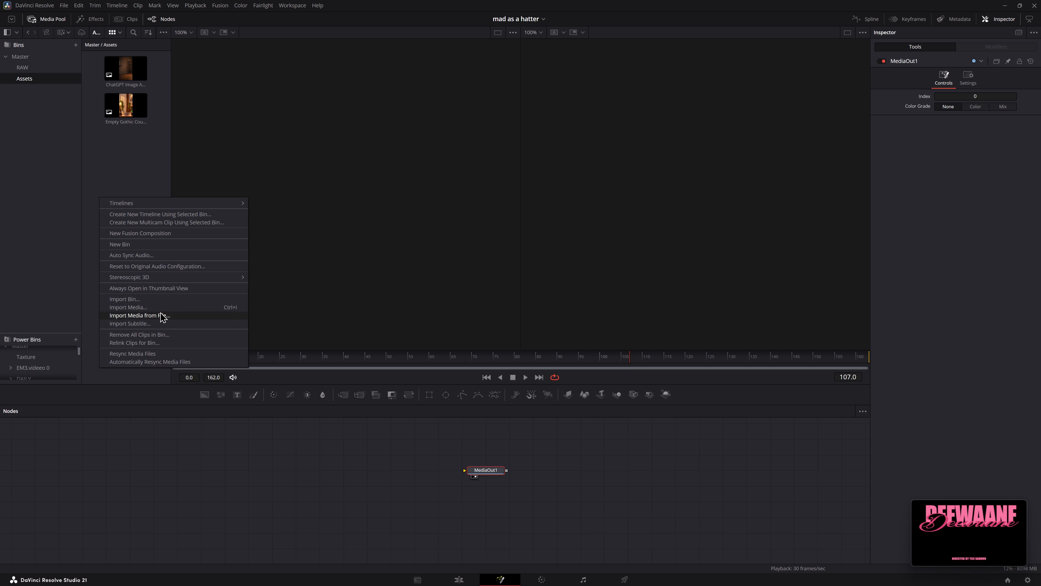
{"action": "left_click_drag", "start_coordinate": [160, 312], "coordinate": [160, 305]}
{"action": "left_click", "coordinate": [576, 82]}
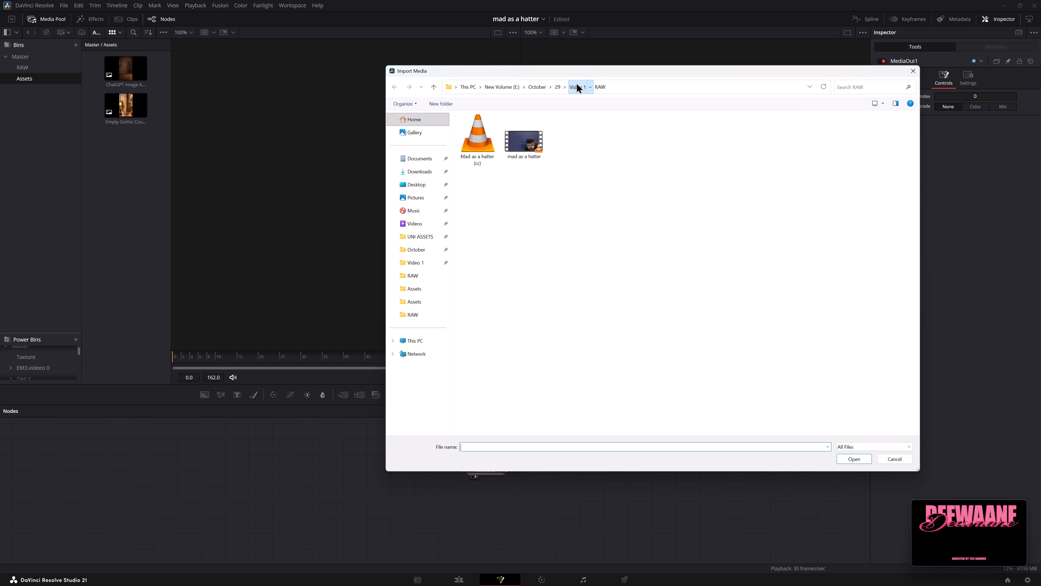
{"action": "double_click", "coordinate": [505, 132]}
{"action": "left_click", "coordinate": [571, 227]}
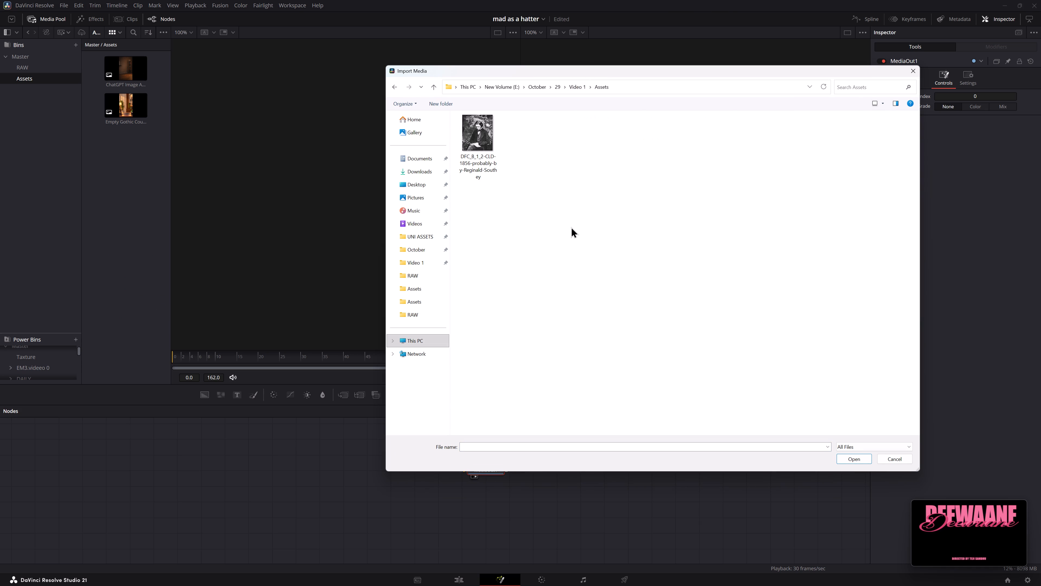
{"action": "key", "text": "ctrl+s"}
{"action": "key", "text": "ctrl+a"}
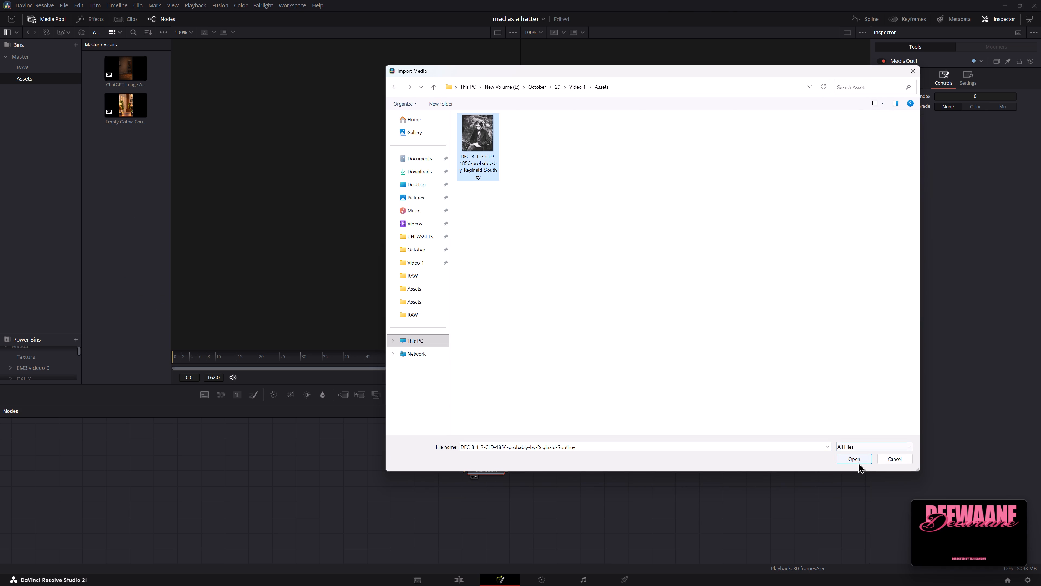
{"action": "left_click_drag", "start_coordinate": [723, 71], "coordinate": [664, 103]}
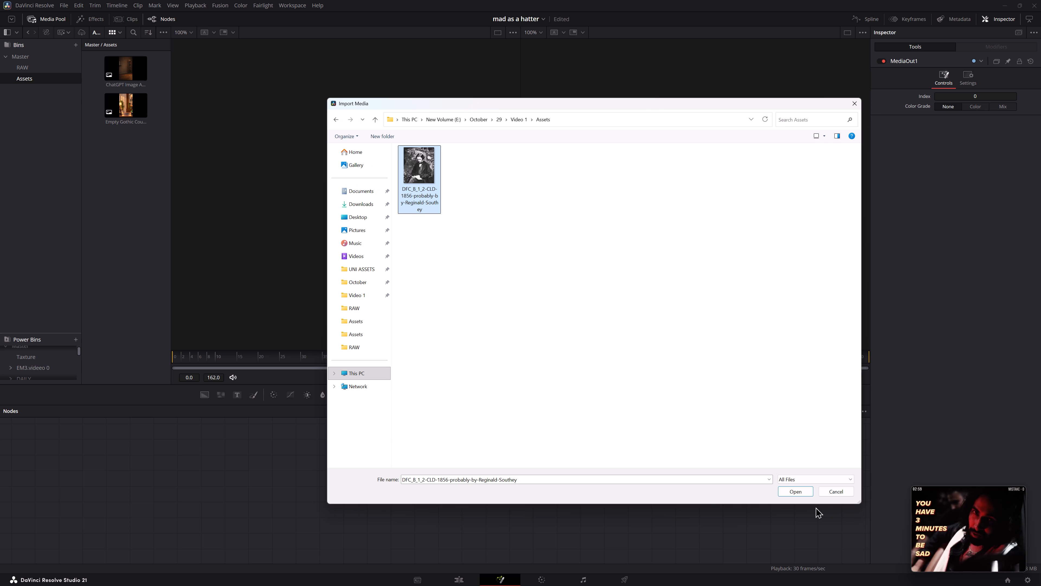
{"action": "left_click", "coordinate": [798, 490]}
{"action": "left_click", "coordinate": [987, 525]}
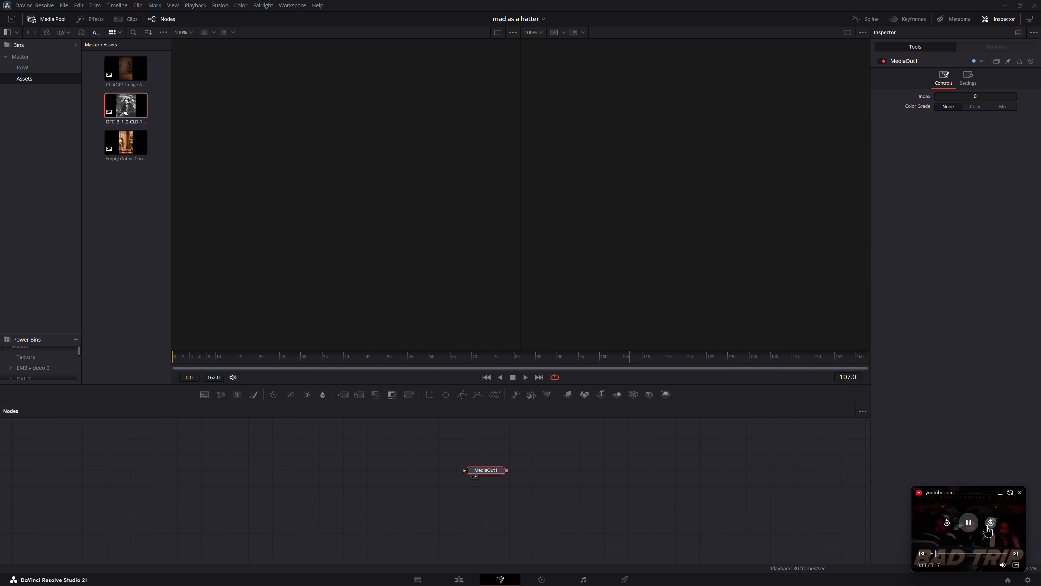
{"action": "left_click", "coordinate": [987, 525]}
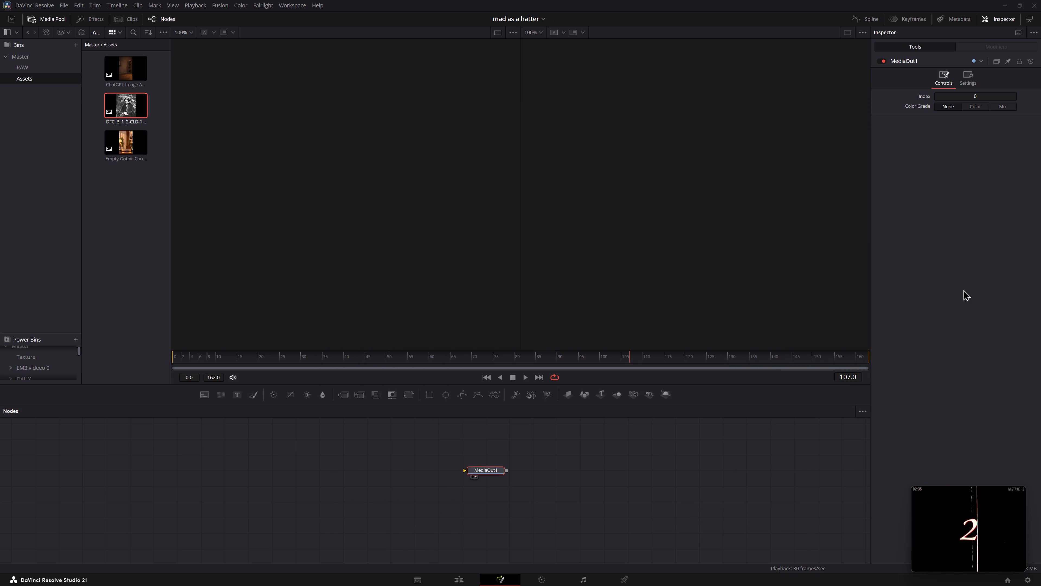
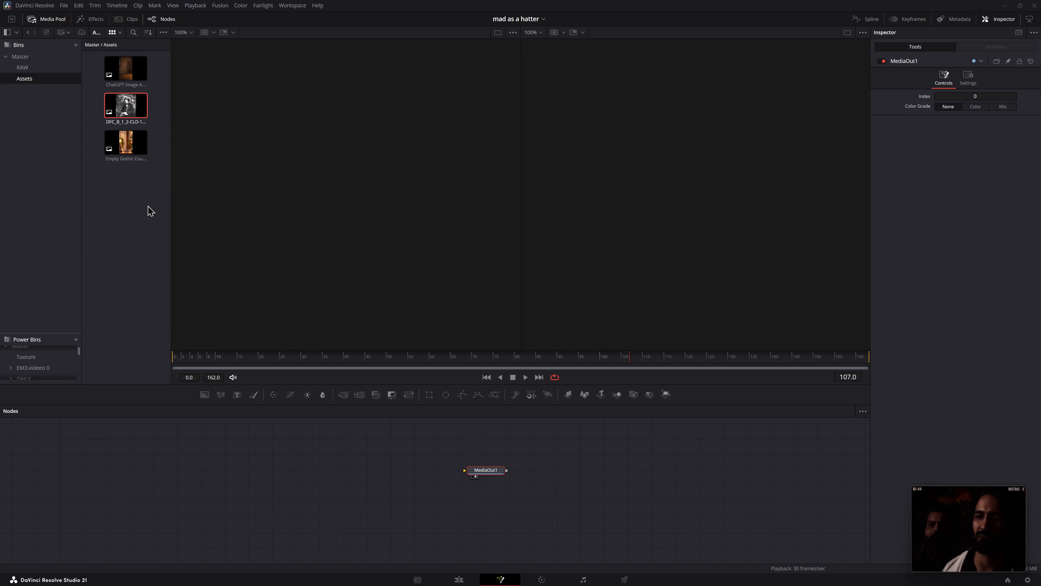
Add the Lewis Carroll portrait to the node graph, connect it to MediaOut1, and space the two nodes apart.
{"action": "left_click_drag", "start_coordinate": [124, 98], "coordinate": [377, 478]}
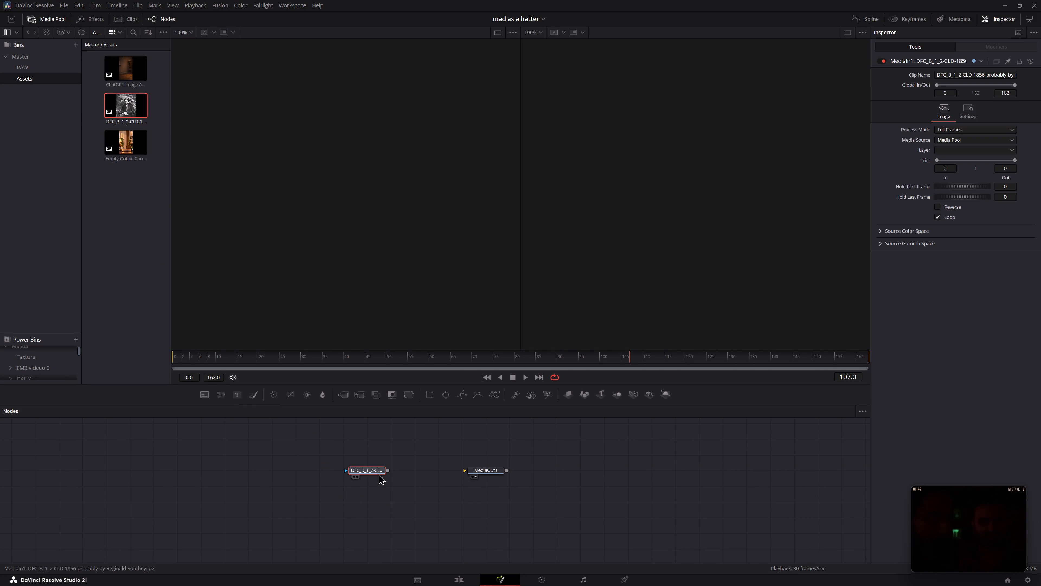
{"action": "left_click_drag", "start_coordinate": [386, 471], "coordinate": [478, 476]}
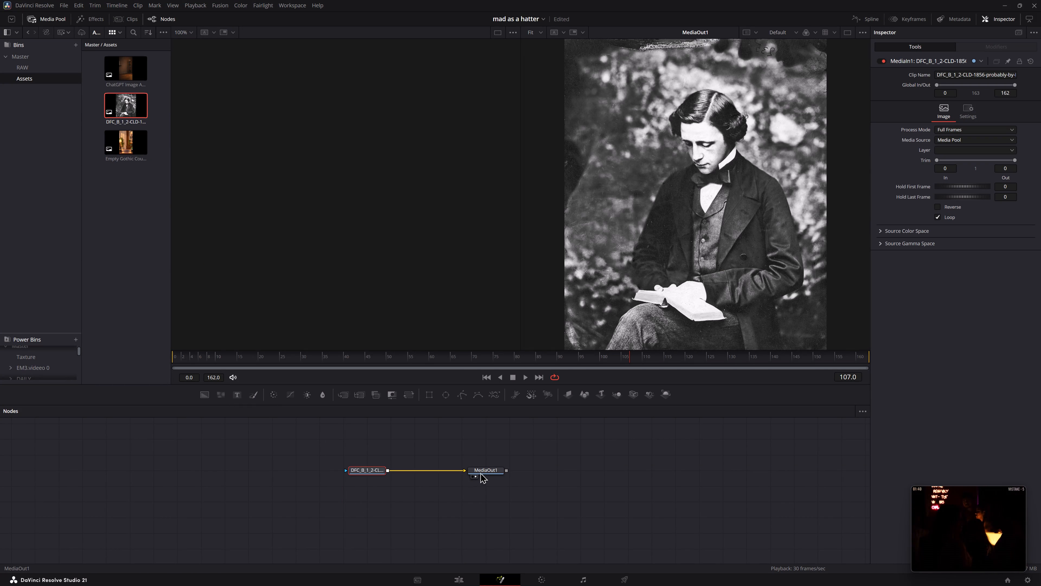
{"action": "left_click_drag", "start_coordinate": [487, 470], "coordinate": [548, 470]}
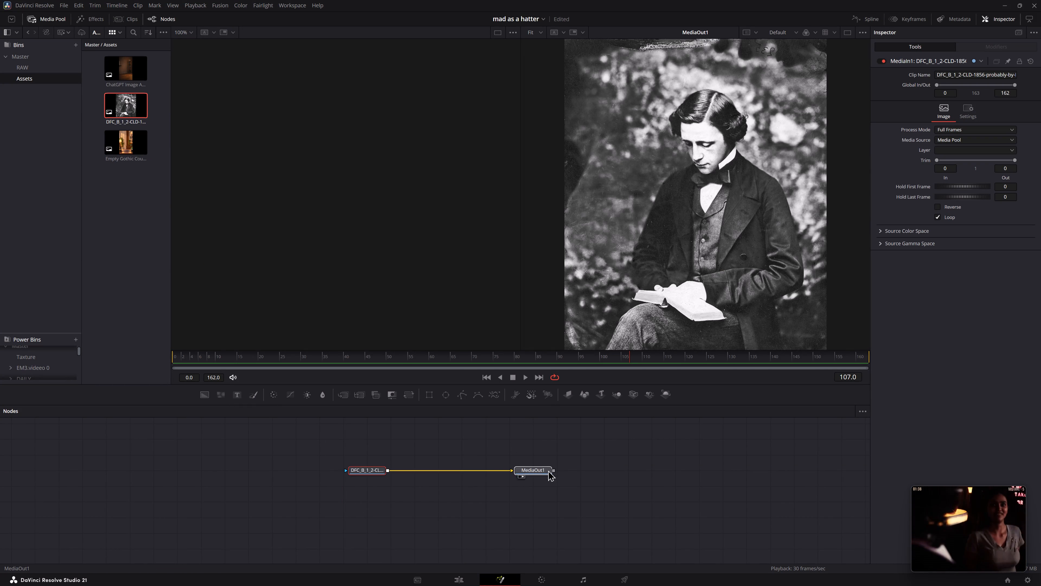
{"action": "left_click_drag", "start_coordinate": [548, 470], "coordinate": [582, 473]}
{"action": "middle_click_drag", "start_coordinate": [521, 454], "coordinate": [524, 465]}
{"action": "left_click", "coordinate": [516, 488]}
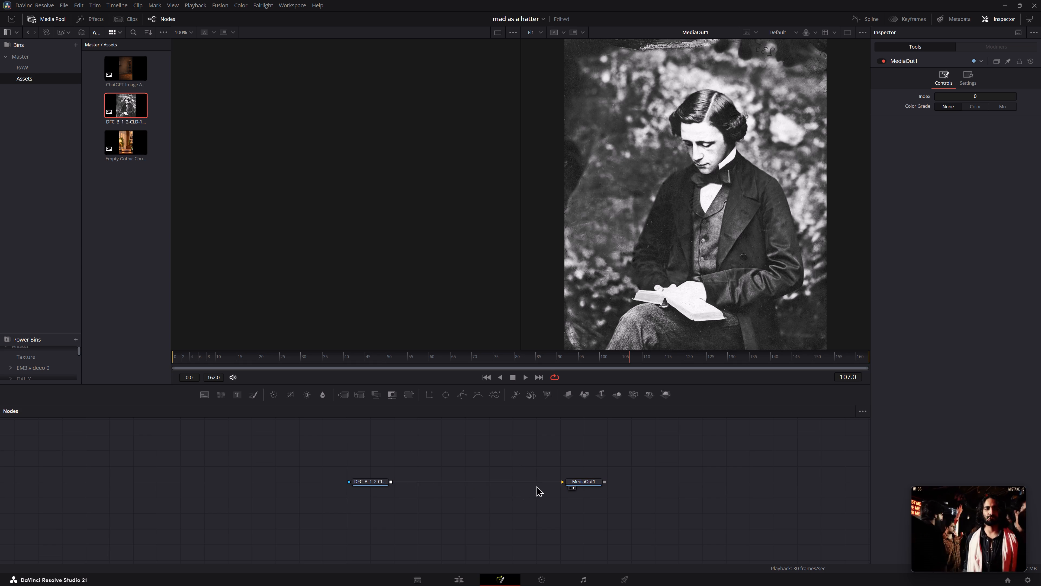
Disconnect the portrait from MediaOut1 and place a Background node feeding MediaOut1 instead.
{"action": "left_click", "coordinate": [536, 486]}
{"action": "left_click", "coordinate": [537, 481]}
{"action": "left_click_drag", "start_coordinate": [207, 395], "coordinate": [361, 438]}
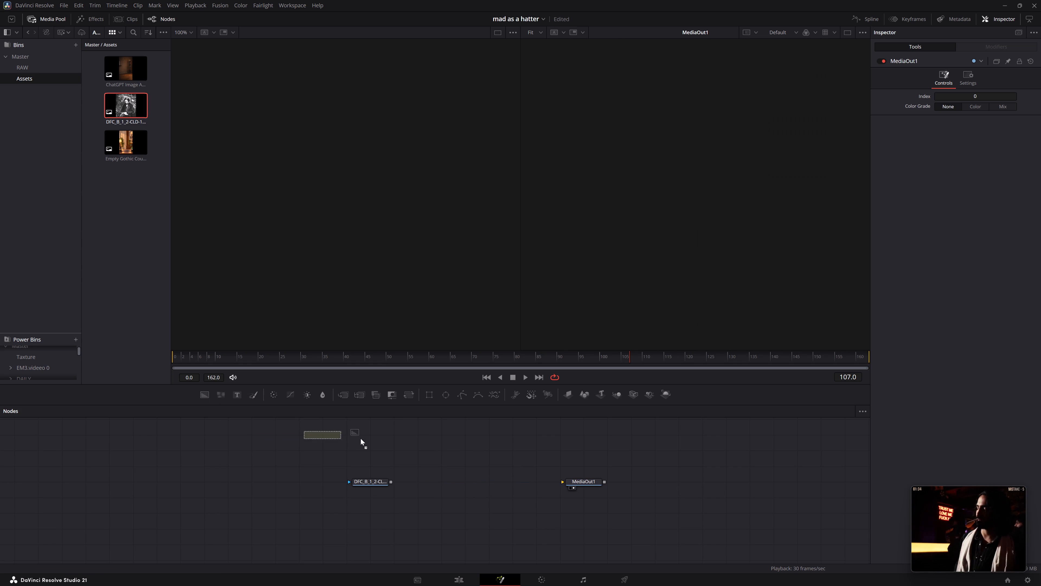
{"action": "left_click_drag", "start_coordinate": [361, 438], "coordinate": [457, 481]}
{"action": "left_click_drag", "start_coordinate": [486, 481], "coordinate": [598, 483]}
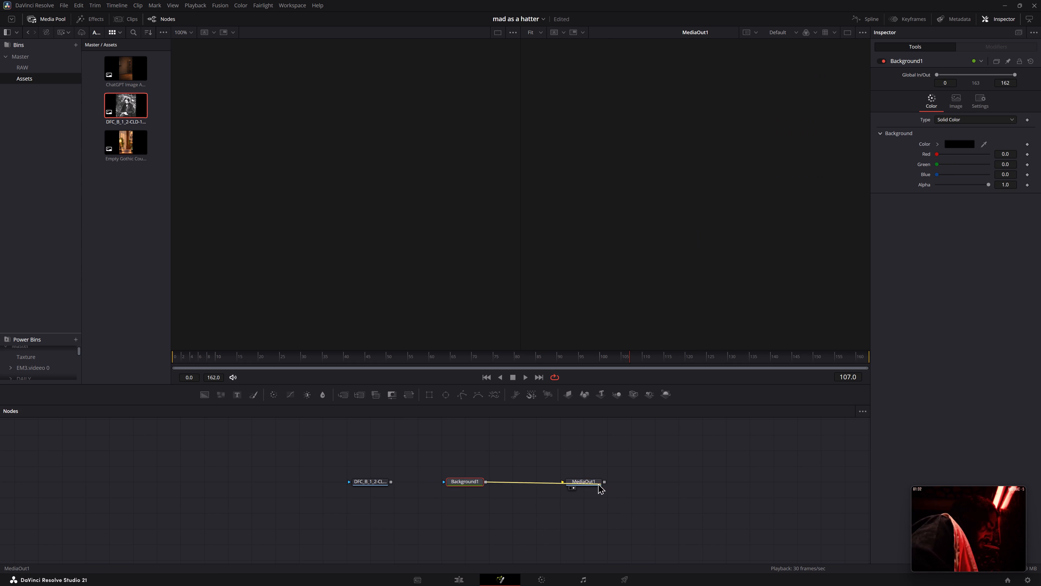
{"action": "left_click_drag", "start_coordinate": [598, 483], "coordinate": [597, 483]}
Make the Background node fully transparent with an Alpha of 0.0.
{"action": "left_click", "coordinate": [460, 481]}
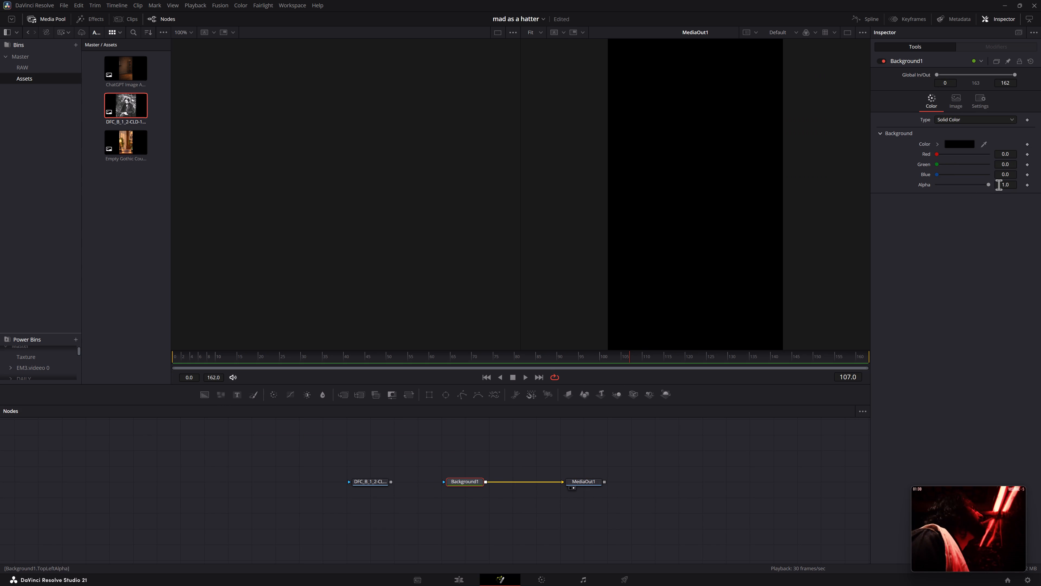
{"action": "left_click_drag", "start_coordinate": [999, 185], "coordinate": [343, 160]}
Rearrange the portrait and Background nodes, and merge the portrait over the transparent background.
{"action": "middle_click_drag", "start_coordinate": [439, 456], "coordinate": [356, 493]}
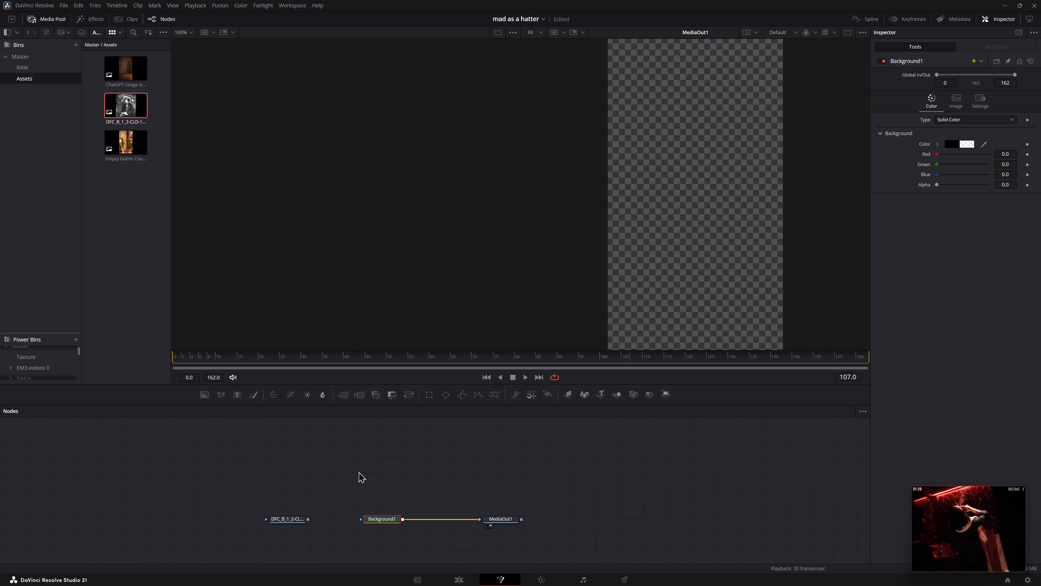
{"action": "left_click_drag", "start_coordinate": [290, 518], "coordinate": [440, 494]}
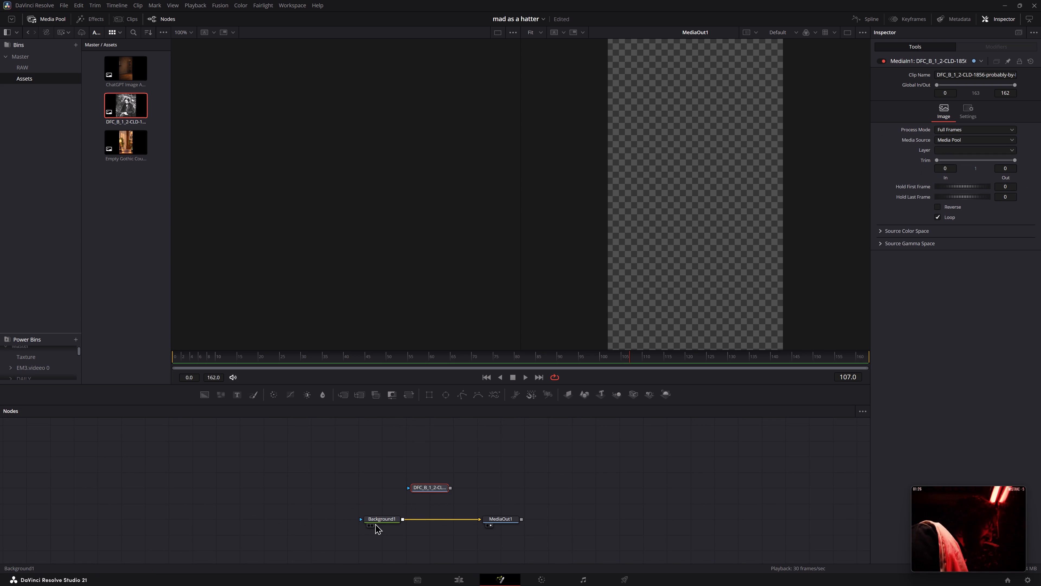
{"action": "left_click_drag", "start_coordinate": [375, 523], "coordinate": [243, 511]}
{"action": "left_click", "coordinate": [243, 511]}
{"action": "left_click_drag", "start_coordinate": [243, 503], "coordinate": [236, 516]}
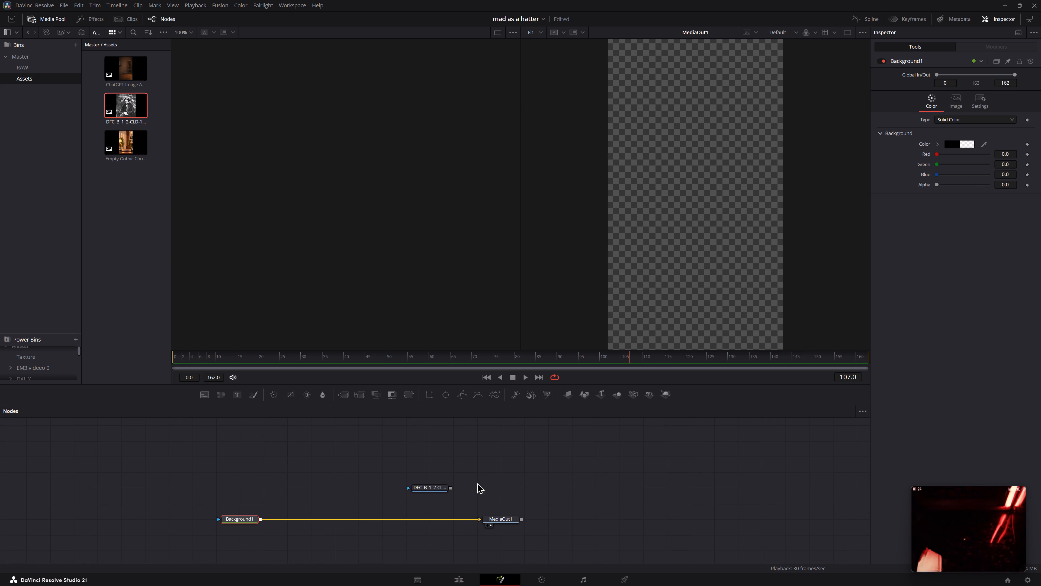
{"action": "left_click_drag", "start_coordinate": [425, 489], "coordinate": [273, 438]}
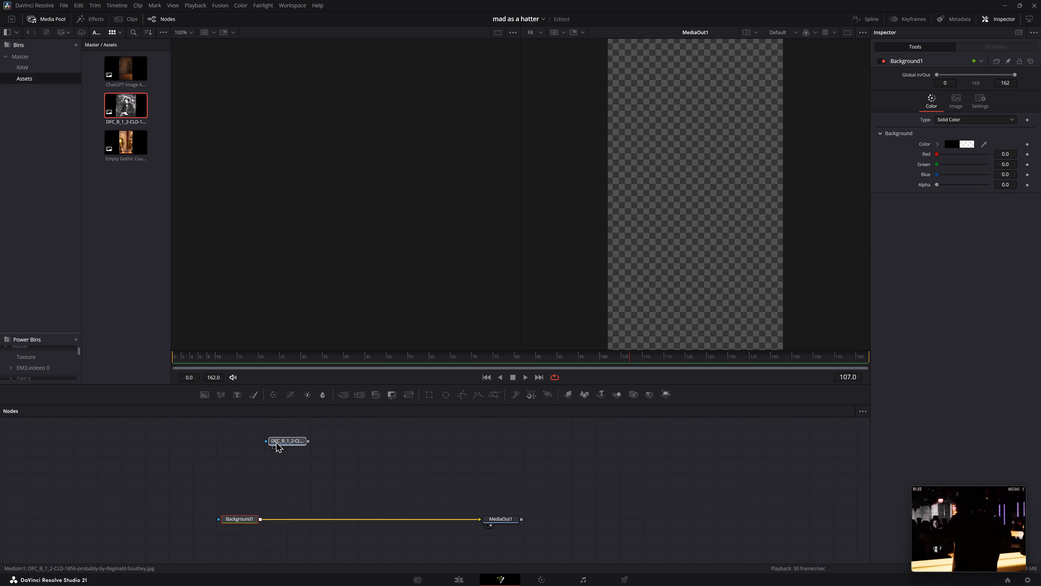
{"action": "left_click_drag", "start_coordinate": [308, 442], "coordinate": [264, 517]}
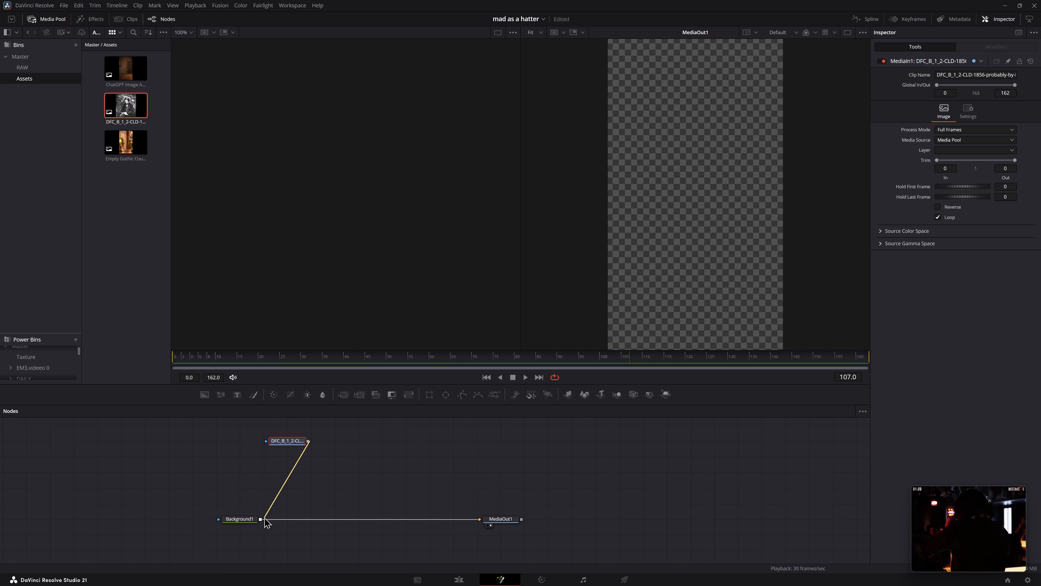
{"action": "left_click_drag", "start_coordinate": [264, 517], "coordinate": [259, 520]}
{"action": "middle_click_drag", "start_coordinate": [410, 456], "coordinate": [460, 464]}
{"action": "scroll", "coordinate": [416, 459], "scroll_direction": "up", "scroll_amount": 1}
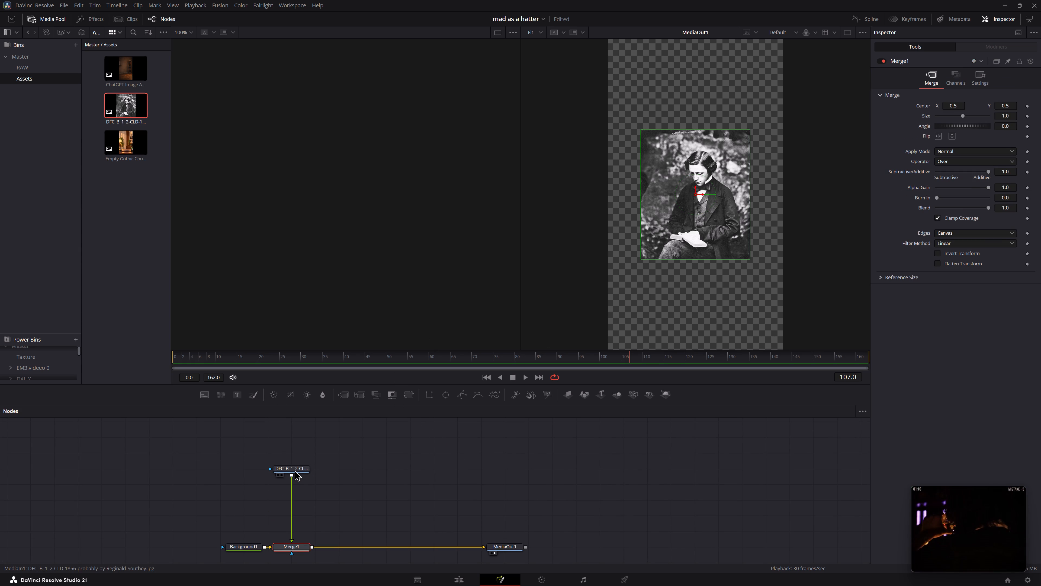
Mask the portrait node with a Rectangle about 0.95 wide and 0.94 high, trimming the photo's edges.
{"action": "left_click_drag", "start_coordinate": [294, 470], "coordinate": [291, 492]}
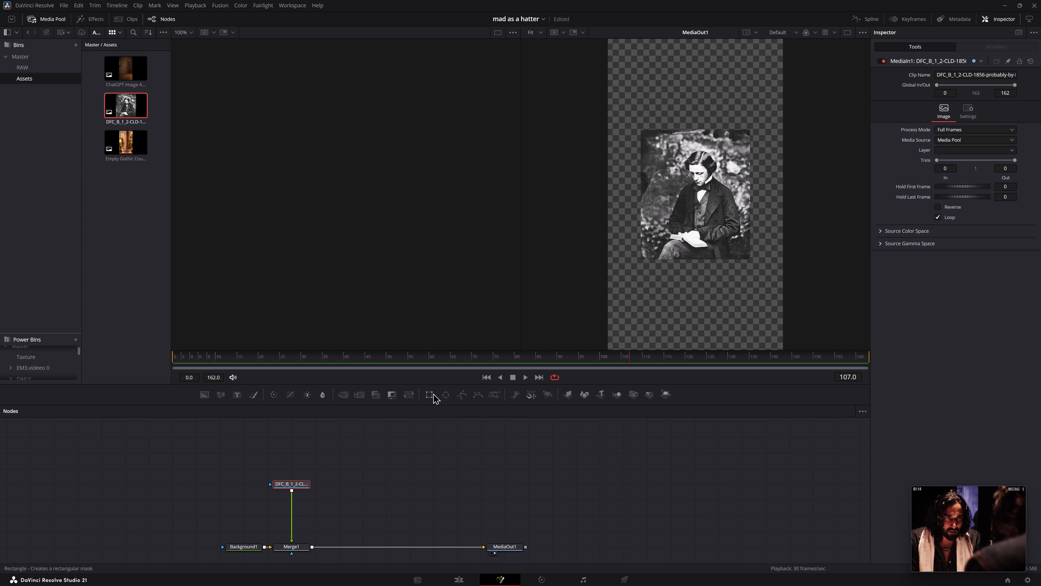
{"action": "left_click", "coordinate": [432, 393]}
{"action": "left_click_drag", "start_coordinate": [705, 226], "coordinate": [702, 255]}
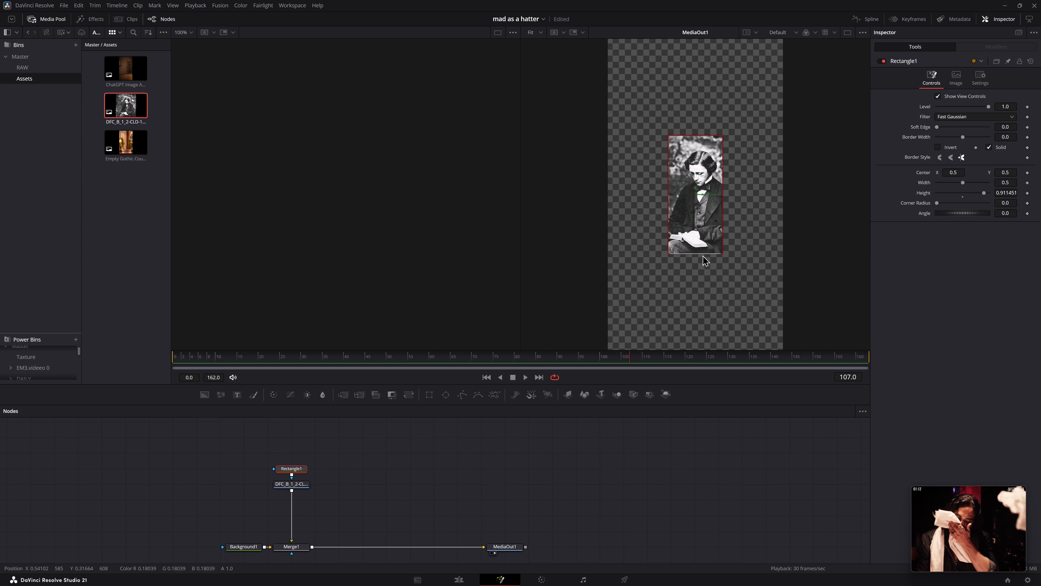
{"action": "left_click_drag", "start_coordinate": [702, 255], "coordinate": [695, 254]}
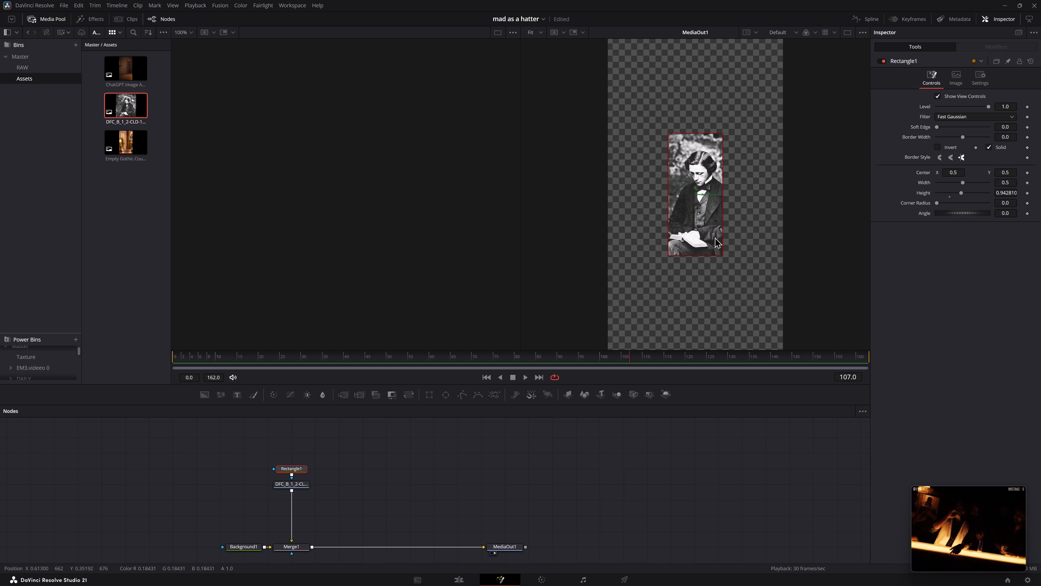
{"action": "left_click_drag", "start_coordinate": [721, 237], "coordinate": [746, 245]}
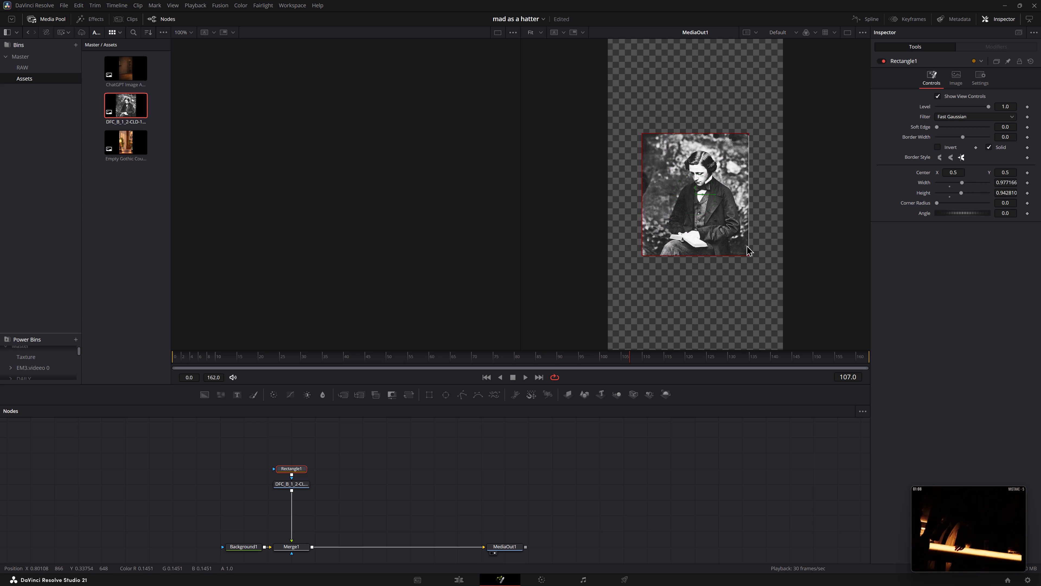
{"action": "left_click_drag", "start_coordinate": [746, 245], "coordinate": [745, 246]}
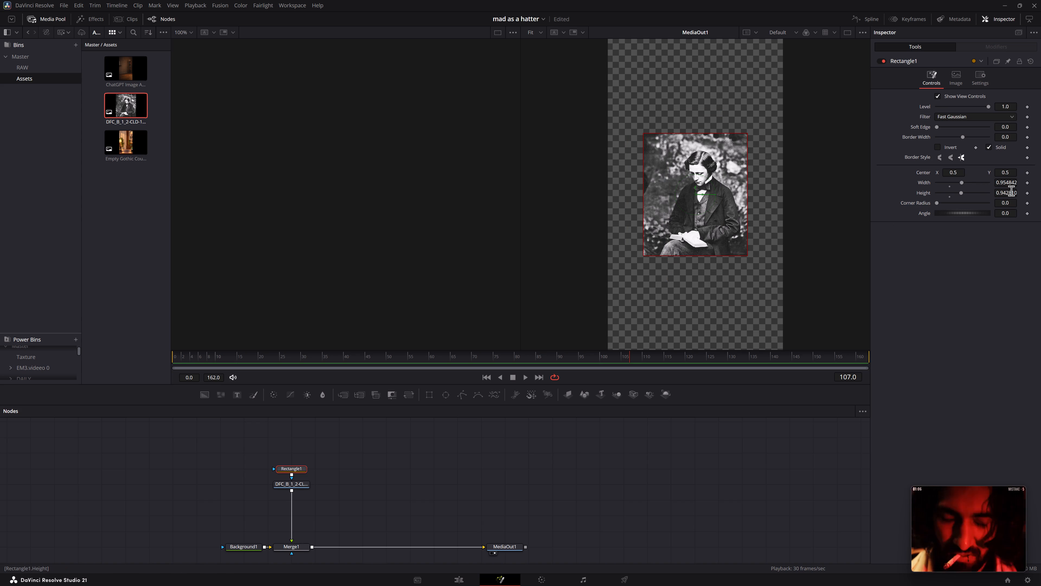
Round the rectangle mask's corners with a Corner Radius of 0.214.
{"action": "left_click_drag", "start_coordinate": [1006, 199], "coordinate": [1028, 198]}
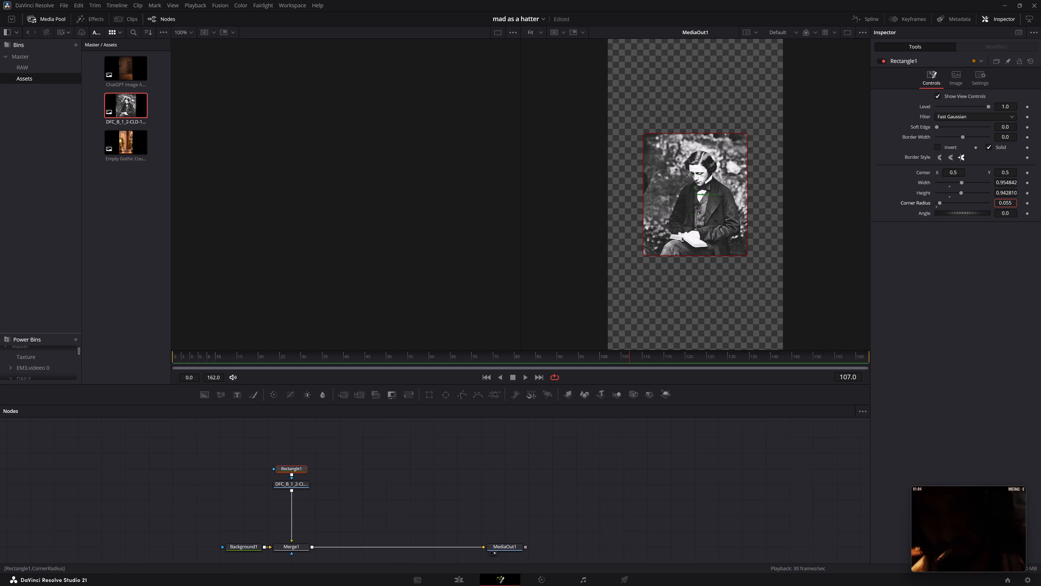
{"action": "left_click_drag", "start_coordinate": [1028, 198], "coordinate": [574, 196]}
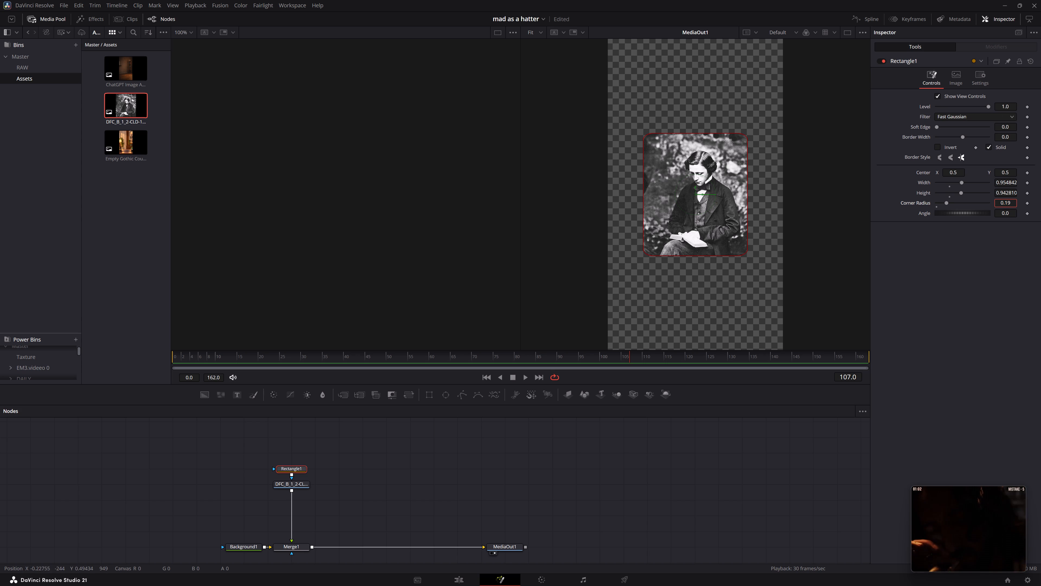
{"action": "left_click_drag", "start_coordinate": [574, 196], "coordinate": [581, 196]}
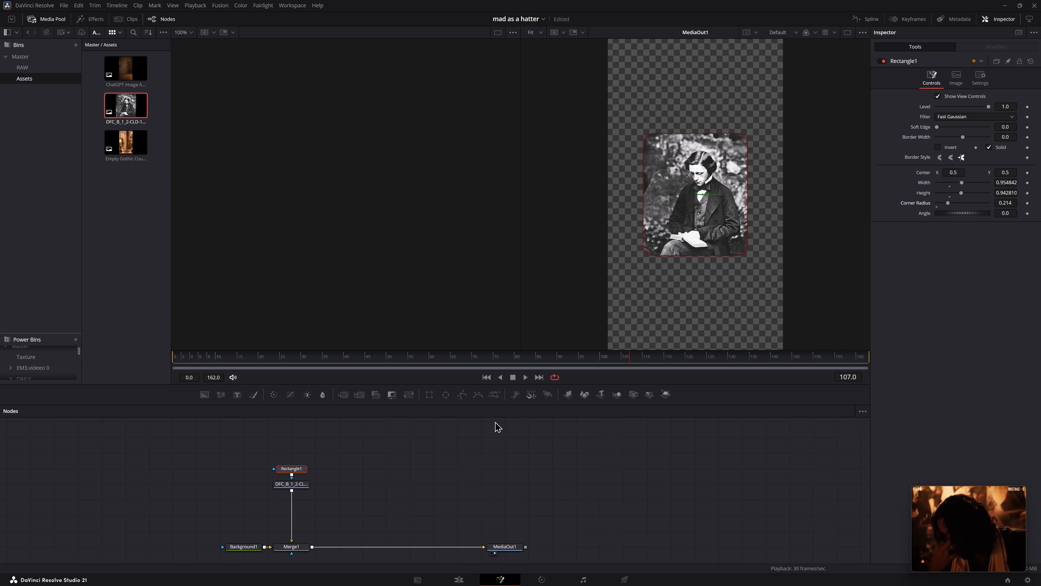
Play back the masked portrait in the composition and over the presenter footage from the start of the edit timeline.
{"action": "key", "text": "space"}
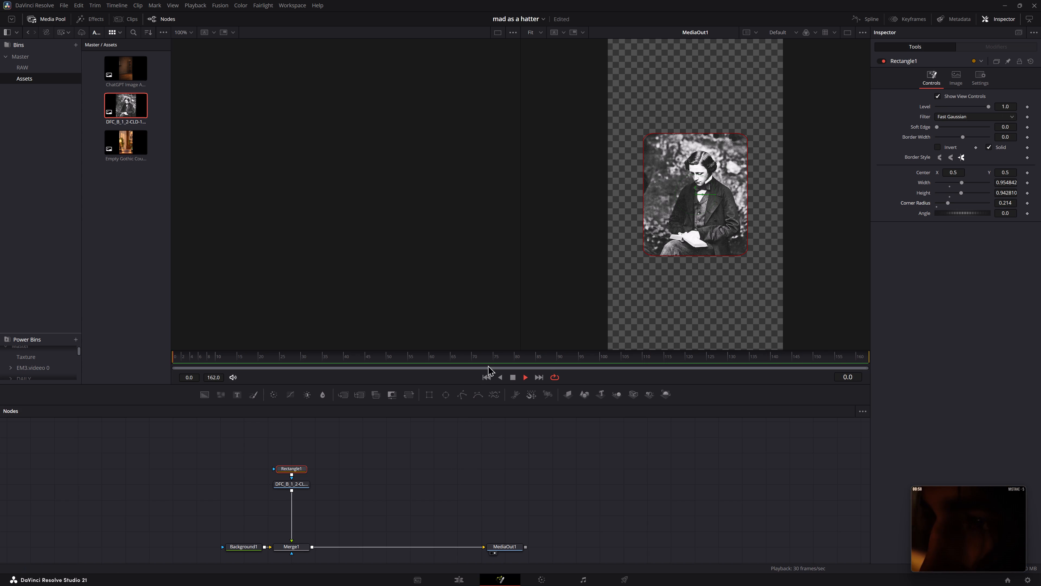
{"action": "key", "text": "space"}
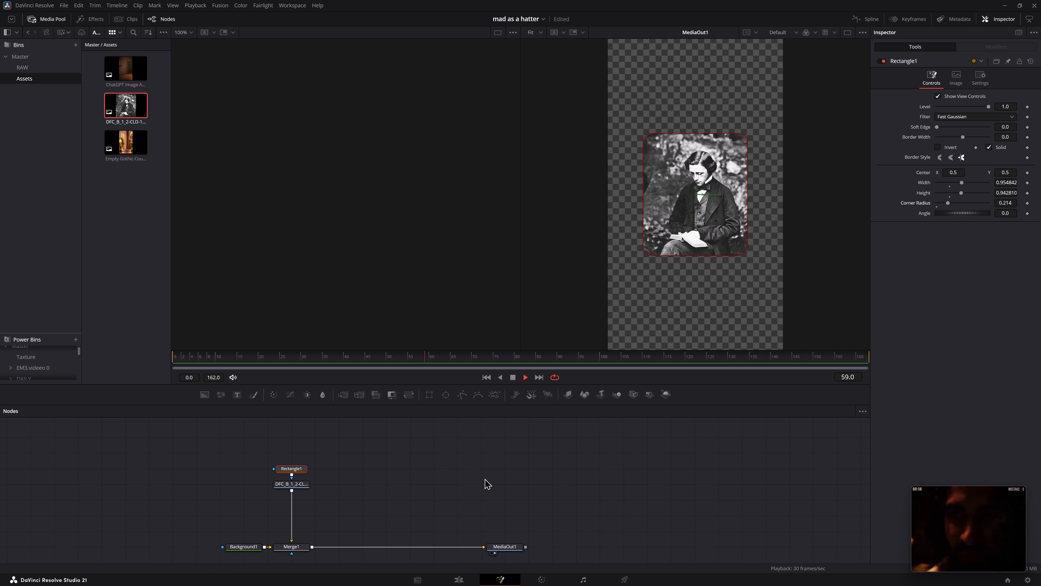
{"action": "middle_click_drag", "start_coordinate": [451, 469], "coordinate": [464, 433]}
{"action": "left_click", "coordinate": [481, 434]}
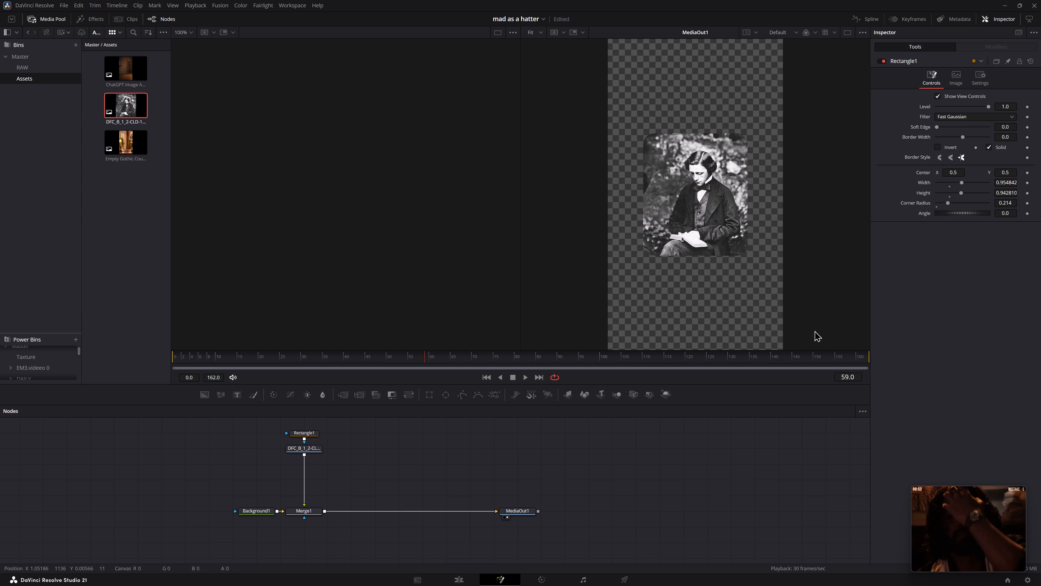
{"action": "left_click", "coordinate": [461, 574]}
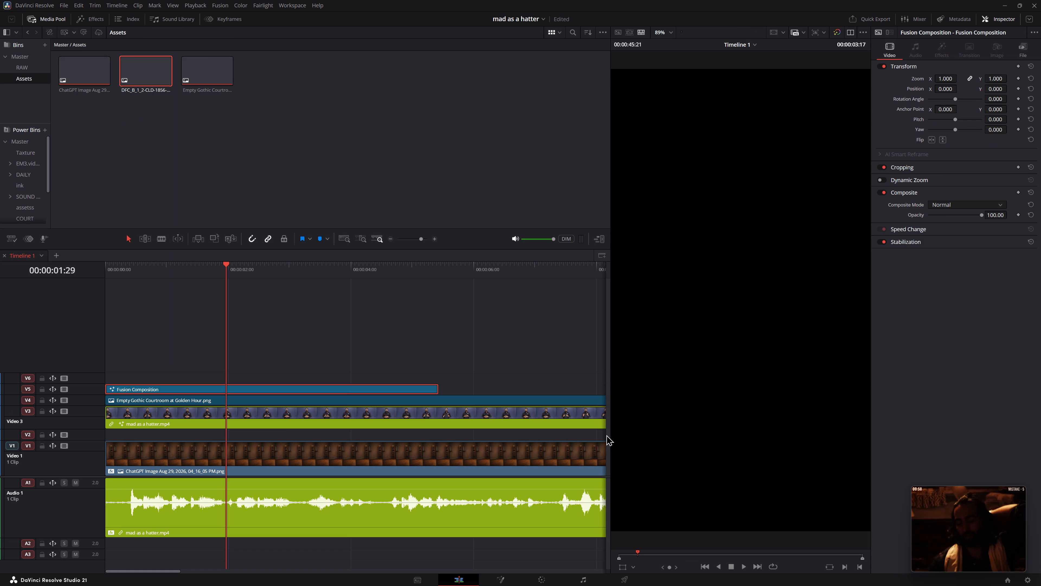
{"action": "left_click", "coordinate": [453, 321]}
{"action": "key", "text": "space"}
{"action": "key", "text": "space"}
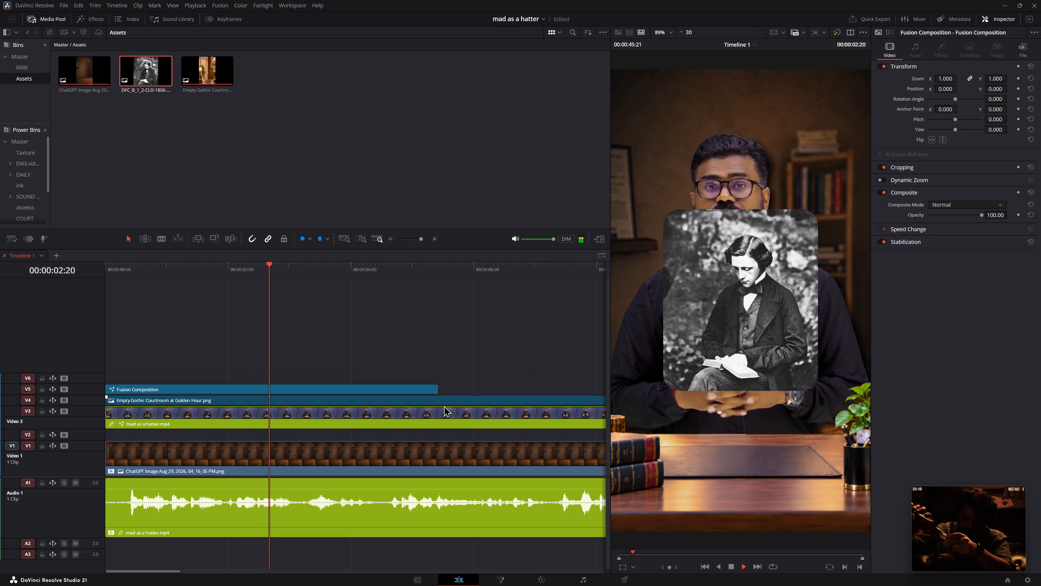
{"action": "left_click_drag", "start_coordinate": [171, 270], "coordinate": [0, 306]}
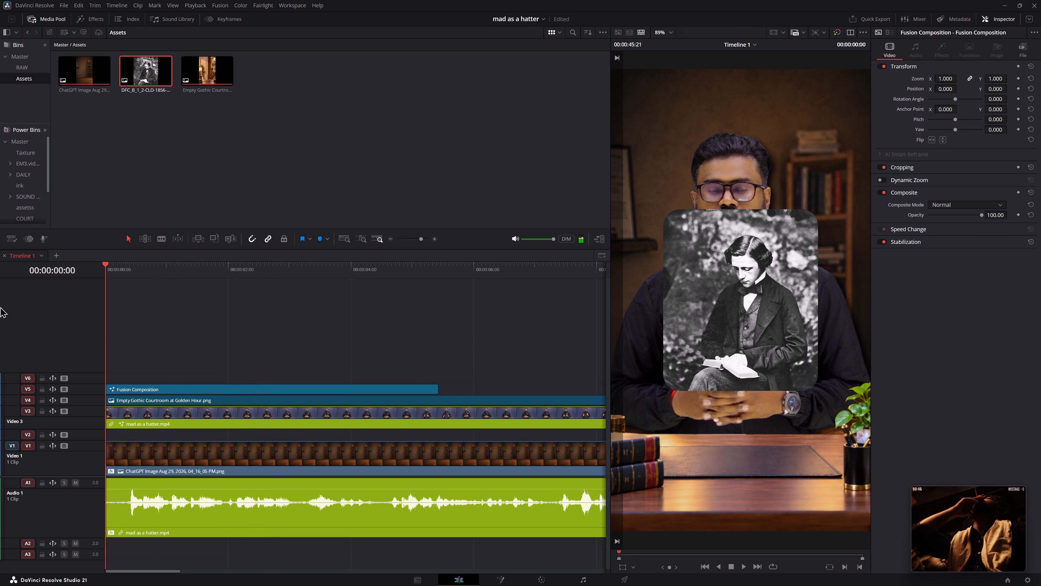
{"action": "key", "text": "space"}
{"action": "key", "text": "space"}
Reopen the Fusion Composition clip on track V5 for node editing.
{"action": "left_click", "coordinate": [259, 387]}
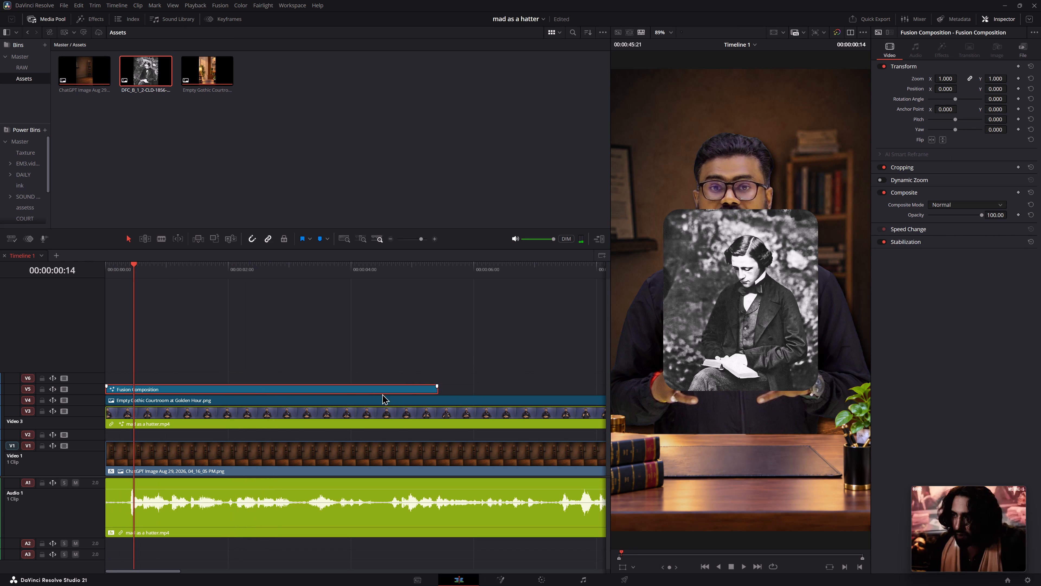
{"action": "left_click", "coordinate": [540, 575]}
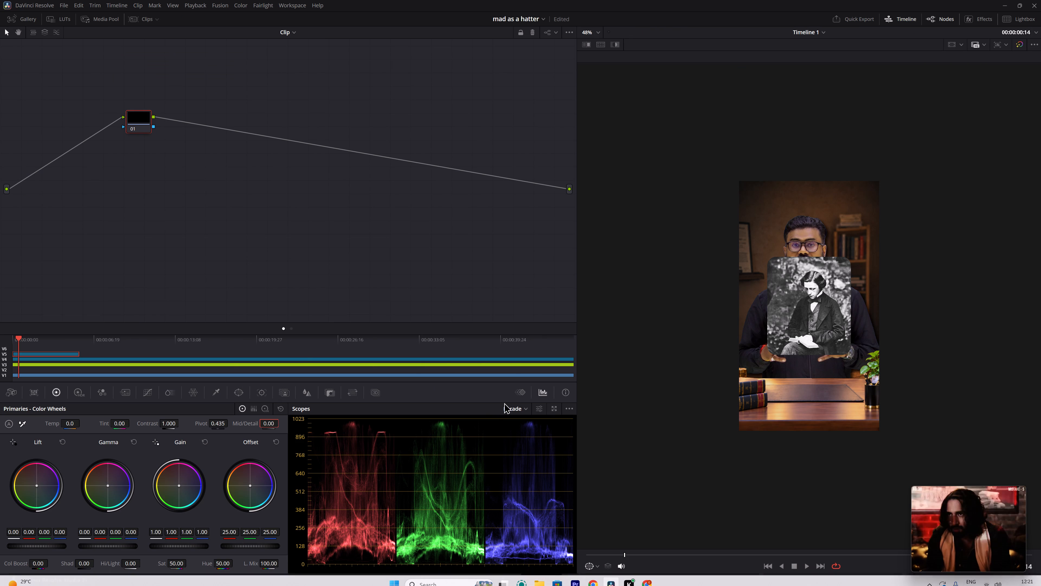
{"action": "left_click", "coordinate": [461, 580]}
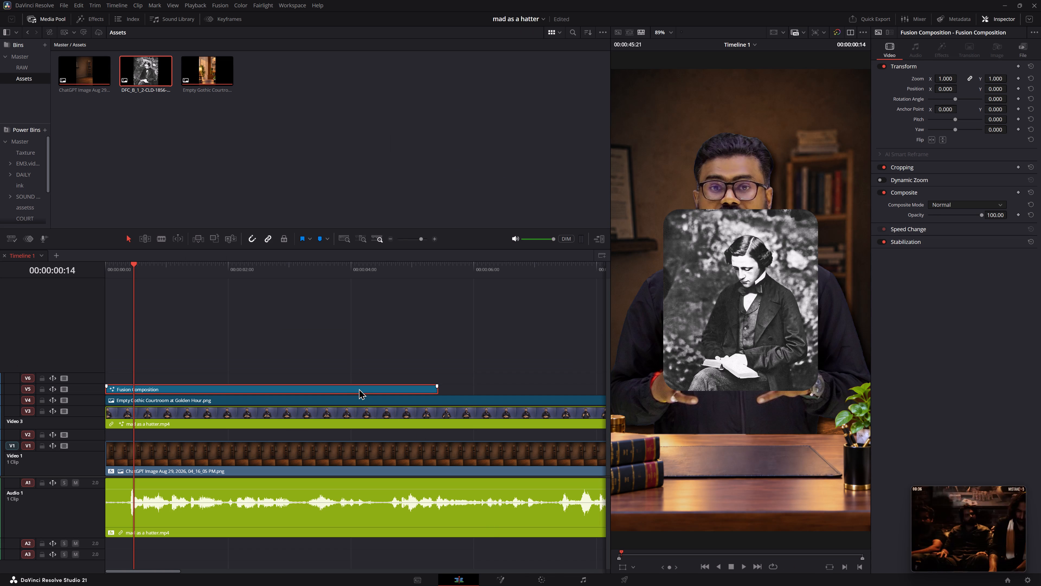
{"action": "left_click", "coordinate": [359, 388]}
{"action": "key", "text": "alt+f"}
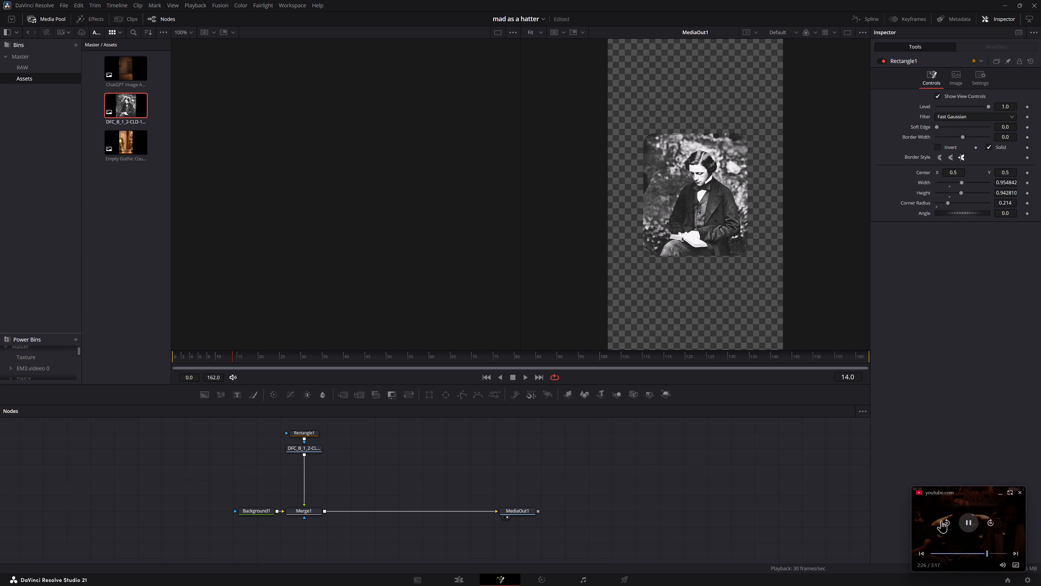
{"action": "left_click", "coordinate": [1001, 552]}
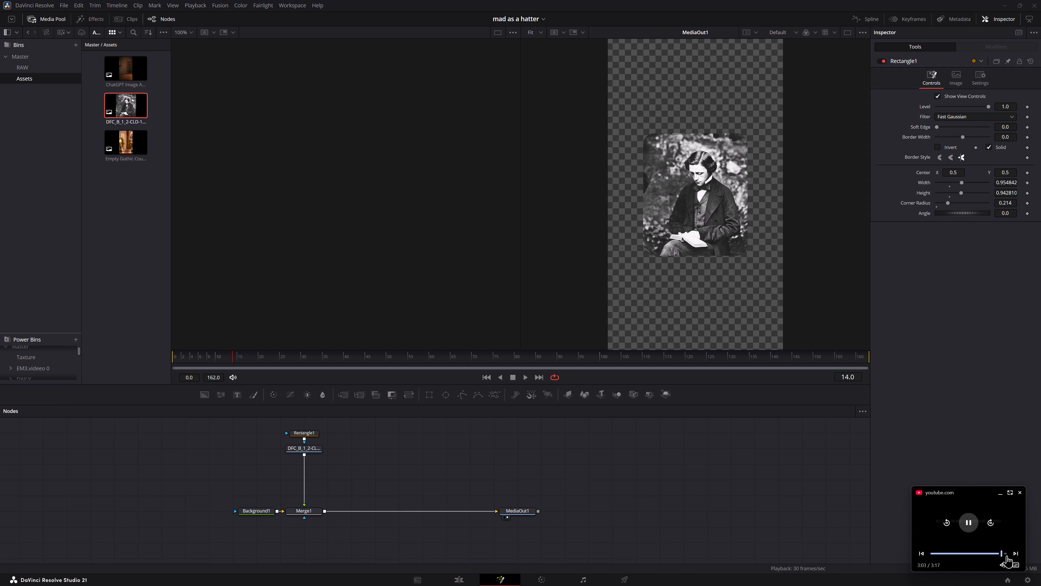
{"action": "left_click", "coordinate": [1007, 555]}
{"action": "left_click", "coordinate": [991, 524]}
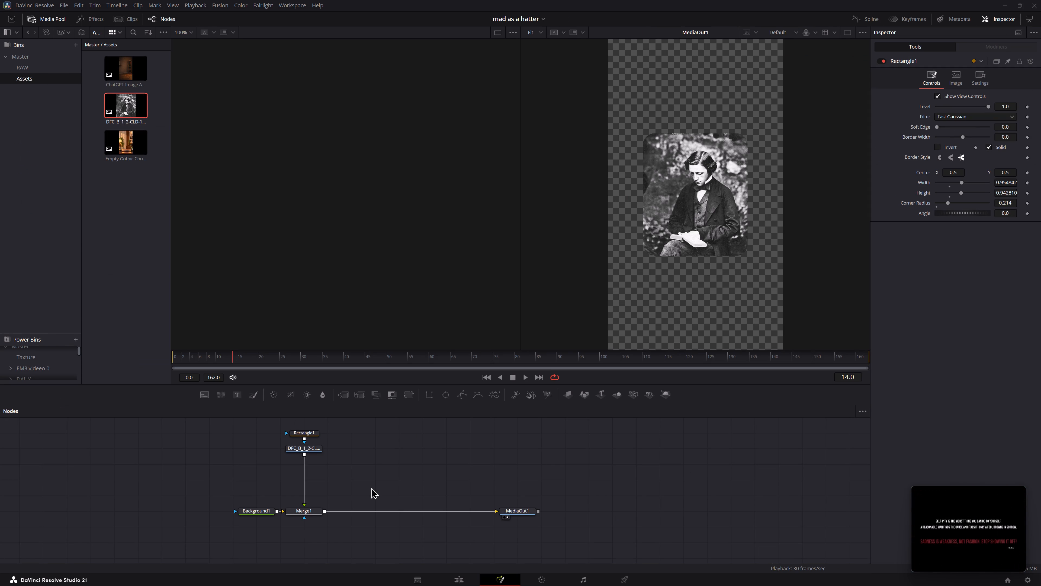
Insert a Transform node between the portrait node and Merge1.
{"action": "left_click", "coordinate": [306, 449]}
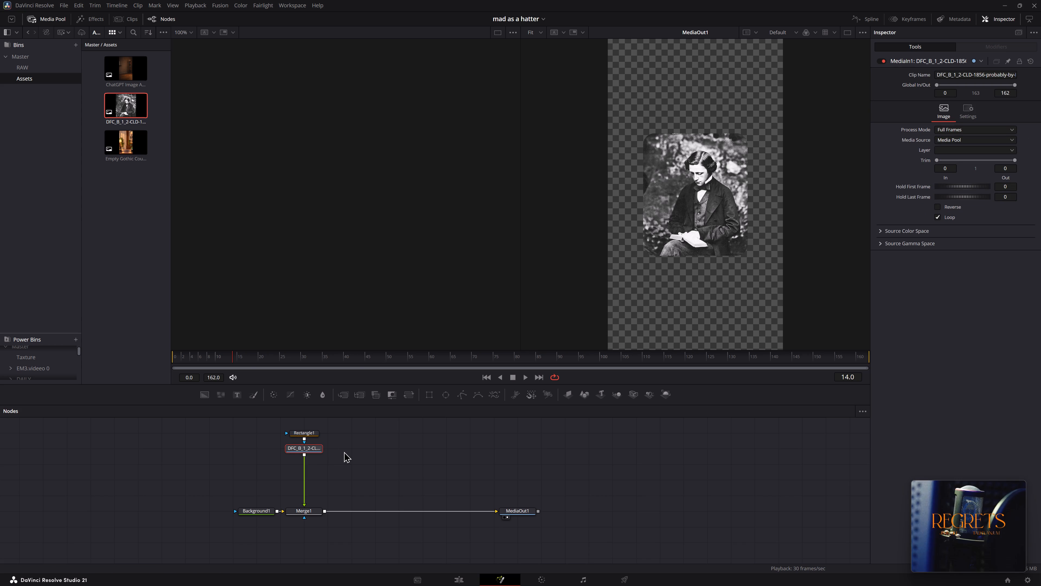
{"action": "key", "text": "shift+space"}
{"action": "key", "text": "BackSpace"}
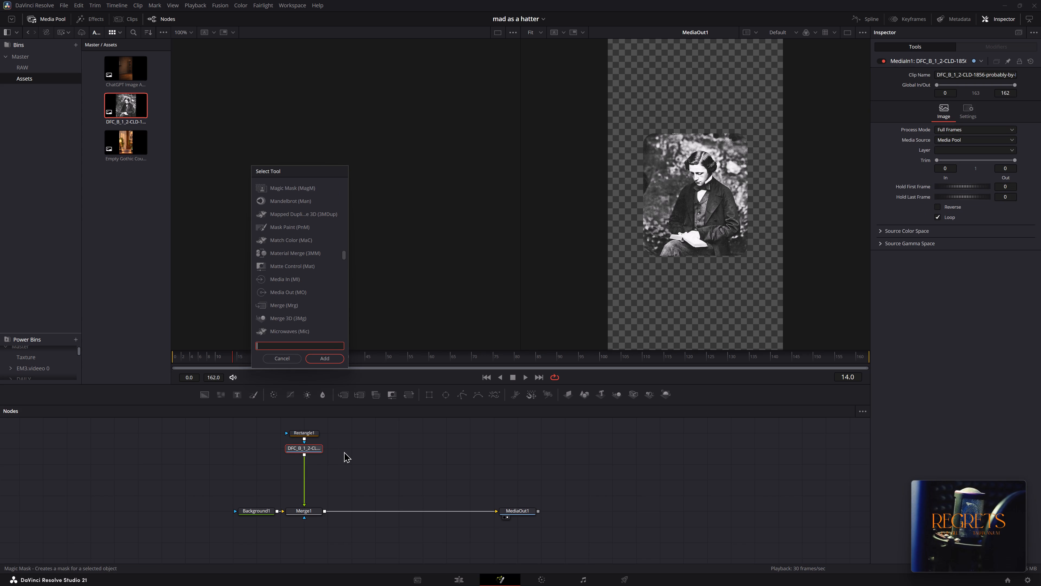
{"action": "type", "text": "trab"}
{"action": "key", "text": "BackSpace"}
{"action": "key", "text": "BackSpace"}
{"action": "key", "text": "BackSpace"}
{"action": "key", "text": "BackSpace"}
{"action": "key", "text": "BackSpace"}
{"action": "key", "text": "BackSpace"}
{"action": "key", "text": "BackSpace"}
{"action": "key", "text": "BackSpace"}
{"action": "key", "text": "BackSpace"}
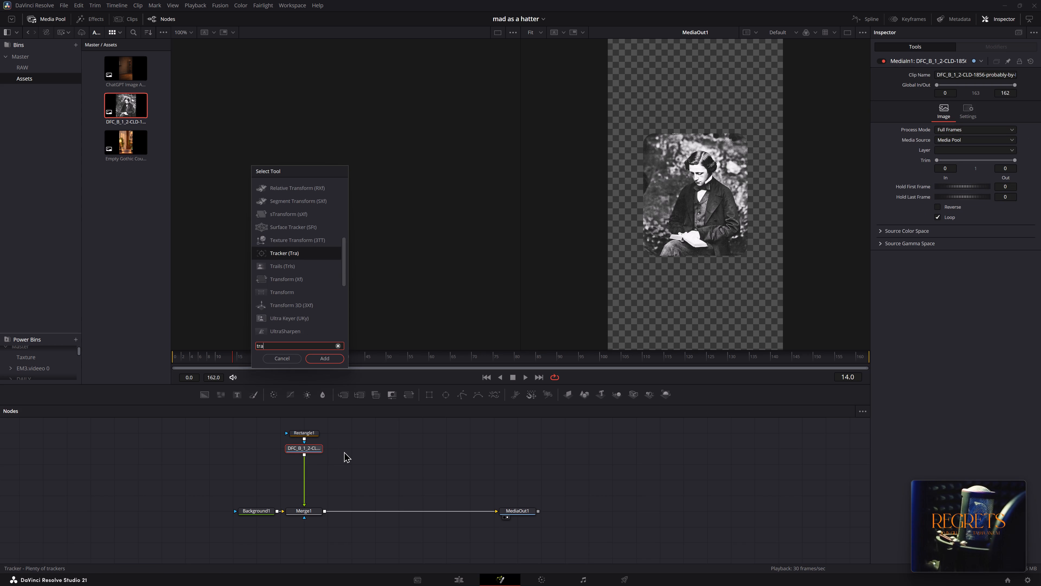
{"action": "type", "text": "Tran"}
{"action": "key", "text": "Return"}
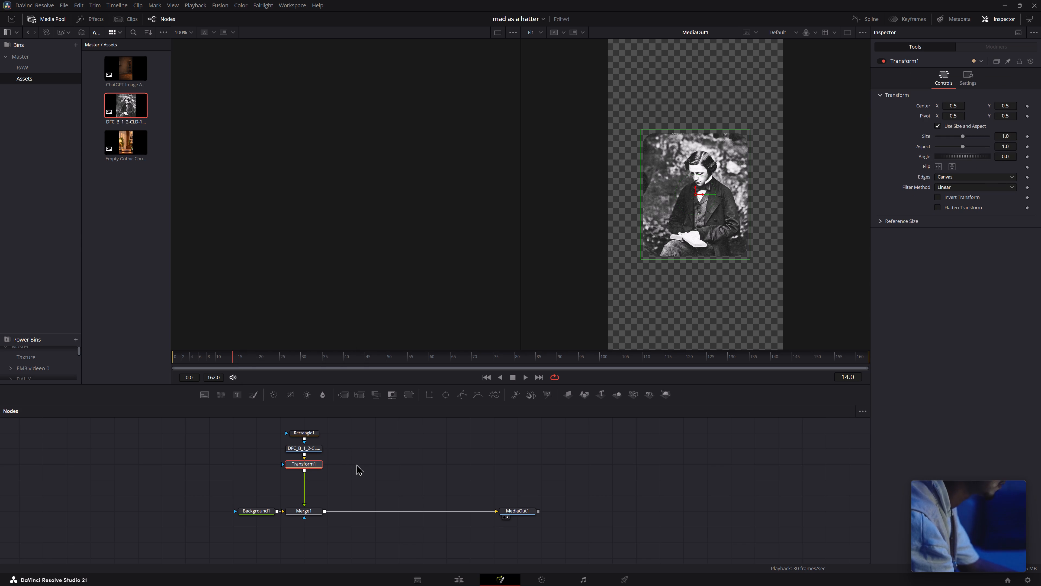
Shrink the portrait by setting the Transform node's Size to about 0.718.
{"action": "left_click", "coordinate": [299, 465]}
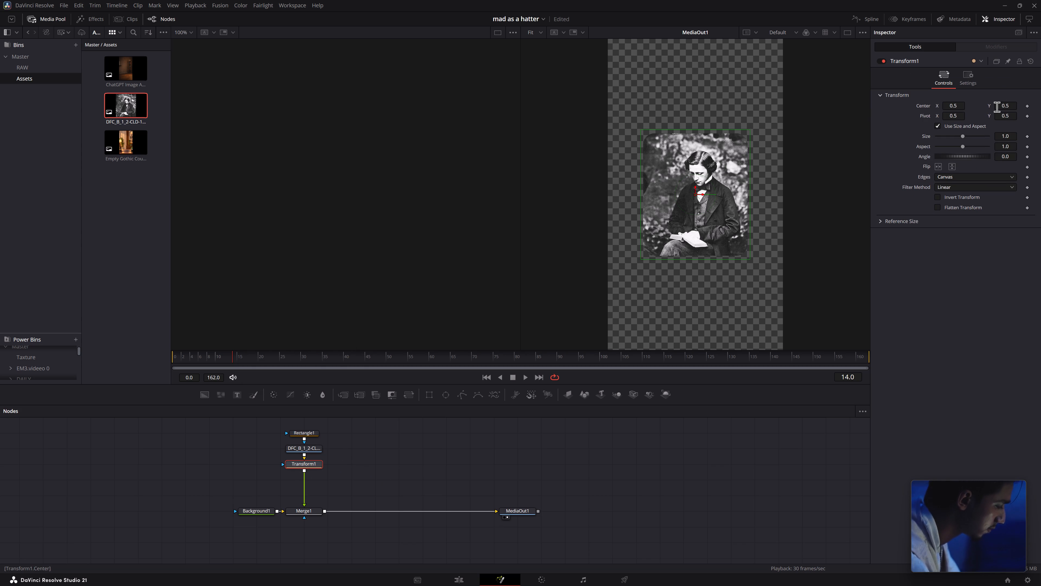
{"action": "left_click_drag", "start_coordinate": [1010, 132], "coordinate": [1008, 132]}
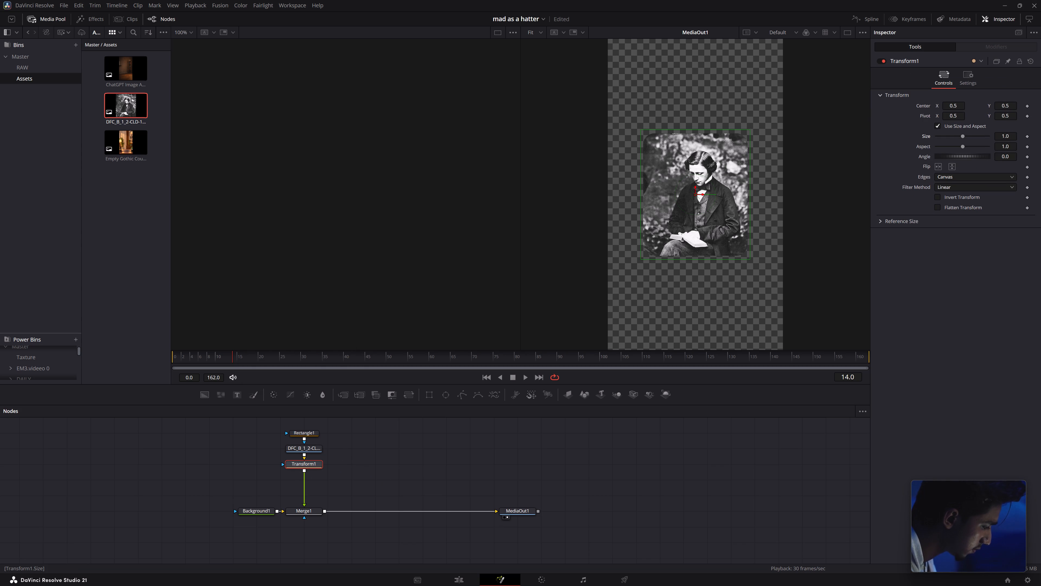
{"action": "left_click_drag", "start_coordinate": [1008, 132], "coordinate": [902, 143]}
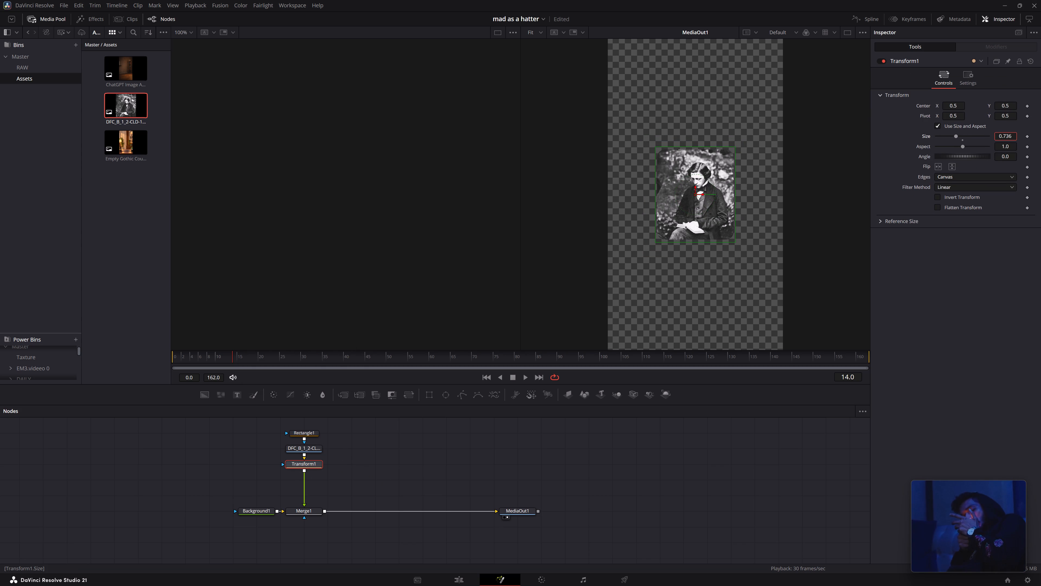
{"action": "left_click_drag", "start_coordinate": [902, 143], "coordinate": [895, 142]}
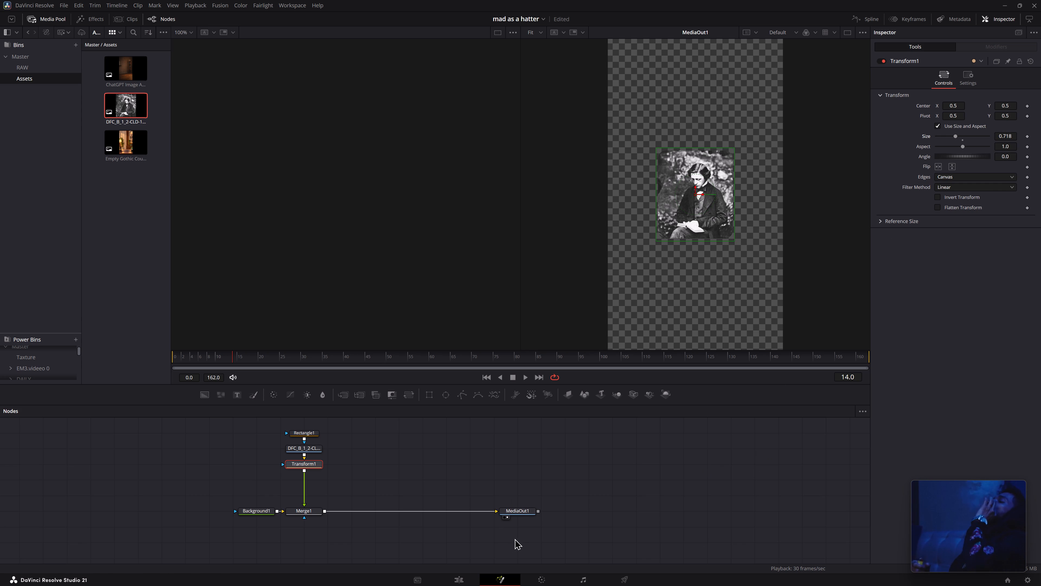
Return to the edit timeline and play back the resized portrait over the presenter from the start.
{"action": "left_click", "coordinate": [462, 576]}
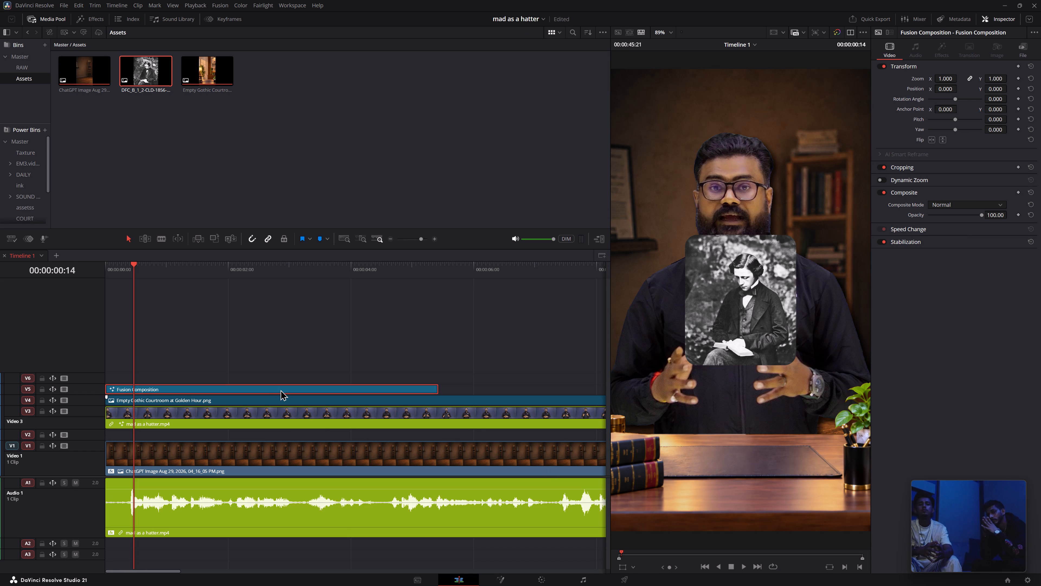
{"action": "left_click_drag", "start_coordinate": [142, 270], "coordinate": [0, 277]}
{"action": "key", "text": "space"}
{"action": "key", "text": "space"}
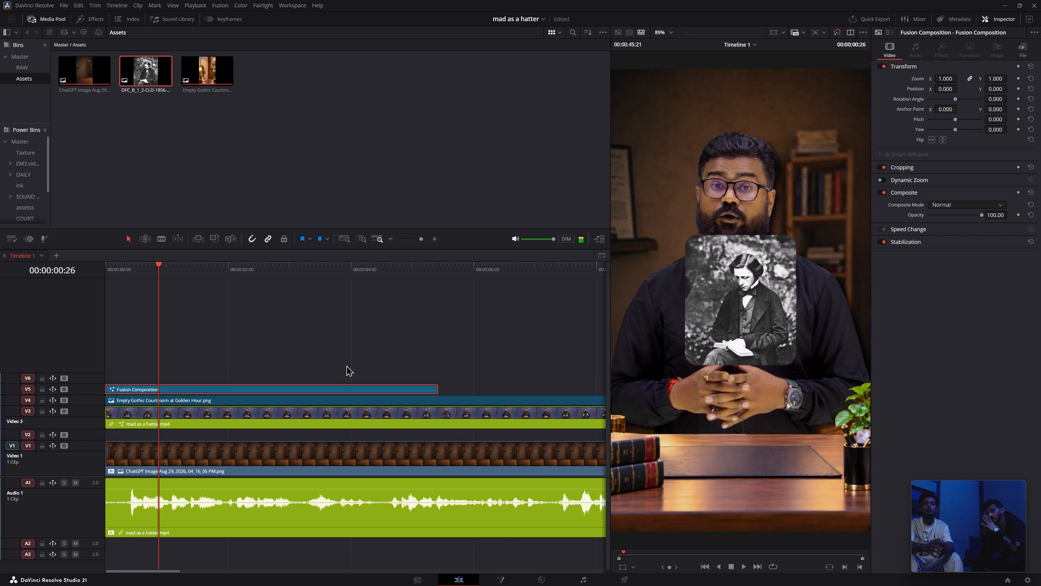
{"action": "key", "text": "space"}
{"action": "key", "text": "space"}
Open the effects search for the Fusion Composition clip on V5 and try the queries "otr" and "Ou".
{"action": "left_click", "coordinate": [326, 387]}
{"action": "key", "text": "shift+space"}
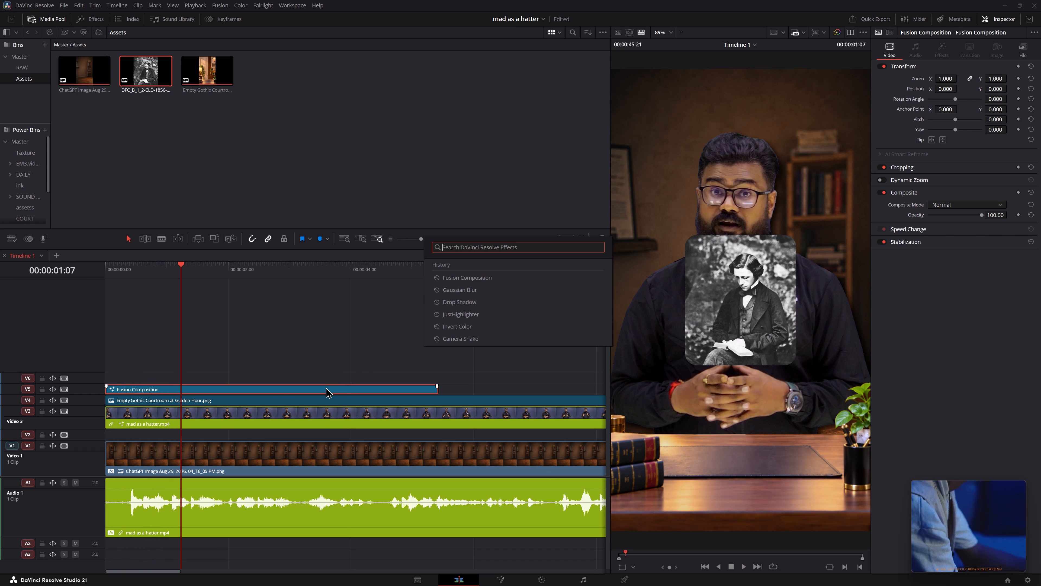
{"action": "key", "text": "p"}
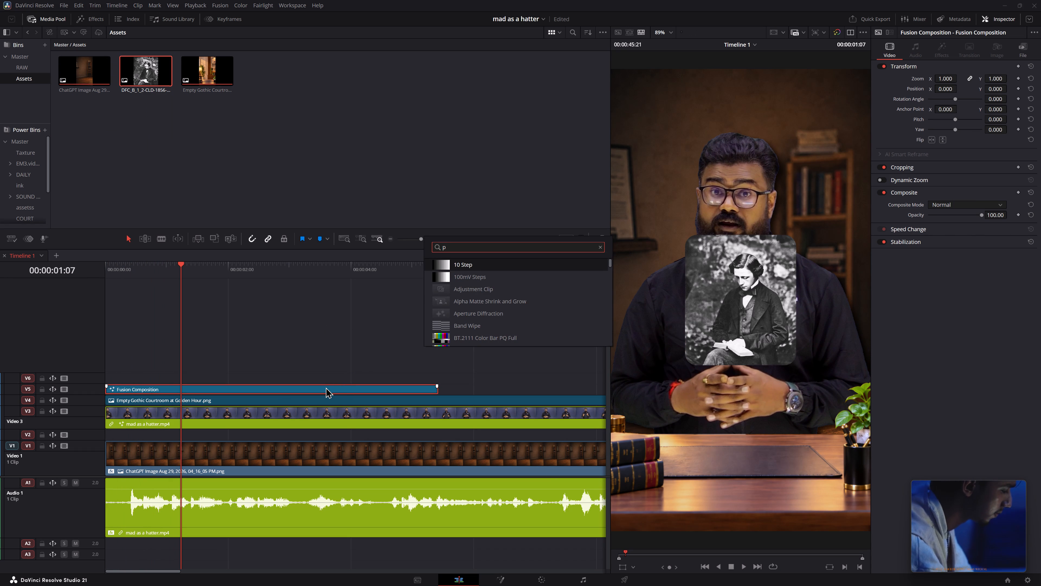
{"action": "key", "text": "BackSpace"}
{"action": "type", "text": "otr"}
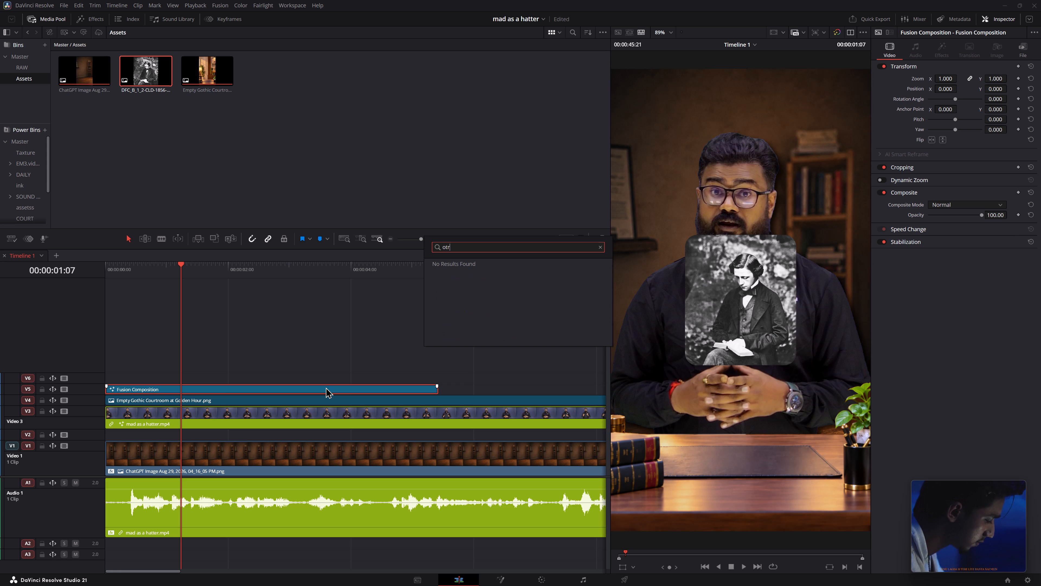
{"action": "key", "text": "BackSpace"}
{"action": "key", "text": "BackSpace"}
{"action": "key", "text": "BackSpace"}
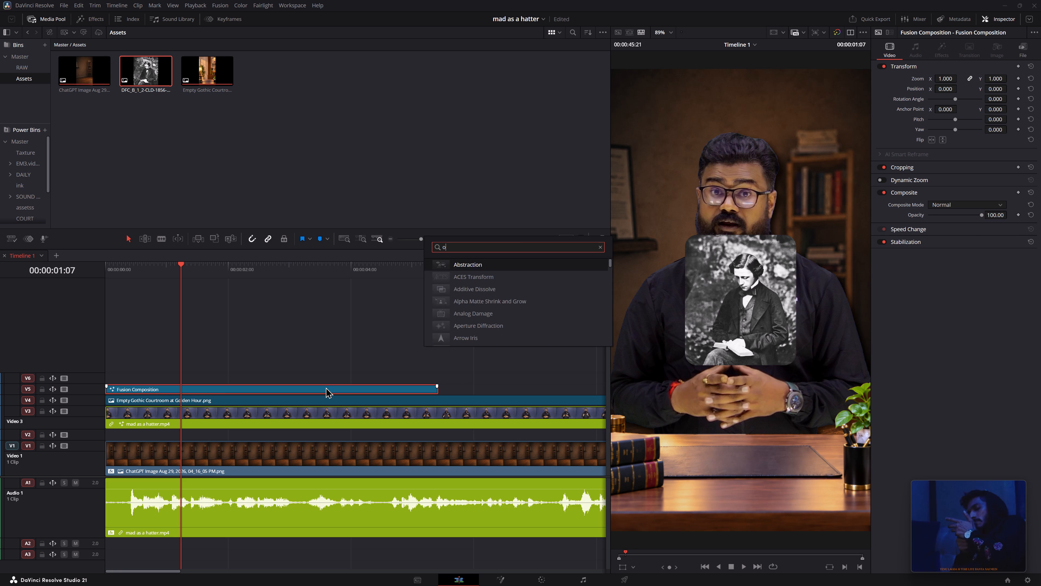
{"action": "key", "text": "shift+o"}
{"action": "key", "text": "u"}
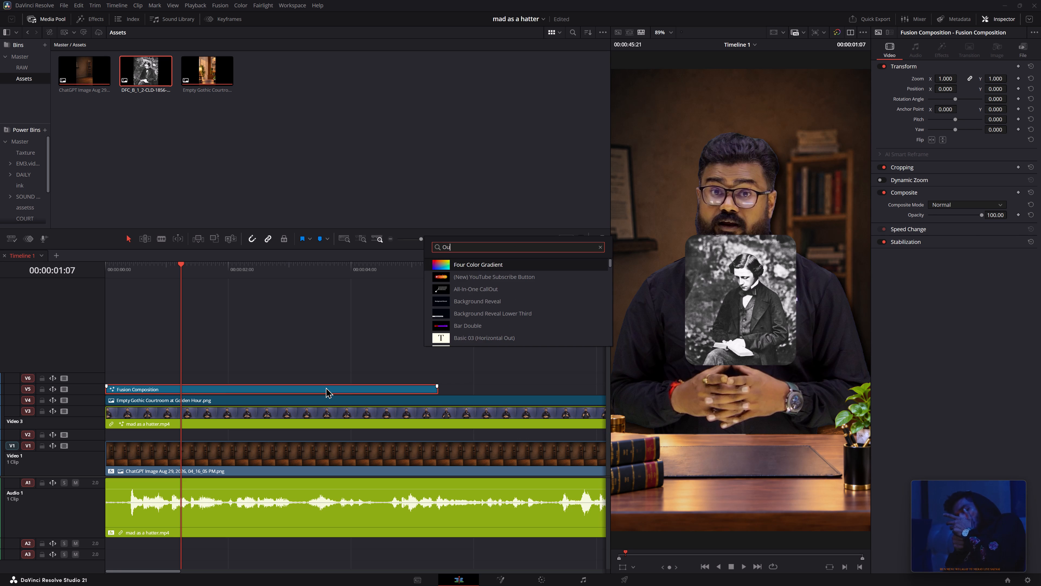
{"action": "key", "text": "BackSpace"}
{"action": "key", "text": "BackSpace"}
{"action": "key", "text": "BackSpace"}
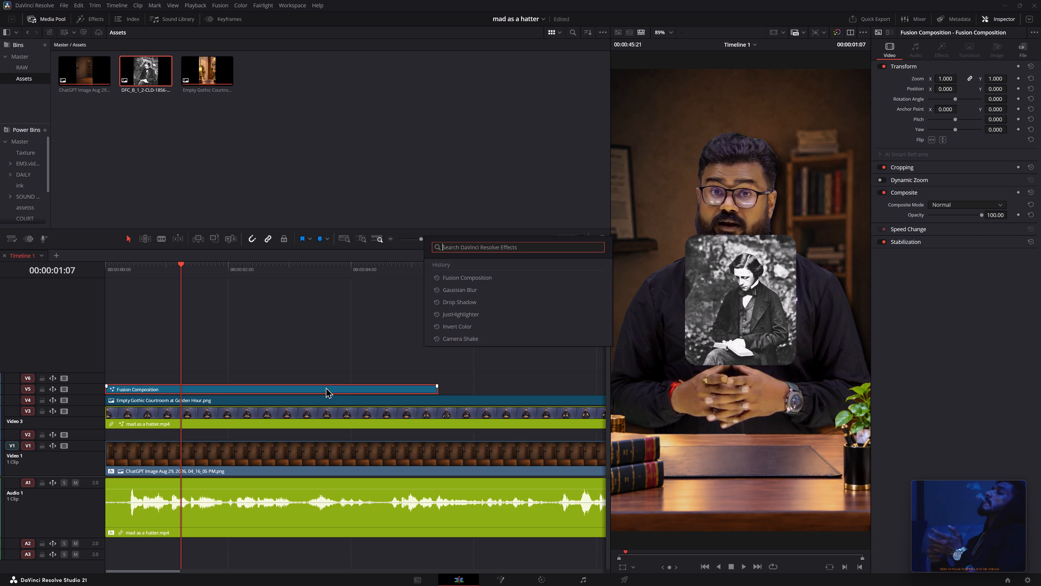
Search the effects for "Sto", look through the matching entries for a suitable effect, and clear the query.
{"action": "type", "text": "Sto"}
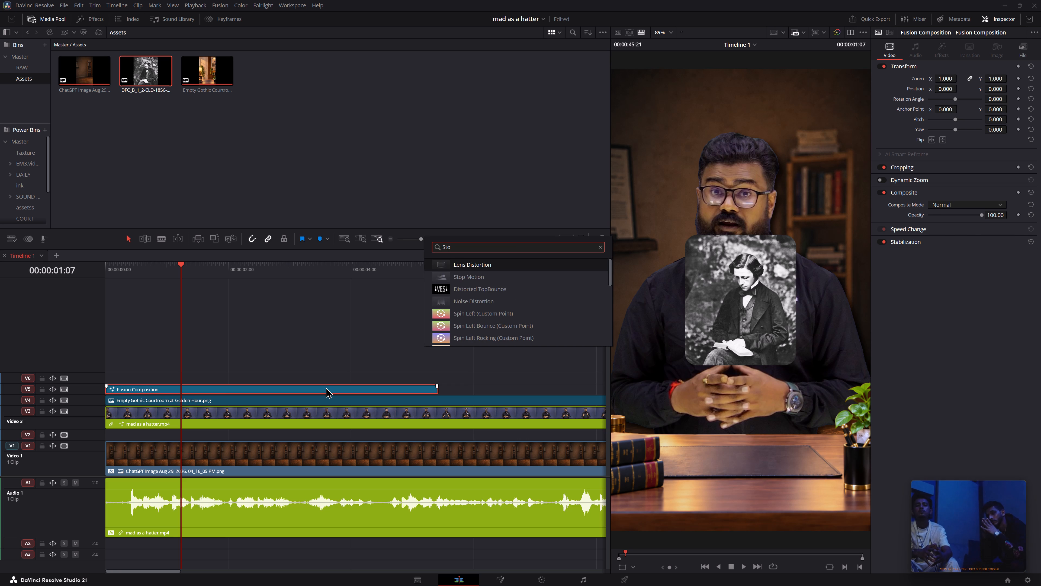
{"action": "type", "text": "cc"}
{"action": "key", "text": "BackSpace"}
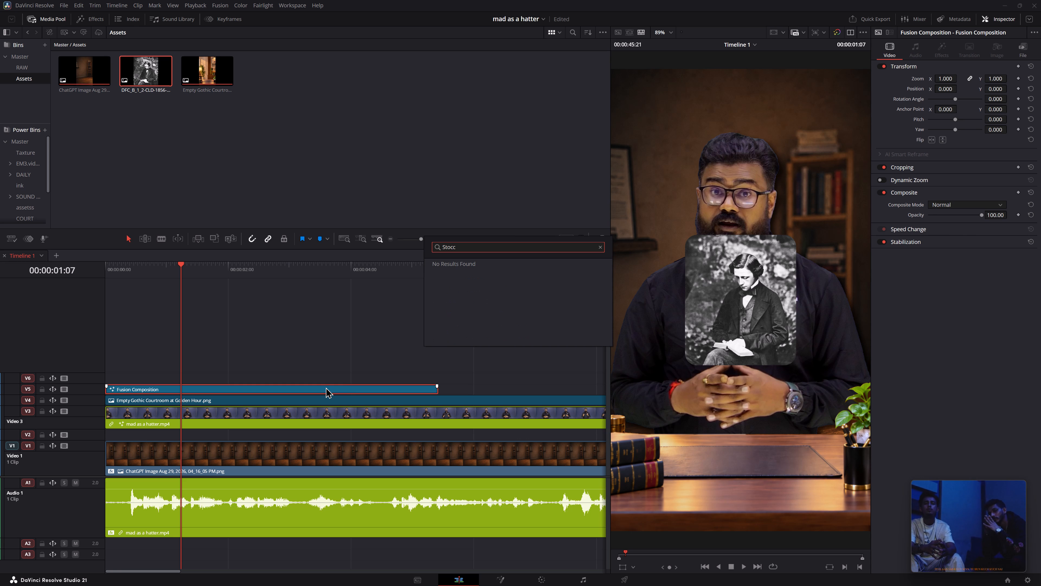
{"action": "key", "text": "BackSpace"}
{"action": "key", "text": "c"}
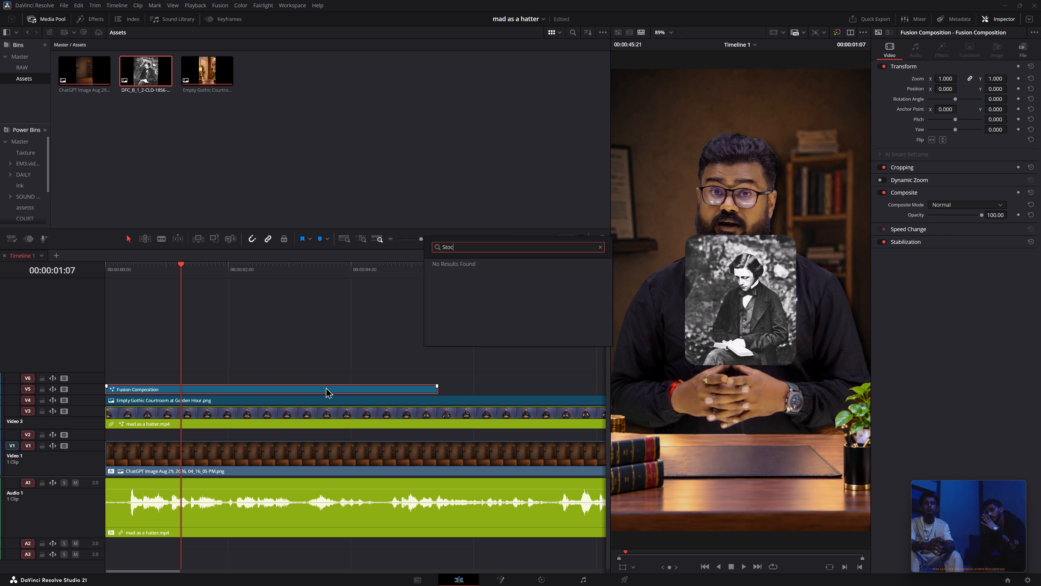
{"action": "key", "text": "BackSpace"}
{"action": "key", "text": "Down"}
{"action": "key", "text": "Down"}
{"action": "key", "text": "Down"}
{"action": "key", "text": "Down"}
{"action": "key", "text": "Down"}
{"action": "key", "text": "Down"}
{"action": "key", "text": "Down"}
{"action": "key", "text": "Down"}
{"action": "key", "text": "Down"}
{"action": "key", "text": "Down"}
{"action": "key", "text": "Down"}
{"action": "key", "text": "Down"}
{"action": "key", "text": "Down"}
{"action": "key", "text": "Down"}
{"action": "key", "text": "Down"}
{"action": "key", "text": "Down"}
{"action": "key", "text": "Down"}
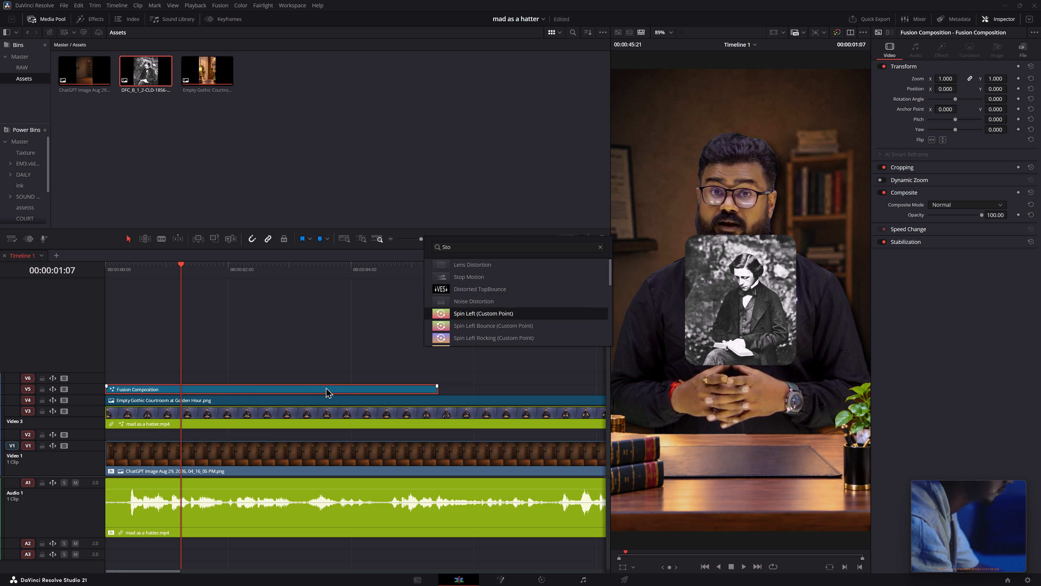
{"action": "key", "text": "Down"}
{"action": "key", "text": "Down"}
{"action": "key", "text": "Down"}
{"action": "key", "text": "Down"}
{"action": "key", "text": "Down"}
{"action": "key", "text": "Down"}
{"action": "key", "text": "Down"}
{"action": "key", "text": "Down"}
{"action": "key", "text": "Down"}
{"action": "key", "text": "Down"}
{"action": "key", "text": "Down"}
{"action": "key", "text": "Down"}
{"action": "key", "text": "Down"}
{"action": "key", "text": "Down"}
{"action": "key", "text": "Down"}
{"action": "key", "text": "Down"}
{"action": "key", "text": "Down"}
{"action": "key", "text": "Down"}
{"action": "key", "text": "Down"}
{"action": "key", "text": "Down"}
{"action": "key", "text": "Up"}
{"action": "key", "text": "Up"}
{"action": "key", "text": "Up"}
{"action": "key", "text": "Up"}
{"action": "key", "text": "Up"}
{"action": "key", "text": "Up"}
{"action": "key", "text": "Up"}
{"action": "key", "text": "Up"}
{"action": "key", "text": "Up"}
{"action": "key", "text": "Up"}
{"action": "key", "text": "Up"}
{"action": "key", "text": "Up"}
{"action": "key", "text": "Up"}
{"action": "key", "text": "Up"}
{"action": "key", "text": "Up"}
{"action": "key", "text": "Up"}
{"action": "key", "text": "Up"}
{"action": "key", "text": "Up"}
{"action": "key", "text": "Up"}
{"action": "key", "text": "Up"}
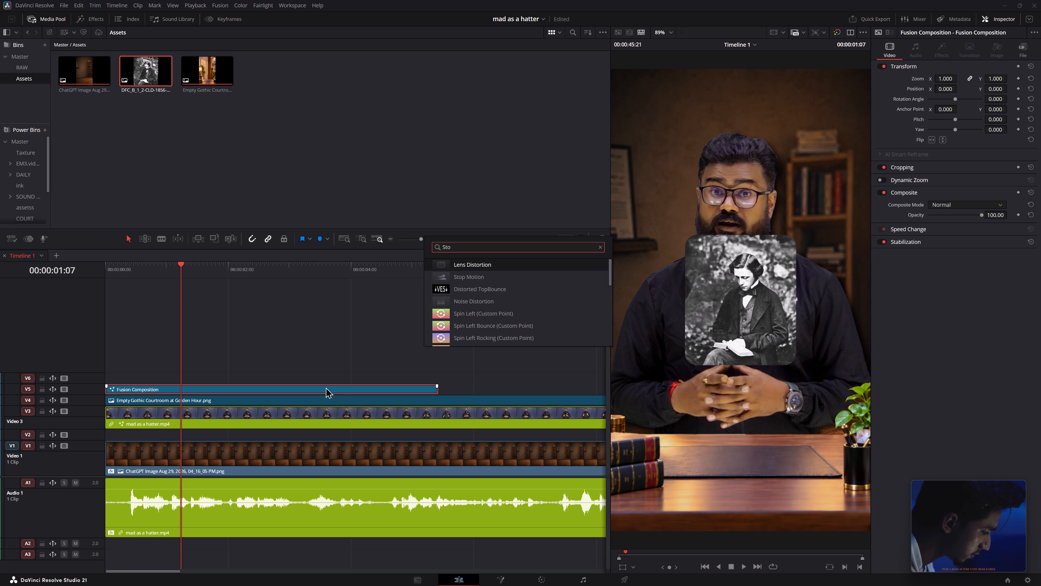
{"action": "left_click", "coordinate": [600, 247]}
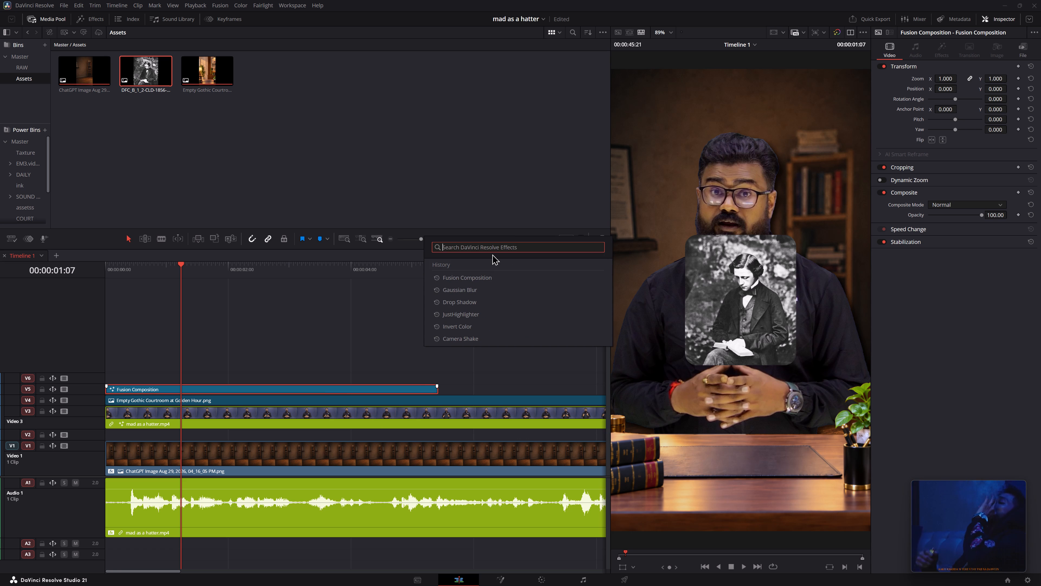
Search the effects for "out", look through the matching entries for a suitable outline effect, and close the search.
{"action": "type", "text": "ou"}
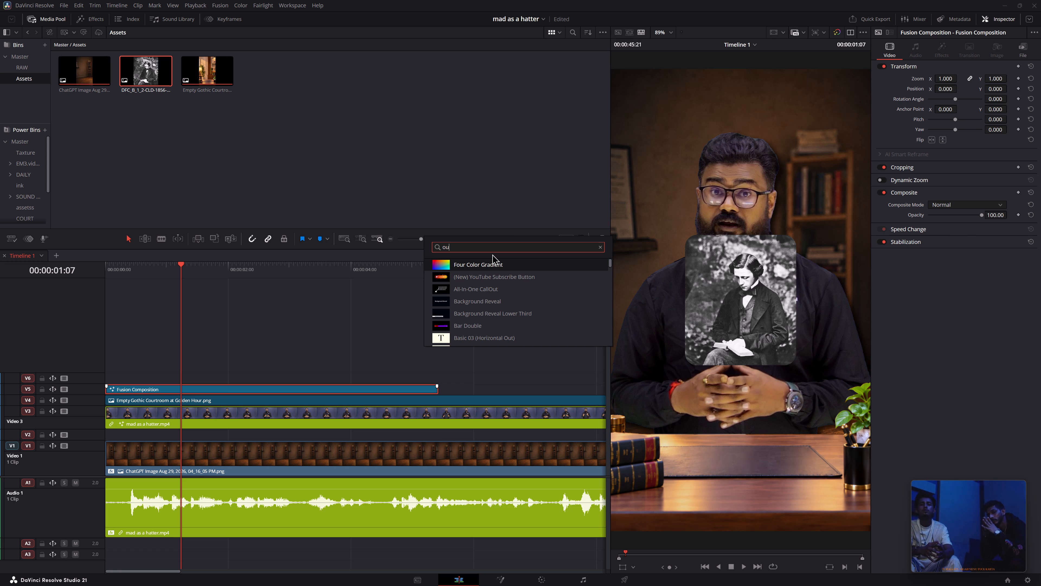
{"action": "key", "text": "t"}
{"action": "key", "text": "Down"}
{"action": "key", "text": "Down"}
{"action": "key", "text": "Down"}
{"action": "key", "text": "Down"}
{"action": "key", "text": "Down"}
{"action": "key", "text": "Down"}
{"action": "key", "text": "Down"}
{"action": "key", "text": "Down"}
{"action": "key", "text": "Down"}
{"action": "key", "text": "Down"}
{"action": "key", "text": "Down"}
{"action": "key", "text": "Down"}
{"action": "key", "text": "Down"}
{"action": "key", "text": "Down"}
{"action": "key", "text": "Down"}
{"action": "key", "text": "Down"}
{"action": "key", "text": "Down"}
{"action": "key", "text": "Down"}
{"action": "key", "text": "Down"}
{"action": "key", "text": "Down"}
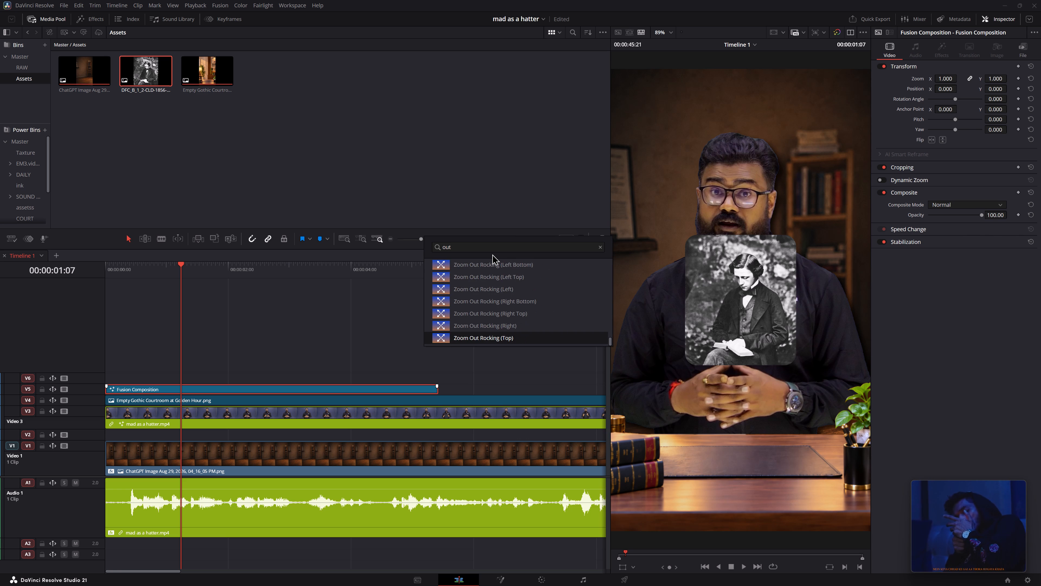
{"action": "key", "text": "Up"}
{"action": "key", "text": "Up"}
{"action": "key", "text": "Up"}
{"action": "key", "text": "Up"}
{"action": "key", "text": "Up"}
{"action": "key", "text": "Up"}
{"action": "key", "text": "Up"}
{"action": "key", "text": "Up"}
{"action": "key", "text": "Up"}
{"action": "key", "text": "Up"}
{"action": "key", "text": "Up"}
{"action": "key", "text": "Up"}
{"action": "key", "text": "Up"}
{"action": "key", "text": "Up"}
{"action": "key", "text": "Up"}
{"action": "key", "text": "Up"}
{"action": "key", "text": "Up"}
{"action": "key", "text": "Up"}
{"action": "key", "text": "Up"}
{"action": "key", "text": "Up"}
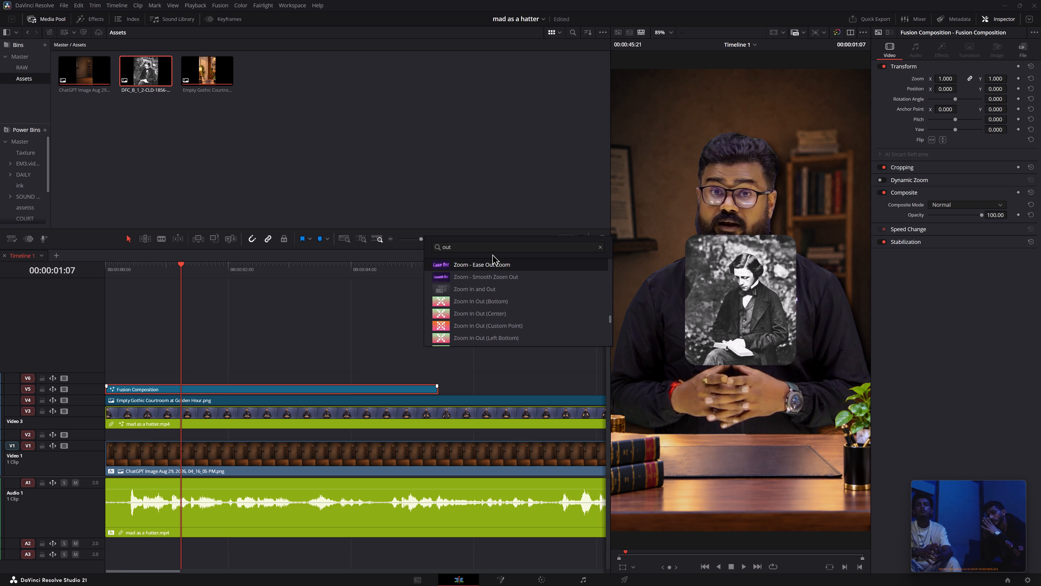
{"action": "key", "text": "Down"}
{"action": "key", "text": "Down"}
{"action": "key", "text": "Down"}
{"action": "key", "text": "Down"}
{"action": "key", "text": "Down"}
{"action": "key", "text": "Down"}
{"action": "key", "text": "Down"}
{"action": "key", "text": "Down"}
{"action": "key", "text": "Down"}
{"action": "key", "text": "Down"}
{"action": "key", "text": "Down"}
{"action": "key", "text": "Down"}
{"action": "key", "text": "Down"}
{"action": "key", "text": "Down"}
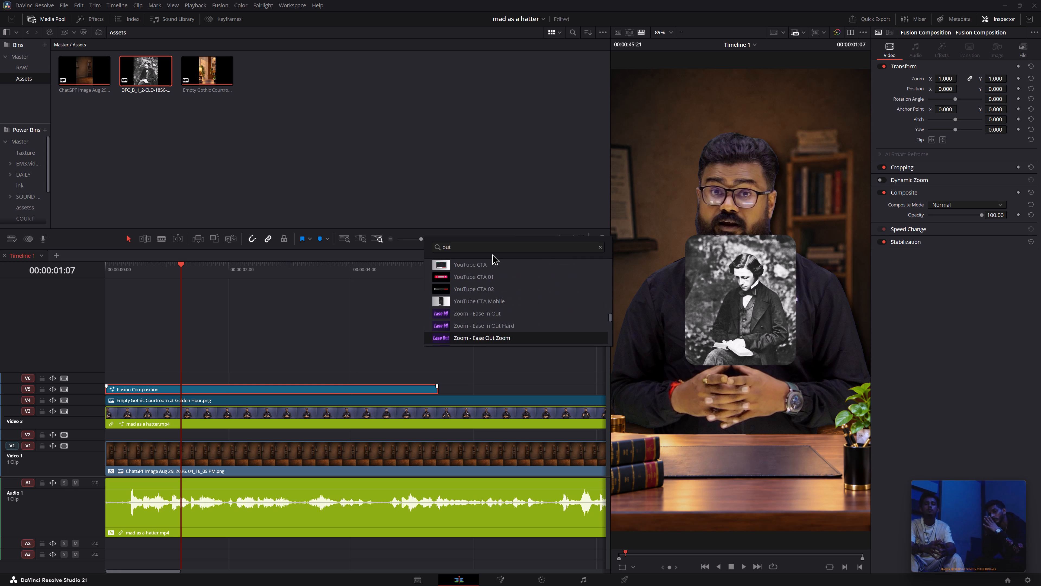
{"action": "key", "text": "Down"}
{"action": "key", "text": "Down"}
{"action": "key", "text": "Down"}
{"action": "key", "text": "Down"}
{"action": "key", "text": "Down"}
{"action": "key", "text": "Down"}
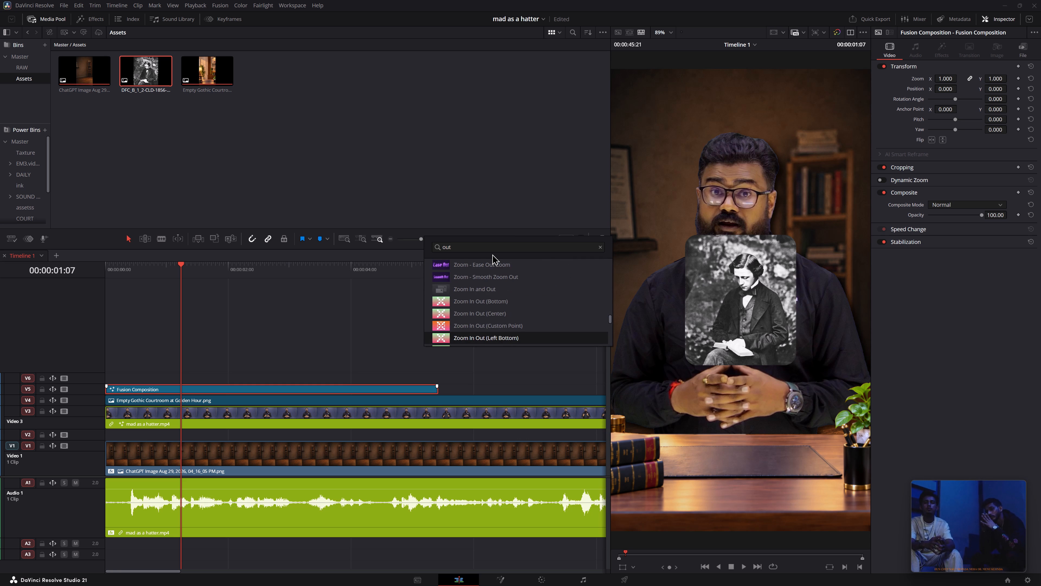
{"action": "left_click", "coordinate": [328, 334]}
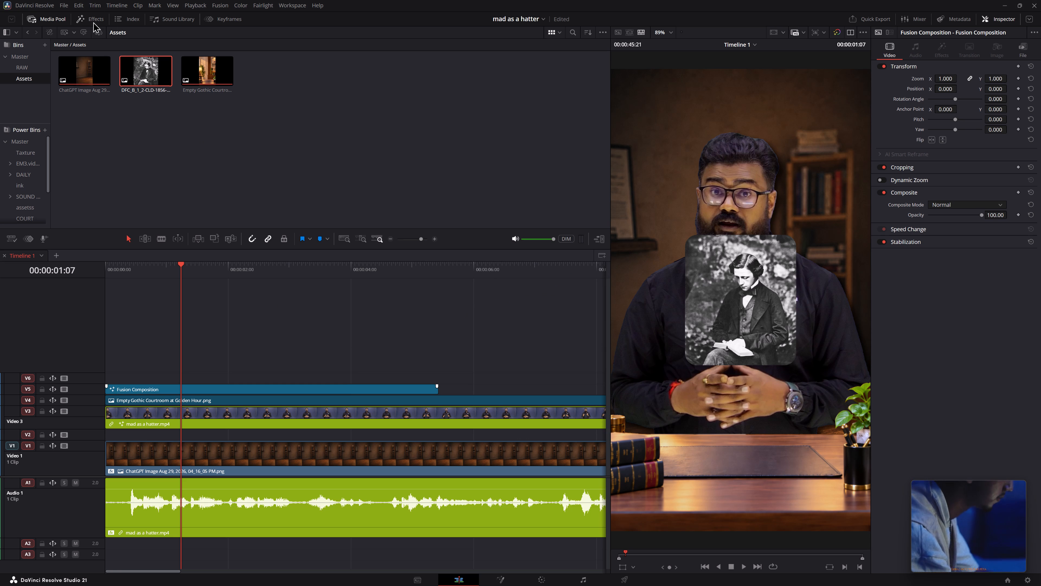
Open the effects library and show its search field.
{"action": "left_click", "coordinate": [91, 19]}
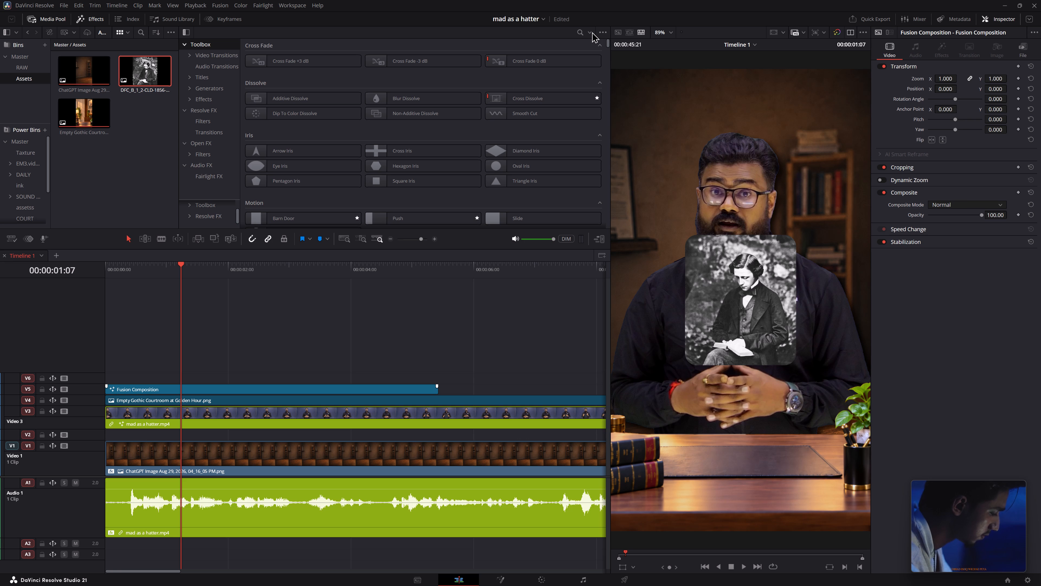
{"action": "left_click", "coordinate": [592, 32]}
{"action": "left_click", "coordinate": [590, 33]}
{"action": "left_click", "coordinate": [597, 44]}
Search the effects for "stro" and apply Outer Stroke to the Fusion Composition clip on V5.
{"action": "left_click", "coordinate": [424, 325]}
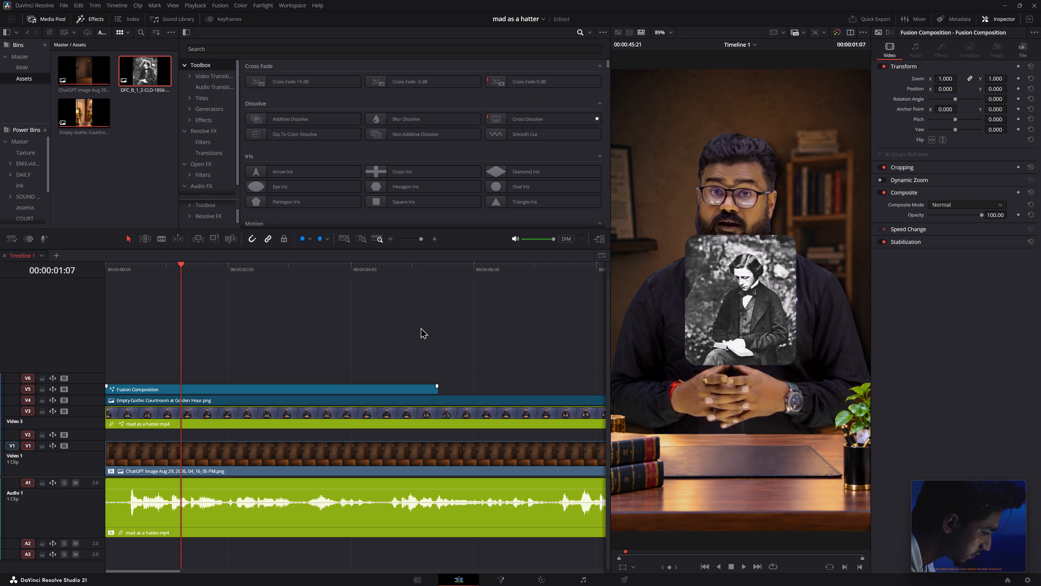
{"action": "key", "text": "shift+space"}
{"action": "key", "text": "s"}
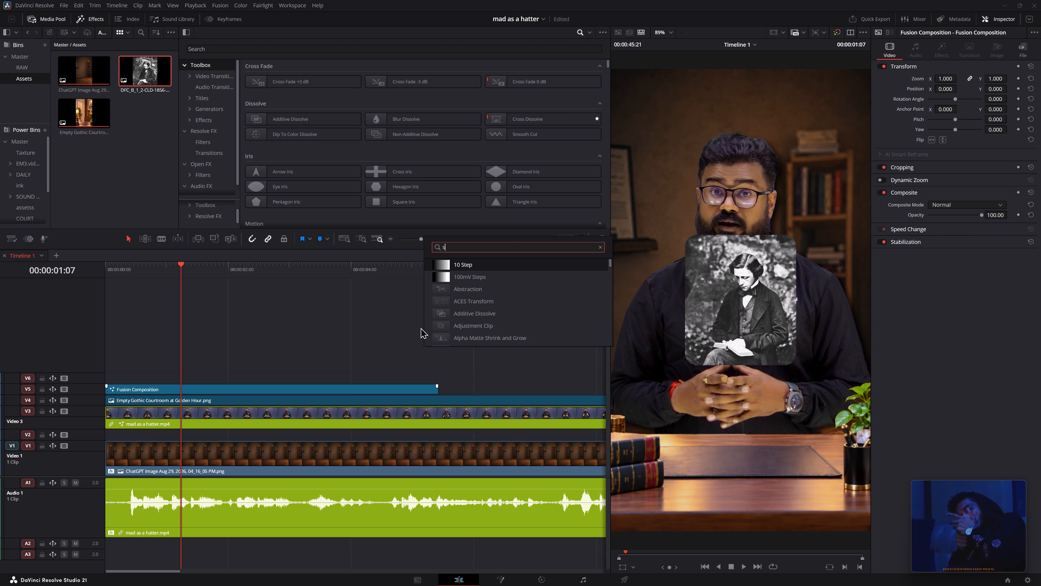
{"action": "key", "text": "t"}
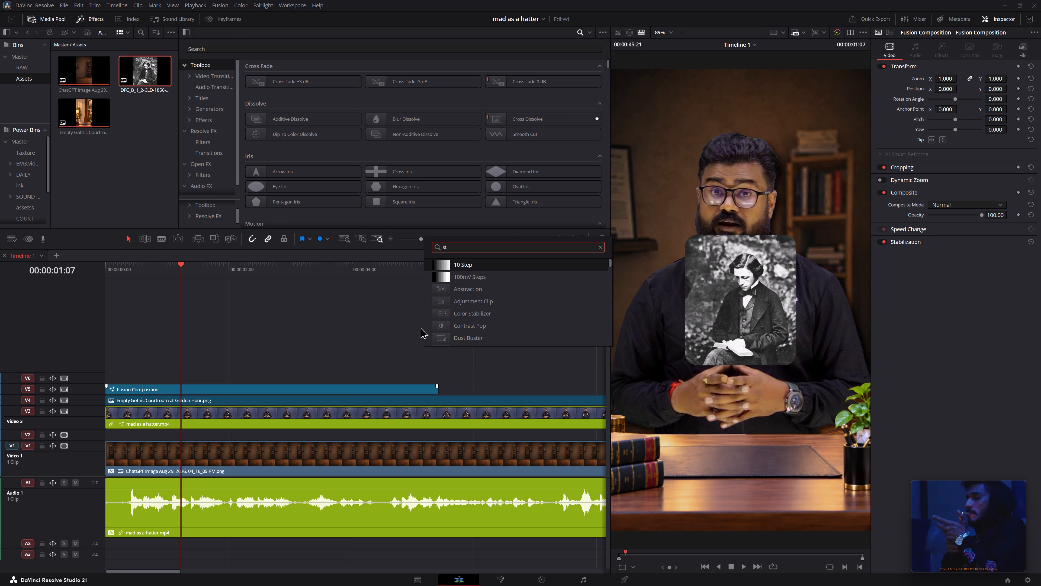
{"action": "key", "text": "r"}
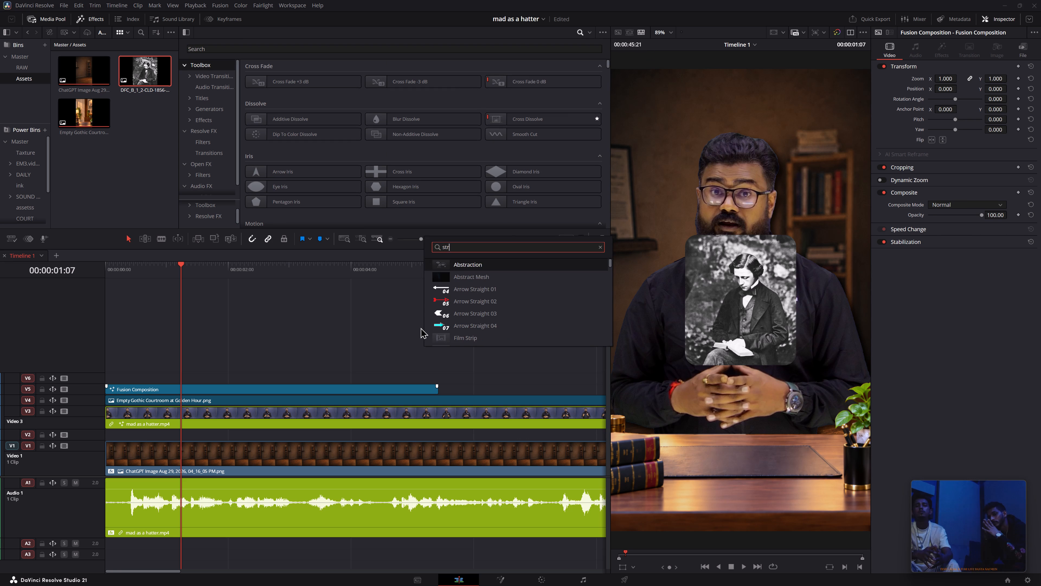
{"action": "key", "text": "o"}
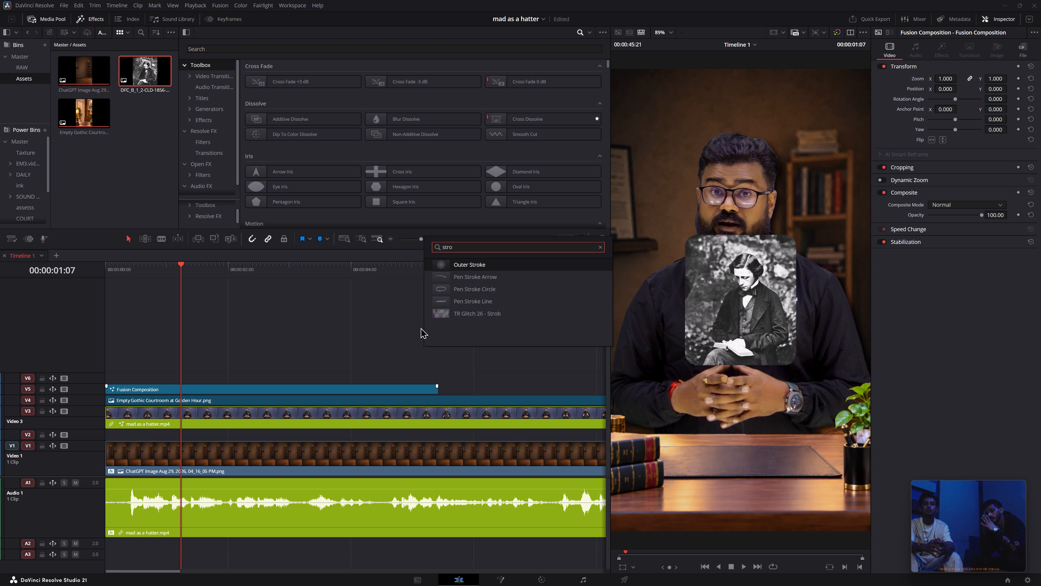
{"action": "key", "text": "Return"}
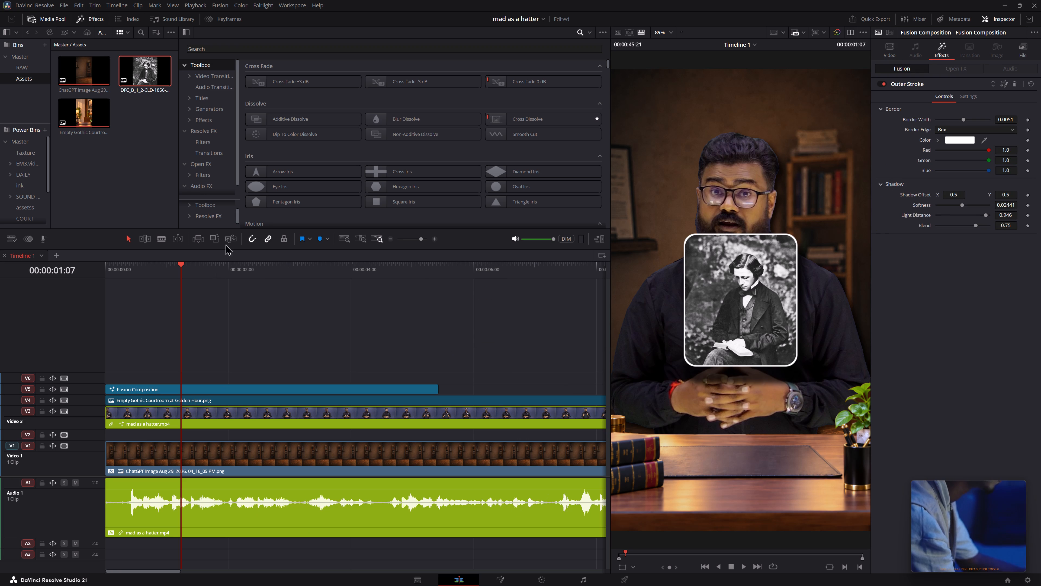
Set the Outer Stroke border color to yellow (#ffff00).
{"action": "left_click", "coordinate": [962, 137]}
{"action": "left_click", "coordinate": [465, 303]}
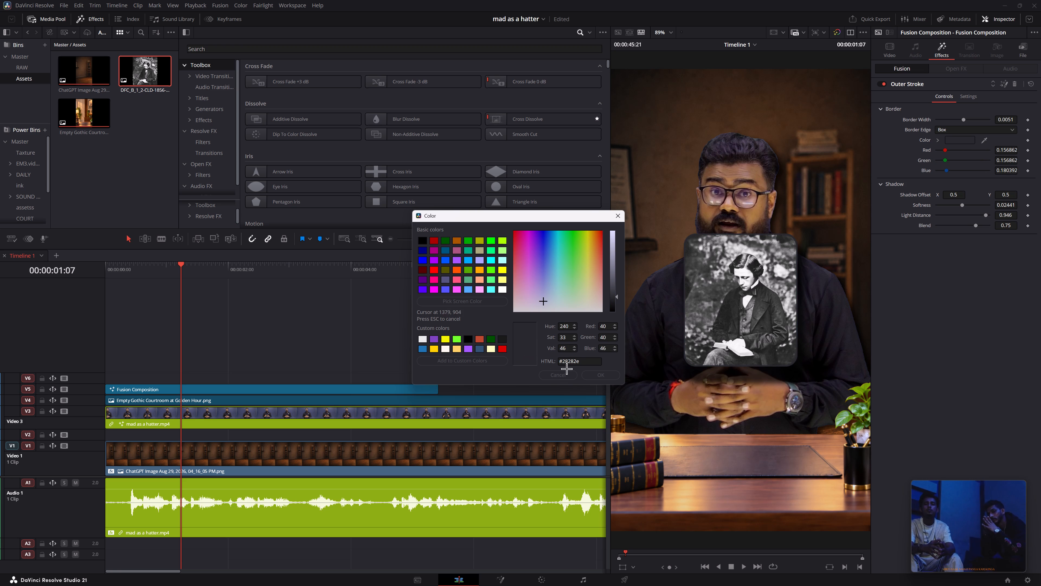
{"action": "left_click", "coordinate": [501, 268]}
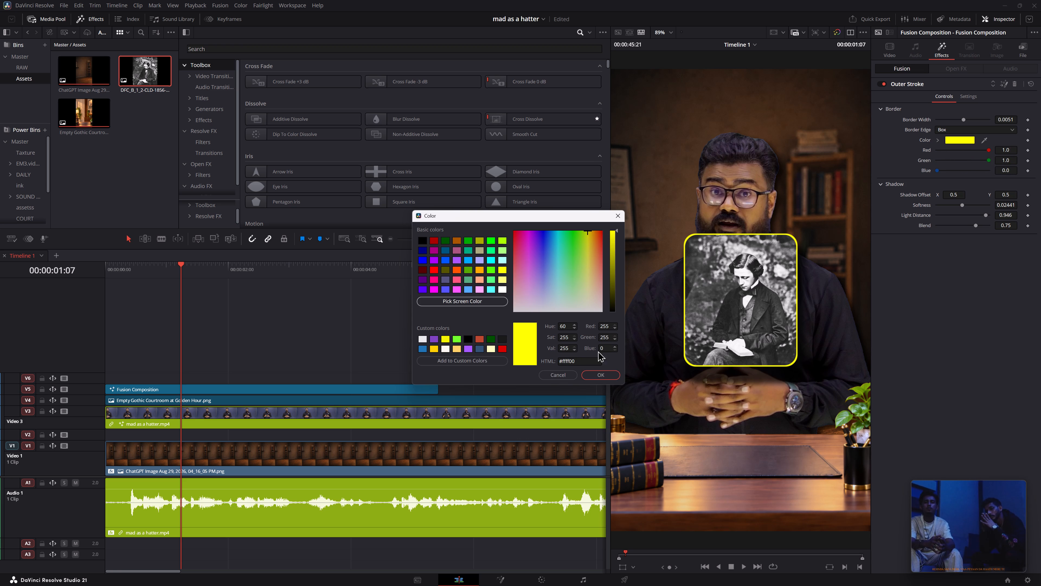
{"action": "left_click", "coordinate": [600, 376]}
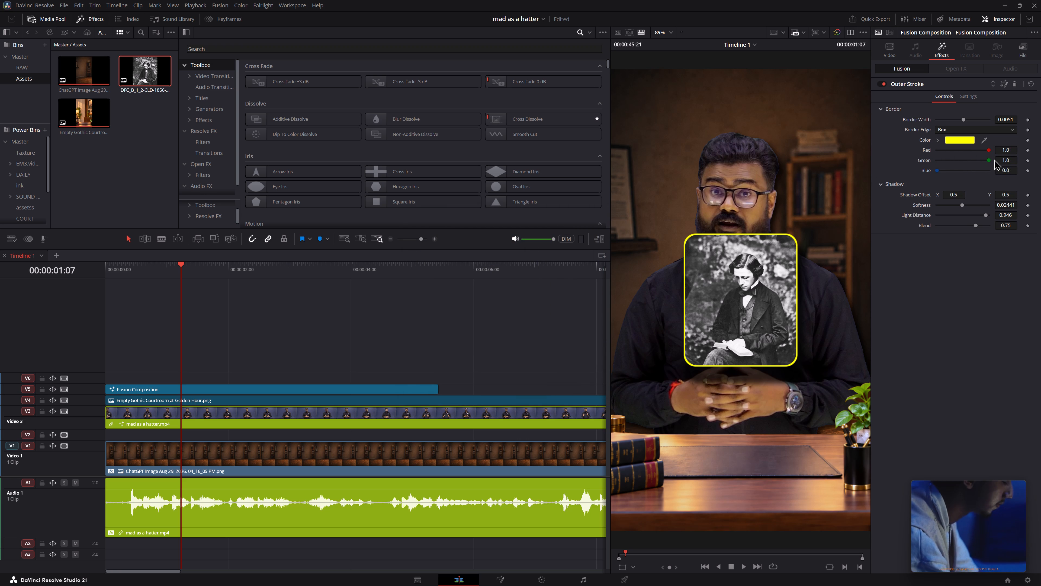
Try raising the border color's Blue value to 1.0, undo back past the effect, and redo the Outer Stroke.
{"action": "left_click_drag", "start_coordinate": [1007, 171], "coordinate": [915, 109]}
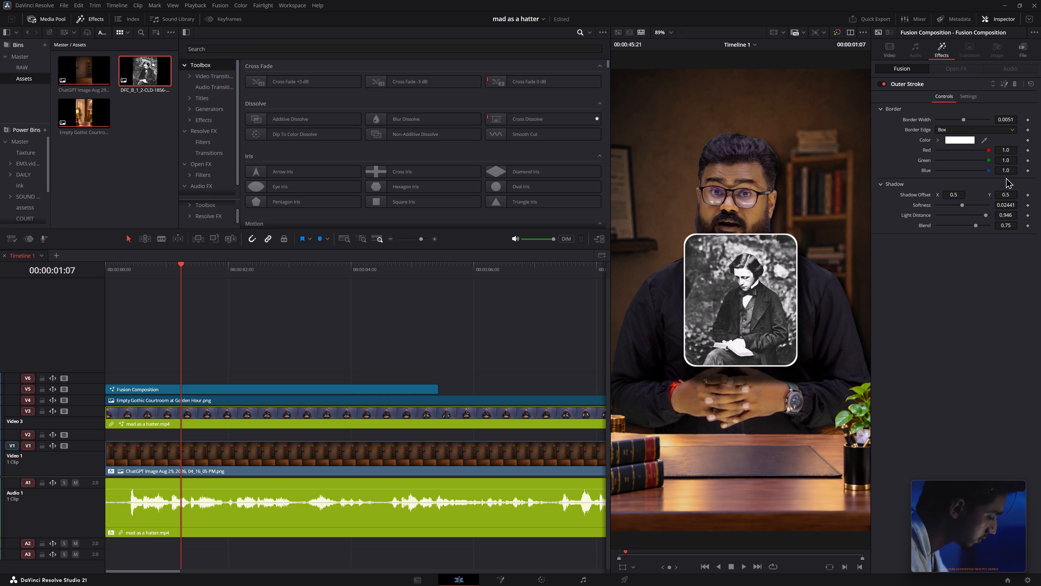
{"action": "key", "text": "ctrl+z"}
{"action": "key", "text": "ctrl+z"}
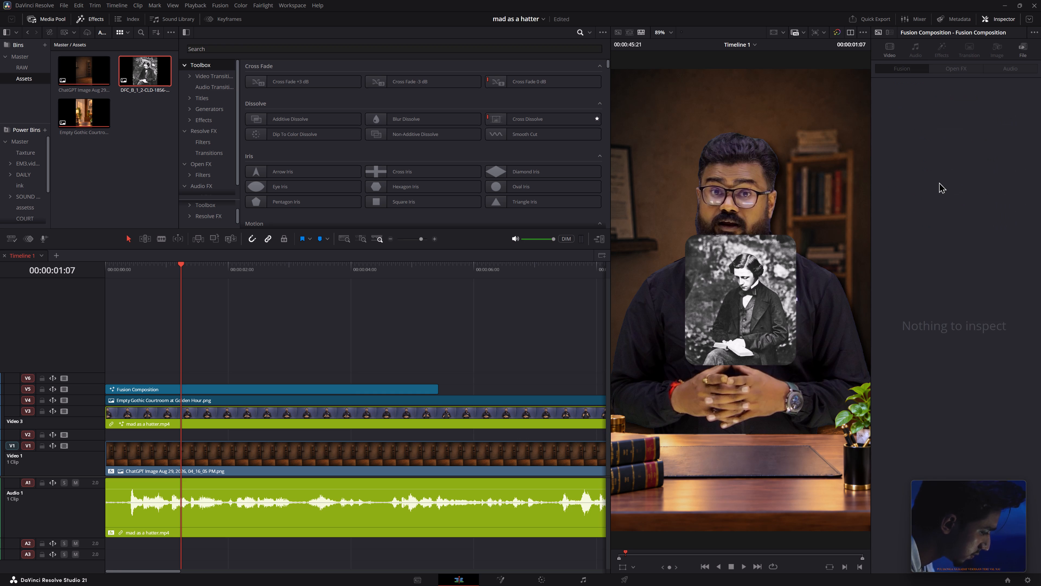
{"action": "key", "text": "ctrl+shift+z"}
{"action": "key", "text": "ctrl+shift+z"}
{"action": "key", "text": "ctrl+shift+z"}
Set the Outer Stroke border color to yellow (#ffff00), ending with Blue at 0.0.
{"action": "left_click", "coordinate": [952, 137]}
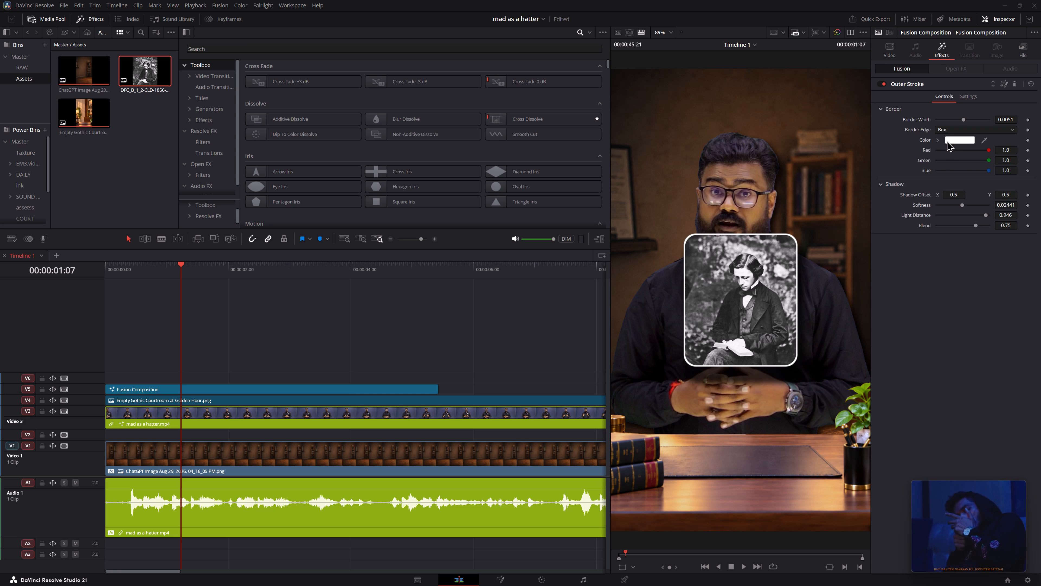
{"action": "left_click", "coordinate": [501, 270]}
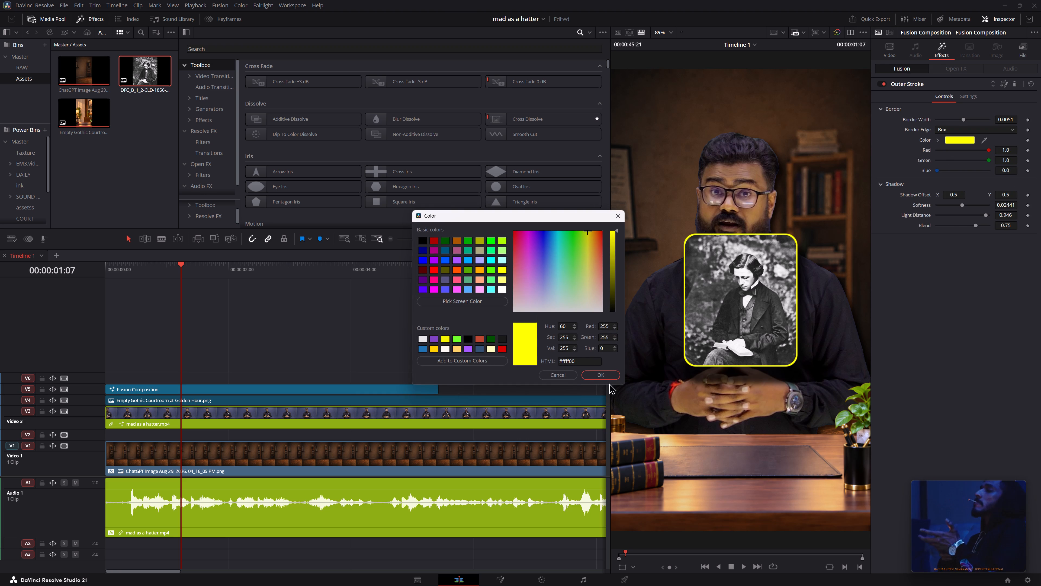
{"action": "left_click", "coordinate": [606, 373]}
{"action": "left_click_drag", "start_coordinate": [1001, 171], "coordinate": [681, 148]}
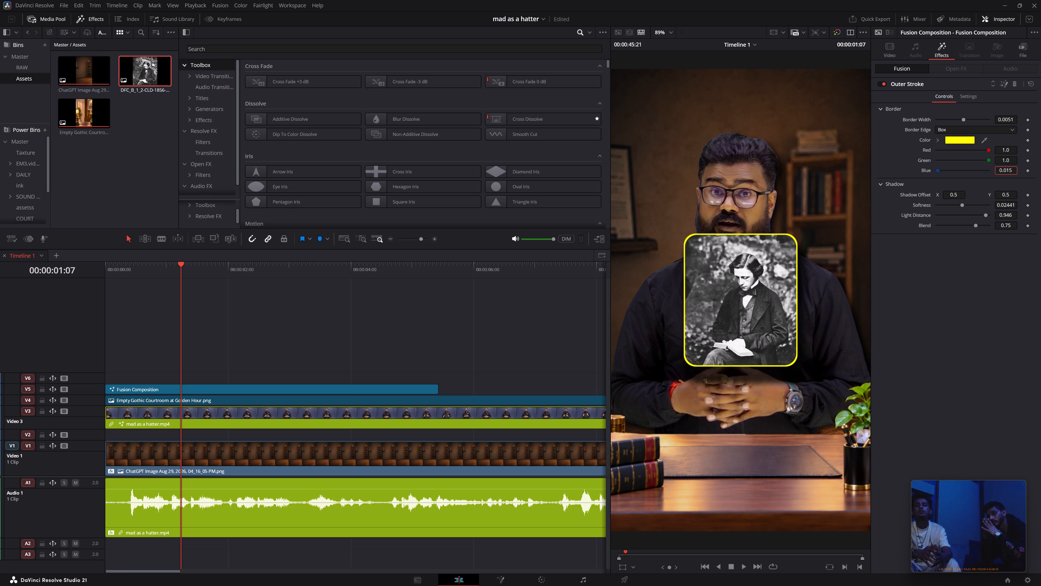
{"action": "left_click_drag", "start_coordinate": [681, 148], "coordinate": [35, 159]}
{"action": "key", "text": "Right"}
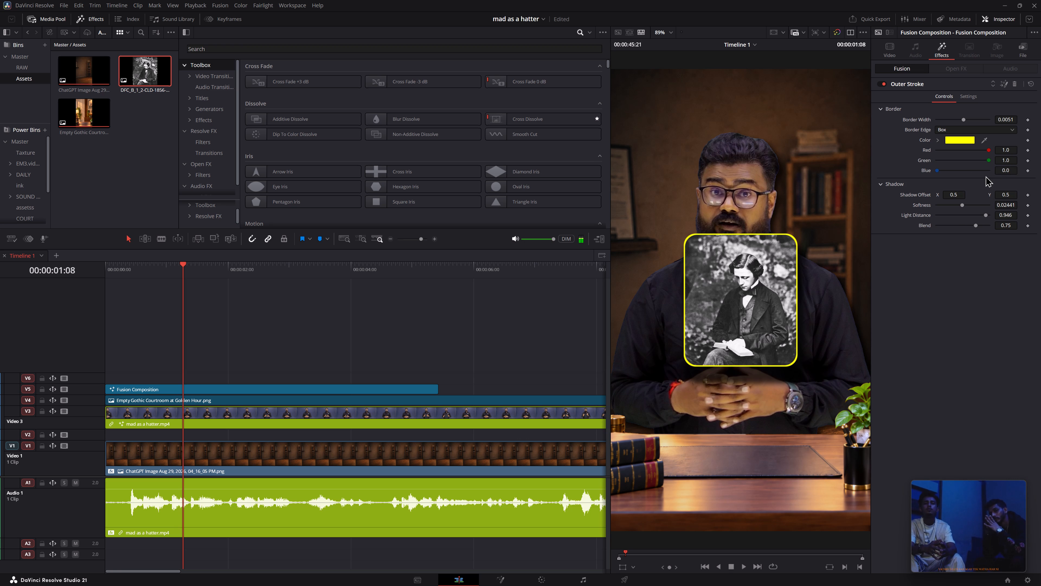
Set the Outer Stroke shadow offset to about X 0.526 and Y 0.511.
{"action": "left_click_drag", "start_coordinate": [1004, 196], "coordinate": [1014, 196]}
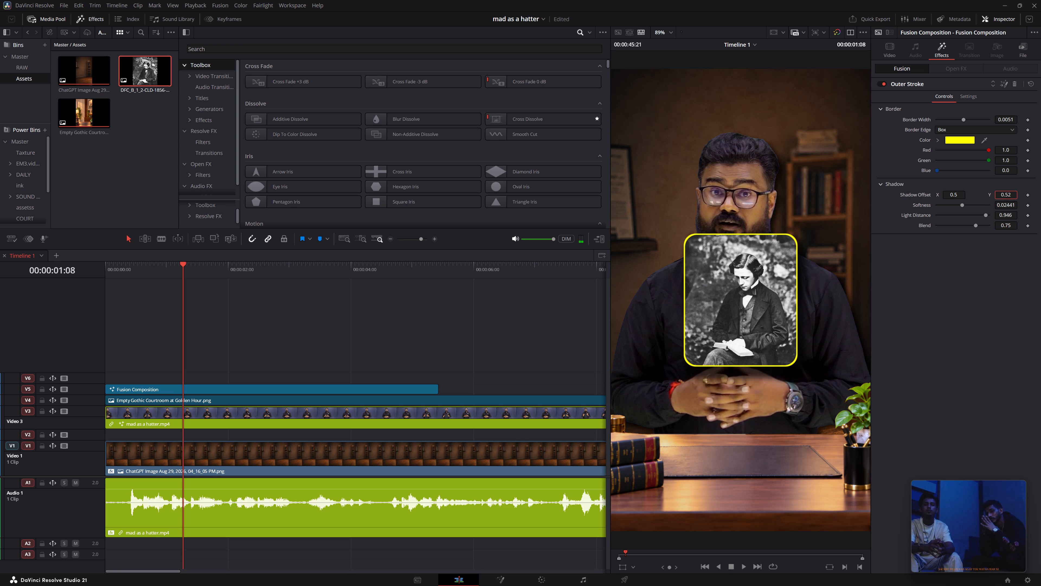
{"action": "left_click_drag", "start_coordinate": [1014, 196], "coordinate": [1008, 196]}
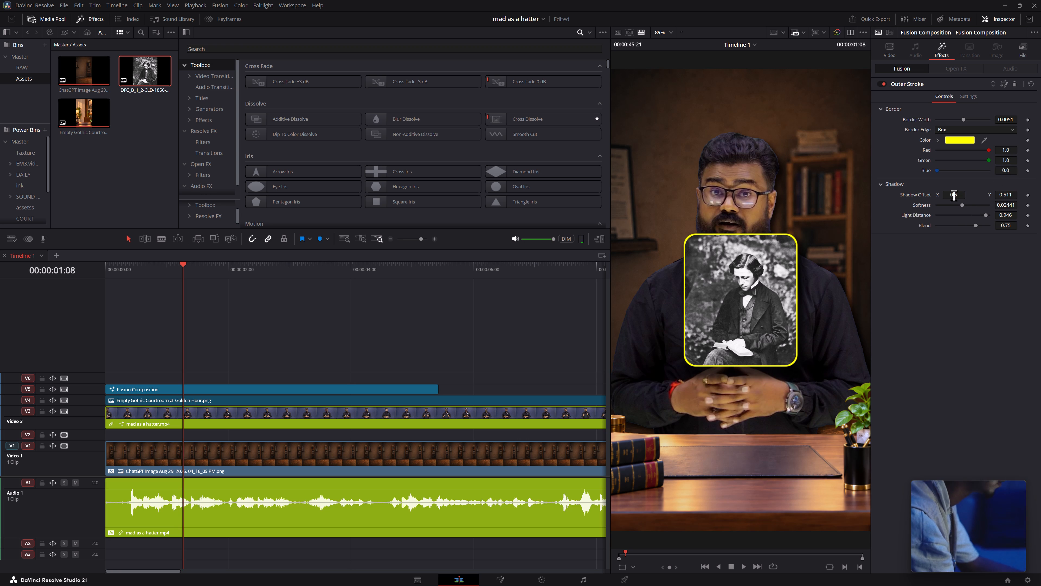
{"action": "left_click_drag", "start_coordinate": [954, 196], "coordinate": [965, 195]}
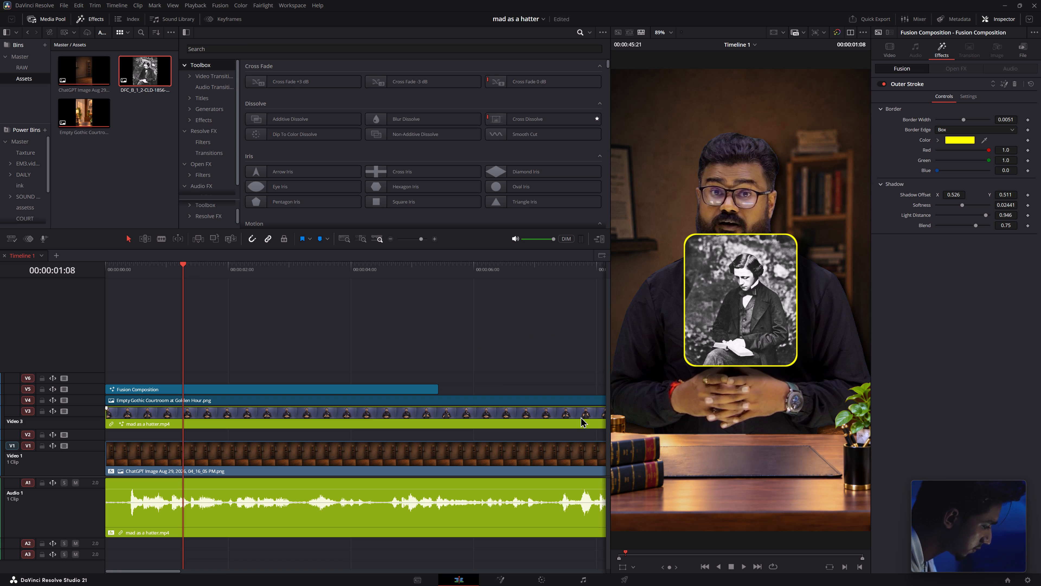
Play back the outlined portrait from the start of the timeline.
{"action": "left_click_drag", "start_coordinate": [127, 266], "coordinate": [77, 268]}
{"action": "key", "text": "space"}
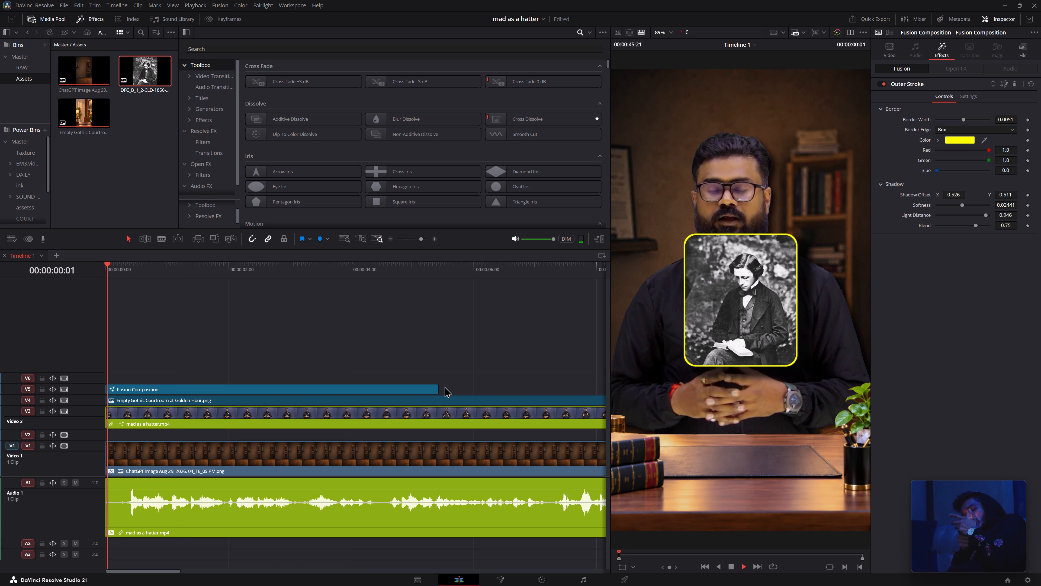
{"action": "key", "text": "space"}
Move the V5 Fusion Composition clip down onto the presenter's torso, below the jacket logo, with Position X at -17.
{"action": "left_click", "coordinate": [265, 383]}
{"action": "left_click", "coordinate": [263, 388]}
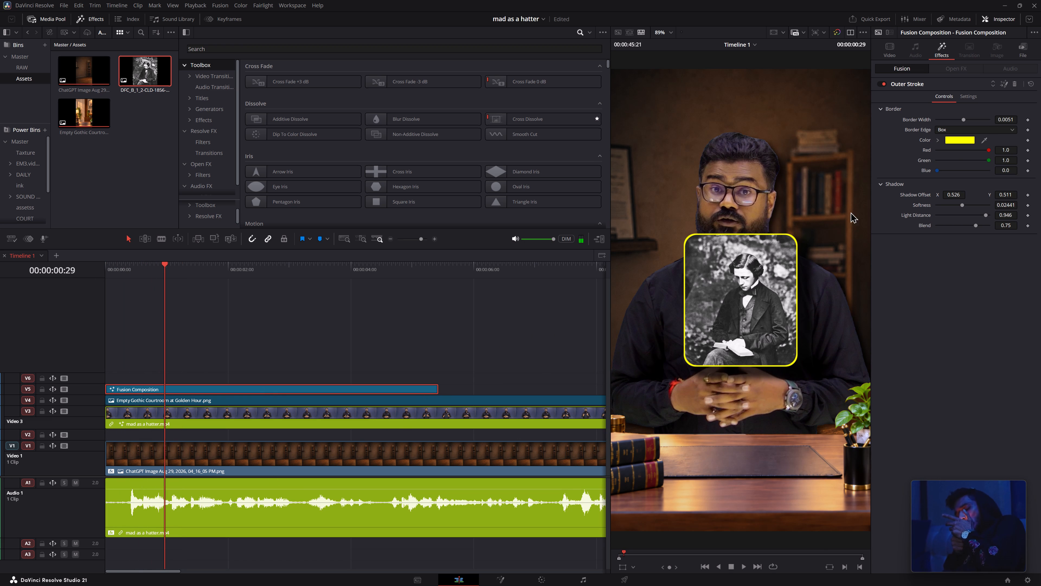
{"action": "left_click", "coordinate": [905, 50]}
{"action": "left_click", "coordinate": [901, 50]}
{"action": "left_click_drag", "start_coordinate": [1003, 89], "coordinate": [998, 89]}
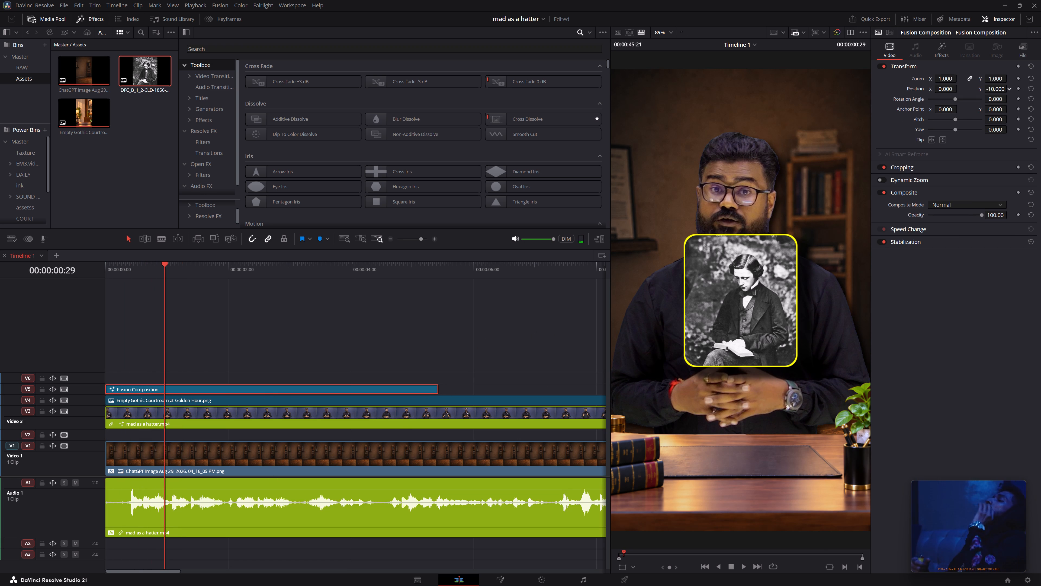
{"action": "left_click_drag", "start_coordinate": [998, 89], "coordinate": [821, 63]}
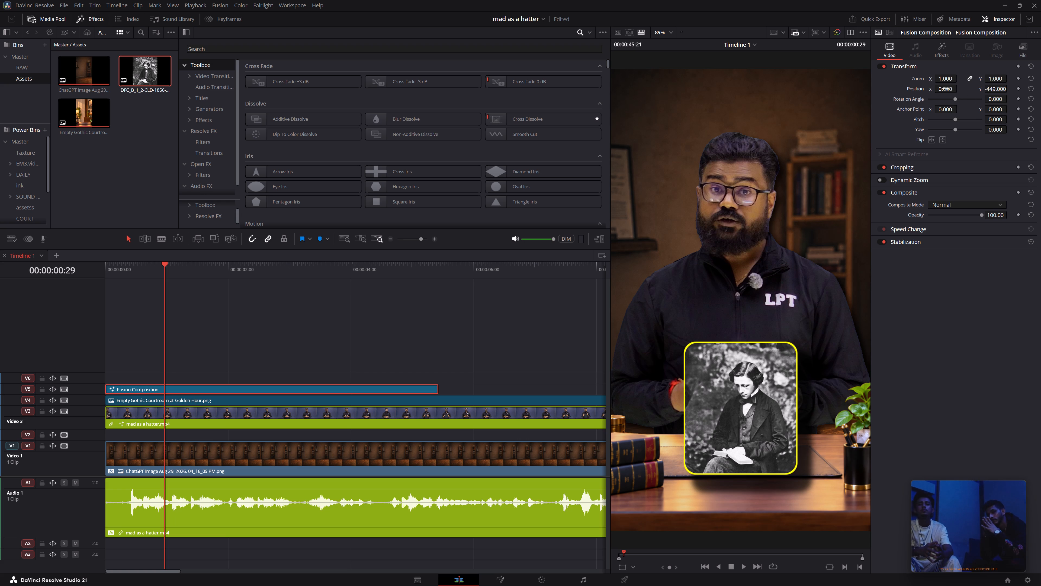
{"action": "left_click_drag", "start_coordinate": [943, 88], "coordinate": [937, 89]}
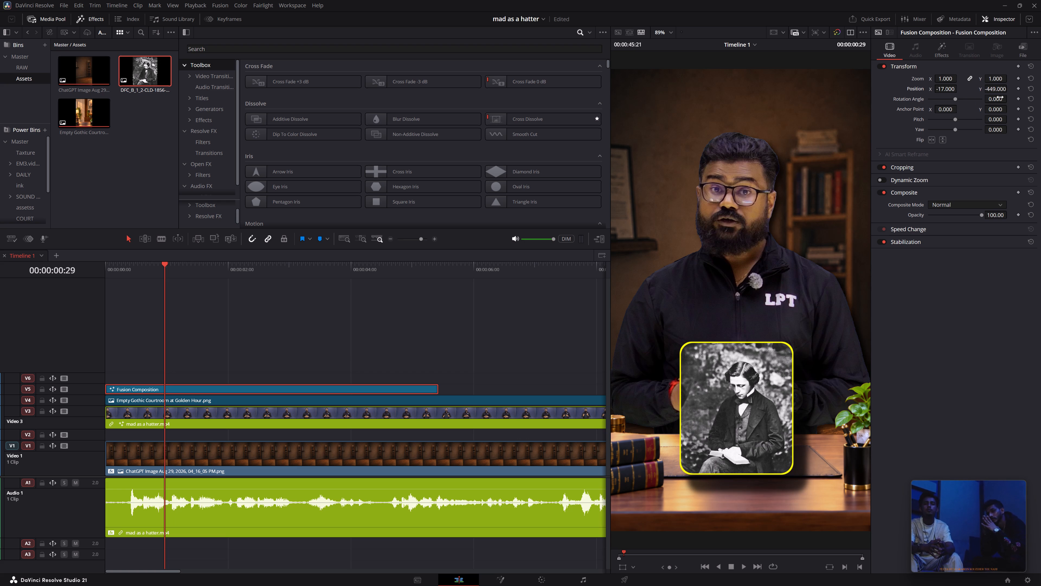
{"action": "left_click_drag", "start_coordinate": [999, 90], "coordinate": [565, 306]}
Adjust the Outer Stroke shadow to Softness 0.0184 and Shadow Offset X 0.518, Y 0.521.
{"action": "left_click", "coordinate": [943, 48]}
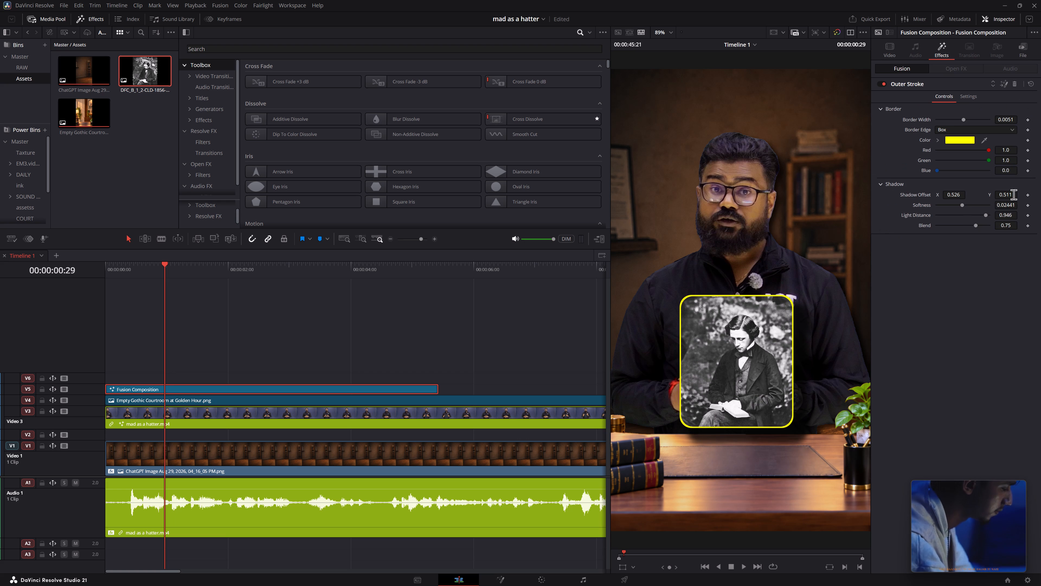
{"action": "left_click_drag", "start_coordinate": [1009, 205], "coordinate": [840, 187]}
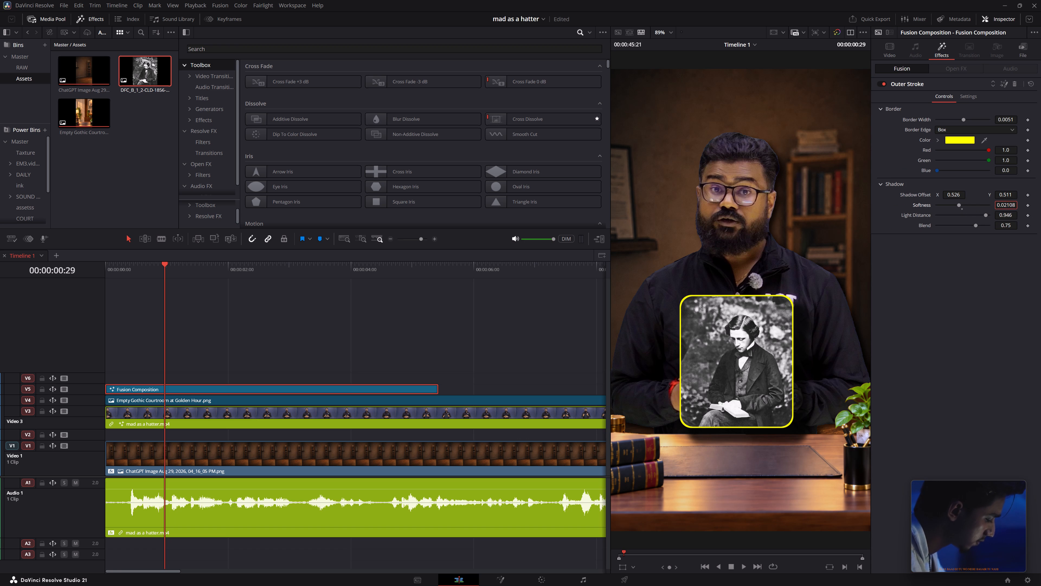
{"action": "left_click_drag", "start_coordinate": [840, 187], "coordinate": [246, 173]}
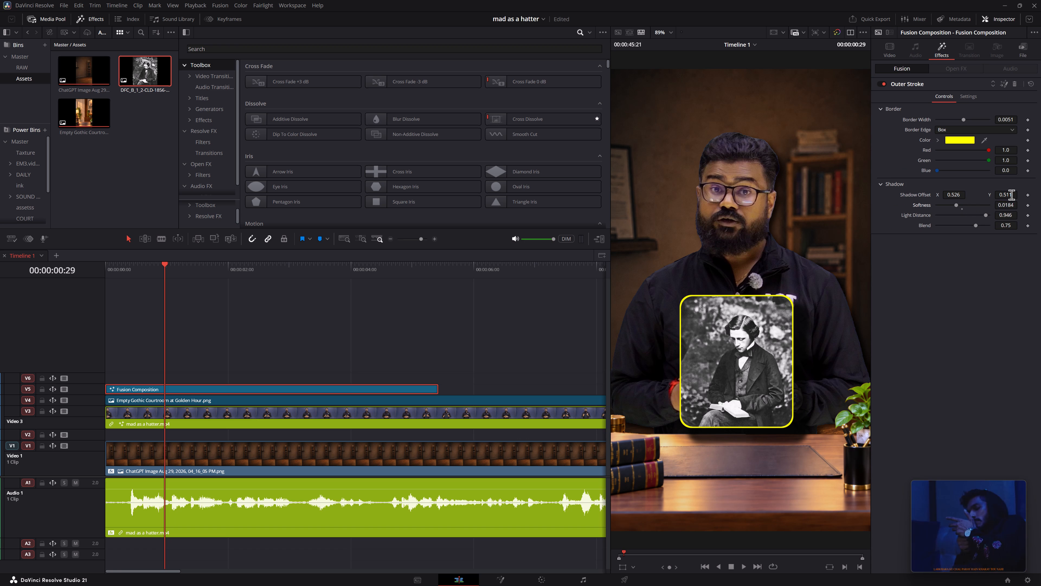
{"action": "left_click_drag", "start_coordinate": [1010, 195], "coordinate": [1014, 199]}
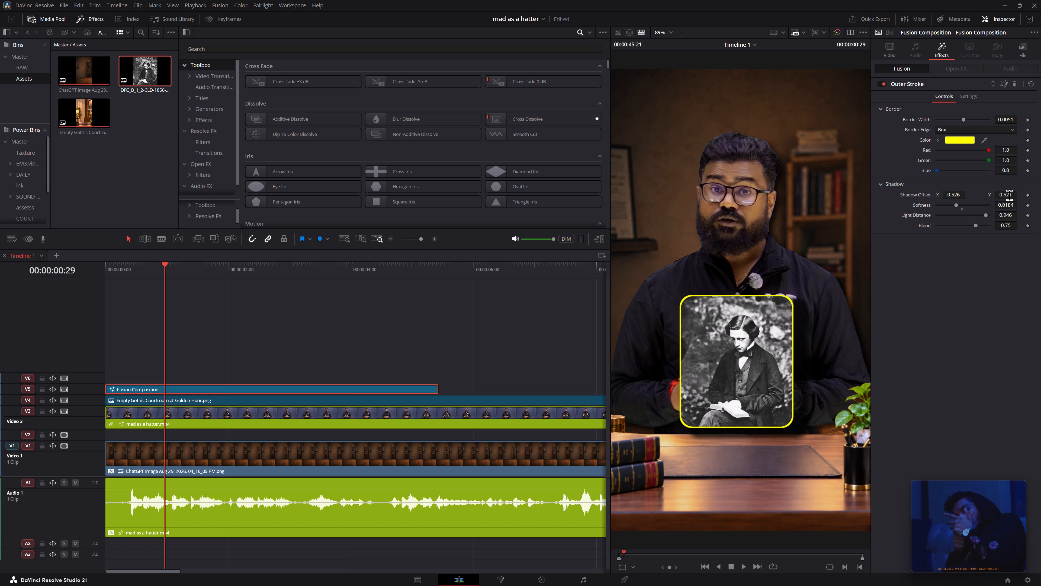
{"action": "left_click_drag", "start_coordinate": [956, 195], "coordinate": [952, 197]}
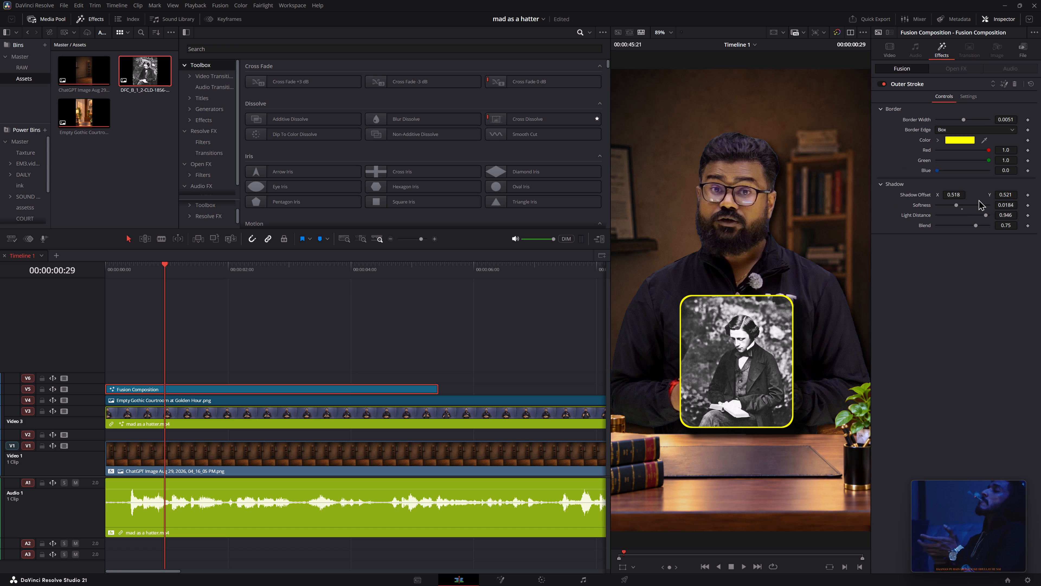
Set the Outer Stroke shadow offset X to 0.506 and the shadow Blend to 0.884.
{"action": "left_click_drag", "start_coordinate": [960, 196], "coordinate": [955, 196]}
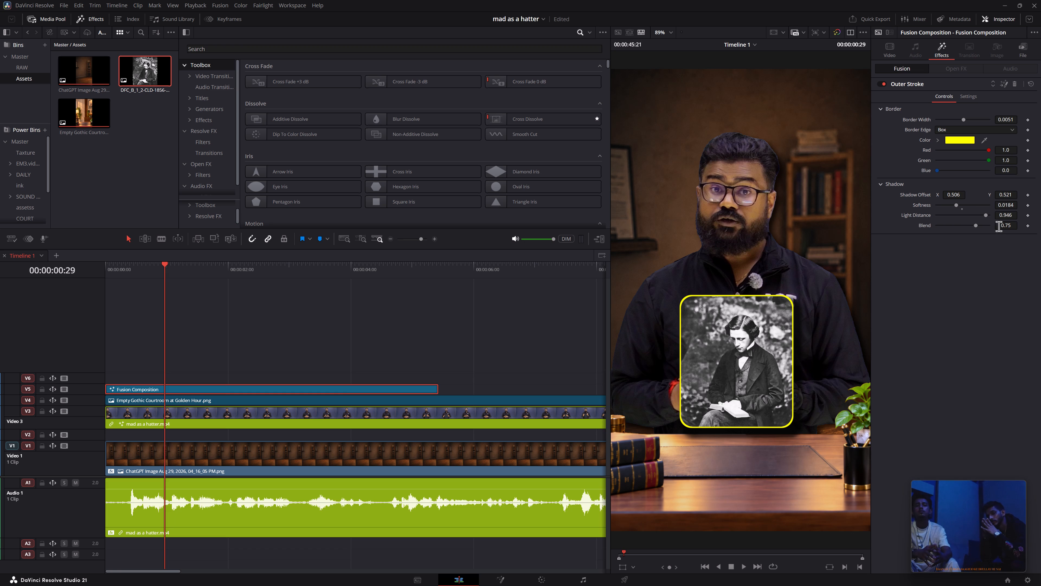
{"action": "left_click_drag", "start_coordinate": [999, 226], "coordinate": [591, 213]}
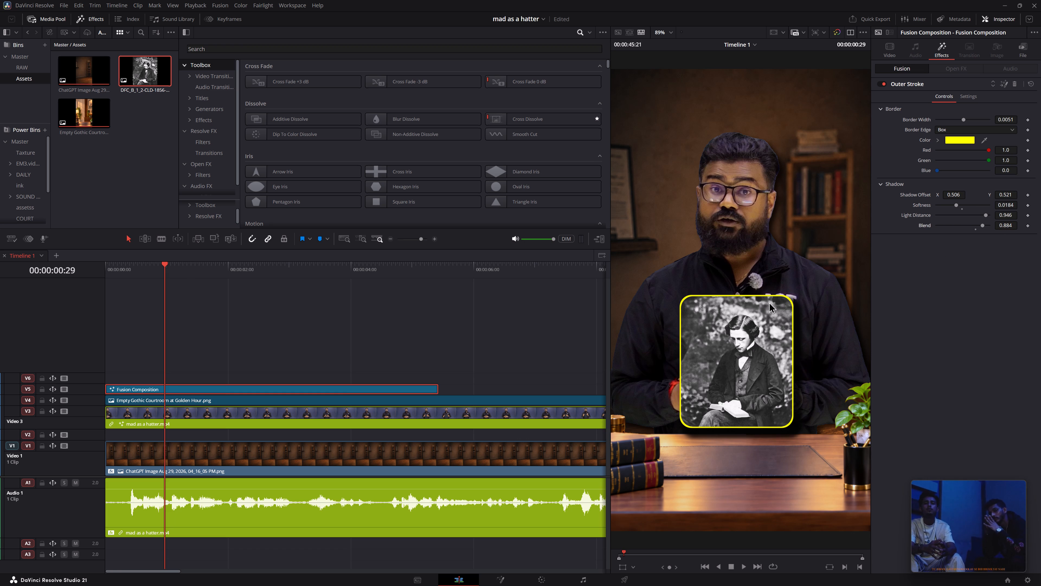
Play back the opening of the timeline to check the portrait's shadow.
{"action": "left_click_drag", "start_coordinate": [171, 269], "coordinate": [95, 290]}
{"action": "key", "text": "space"}
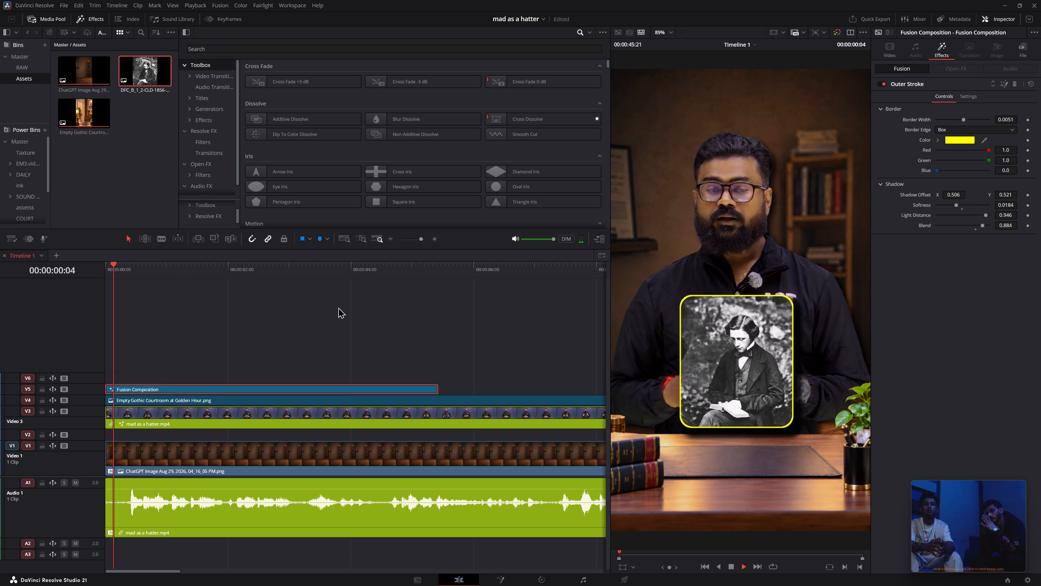
{"action": "key", "text": "space"}
{"action": "key", "text": "space"}
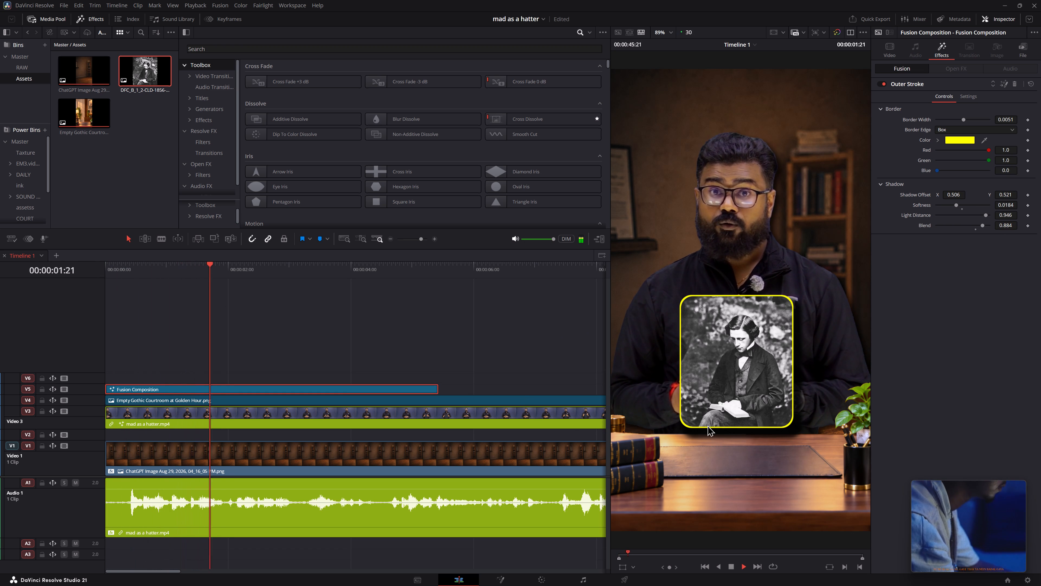
{"action": "key", "text": "space"}
Move the Fusion Composition portrait clip from V5 up to V7, starting about three frames into the timeline.
{"action": "left_click_drag", "start_coordinate": [233, 390], "coordinate": [232, 344]}
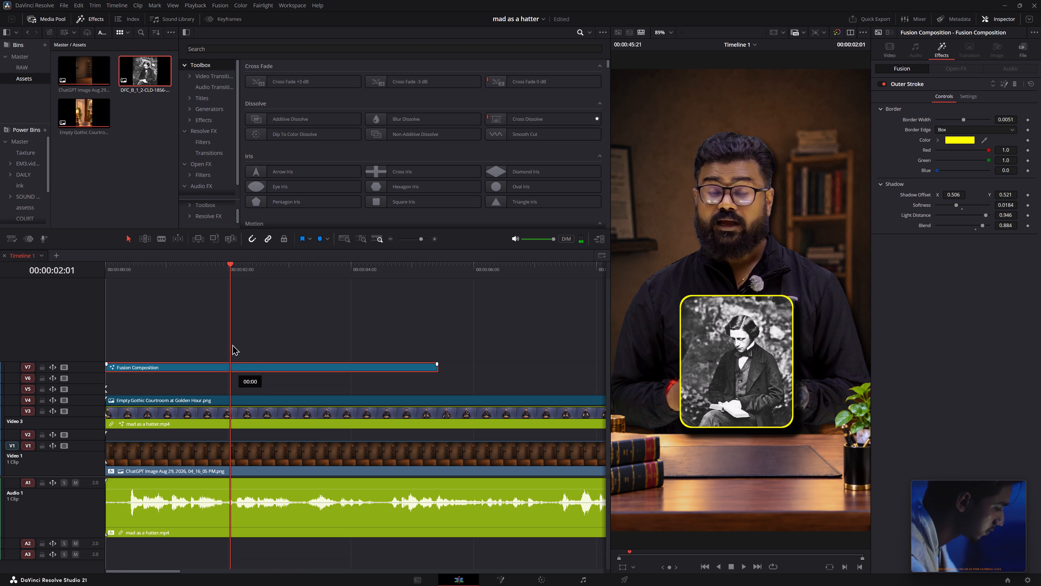
{"action": "left_click_drag", "start_coordinate": [232, 344], "coordinate": [240, 282]}
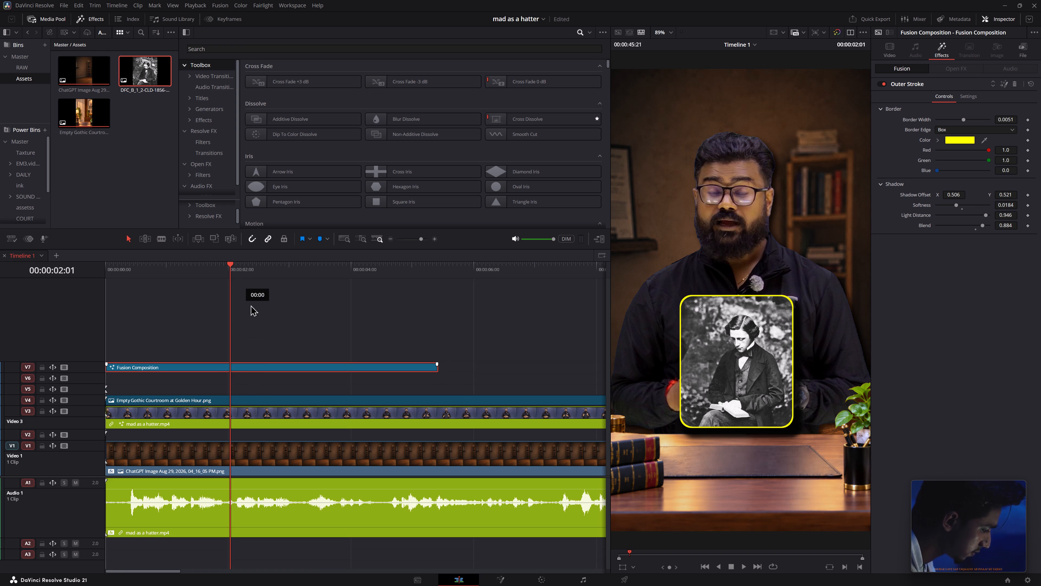
{"action": "left_click", "coordinate": [252, 303]}
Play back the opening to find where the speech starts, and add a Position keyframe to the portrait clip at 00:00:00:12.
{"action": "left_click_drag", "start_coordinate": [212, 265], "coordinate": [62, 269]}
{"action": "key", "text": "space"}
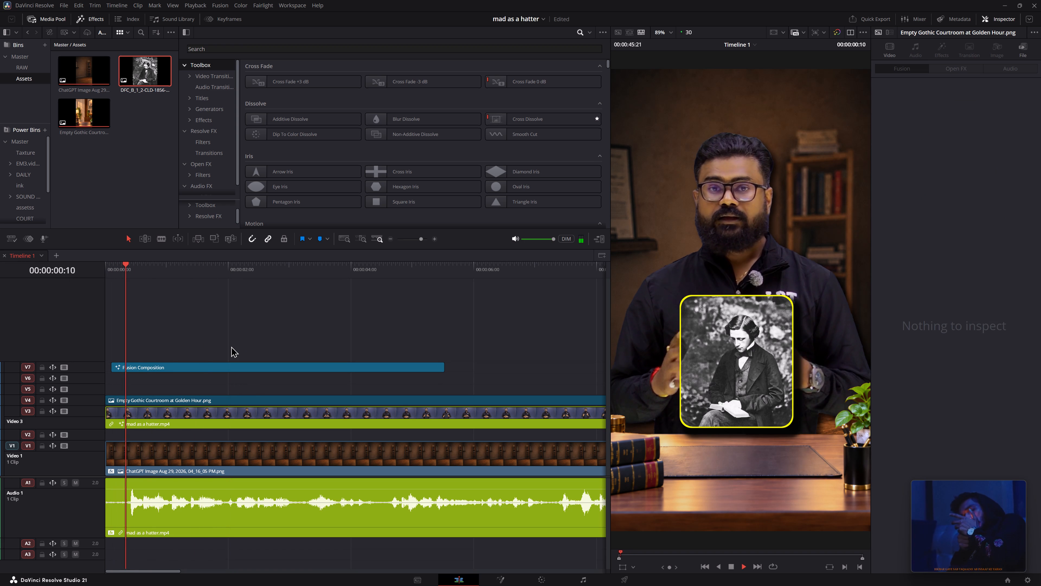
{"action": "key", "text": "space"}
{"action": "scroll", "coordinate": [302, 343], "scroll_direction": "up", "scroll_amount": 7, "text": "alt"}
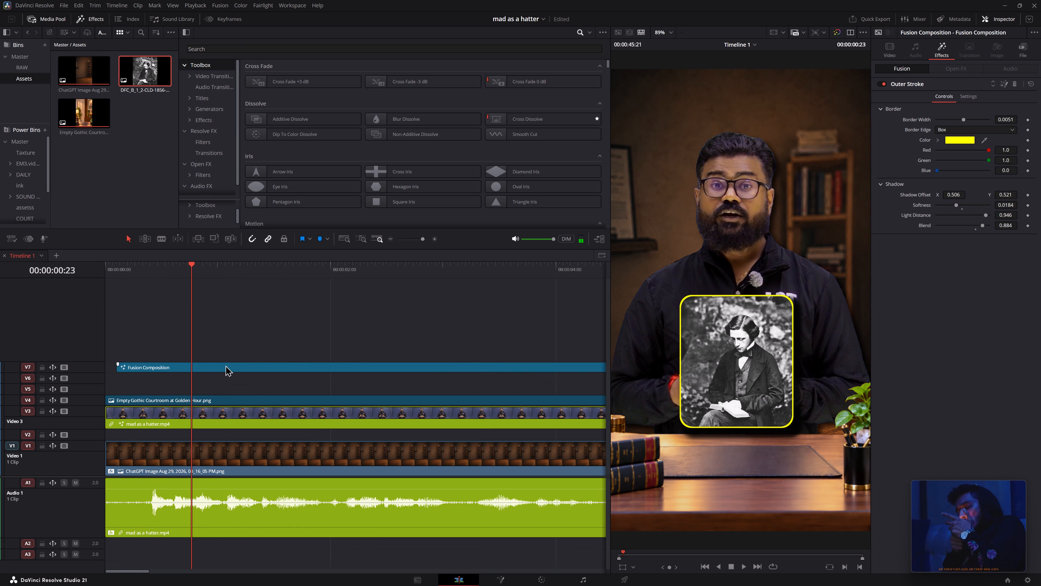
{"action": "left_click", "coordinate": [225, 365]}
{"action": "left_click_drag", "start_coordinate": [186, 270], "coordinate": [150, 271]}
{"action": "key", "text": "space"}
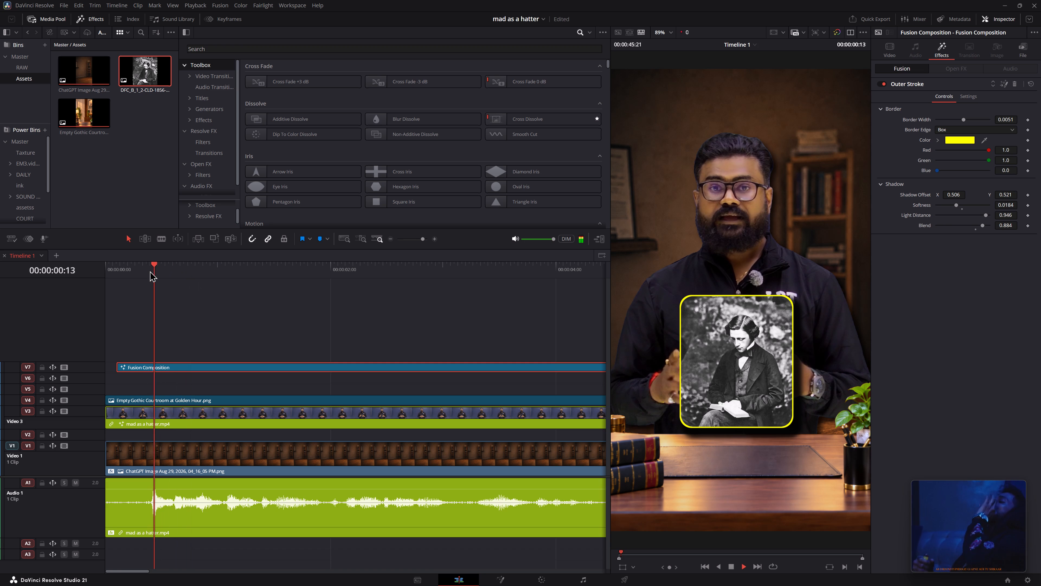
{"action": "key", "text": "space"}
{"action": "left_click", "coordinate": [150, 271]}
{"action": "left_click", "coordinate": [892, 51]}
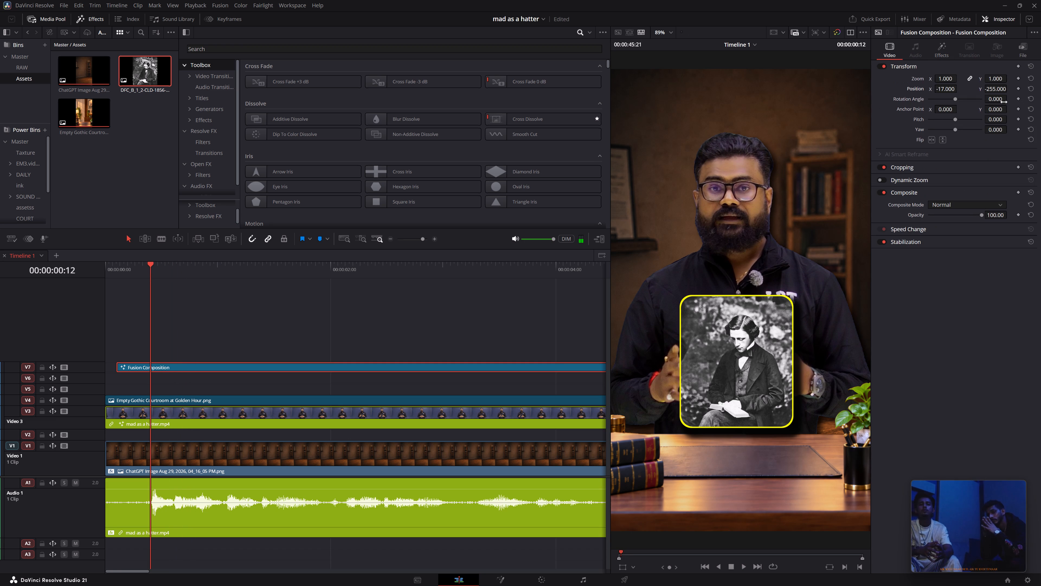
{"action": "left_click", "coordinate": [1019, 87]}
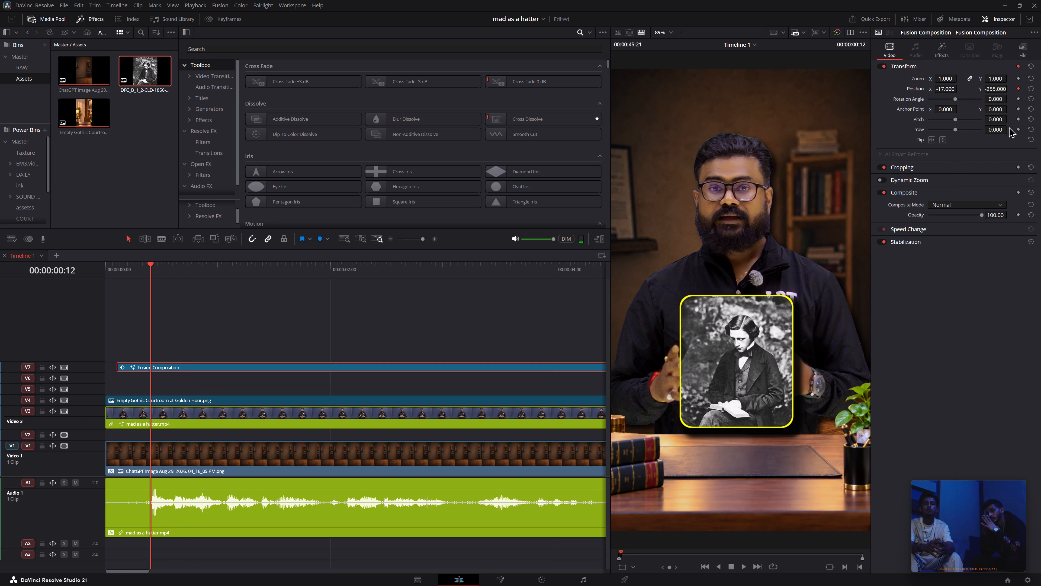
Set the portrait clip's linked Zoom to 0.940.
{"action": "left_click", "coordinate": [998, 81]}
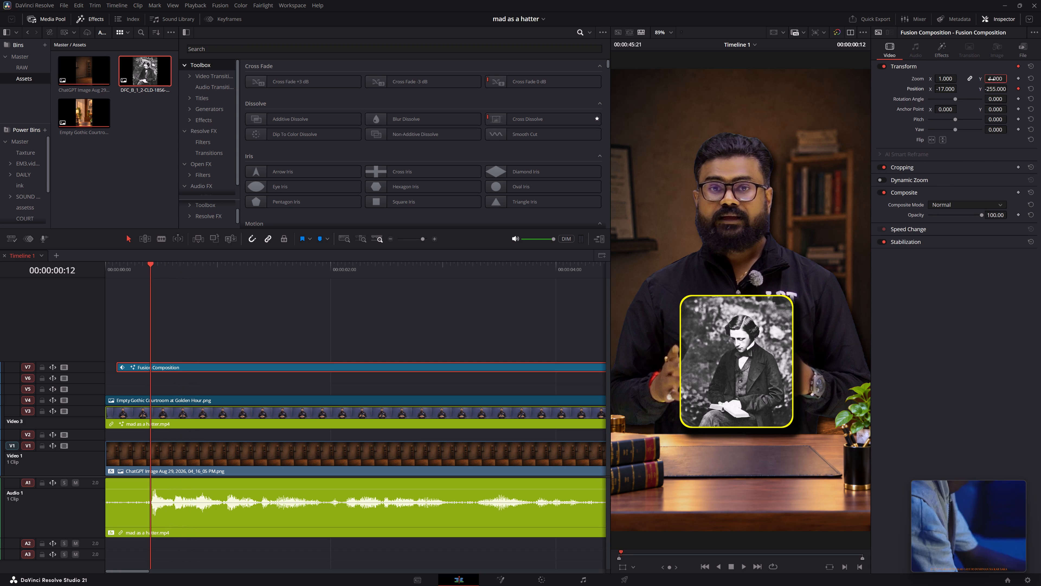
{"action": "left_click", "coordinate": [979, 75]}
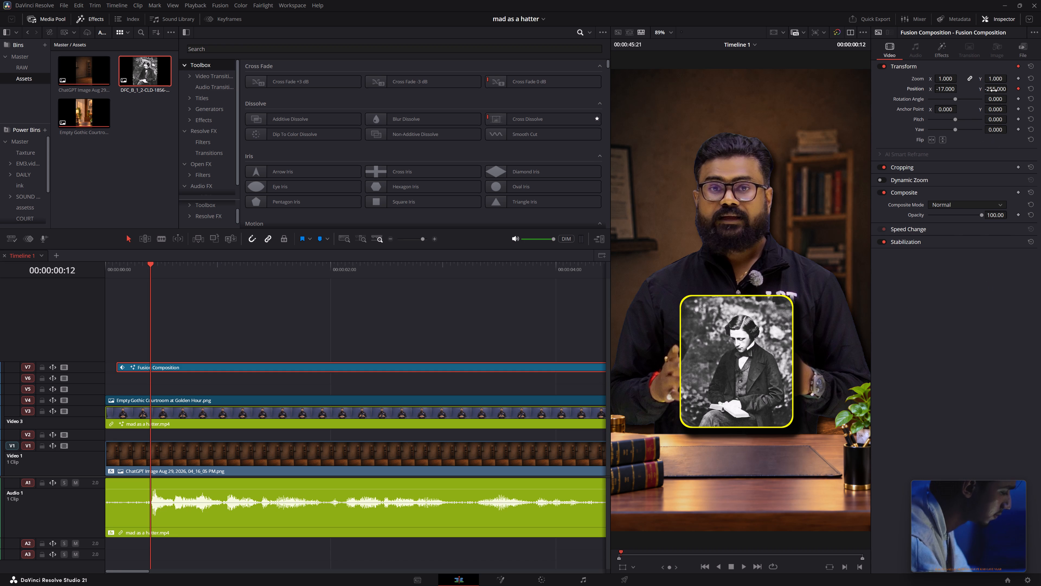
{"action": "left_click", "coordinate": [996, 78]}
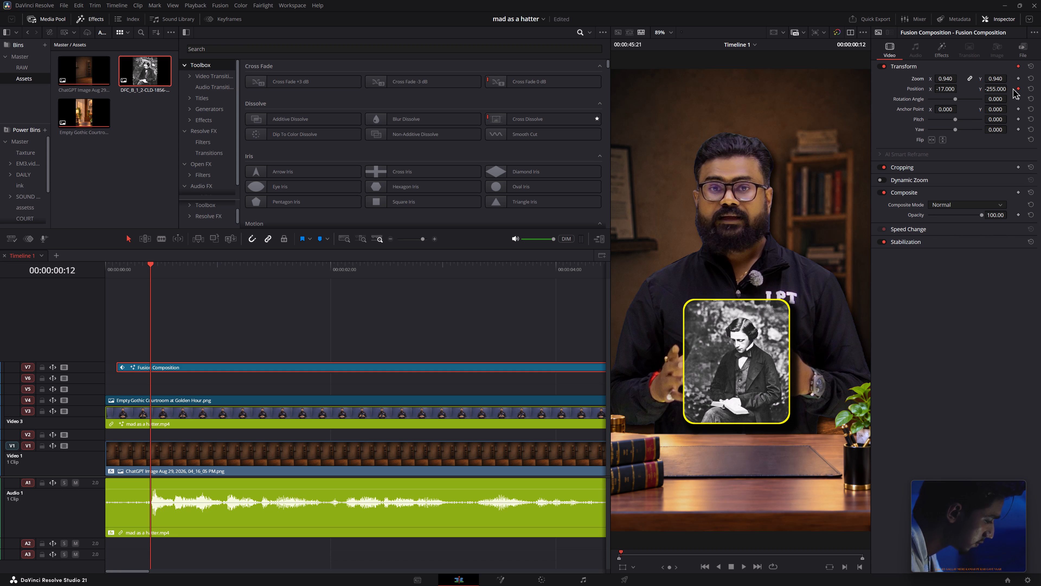
Reduce the Outer Stroke Border Width so the portrait has only a very thin yellow outline.
{"action": "left_click", "coordinate": [958, 48]}
{"action": "left_click", "coordinate": [946, 47]}
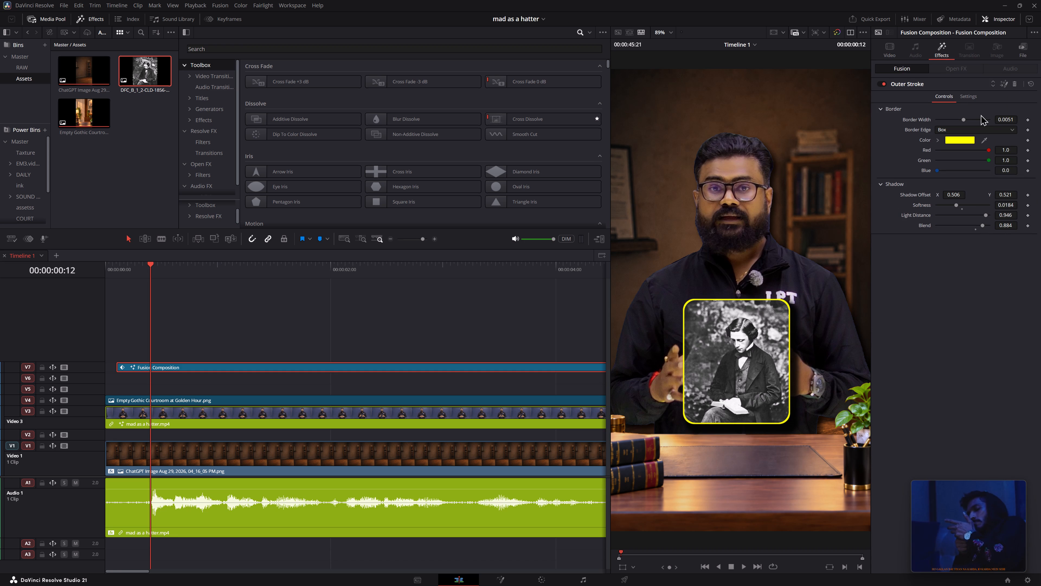
{"action": "left_click_drag", "start_coordinate": [1004, 118], "coordinate": [823, 115]}
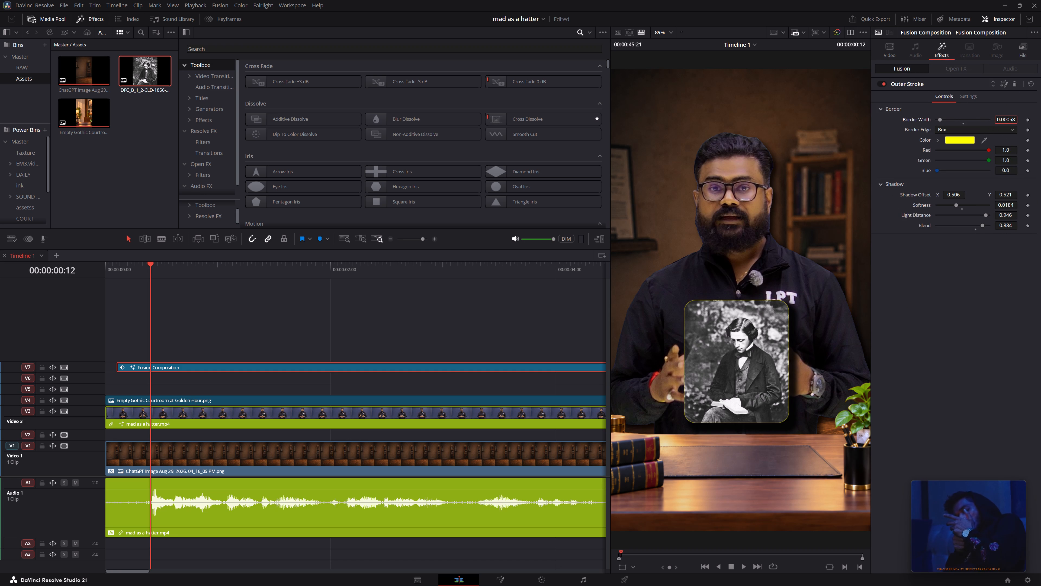
{"action": "left_click_drag", "start_coordinate": [823, 115], "coordinate": [858, 129]}
Set the portrait clip's linked Zoom to 0.900.
{"action": "left_click", "coordinate": [878, 56]}
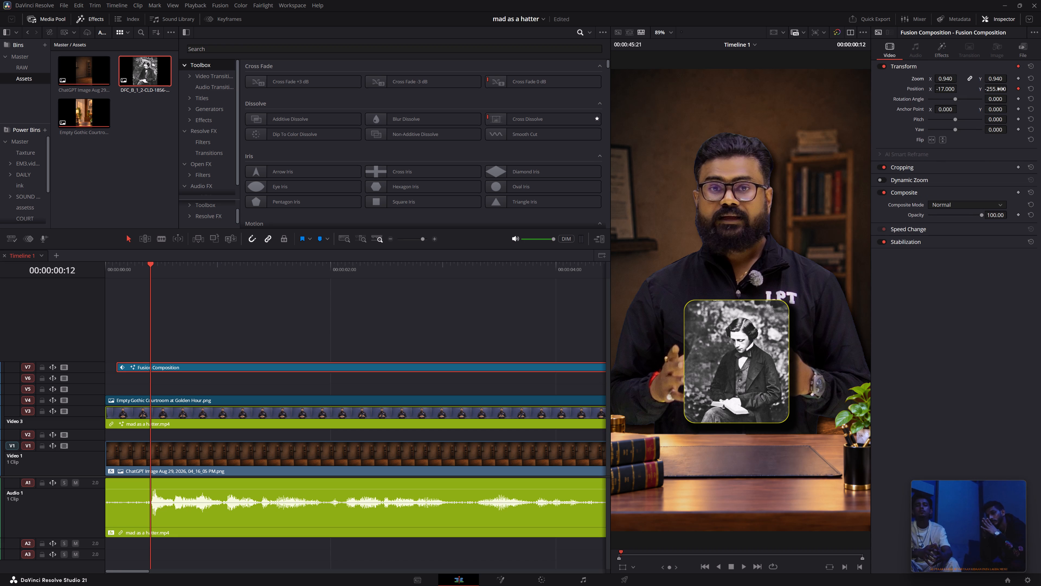
{"action": "left_click", "coordinate": [1002, 79]}
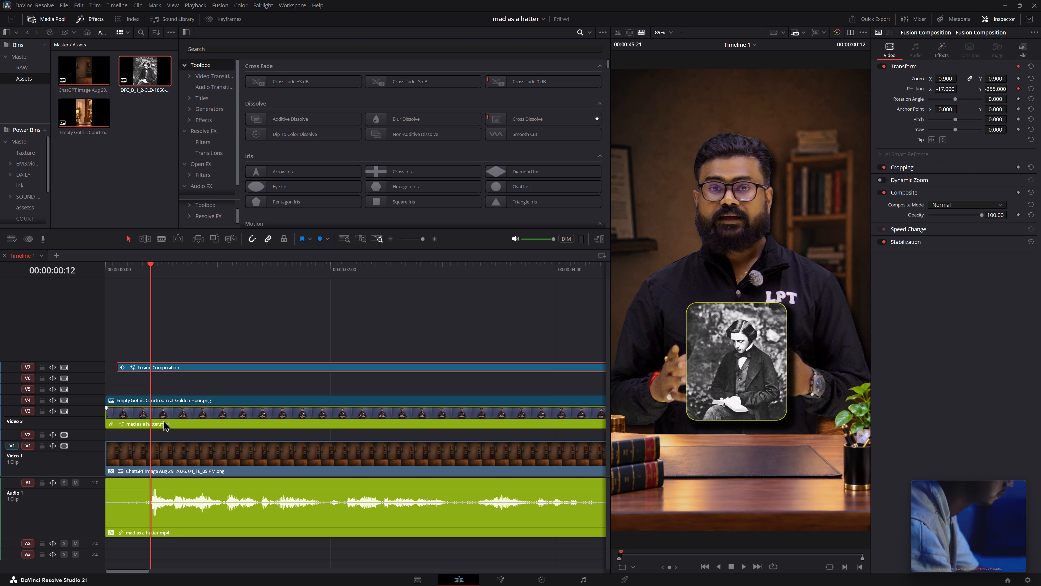
Split the V7 Fusion Composition clip at 00:00:00:11 and delete the short leading piece.
{"action": "scroll", "coordinate": [300, 387], "scroll_direction": "up", "scroll_amount": 6, "text": "alt"}
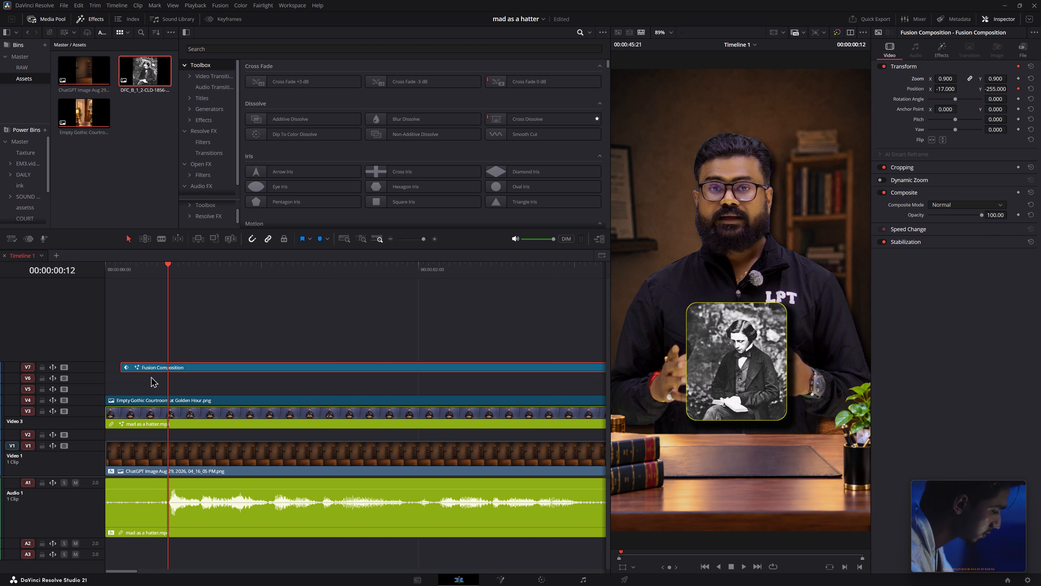
{"action": "key", "text": "Left"}
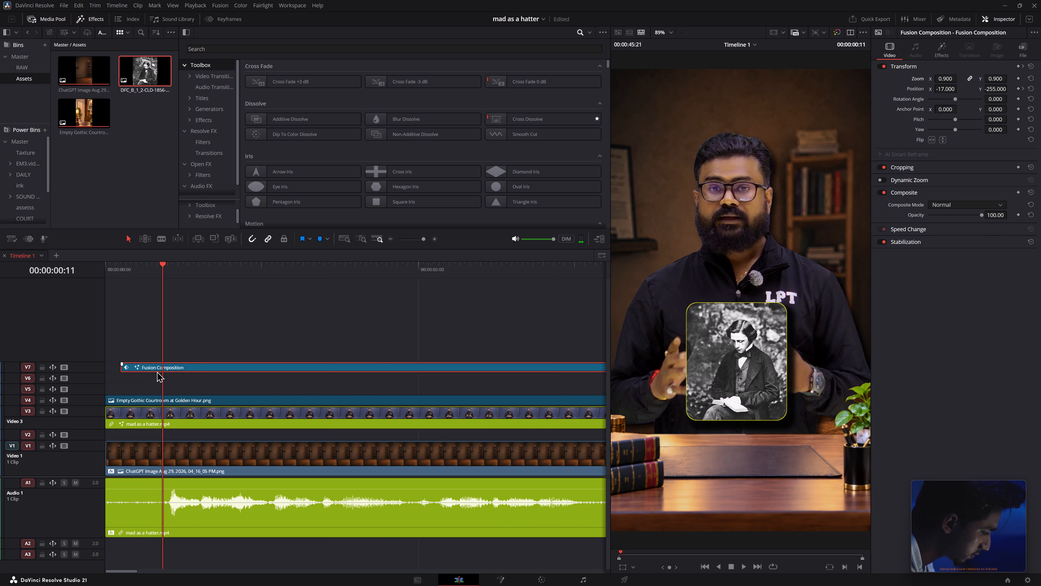
{"action": "key", "text": "b"}
{"action": "key", "text": "BackSpace"}
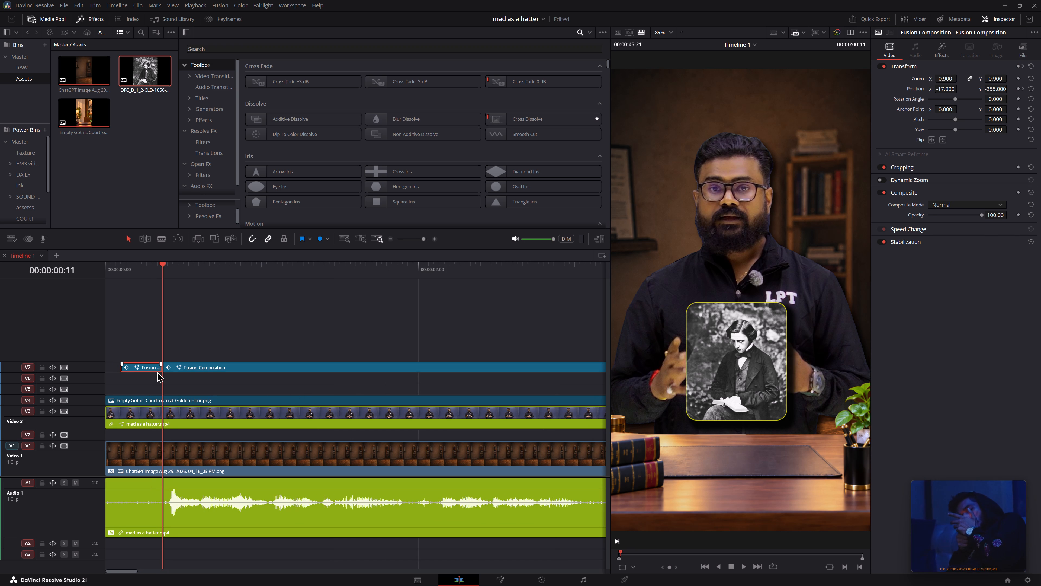
{"action": "key", "text": "BackSpace"}
{"action": "key", "text": "backslash"}
{"action": "key", "text": "BackSpace"}
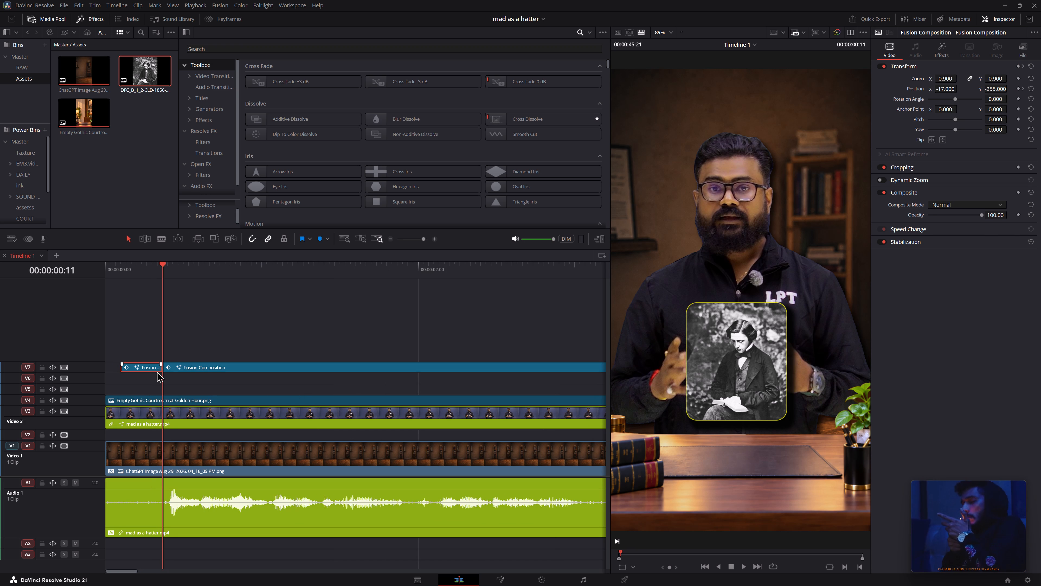
{"action": "key", "text": "BackSpace"}
{"action": "left_click", "coordinate": [238, 277]}
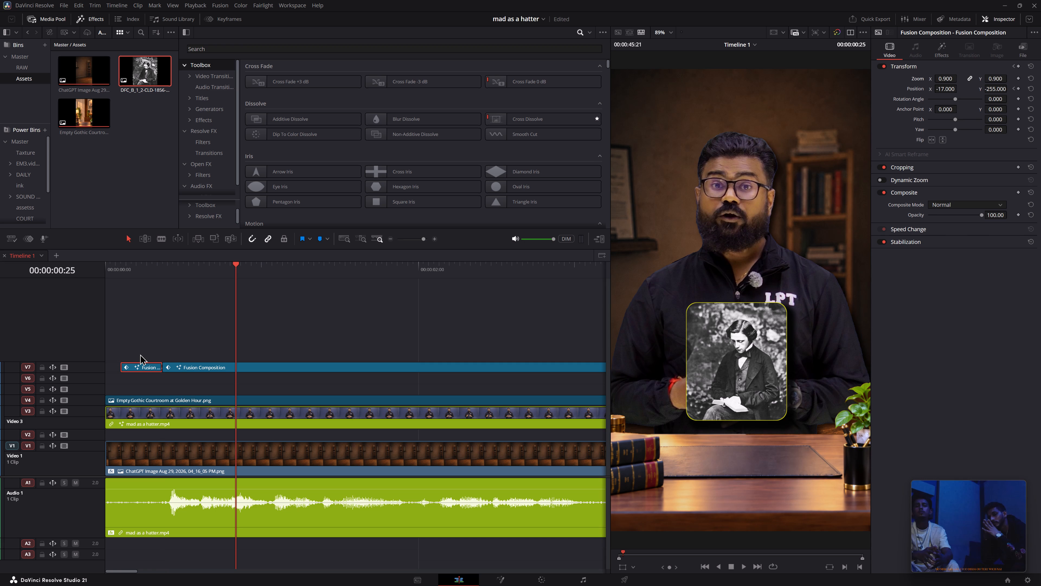
{"action": "left_click", "coordinate": [140, 354]}
{"action": "left_click", "coordinate": [134, 363]}
{"action": "key", "text": "BackSpace"}
{"action": "key", "text": "BackSpace"}
Play back the portrait's entry and shift the V7 clip one frame earlier to start at 00:00:00:10.
{"action": "left_click", "coordinate": [150, 267]}
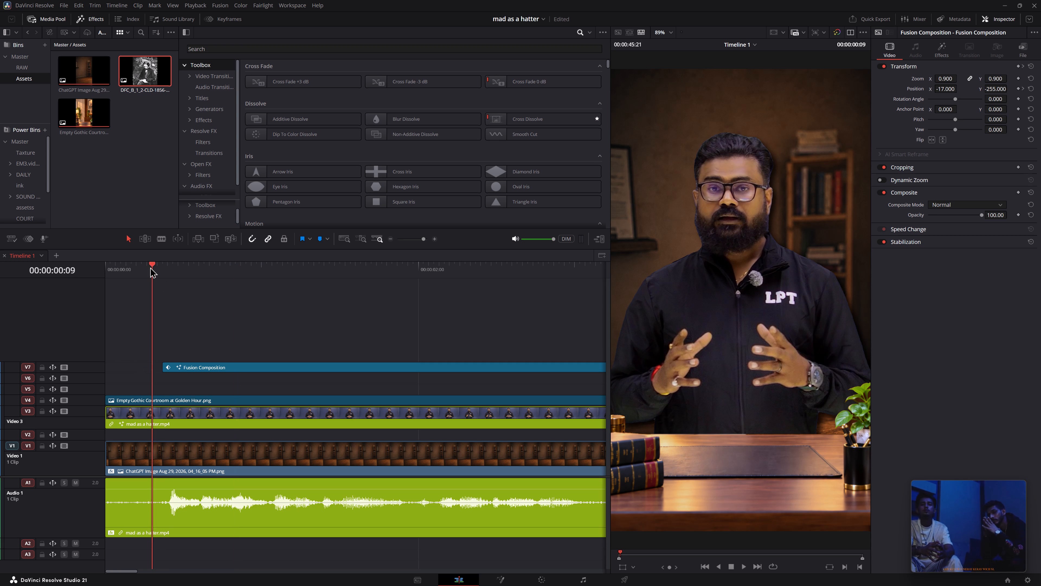
{"action": "key", "text": "space"}
{"action": "key", "text": "space"}
{"action": "left_click", "coordinate": [166, 271]}
{"action": "left_click_drag", "start_coordinate": [165, 271], "coordinate": [161, 271]}
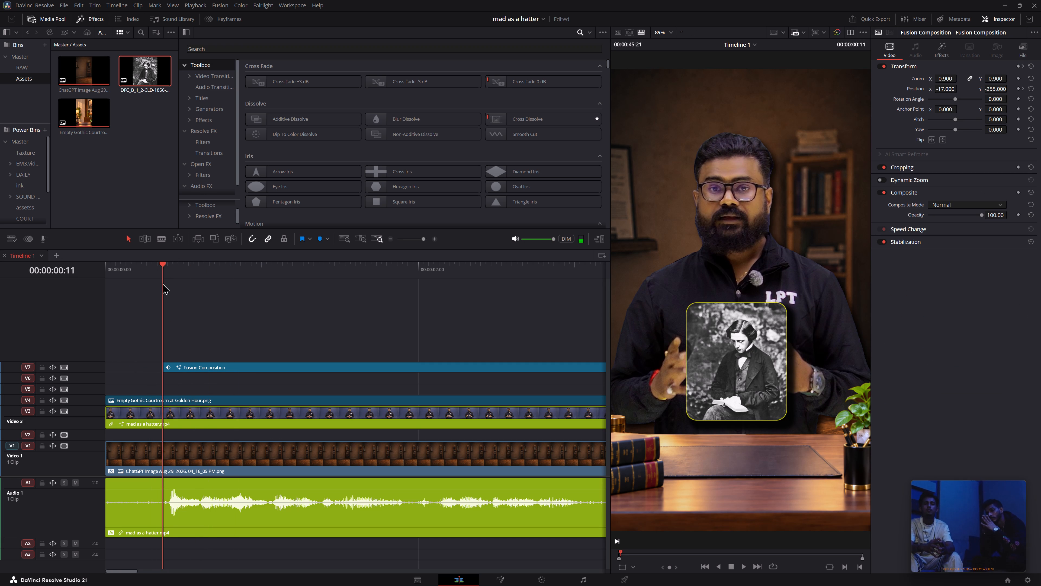
{"action": "key", "text": "Left"}
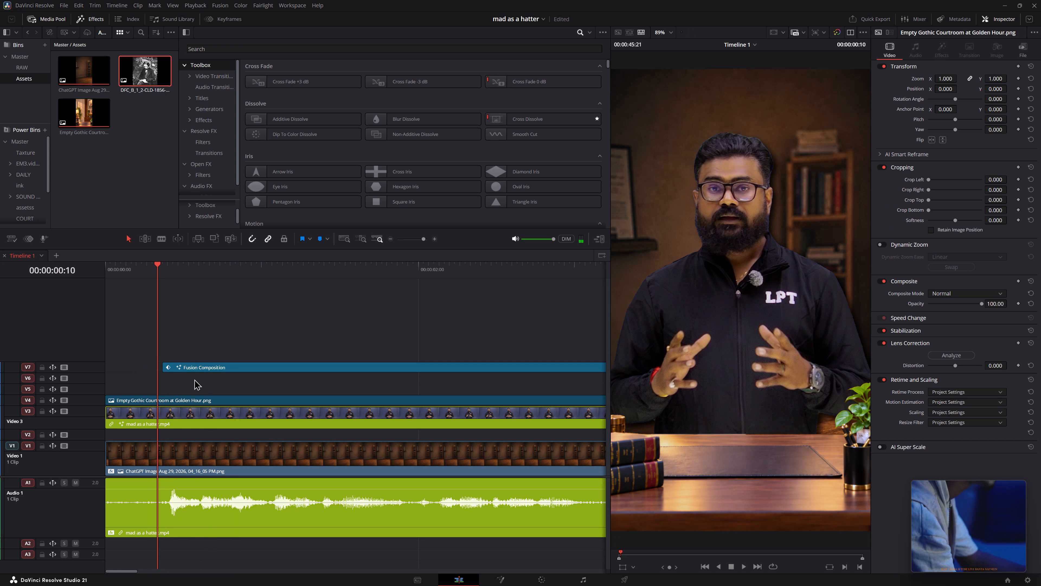
{"action": "left_click_drag", "start_coordinate": [194, 371], "coordinate": [189, 371]}
Remove the portrait clip's Position keyframe at 00:00:00:11 and add one at 00:00:00:12 instead.
{"action": "key", "text": "Right"}
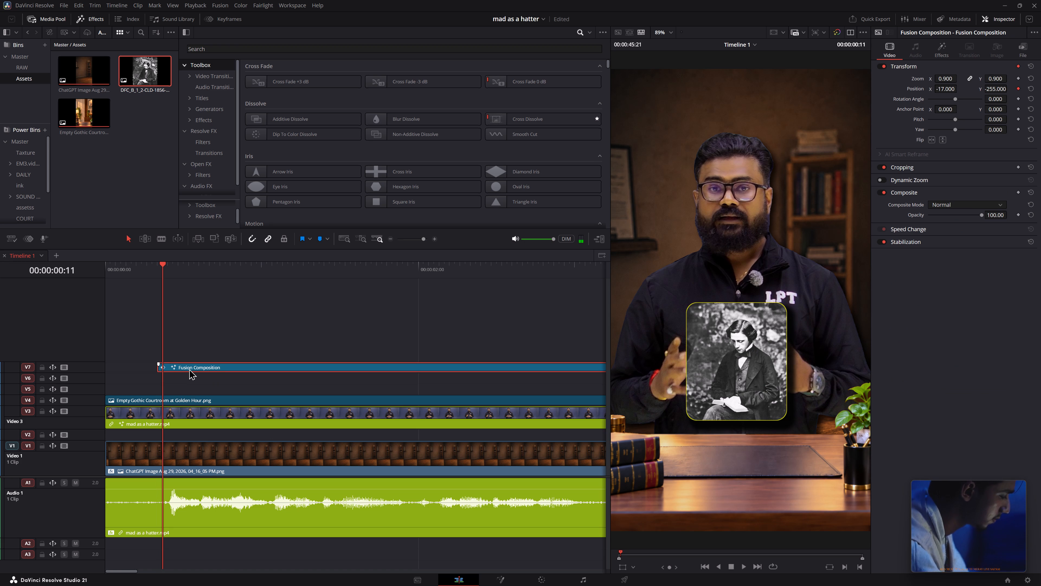
{"action": "key", "text": "Right"}
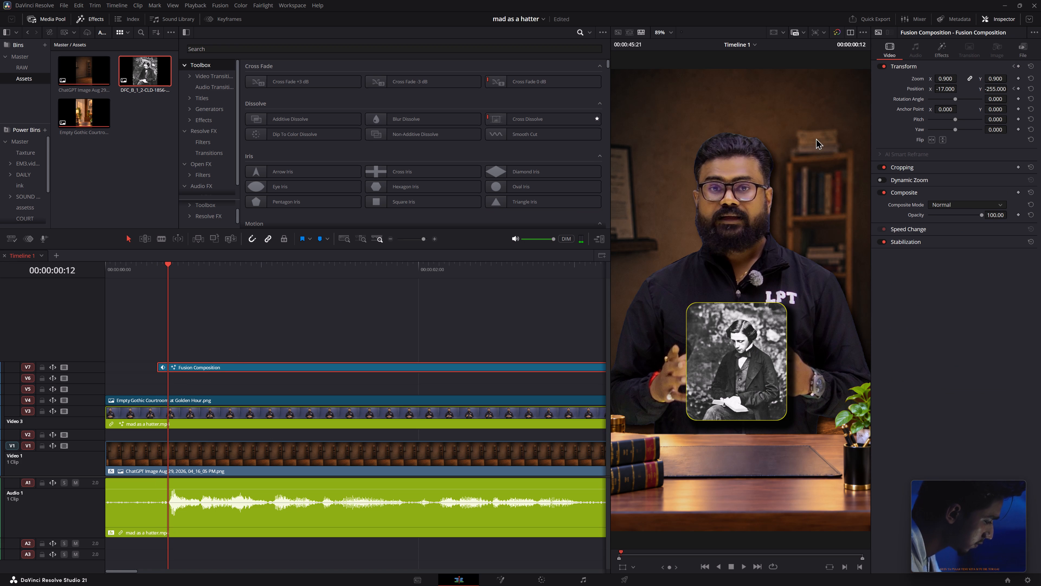
{"action": "left_click", "coordinate": [1014, 87]}
{"action": "left_click", "coordinate": [1018, 87]}
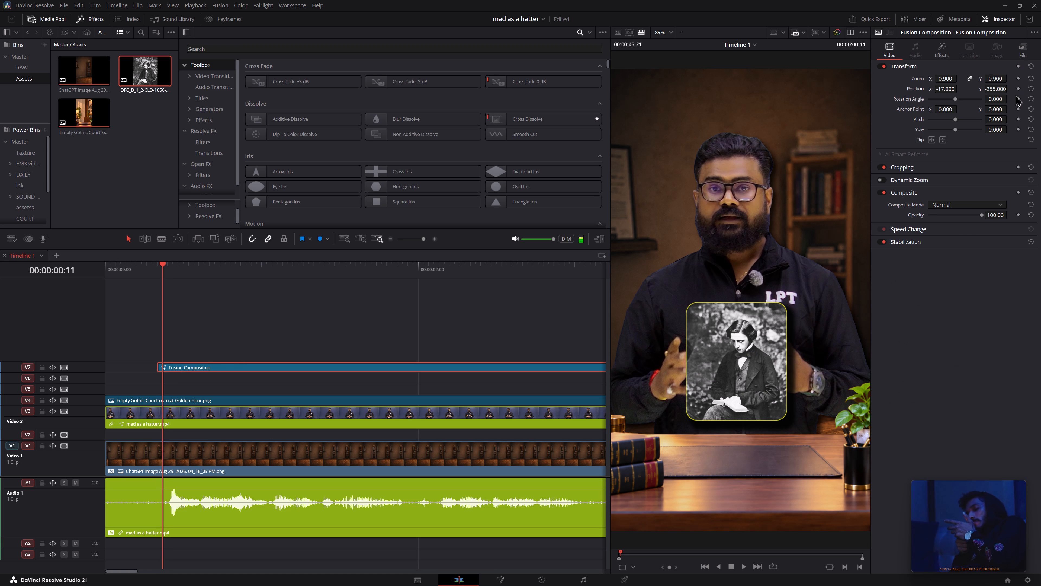
{"action": "key", "text": "Right"}
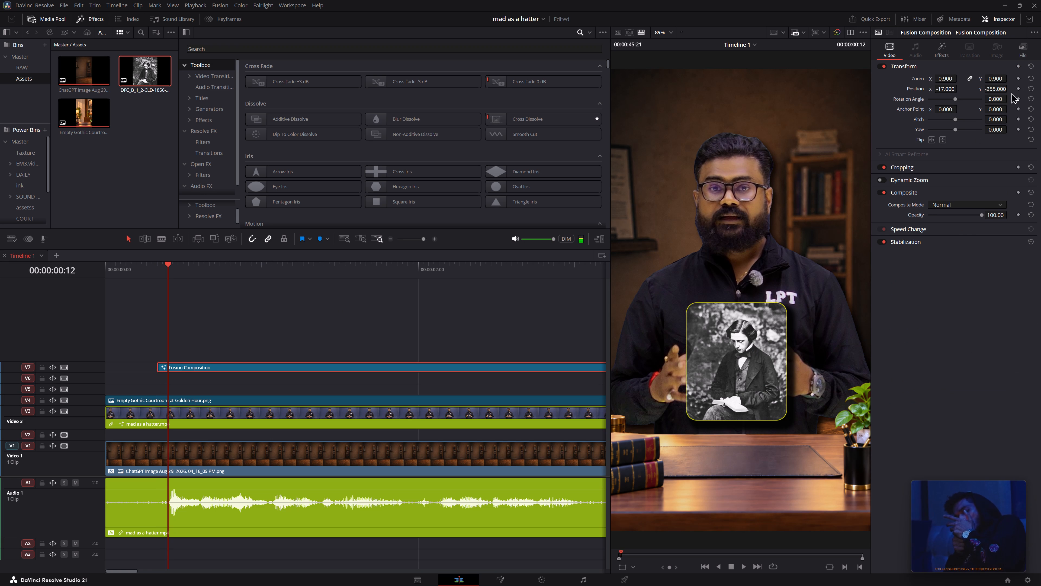
{"action": "left_click", "coordinate": [1020, 89]}
Play back the opening and add a second Position keyframe to the portrait clip at 00:00:00:24.
{"action": "key", "text": "space"}
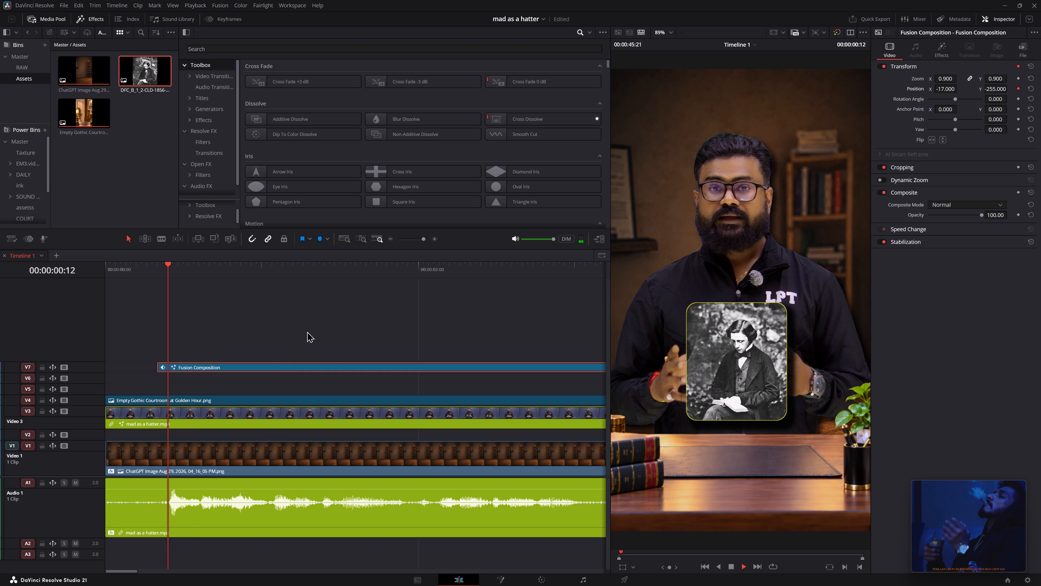
{"action": "key", "text": "space"}
{"action": "left_click_drag", "start_coordinate": [264, 267], "coordinate": [183, 262]}
{"action": "key", "text": "space"}
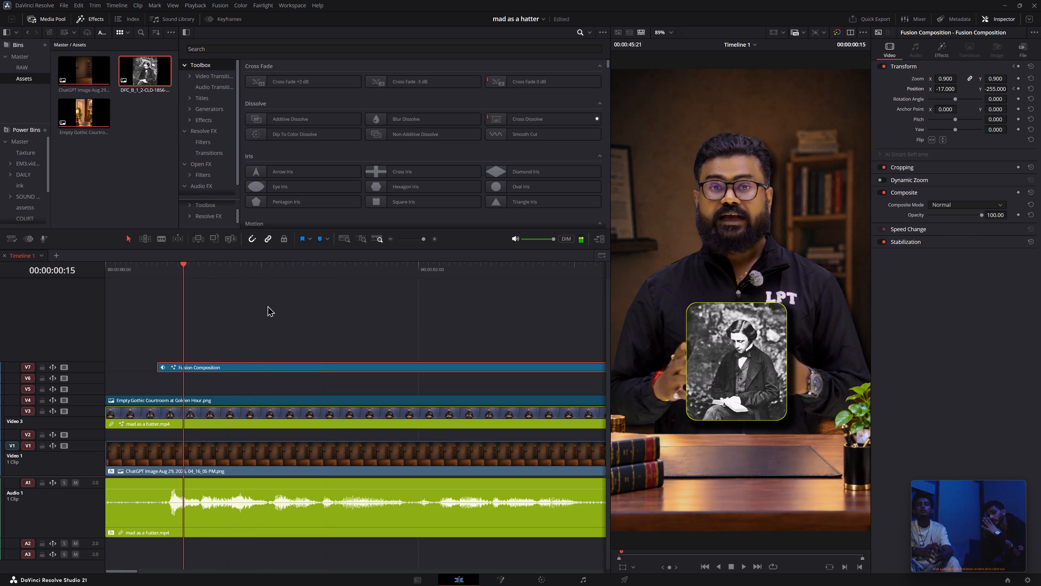
{"action": "key", "text": "space"}
{"action": "left_click_drag", "start_coordinate": [243, 266], "coordinate": [230, 267]}
{"action": "left_click", "coordinate": [1017, 89]}
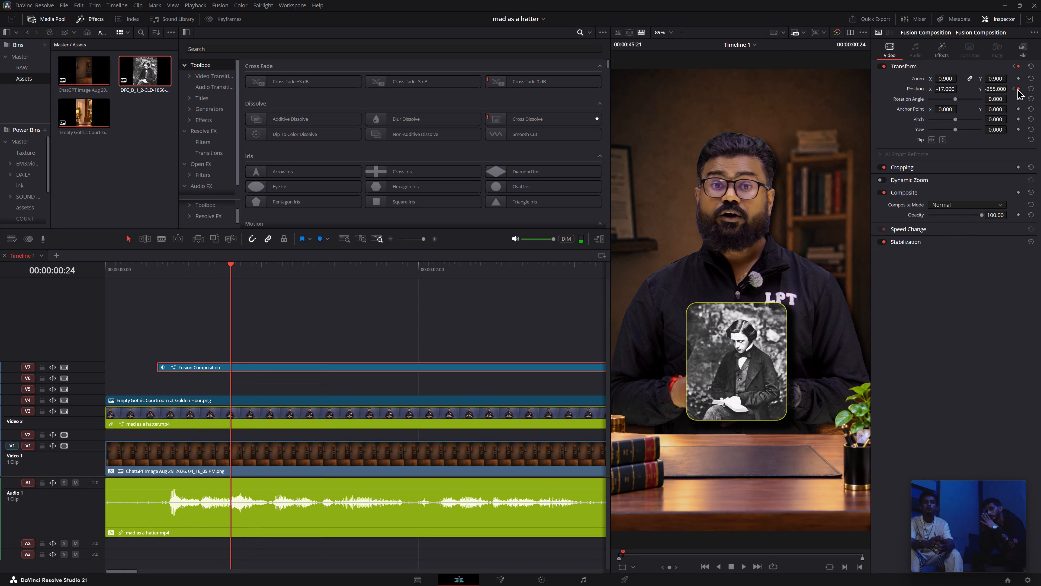
At the 00:00:00:12 keyframe, set the portrait's Position Y to about -1317 so it starts below the frame.
{"action": "left_click", "coordinate": [1013, 89]}
{"action": "left_click_drag", "start_coordinate": [1000, 89], "coordinate": [947, 88]}
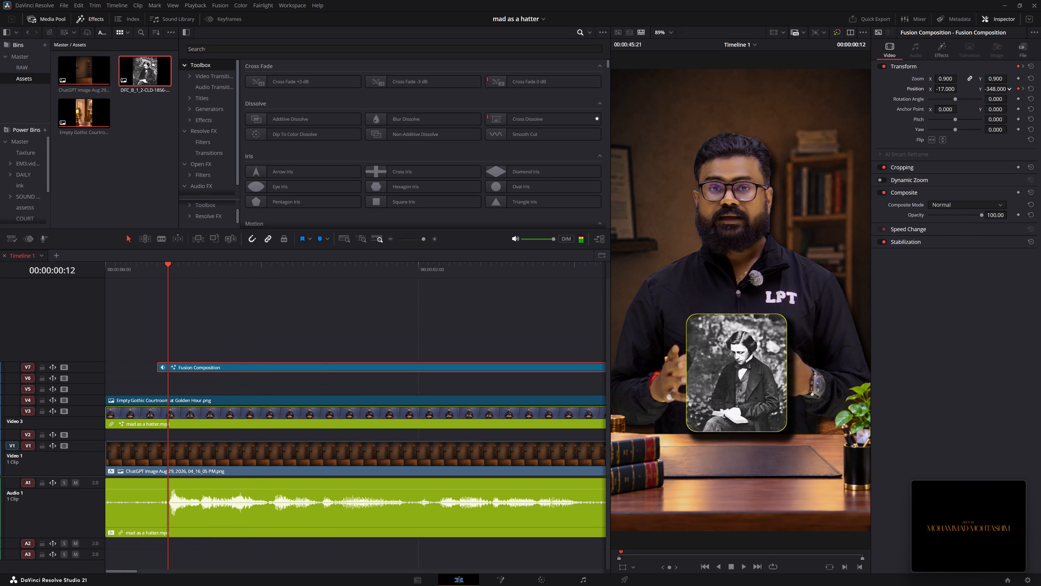
{"action": "left_click_drag", "start_coordinate": [947, 88], "coordinate": [568, 83]}
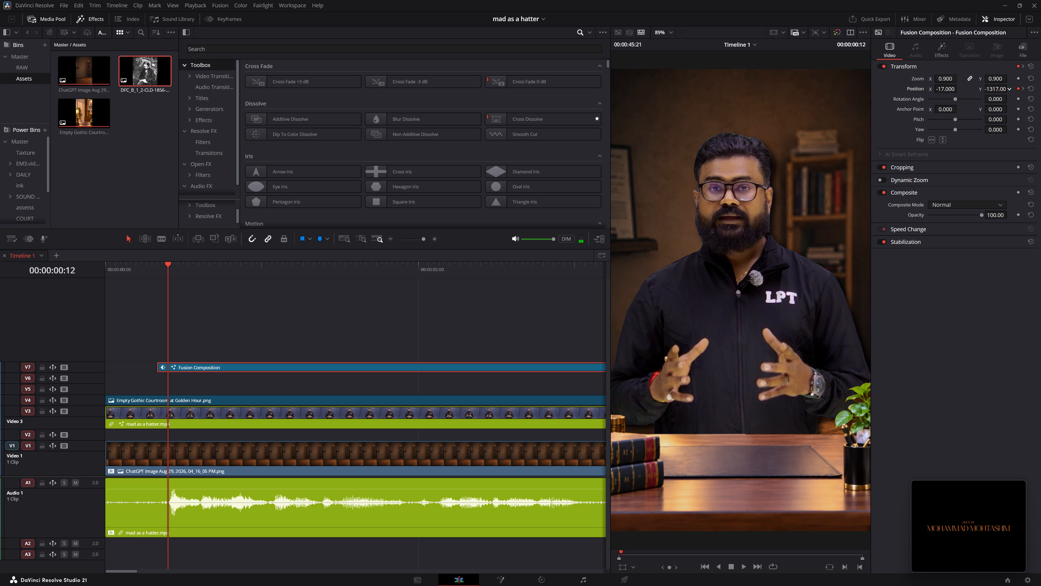
Try raising the portrait's Position Y to about -427 at the 00:00:00:12 keyframe, compare both keyframes, and undo the vertical offset.
{"action": "left_click_drag", "start_coordinate": [568, 83], "coordinate": [930, 116]}
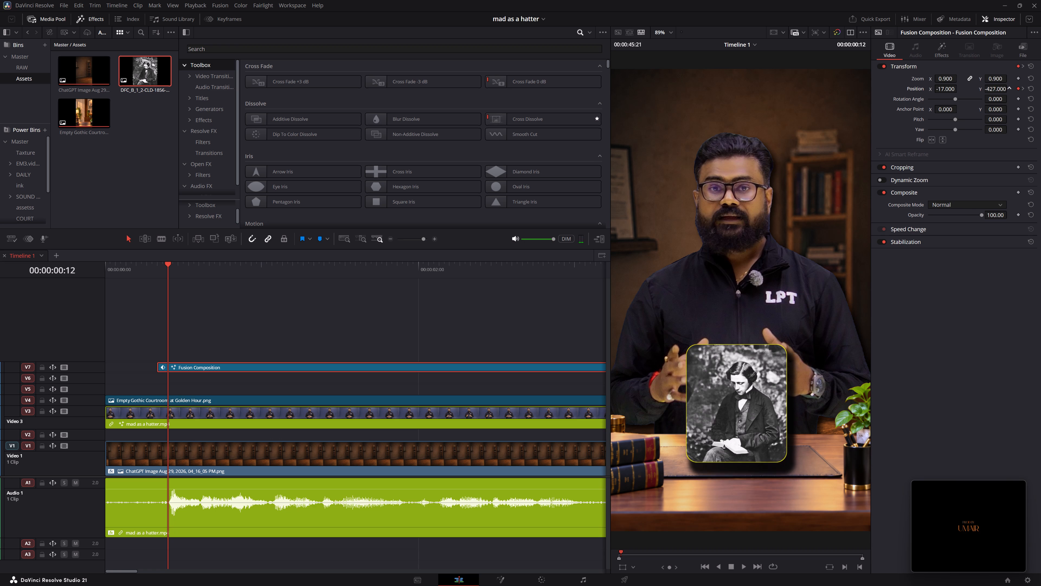
{"action": "left_click_drag", "start_coordinate": [930, 116], "coordinate": [932, 116]}
{"action": "left_click", "coordinate": [1021, 87]}
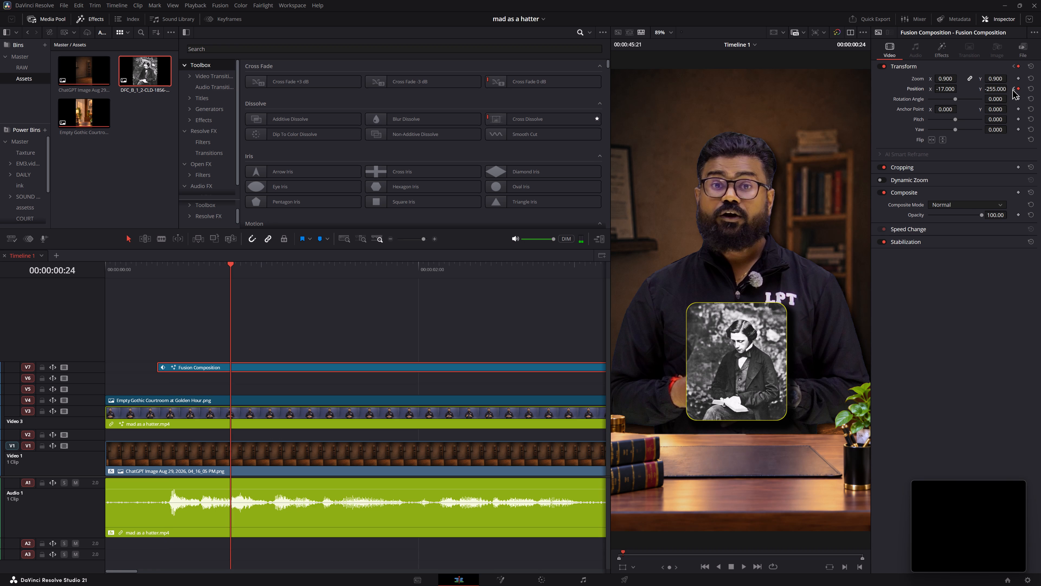
{"action": "left_click", "coordinate": [1012, 89]}
{"action": "key", "text": "ctrl+z"}
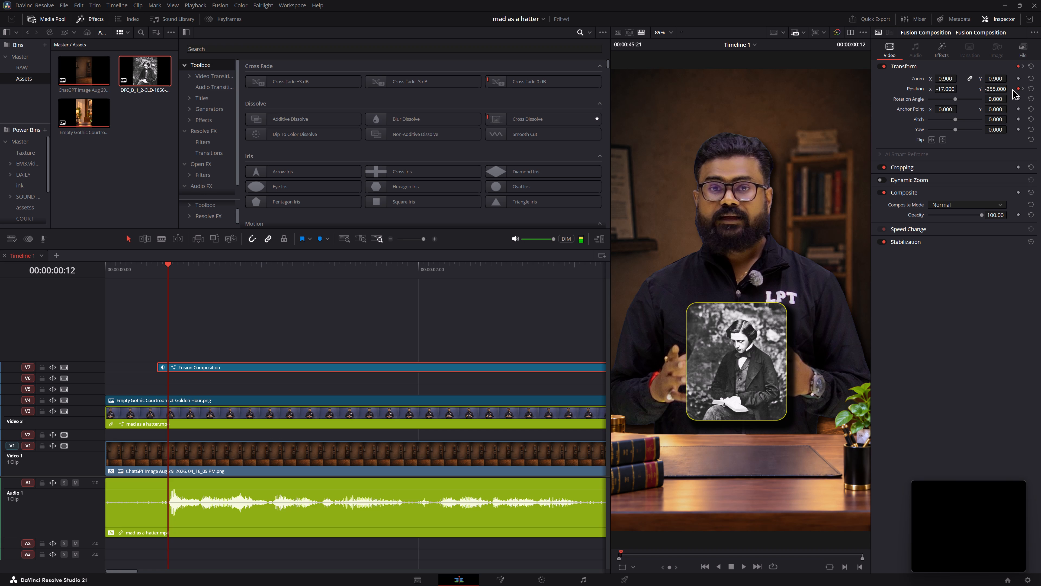
At the 00:00:00:12 keyframe, set the portrait's Position X to about -812 so it starts beside the frame, and play back its entry.
{"action": "left_click_drag", "start_coordinate": [942, 89], "coordinate": [619, 67]}
{"action": "key", "text": "space"}
{"action": "key", "text": "space"}
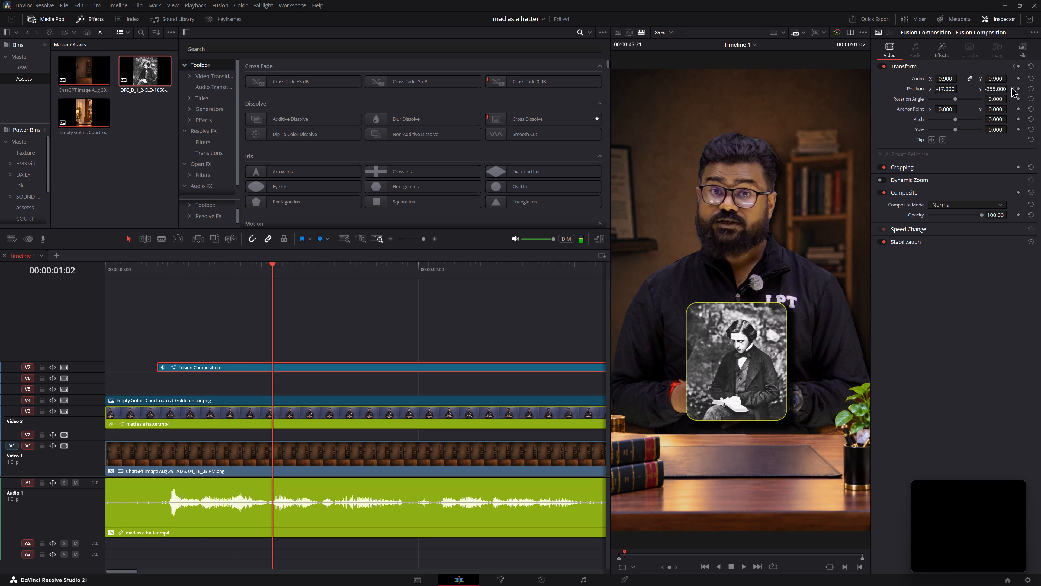
Apply easing to the portrait's Position keyframes at 00:00:00:12 and 00:00:00:24, and play back the entry.
{"action": "left_click", "coordinate": [1012, 87]}
{"action": "left_click", "coordinate": [1014, 87]}
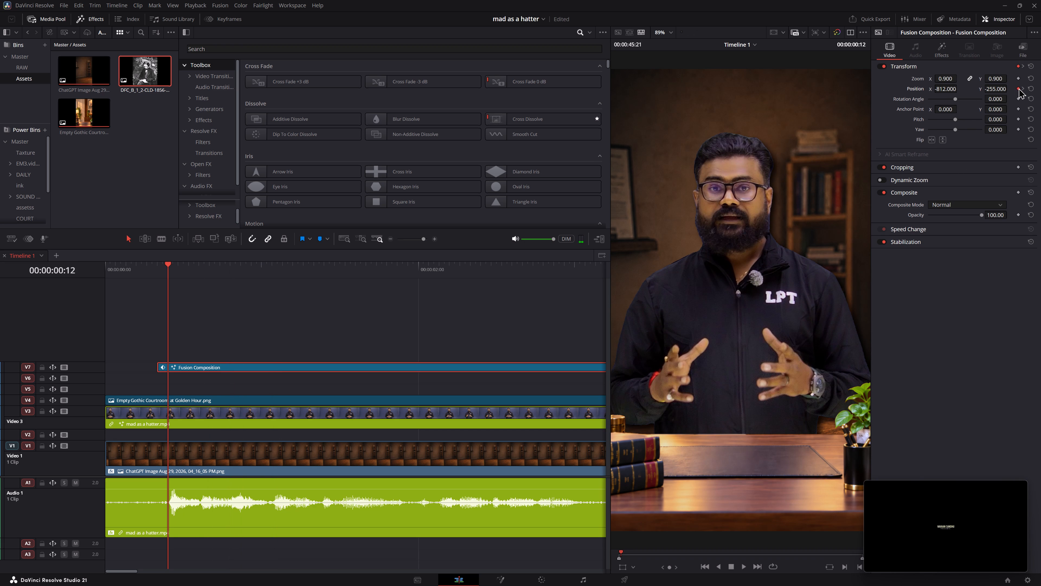
{"action": "right_click", "coordinate": [1018, 88]}
{"action": "left_click", "coordinate": [1011, 107]}
{"action": "left_click", "coordinate": [1023, 87]}
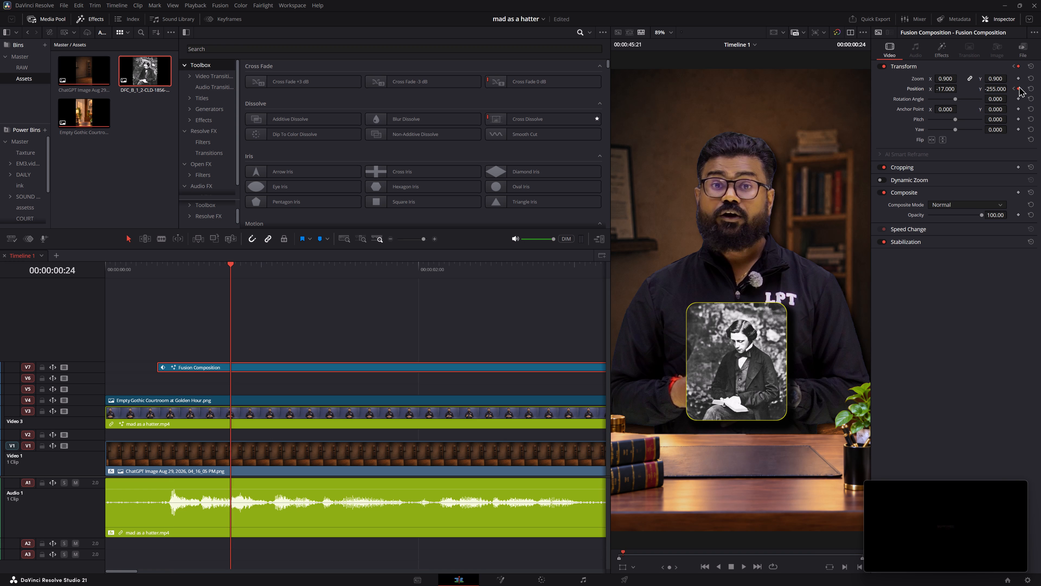
{"action": "right_click", "coordinate": [1019, 86]}
{"action": "right_click", "coordinate": [1017, 88]}
{"action": "left_click", "coordinate": [1009, 105]}
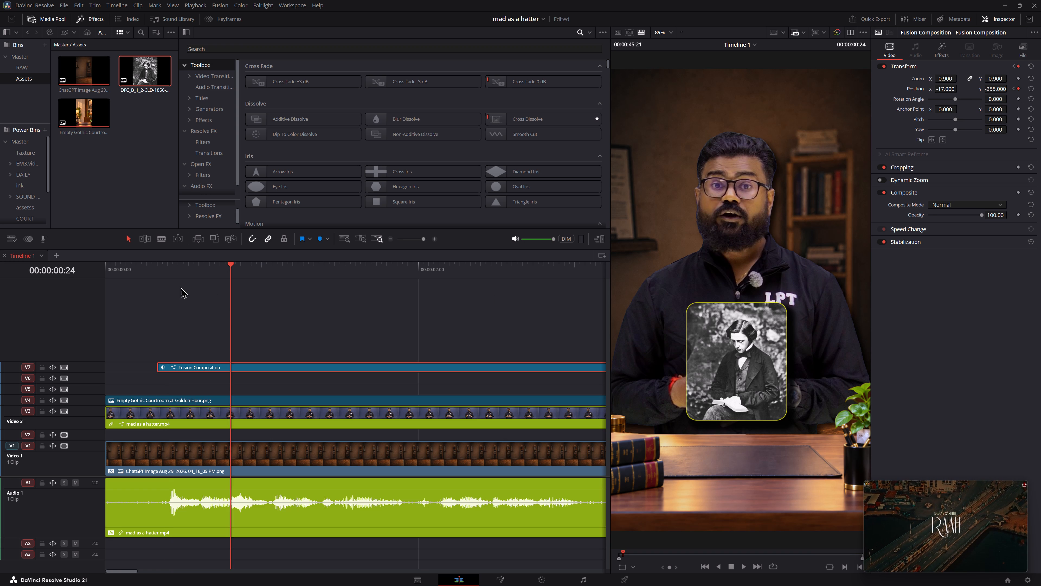
{"action": "left_click_drag", "start_coordinate": [147, 269], "coordinate": [145, 269]}
{"action": "key", "text": "space"}
{"action": "key", "text": "space"}
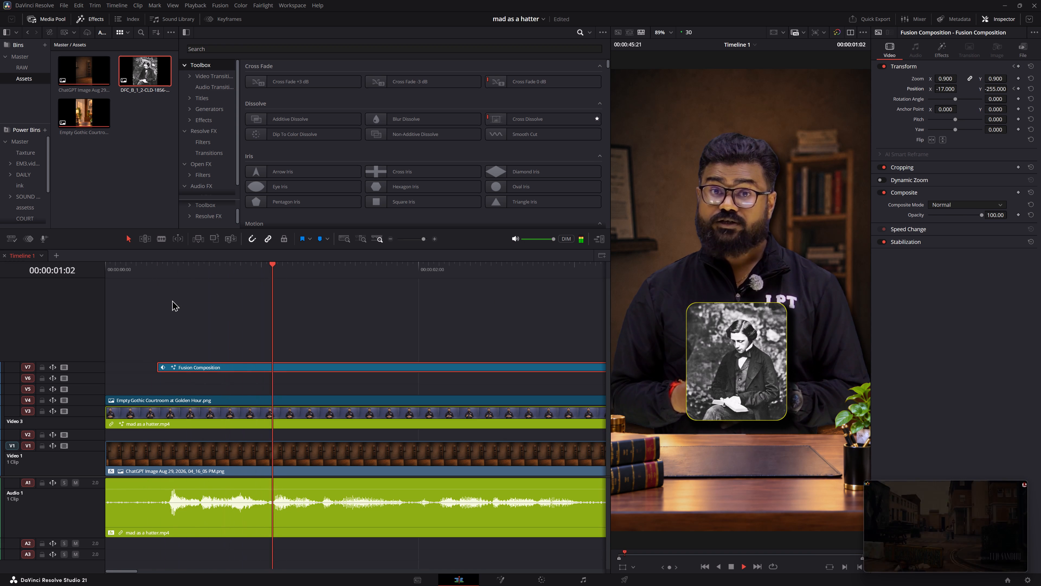
{"action": "key", "text": "space"}
{"action": "key", "text": "space"}
{"action": "left_click", "coordinate": [281, 333]}
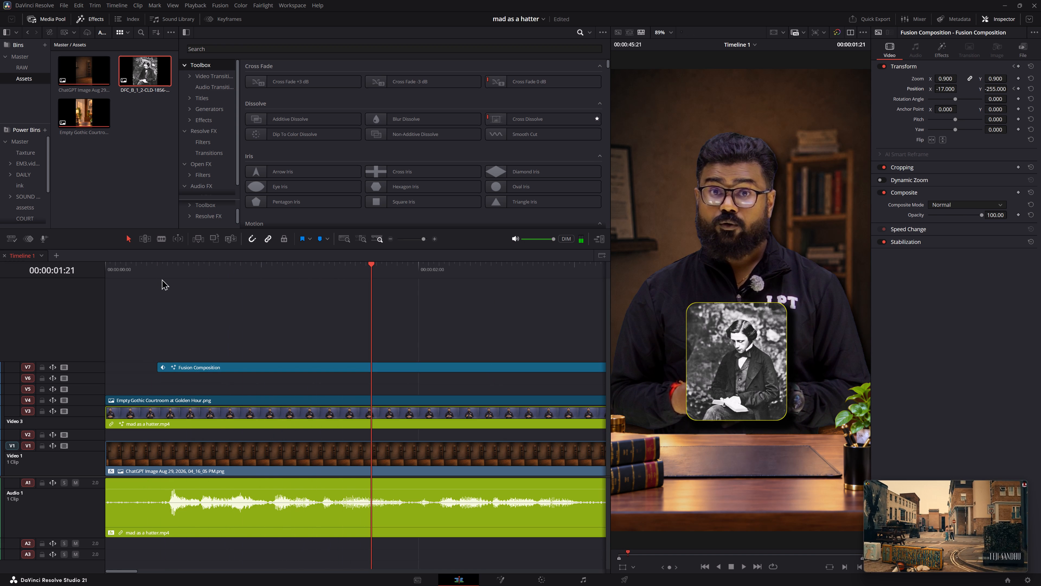
Open the DAILY power bin and try to place SaaS Text Preset_08 above the portrait clip on the timeline.
{"action": "left_click", "coordinate": [88, 19]}
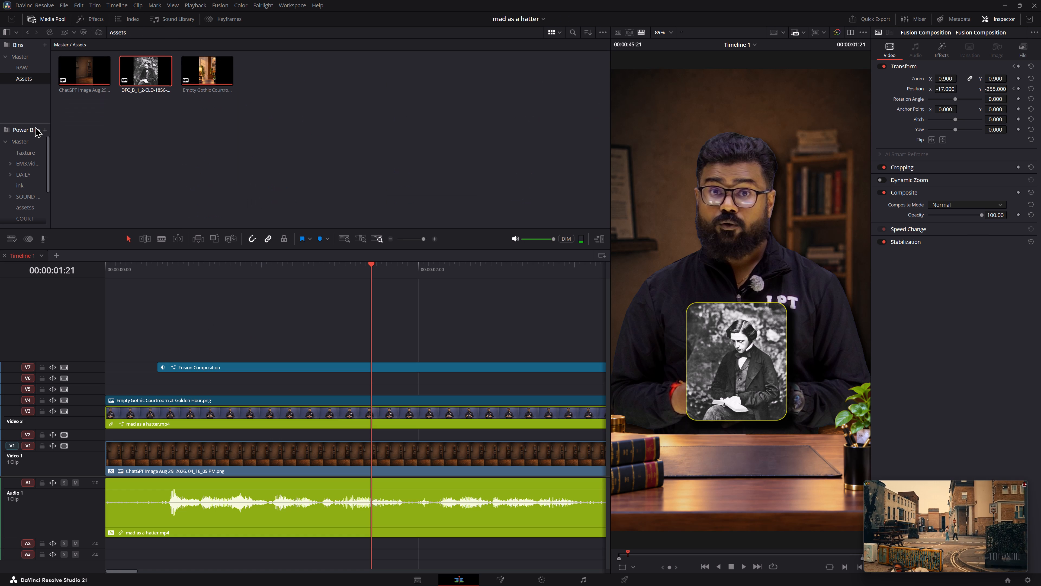
{"action": "left_click", "coordinate": [26, 151]}
{"action": "left_click", "coordinate": [23, 138]}
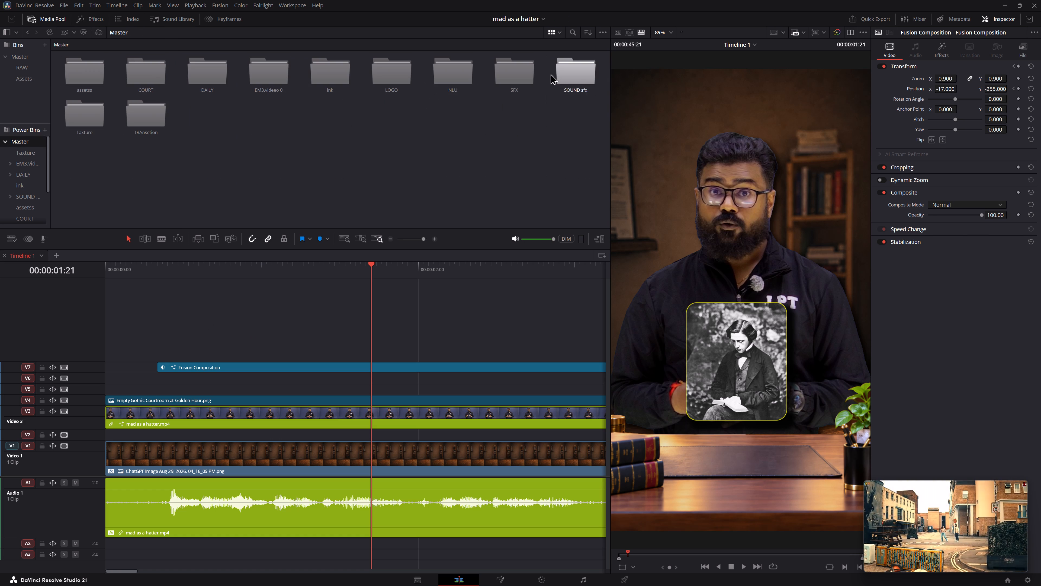
{"action": "double_click", "coordinate": [198, 66]}
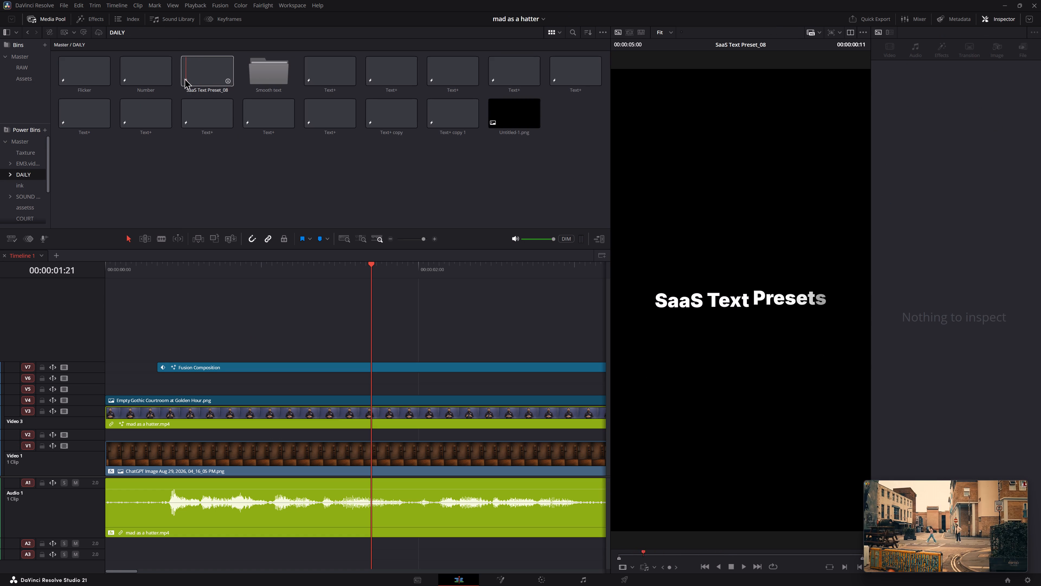
{"action": "left_click_drag", "start_coordinate": [197, 75], "coordinate": [261, 302]}
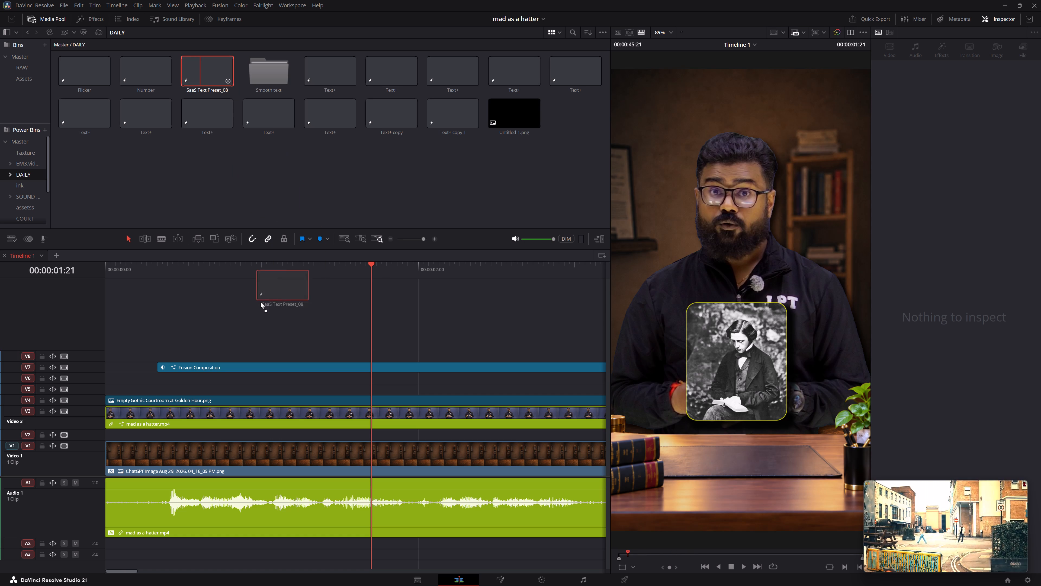
{"action": "left_click_drag", "start_coordinate": [261, 302], "coordinate": [230, 338]}
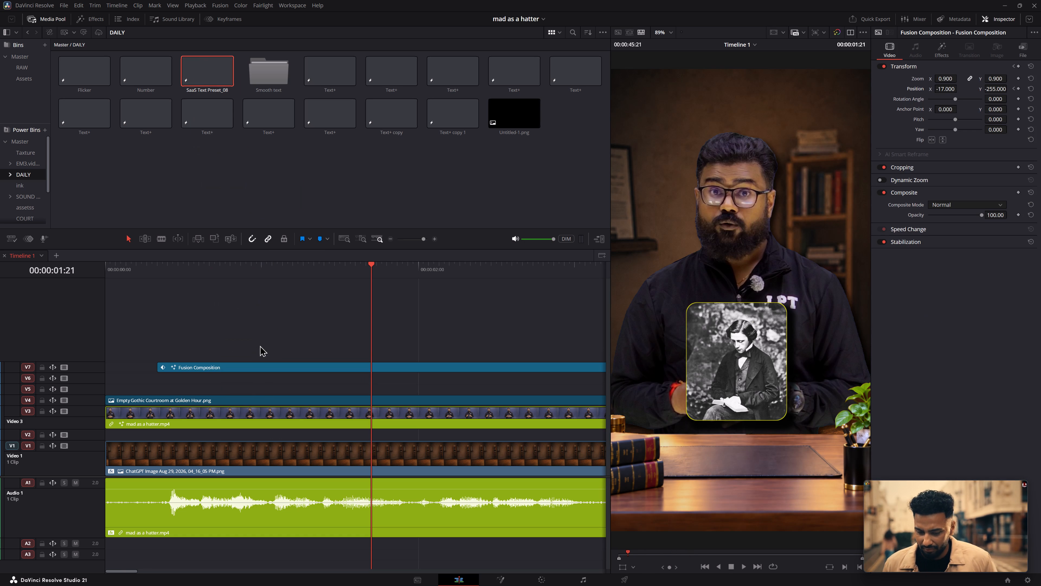
{"action": "left_click_drag", "start_coordinate": [194, 68], "coordinate": [198, 333]}
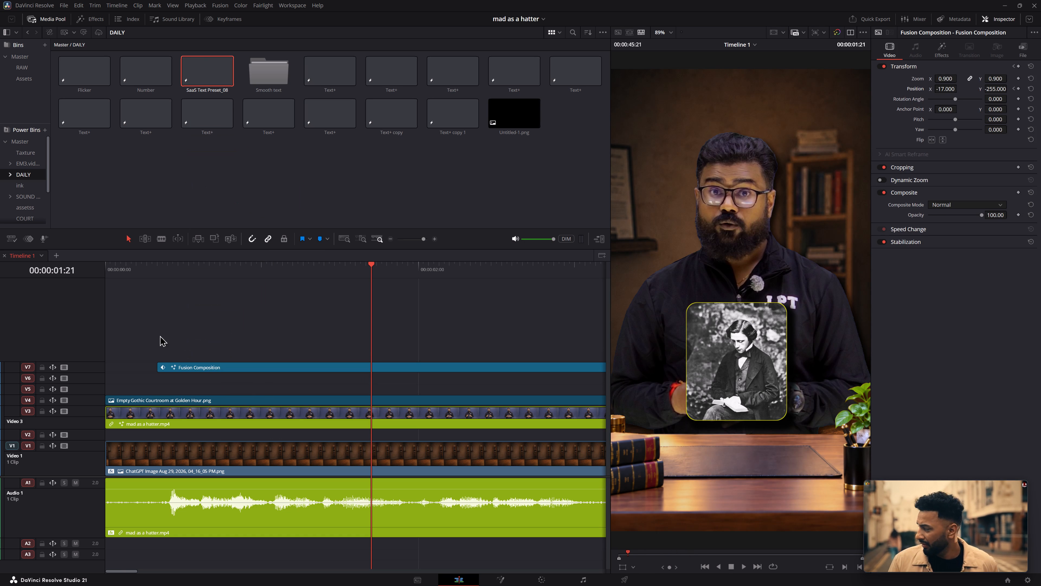
{"action": "right_click", "coordinate": [58, 312]}
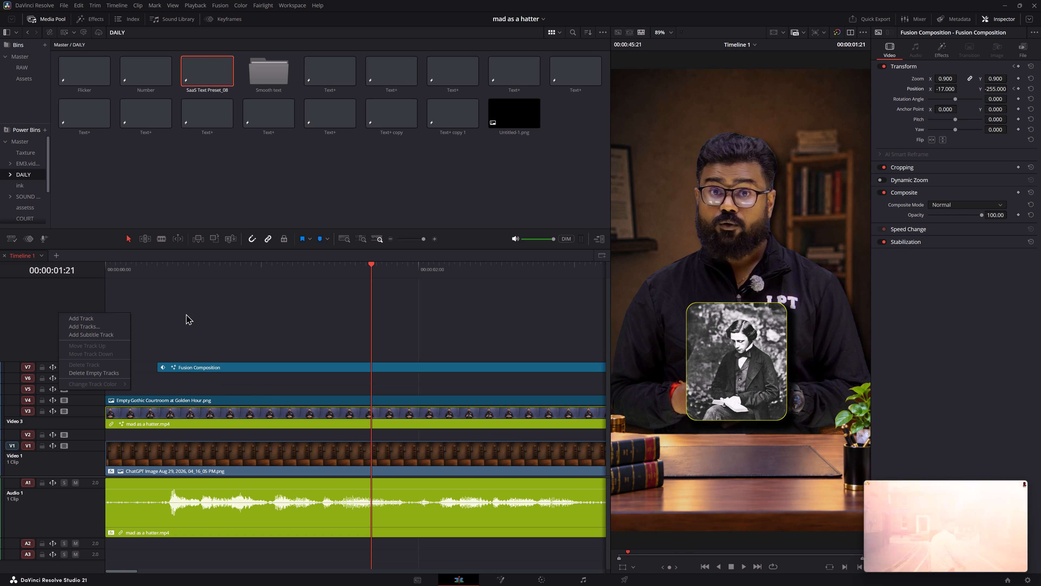
{"action": "left_click", "coordinate": [186, 314]}
Move the portrait's Fusion Composition clip from V7 down to V6, keeping its start at 00:00:00:10.
{"action": "left_click", "coordinate": [155, 266]}
{"action": "left_click_drag", "start_coordinate": [208, 367], "coordinate": [208, 381]}
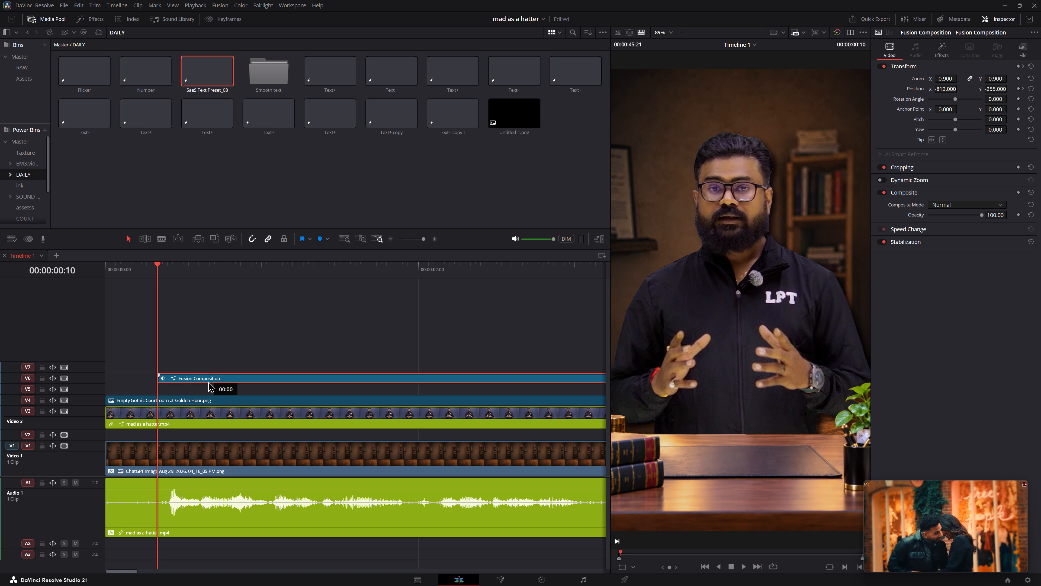
{"action": "left_click_drag", "start_coordinate": [208, 381], "coordinate": [208, 375]}
Place SaaS Text Preset_08 on a new V8 track starting about 00:00:00:18, and reduce the heights of the V1 and V3 tracks.
{"action": "left_click_drag", "start_coordinate": [211, 70], "coordinate": [249, 289]}
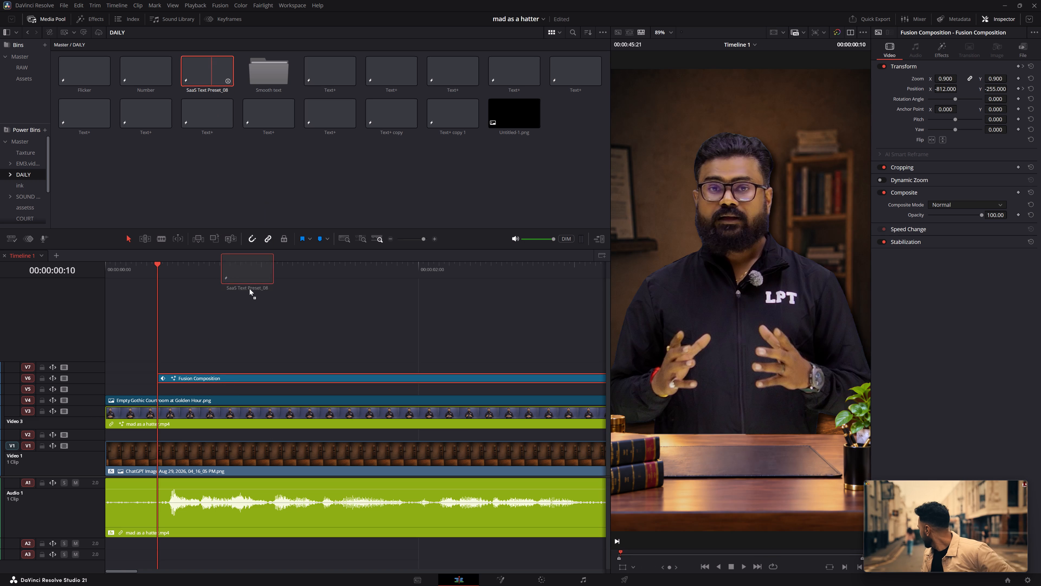
{"action": "left_click_drag", "start_coordinate": [249, 289], "coordinate": [197, 364]}
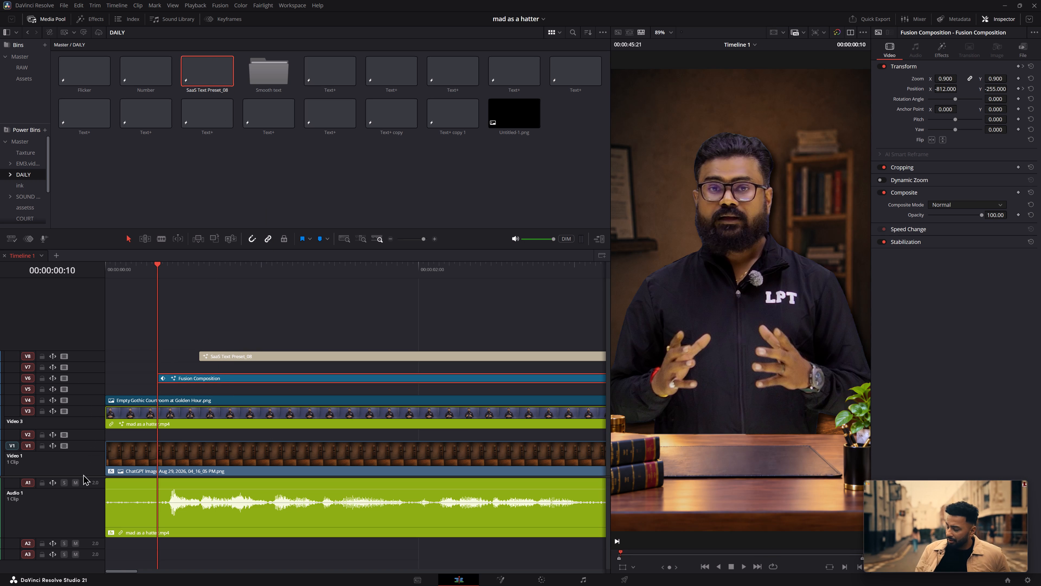
{"action": "left_click_drag", "start_coordinate": [84, 477], "coordinate": [106, 385]}
{"action": "left_click_drag", "start_coordinate": [93, 350], "coordinate": [89, 406]}
{"action": "left_click", "coordinate": [91, 337]}
{"action": "left_click_drag", "start_coordinate": [91, 339], "coordinate": [89, 392]}
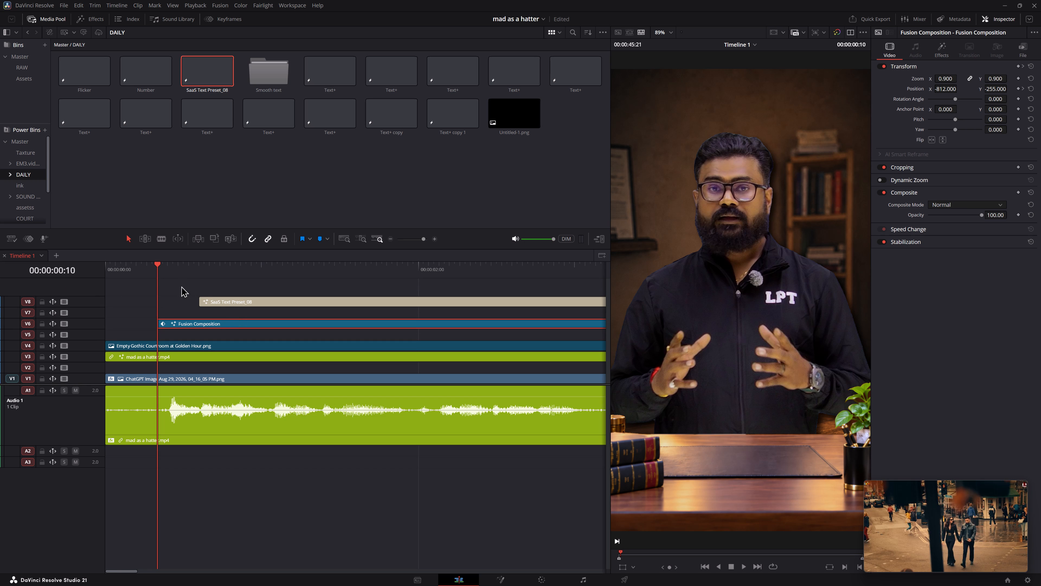
Play back the title's entry and replace the V8 title with a duplicate starting about three frames earlier, near 00:00:00:15.
{"action": "key", "text": "space"}
{"action": "key", "text": "space"}
{"action": "left_click", "coordinate": [224, 299]}
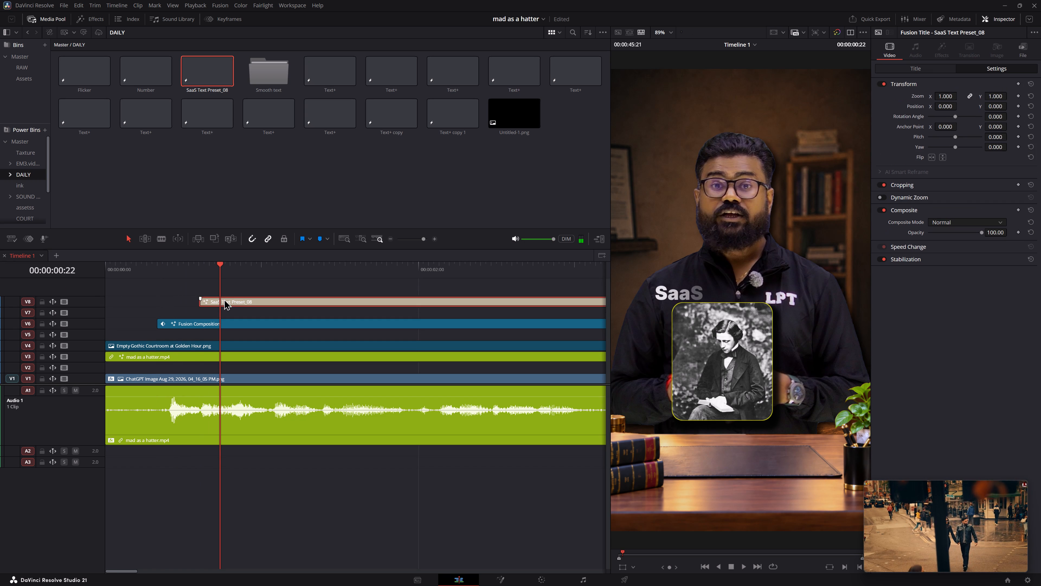
{"action": "left_click_drag", "start_coordinate": [224, 299], "coordinate": [226, 292], "text": "alt"}
{"action": "left_click", "coordinate": [227, 302]}
{"action": "key", "text": "BackSpace"}
{"action": "key", "text": "BackSpace"}
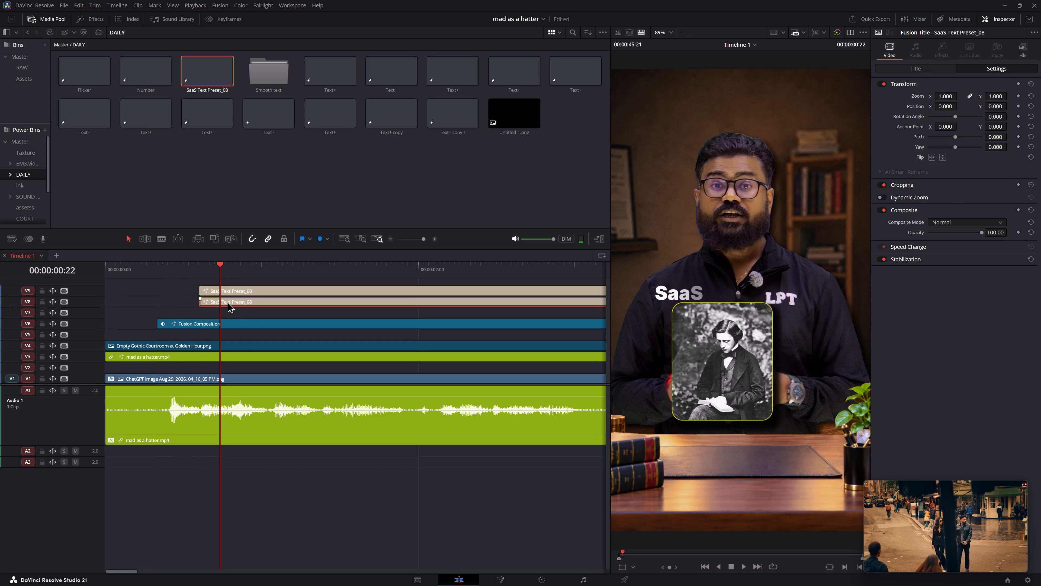
{"action": "left_click", "coordinate": [236, 293]}
{"action": "left_click_drag", "start_coordinate": [236, 290], "coordinate": [215, 300]}
{"action": "key", "text": "alt+Tab"}
{"action": "left_click", "coordinate": [419, 294], "text": "alt"}
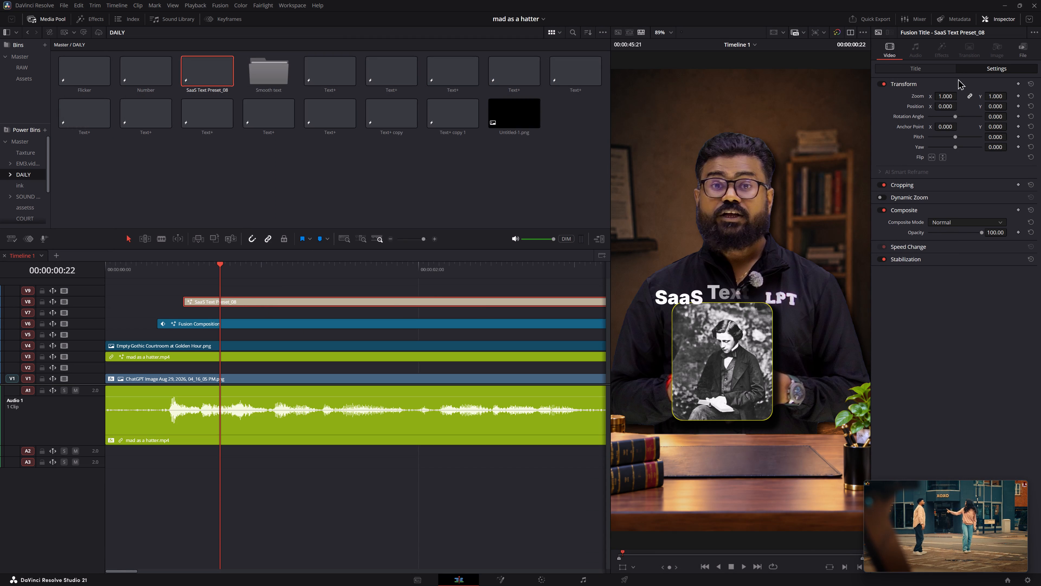
{"action": "left_click", "coordinate": [934, 69]}
{"action": "triple_click", "coordinate": [959, 141]}
{"action": "key", "text": "BackSpace"}
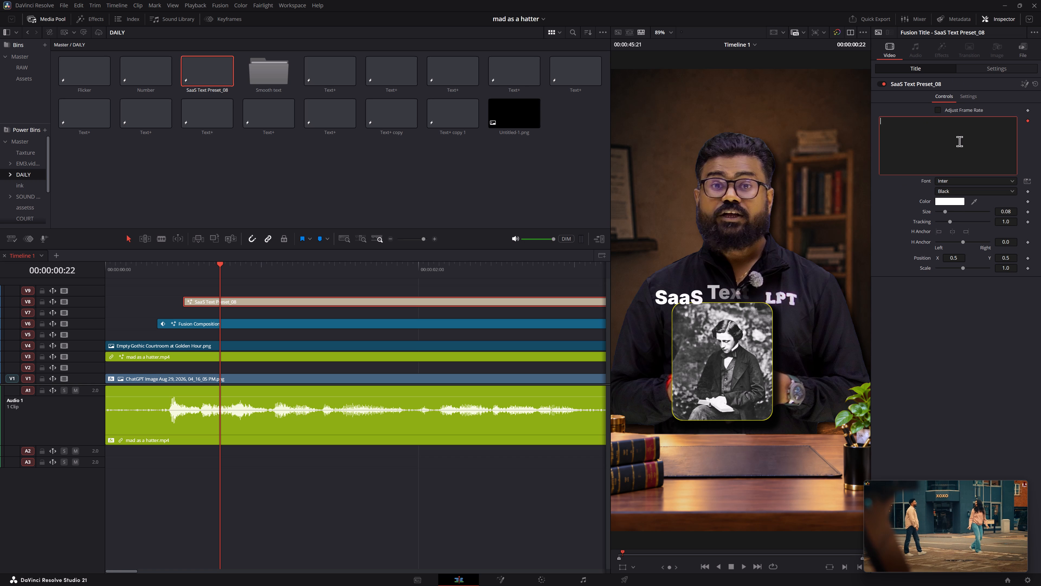
{"action": "key", "text": "ctrl+v"}
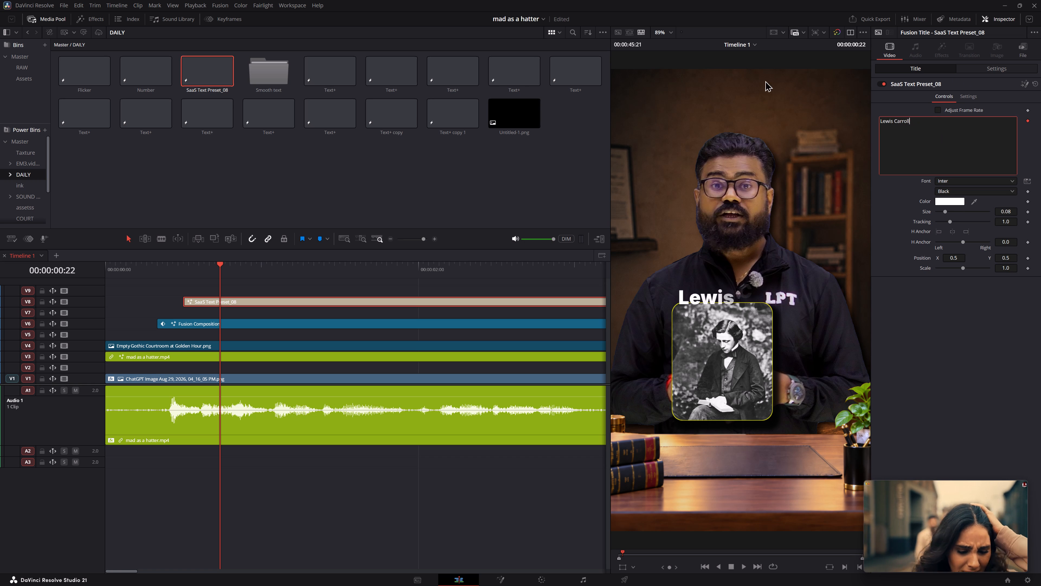
{"action": "left_click", "coordinate": [153, 269]}
{"action": "key", "text": "space"}
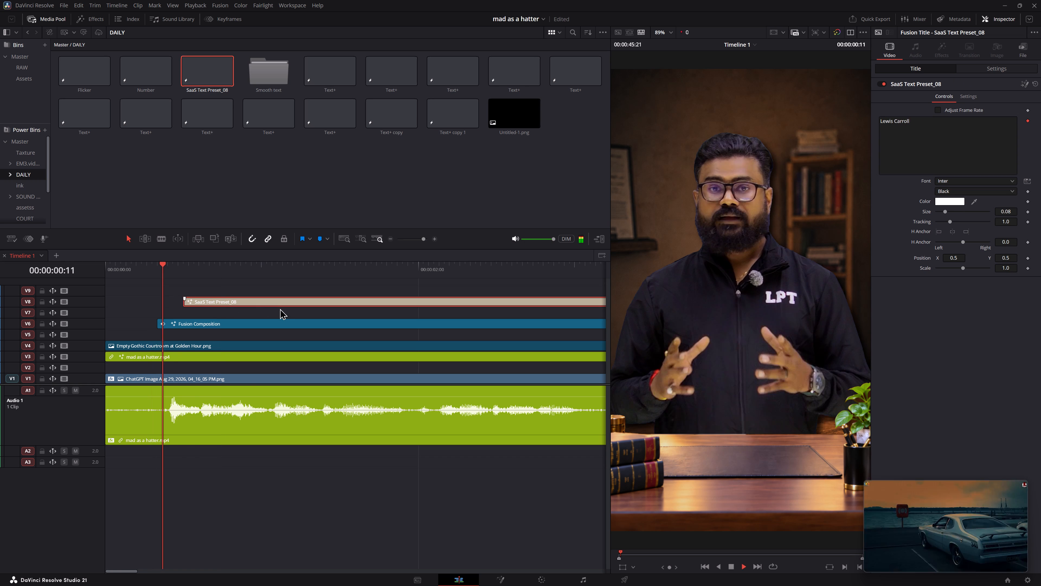
{"action": "key", "text": "space"}
Set the "Lewis Carroll" title's Position Y to about -528 so it sits at the portrait's bottom edge.
{"action": "left_click", "coordinate": [271, 306]}
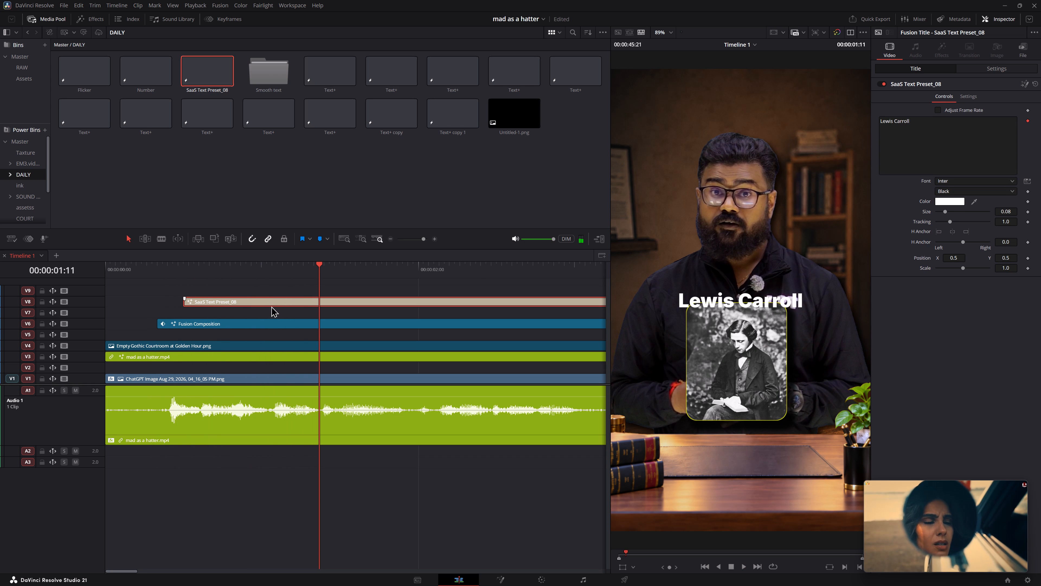
{"action": "left_click", "coordinate": [1001, 68]}
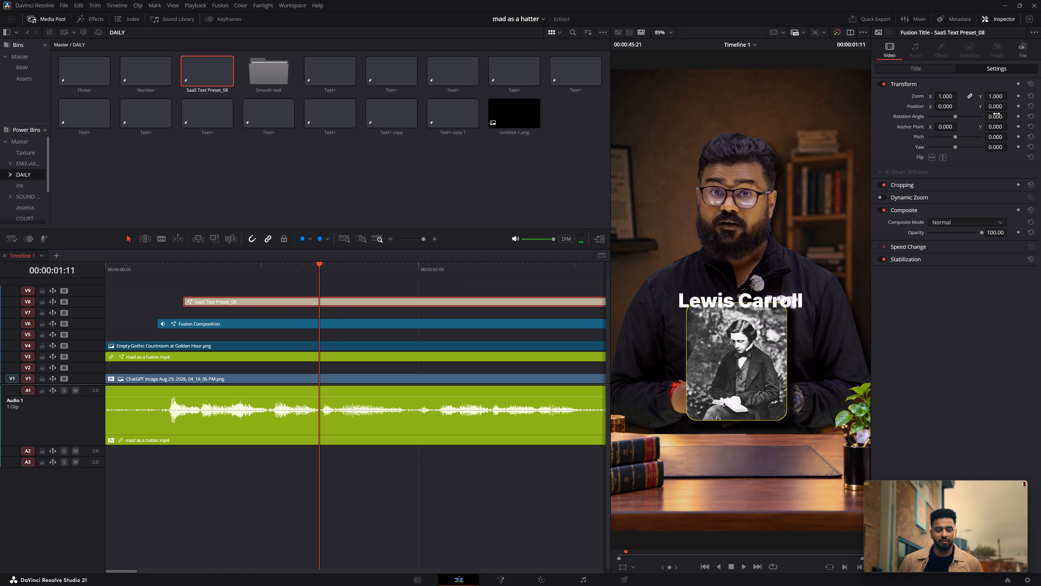
{"action": "left_click_drag", "start_coordinate": [1001, 106], "coordinate": [786, 105]}
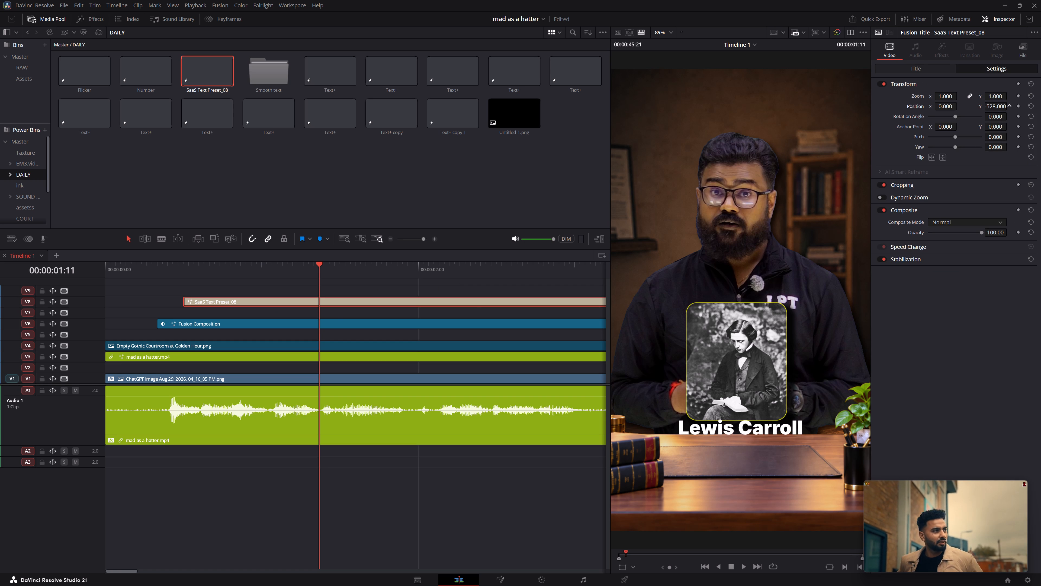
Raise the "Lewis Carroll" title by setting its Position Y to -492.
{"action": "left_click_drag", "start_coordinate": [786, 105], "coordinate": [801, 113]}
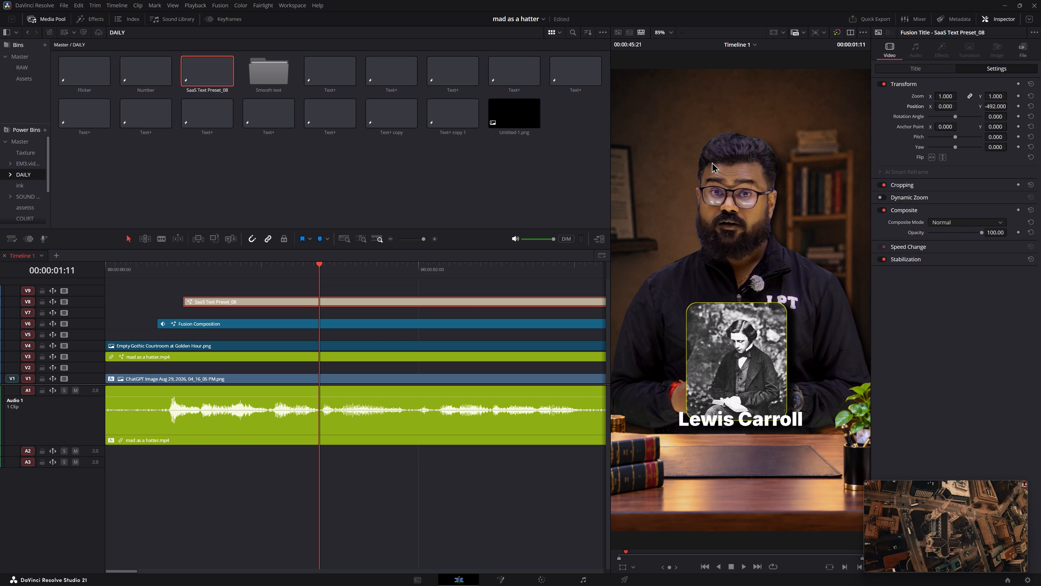
Place Untitled-1.png on V5 beneath the Fusion Composition, starting at 00:00:00:10, and play back the result.
{"action": "left_click_drag", "start_coordinate": [135, 266], "coordinate": [155, 267]}
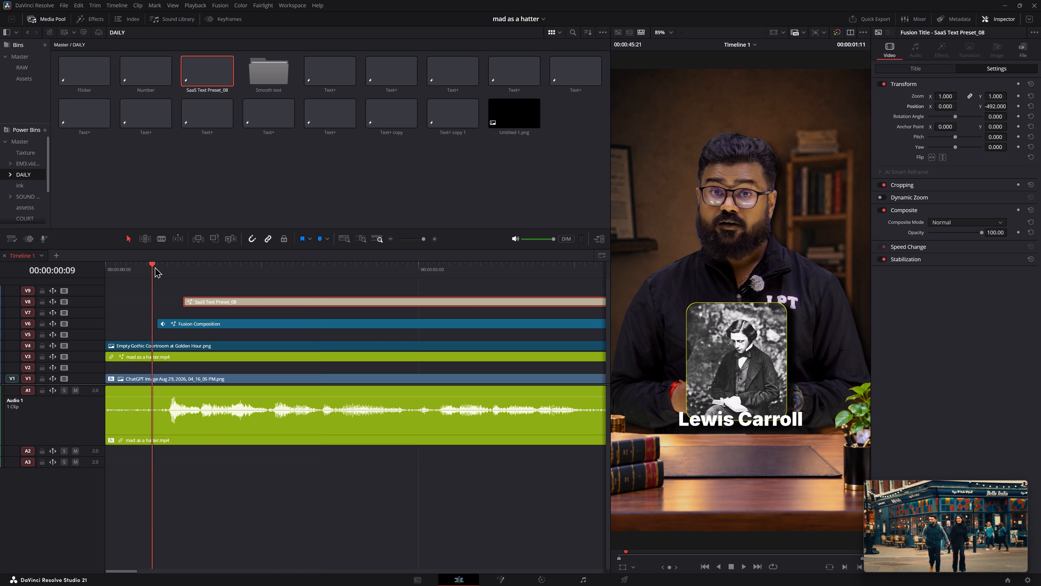
{"action": "left_click_drag", "start_coordinate": [155, 267], "coordinate": [160, 267]}
{"action": "left_click_drag", "start_coordinate": [521, 118], "coordinate": [230, 320]}
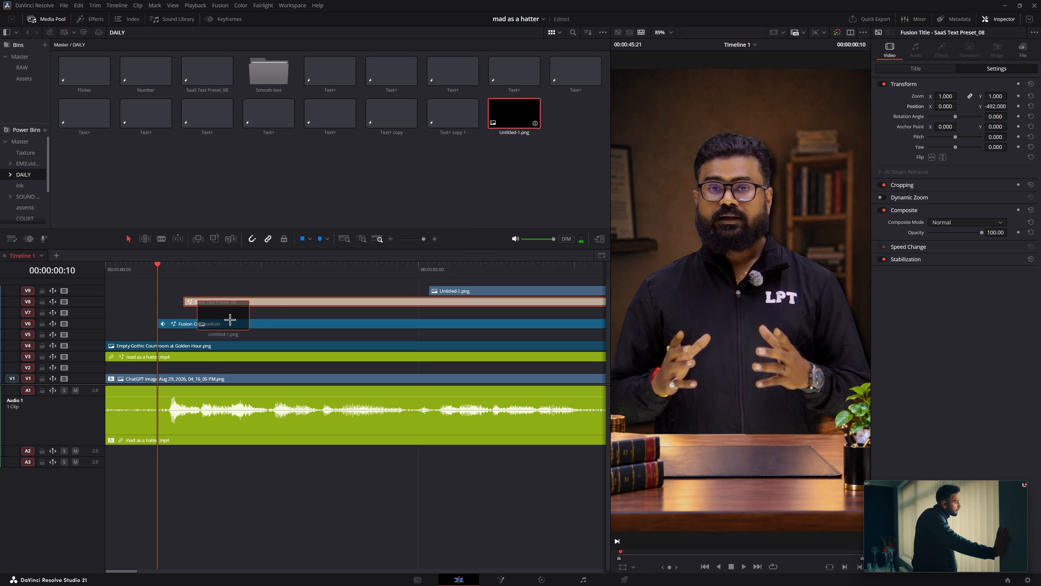
{"action": "left_click_drag", "start_coordinate": [230, 320], "coordinate": [187, 334]}
{"action": "left_click_drag", "start_coordinate": [208, 335], "coordinate": [179, 335]}
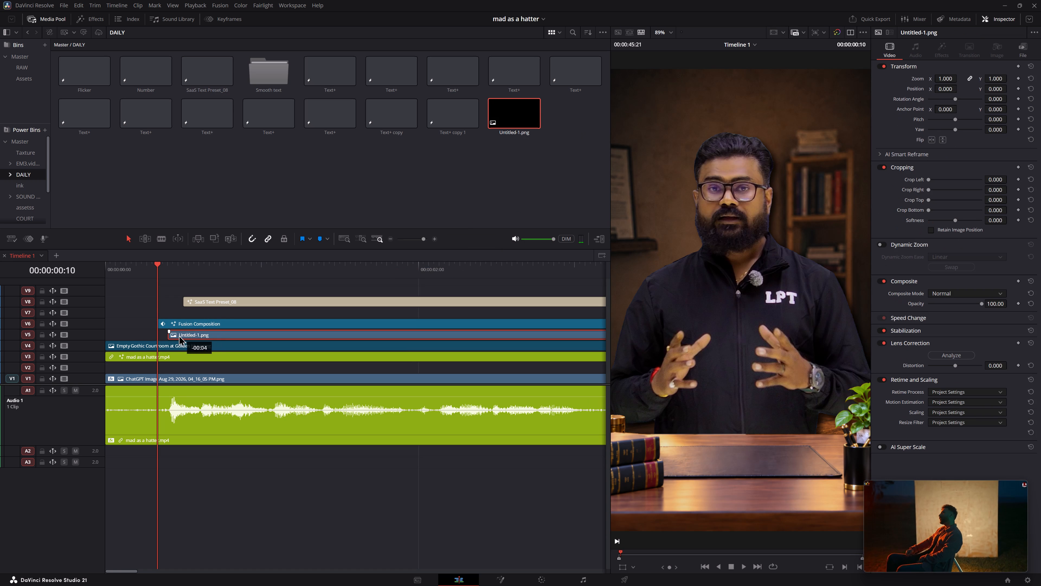
{"action": "left_click_drag", "start_coordinate": [179, 335], "coordinate": [176, 335]}
{"action": "key", "text": "space"}
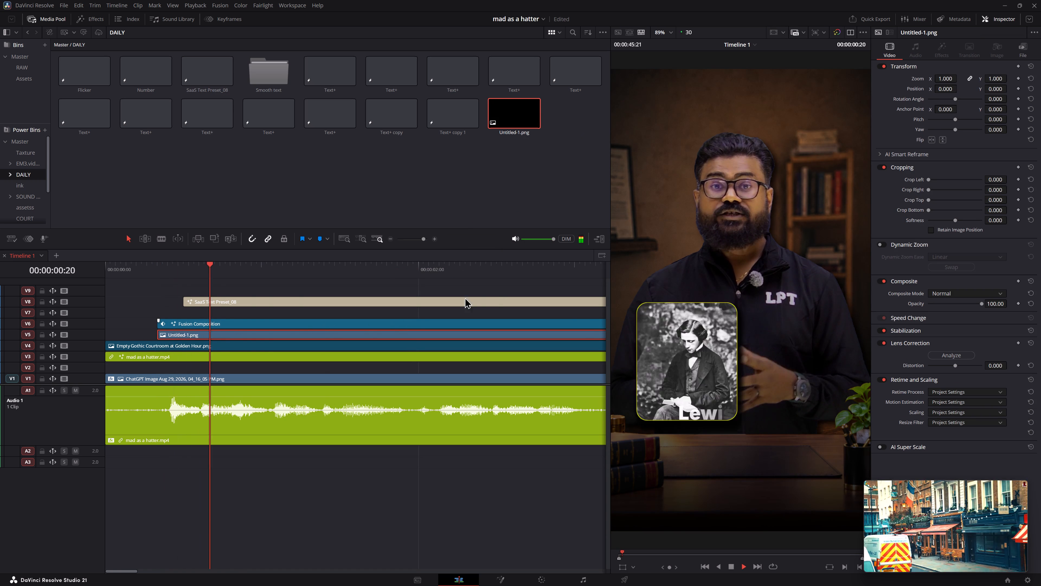
{"action": "key", "text": "space"}
Crop the top of the Untitled-1.png overlay to about 1646 and set its crop Softness to 93.8.
{"action": "left_click", "coordinate": [320, 332]}
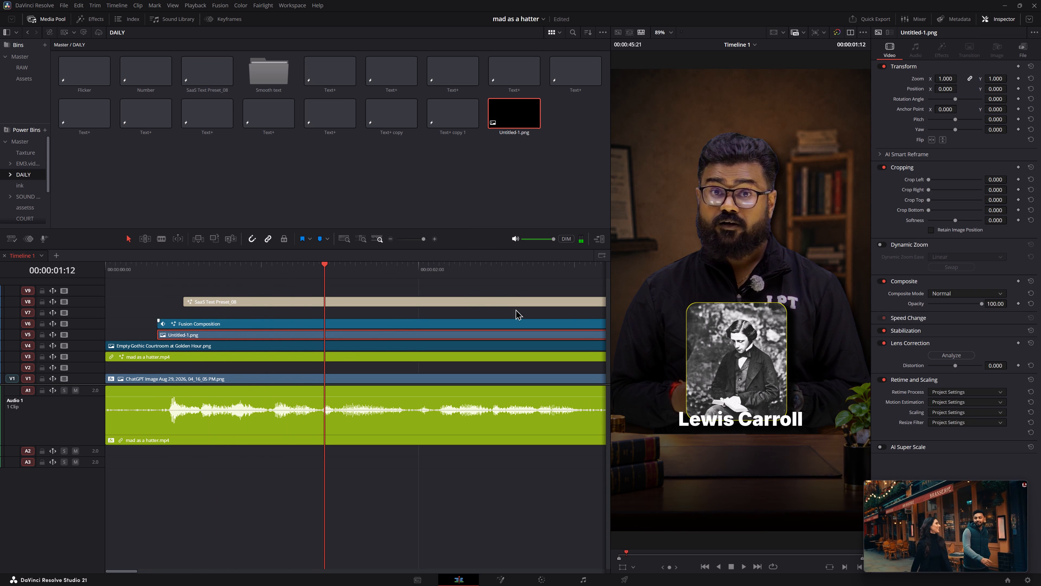
{"action": "left_click_drag", "start_coordinate": [993, 202], "coordinate": [549, 293]}
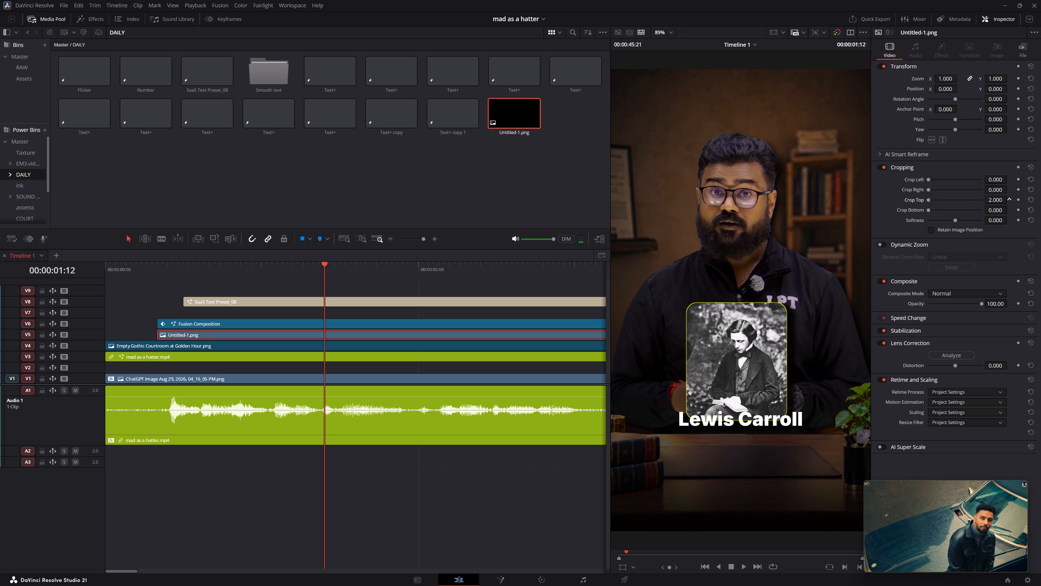
{"action": "left_click_drag", "start_coordinate": [549, 293], "coordinate": [573, 294]}
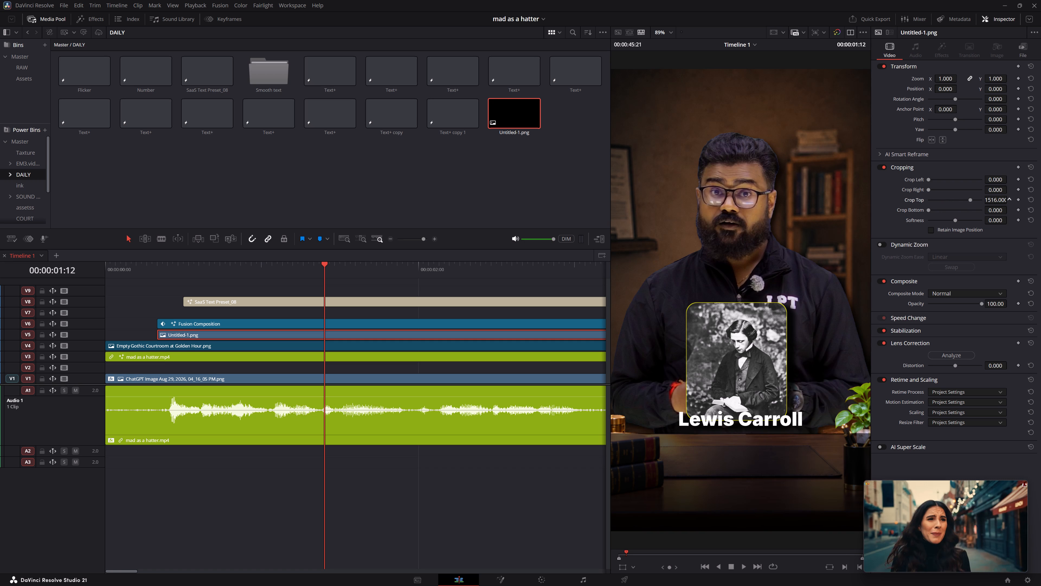
{"action": "left_click_drag", "start_coordinate": [573, 294], "coordinate": [525, 292]}
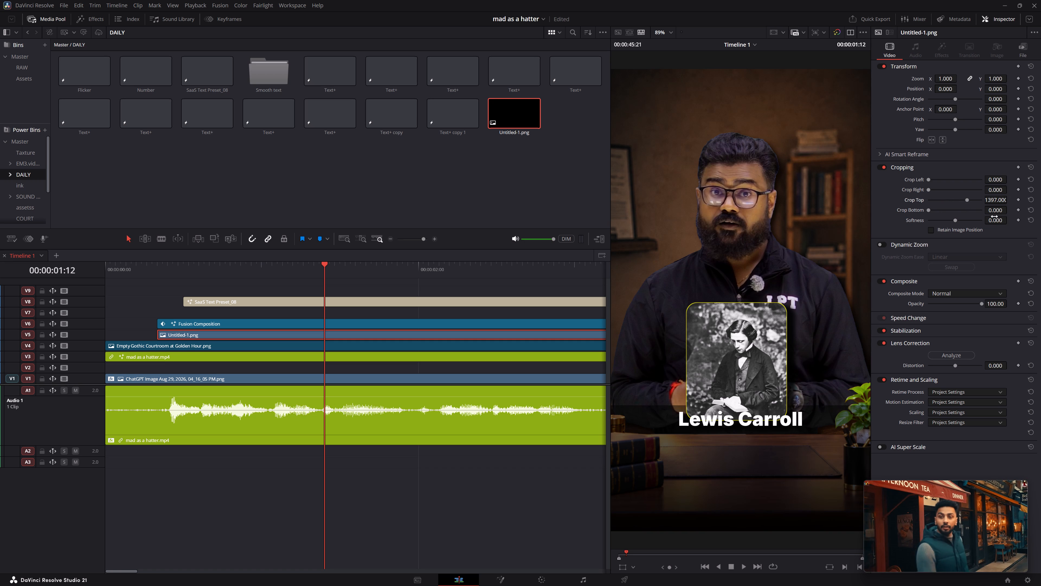
{"action": "left_click_drag", "start_coordinate": [993, 218], "coordinate": [660, 289]}
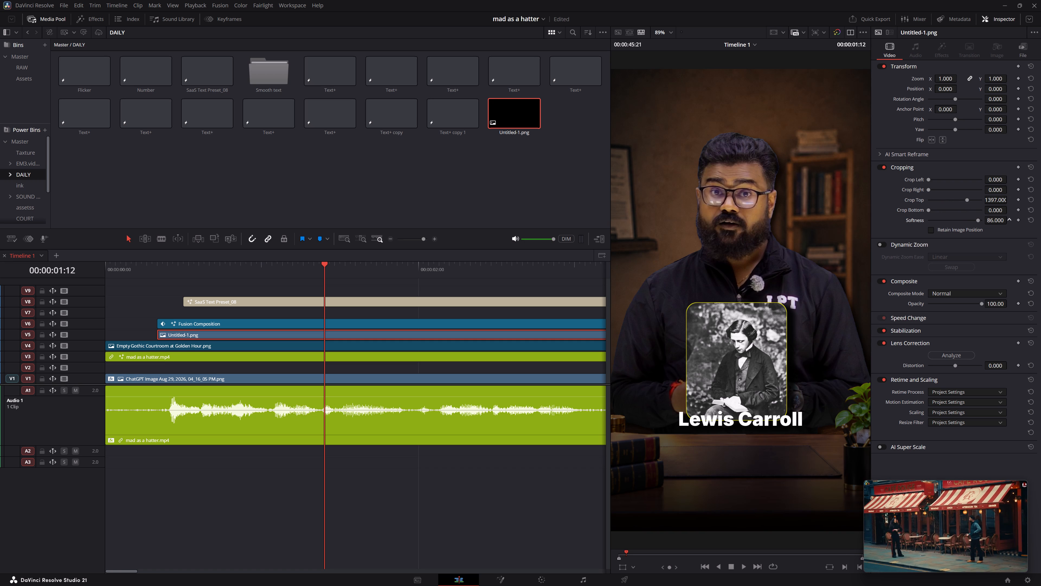
{"action": "left_click_drag", "start_coordinate": [660, 289], "coordinate": [670, 288]}
{"action": "left_click_drag", "start_coordinate": [995, 199], "coordinate": [580, 292]}
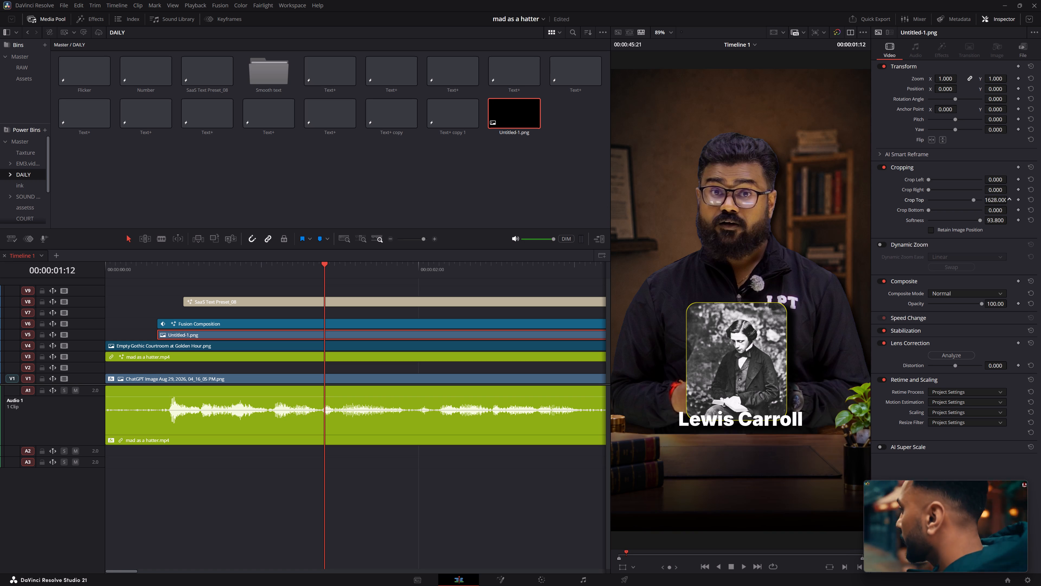
{"action": "left_click_drag", "start_coordinate": [580, 292], "coordinate": [577, 296]}
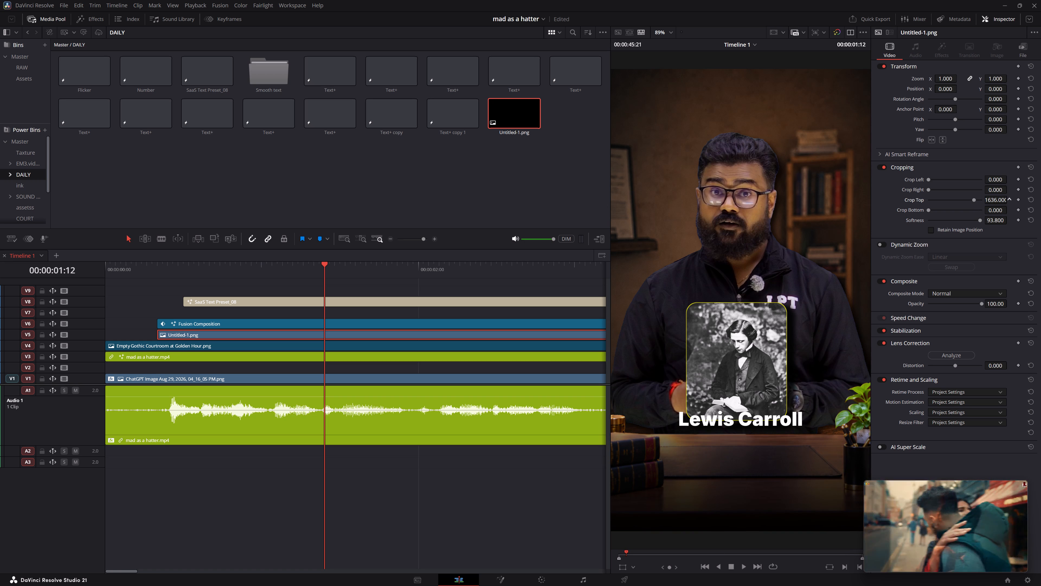
{"action": "left_click_drag", "start_coordinate": [577, 296], "coordinate": [581, 296]}
Move the "Lewis Carroll" title clip from V8 down to V7, starting at 00:00:00:15, and play back its entry.
{"action": "left_click", "coordinate": [131, 273]}
{"action": "key", "text": "space"}
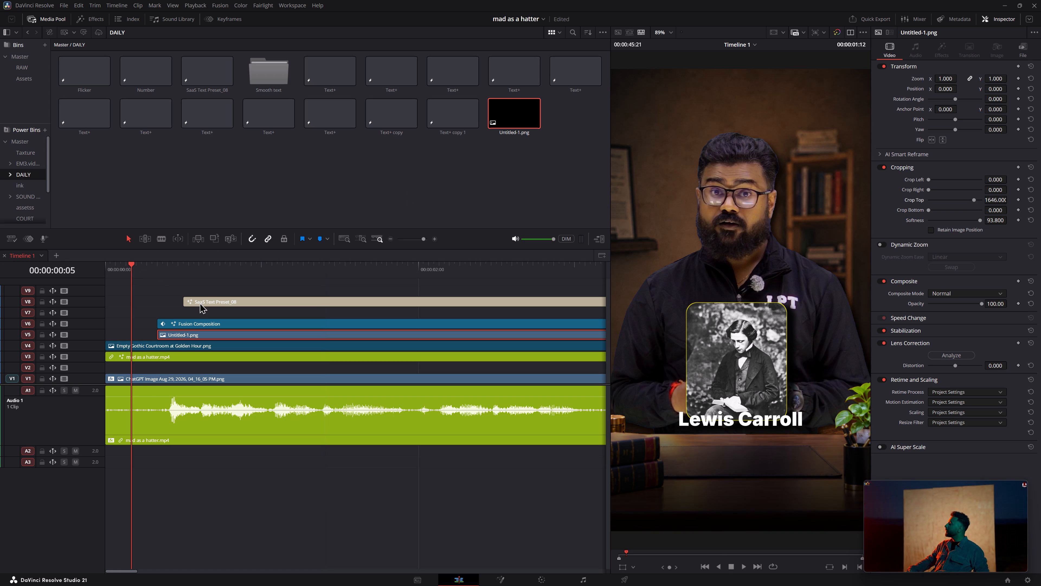
{"action": "key", "text": "space"}
{"action": "left_click", "coordinate": [185, 271]}
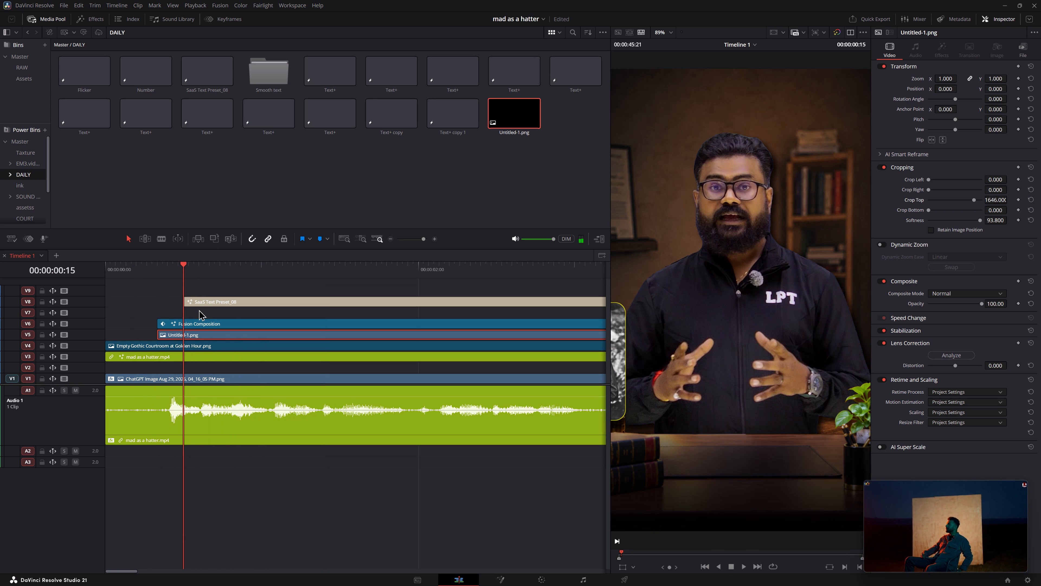
{"action": "left_click_drag", "start_coordinate": [197, 302], "coordinate": [194, 311]}
{"action": "key", "text": "space"}
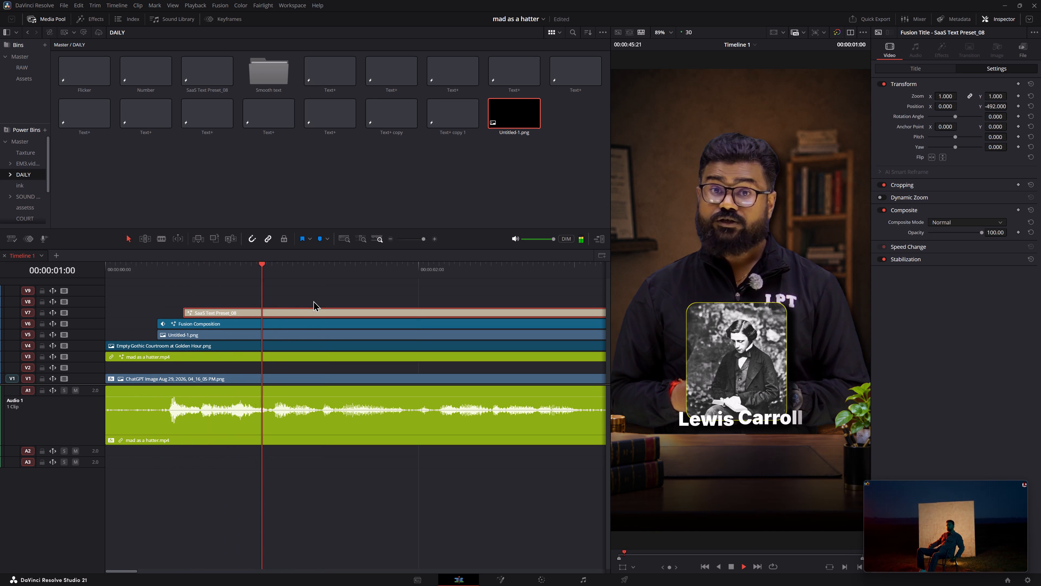
{"action": "key", "text": "space"}
Set the "Lewis Carroll" title's Position Y to -534 so it sits just below the portrait.
{"action": "left_click", "coordinate": [296, 308]}
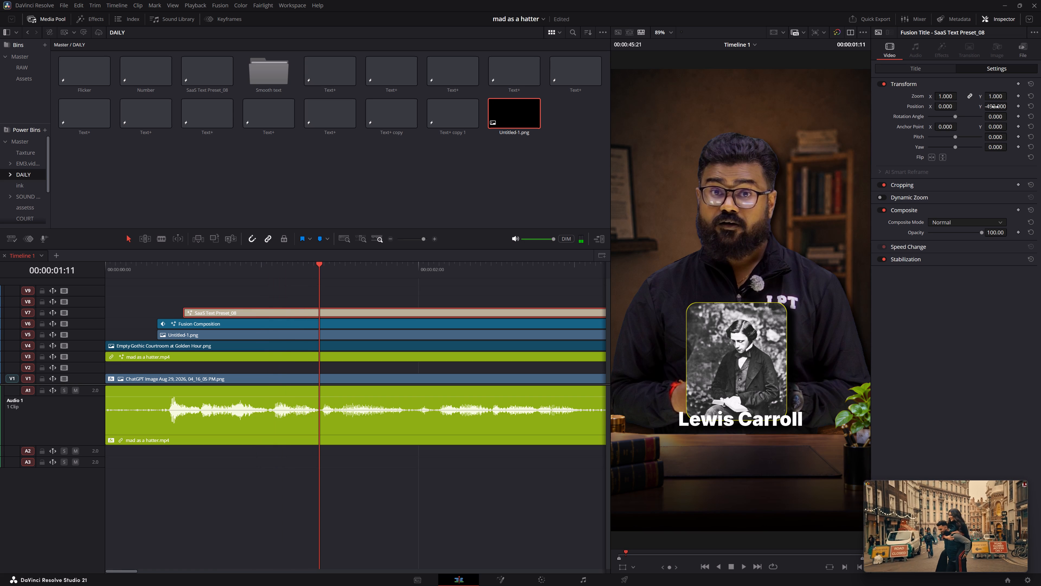
{"action": "left_click_drag", "start_coordinate": [995, 107], "coordinate": [978, 107]}
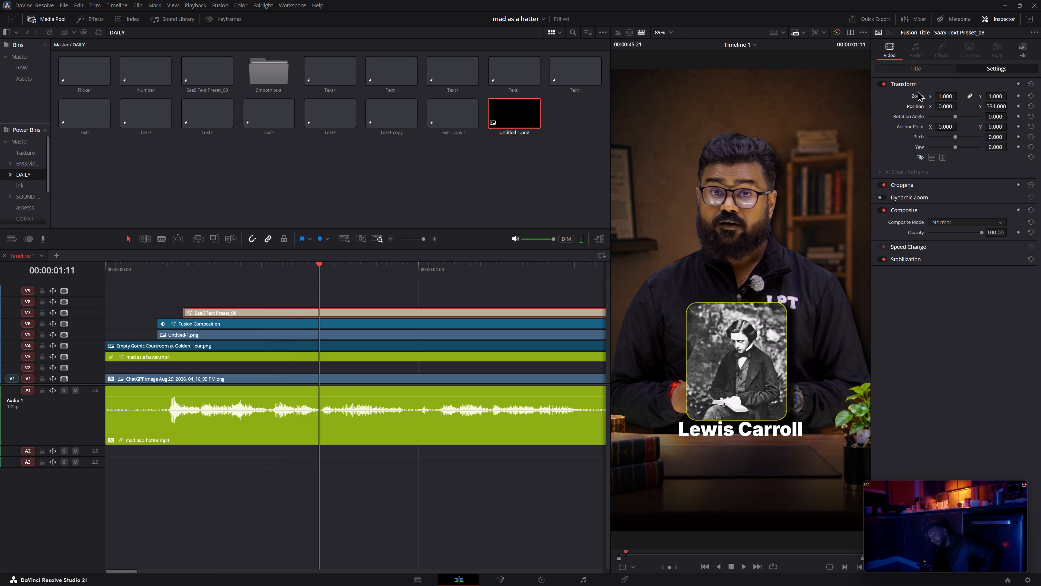
Change the "Lewis Carroll" title's text colour to yellow, #ffff00.
{"action": "left_click", "coordinate": [917, 69]}
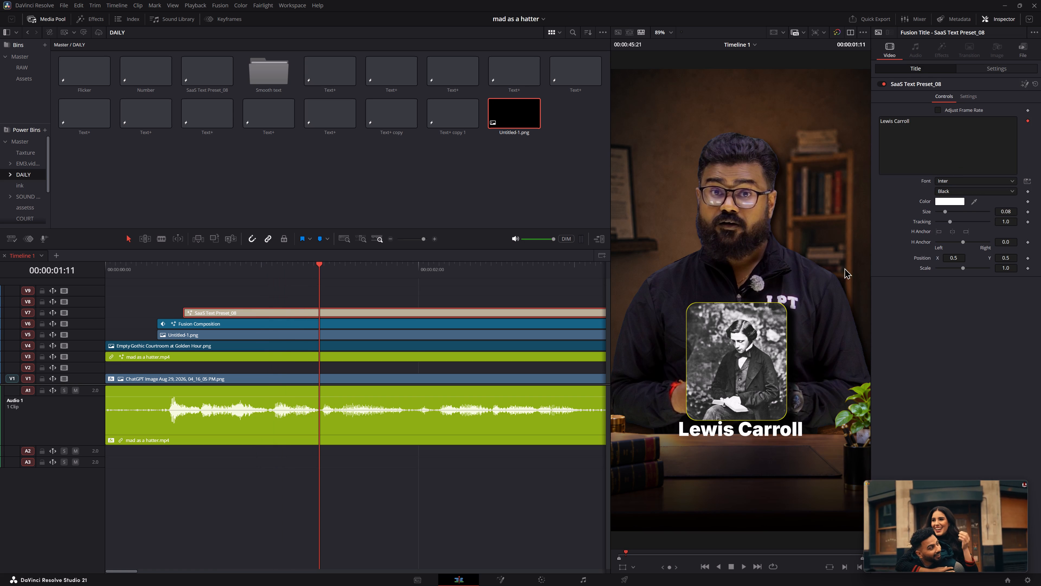
{"action": "left_click", "coordinate": [980, 69]}
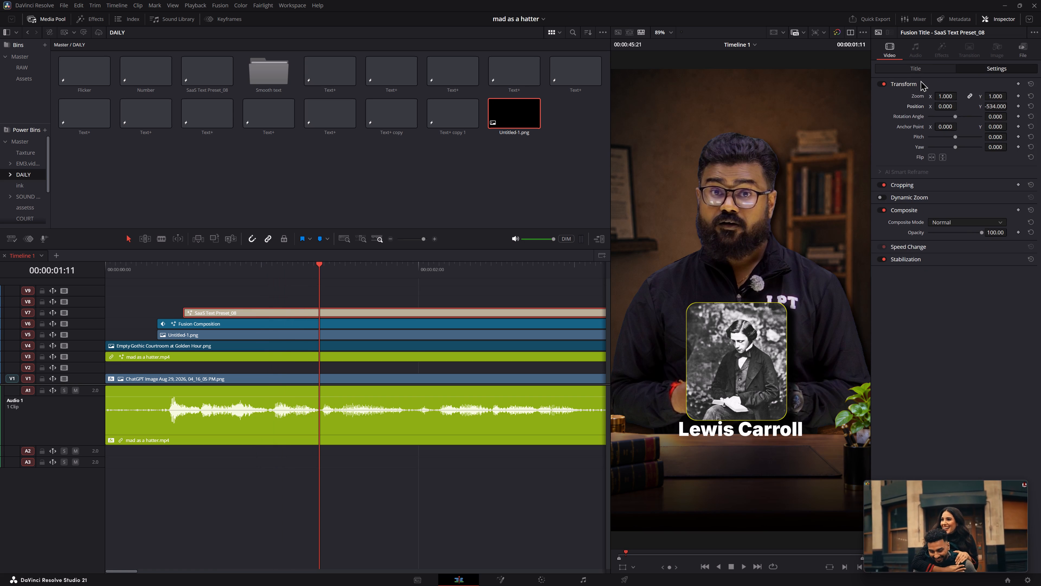
{"action": "left_click", "coordinate": [919, 69]}
{"action": "left_click", "coordinate": [954, 200]}
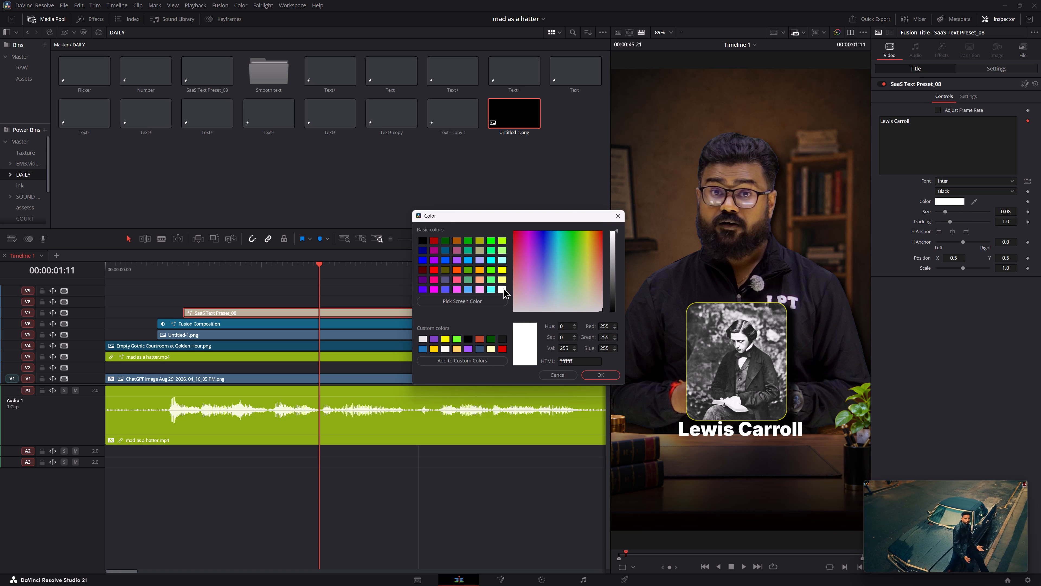
{"action": "left_click", "coordinate": [500, 350]}
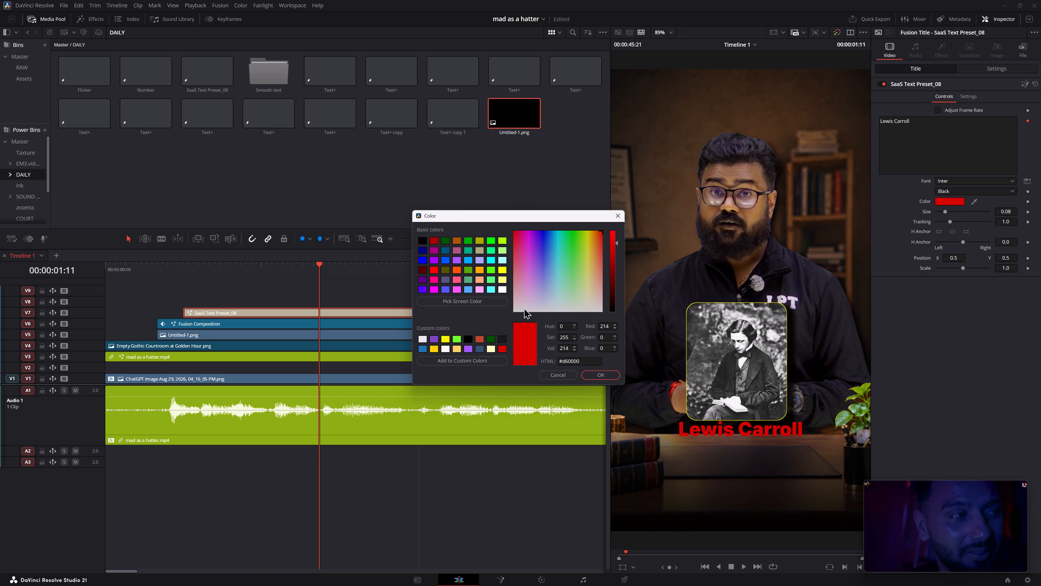
{"action": "left_click", "coordinate": [501, 267]}
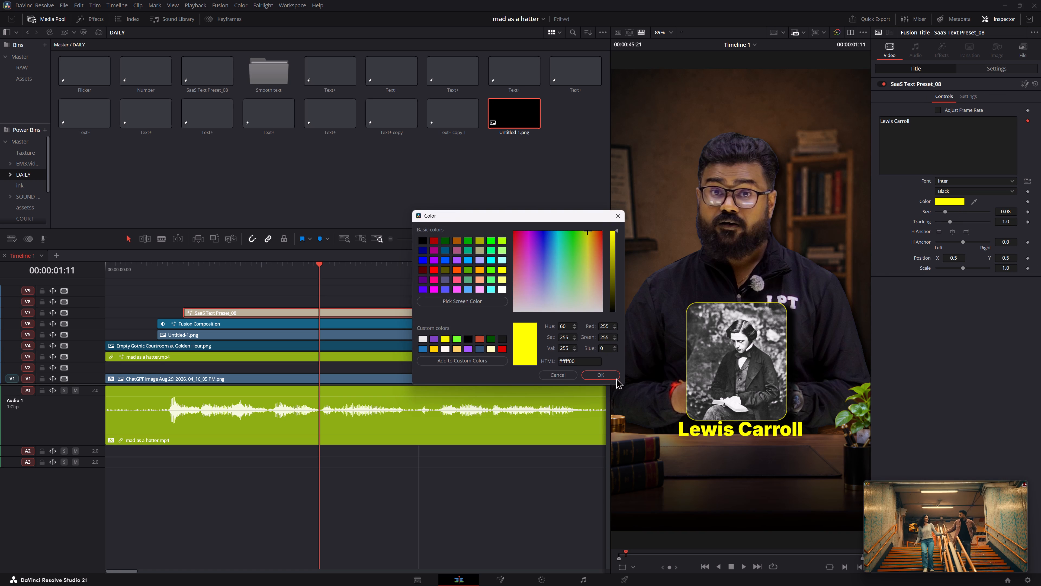
{"action": "left_click", "coordinate": [604, 378]}
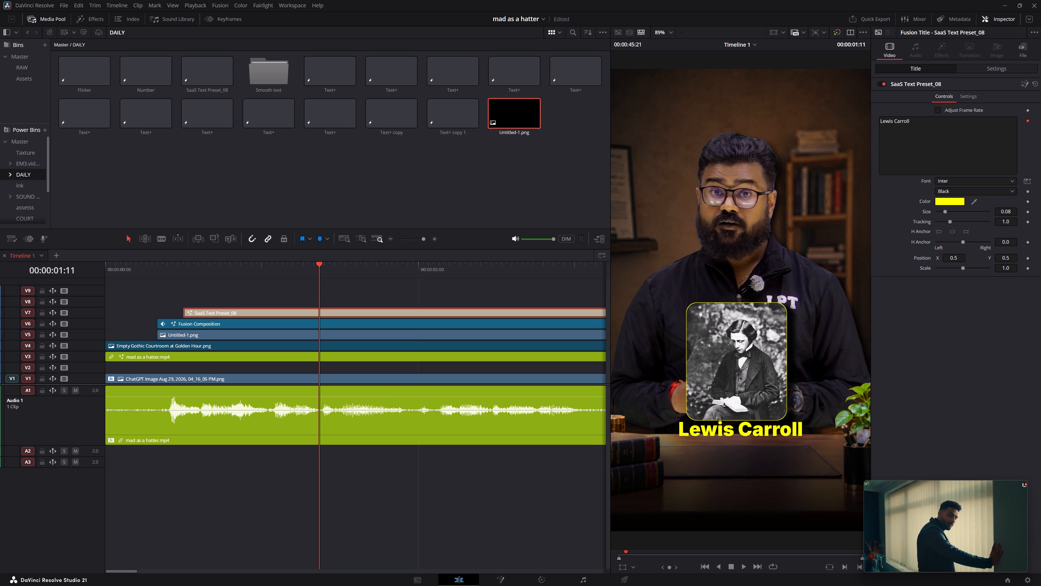
Set the "Lewis Carroll" title's Size to about 0.1215 and Tracking to about 0.973, and play back its animation.
{"action": "left_click_drag", "start_coordinate": [1010, 211], "coordinate": [660, 200]}
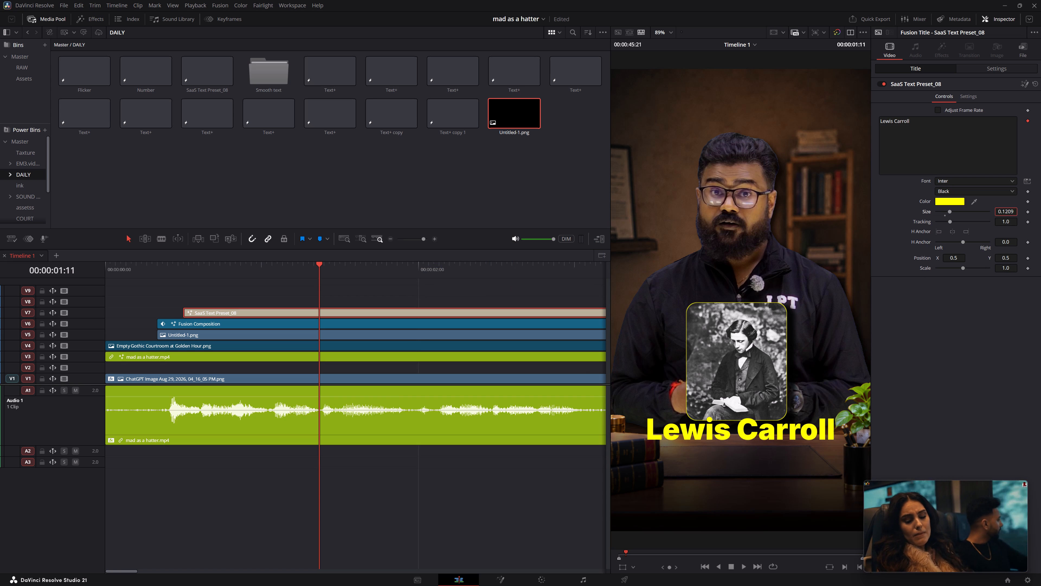
{"action": "left_click_drag", "start_coordinate": [660, 200], "coordinate": [659, 200]}
{"action": "left_click_drag", "start_coordinate": [1008, 222], "coordinate": [995, 222]}
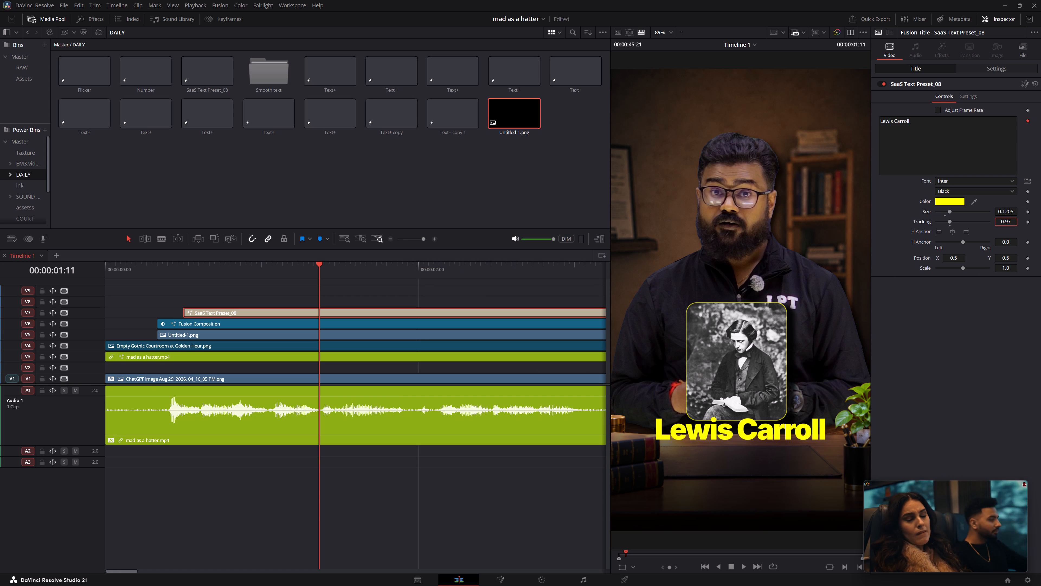
{"action": "left_click_drag", "start_coordinate": [995, 222], "coordinate": [997, 222]}
{"action": "left_click_drag", "start_coordinate": [1007, 212], "coordinate": [1011, 212]}
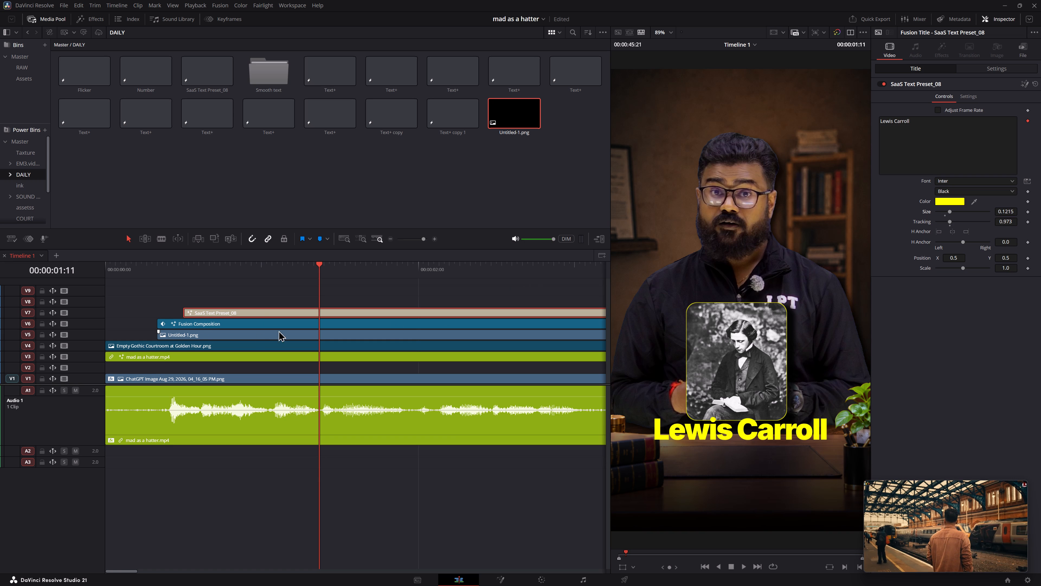
{"action": "left_click", "coordinate": [168, 275]}
{"action": "key", "text": "space"}
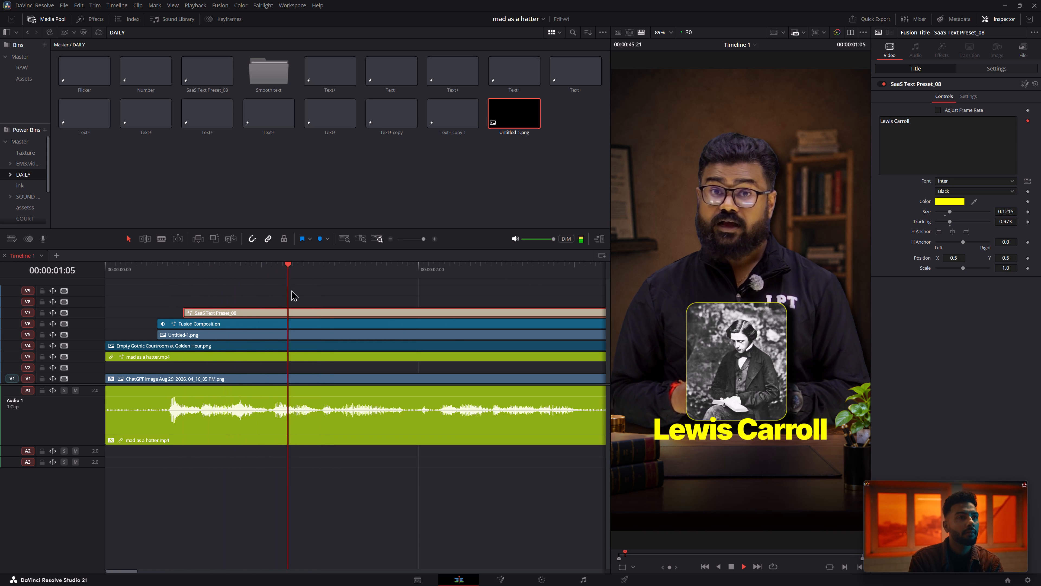
{"action": "key", "text": "space"}
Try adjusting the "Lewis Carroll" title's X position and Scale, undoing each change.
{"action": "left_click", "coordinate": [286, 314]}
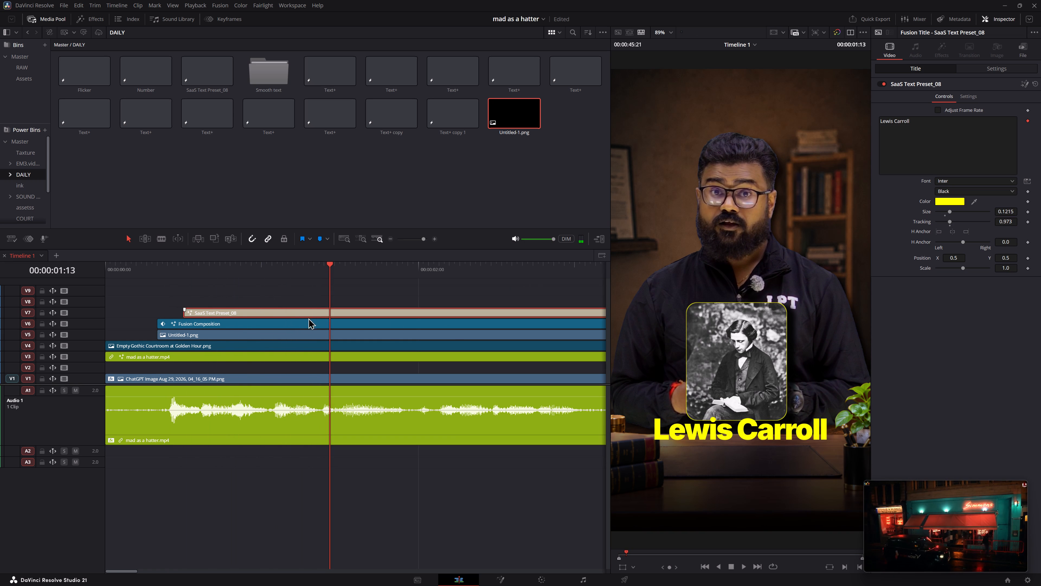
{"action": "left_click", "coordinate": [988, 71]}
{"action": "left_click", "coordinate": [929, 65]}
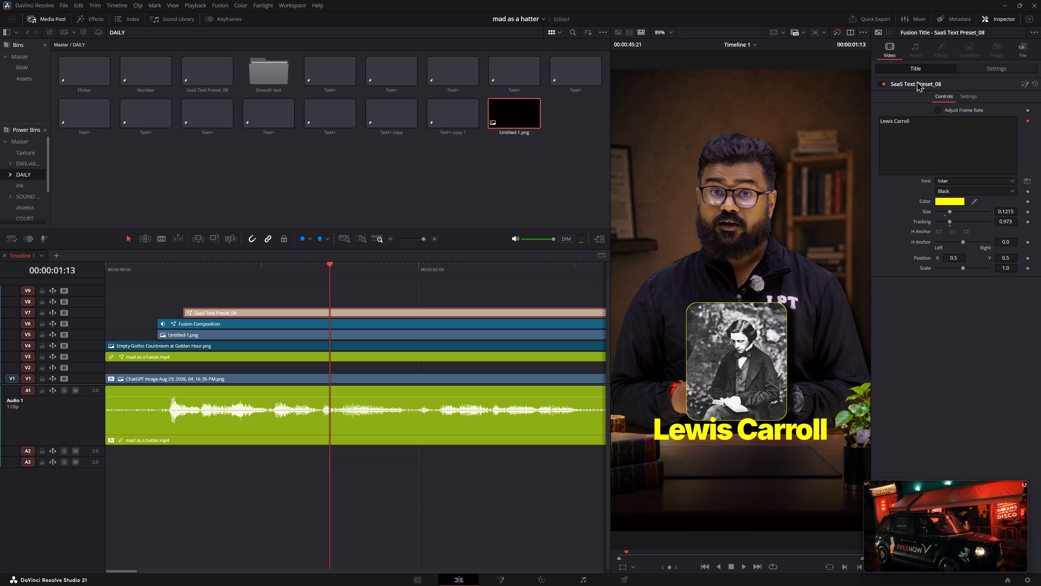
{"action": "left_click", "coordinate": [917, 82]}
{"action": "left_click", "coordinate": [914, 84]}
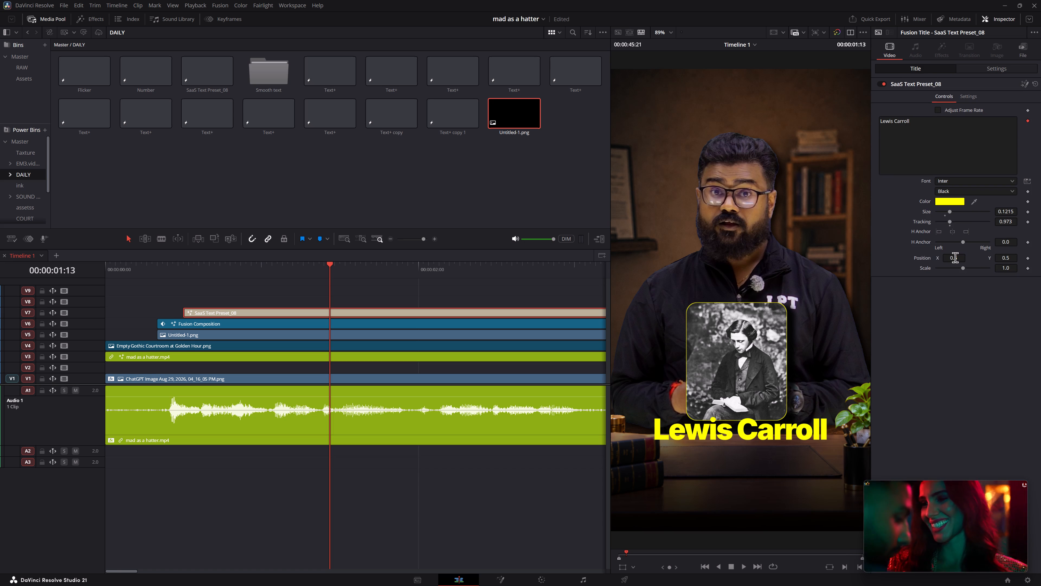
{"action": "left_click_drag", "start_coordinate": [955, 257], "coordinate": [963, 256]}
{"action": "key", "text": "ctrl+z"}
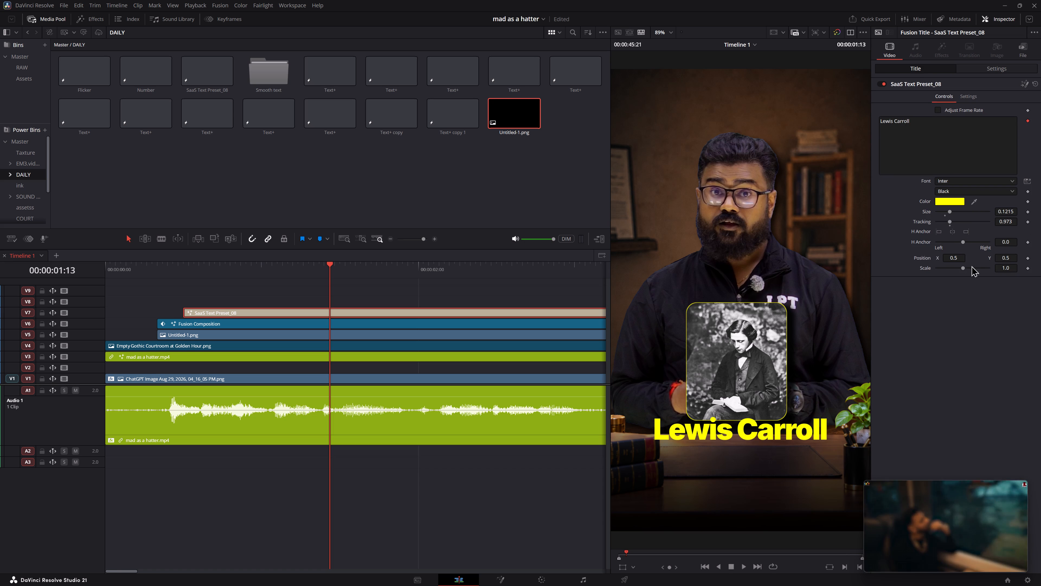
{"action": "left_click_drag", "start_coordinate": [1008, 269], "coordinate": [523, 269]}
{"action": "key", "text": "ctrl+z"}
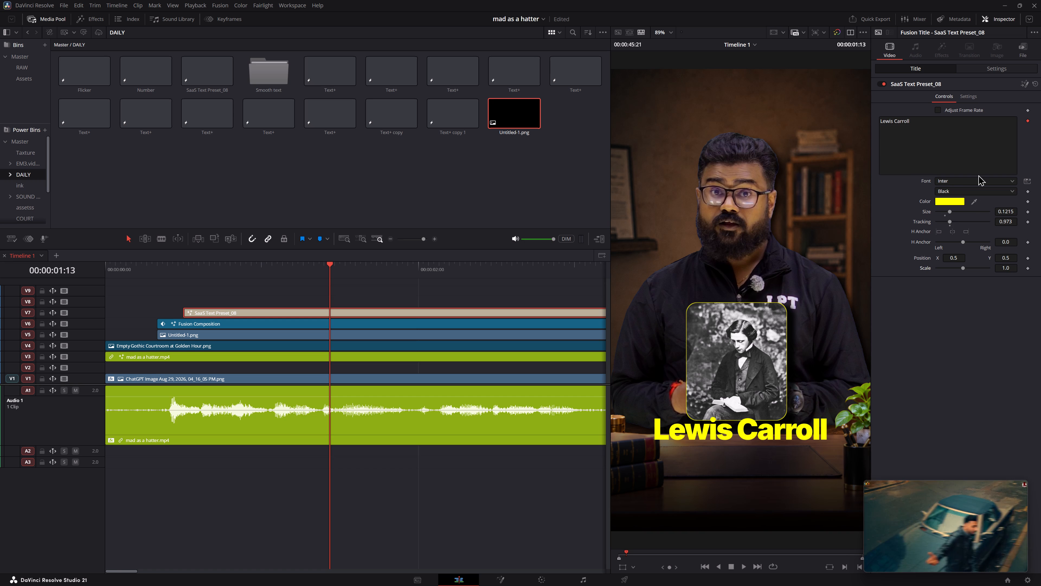
Enable Adjust Frame Rate for the "Lewis Carroll" title and play back its animation from 00:00:00:12.
{"action": "left_click", "coordinate": [945, 108]}
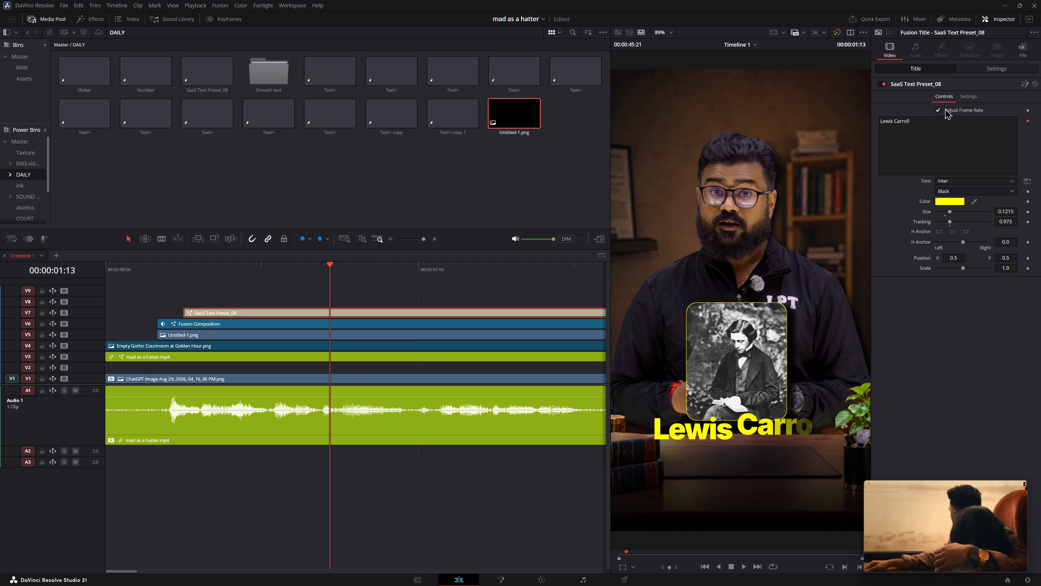
{"action": "left_click", "coordinate": [945, 108]}
{"action": "left_click", "coordinate": [945, 108]}
{"action": "left_click", "coordinate": [171, 270]}
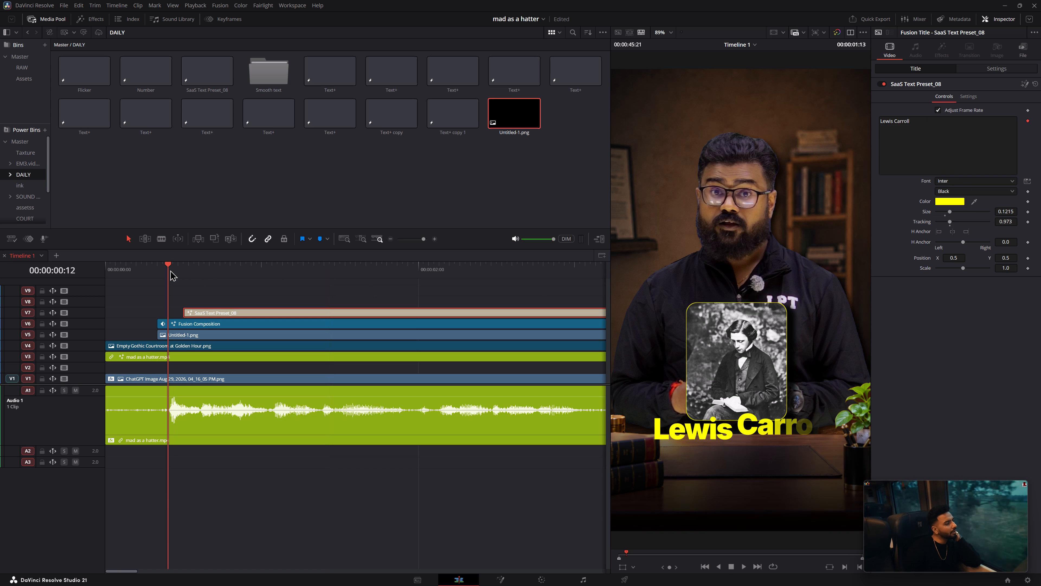
{"action": "key", "text": "space"}
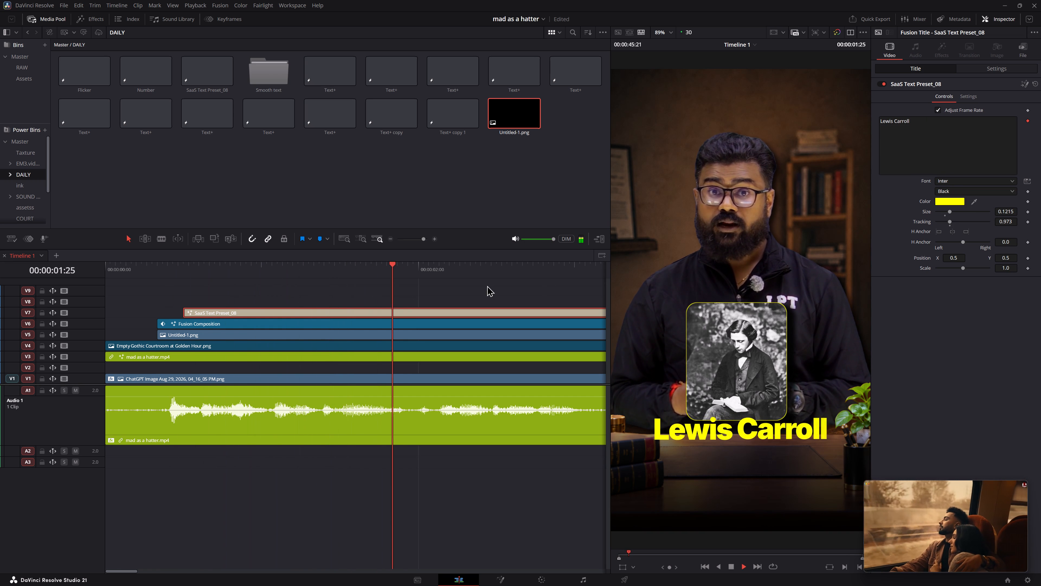
Disable Adjust Frame Rate for the "Lewis Carroll" title, replay its animation from near the timeline start, and save the project.
{"action": "key", "text": "space"}
{"action": "left_click", "coordinate": [941, 108]}
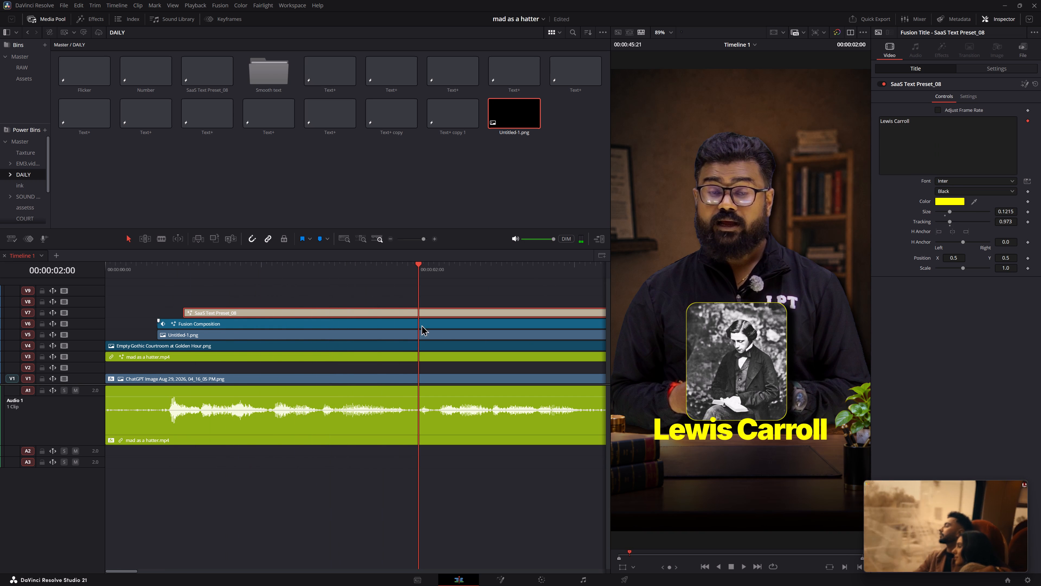
{"action": "left_click", "coordinate": [161, 264]}
{"action": "key", "text": "space"}
{"action": "key", "text": "space"}
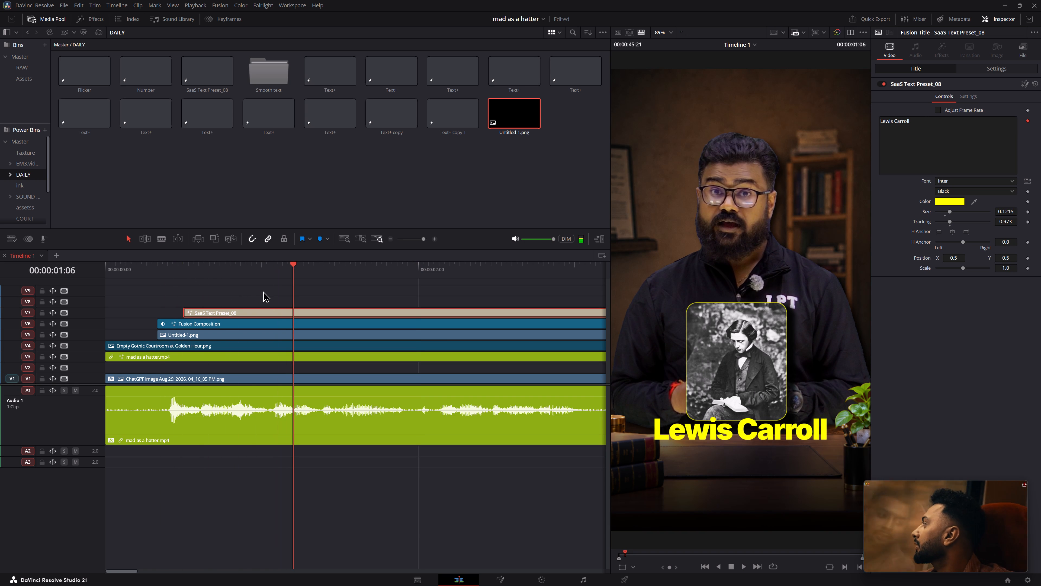
{"action": "key", "text": "ctrl+s"}
{"action": "key", "text": "ctrl+s"}
{"action": "left_click", "coordinate": [130, 266]}
{"action": "key", "text": "space"}
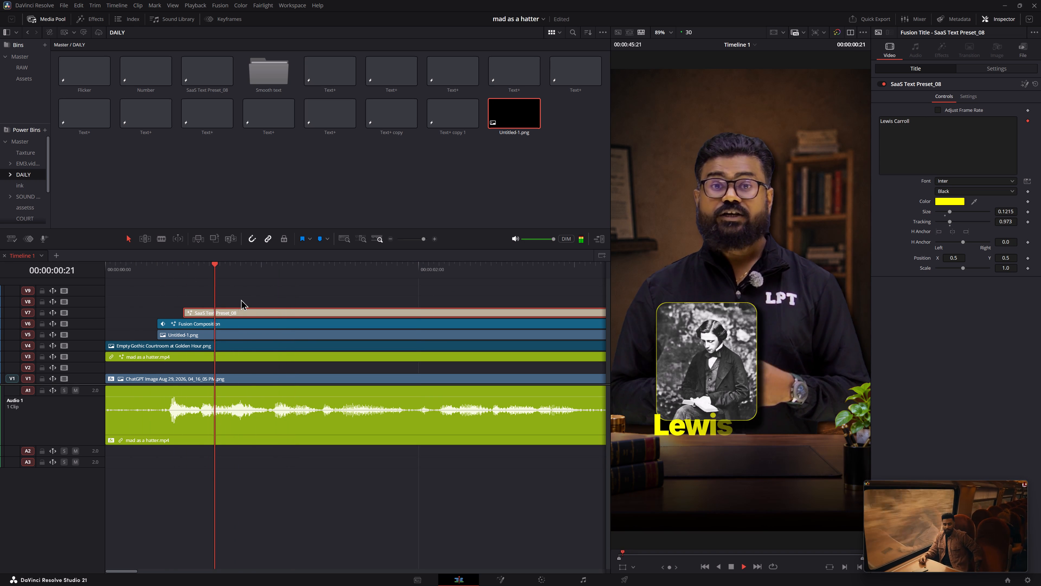
{"action": "key", "text": "space"}
{"action": "key", "text": "space"}
{"action": "key", "text": "space"}
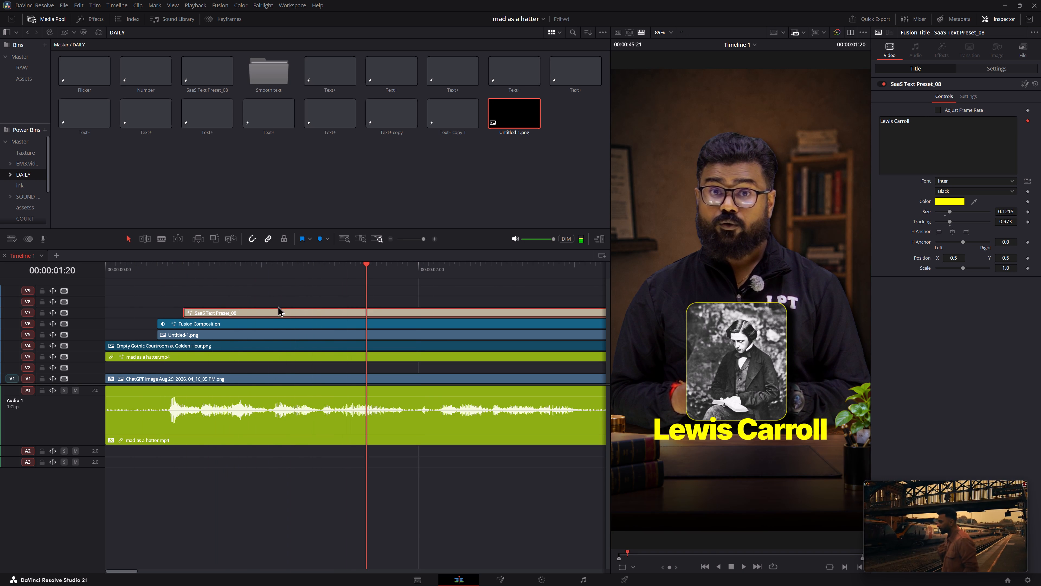
{"action": "scroll", "coordinate": [334, 313], "scroll_direction": "down", "scroll_amount": 9, "text": "alt"}
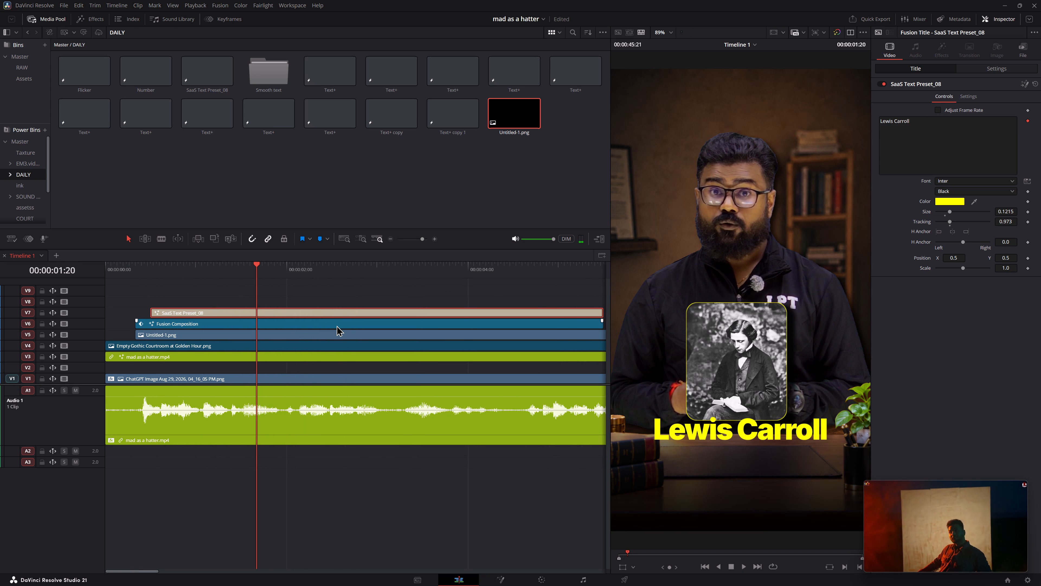
{"action": "key", "text": "ctrl+s"}
Extend the Untitled-1.png overlay on V5 back to the timeline start, give it a short fade-in, and play back the opening.
{"action": "left_click", "coordinate": [113, 265]}
{"action": "key", "text": "space"}
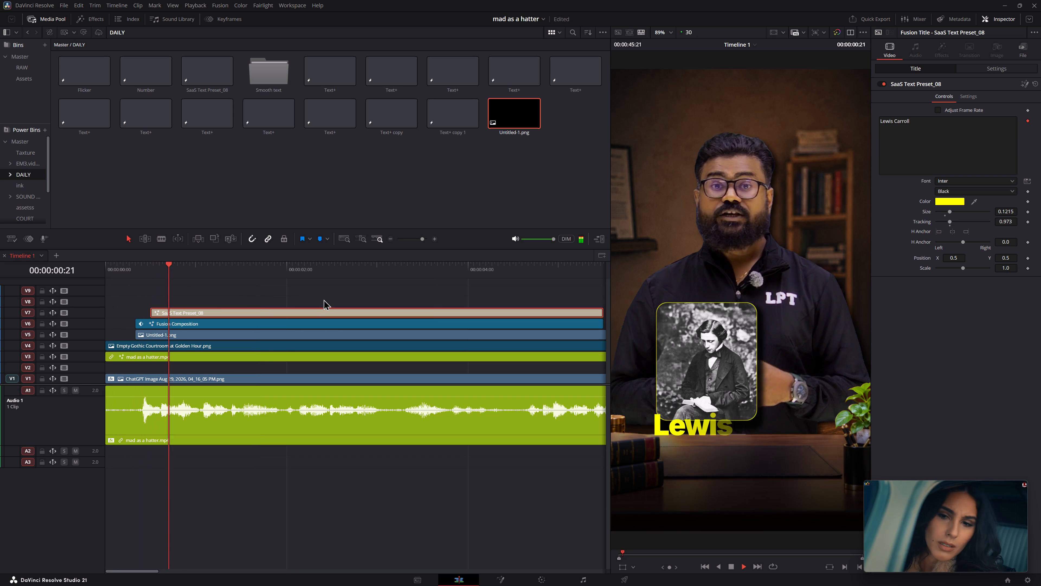
{"action": "key", "text": "space"}
{"action": "left_click_drag", "start_coordinate": [136, 334], "coordinate": [55, 335]}
{"action": "left_click_drag", "start_coordinate": [106, 330], "coordinate": [119, 330]}
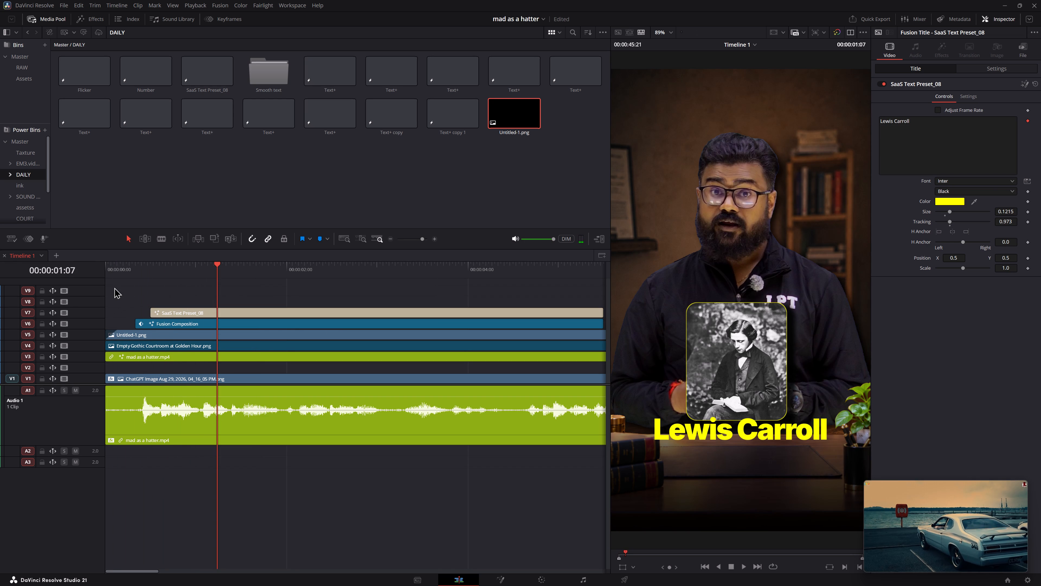
{"action": "left_click", "coordinate": [107, 274]}
{"action": "key", "text": "space"}
{"action": "key", "text": "space"}
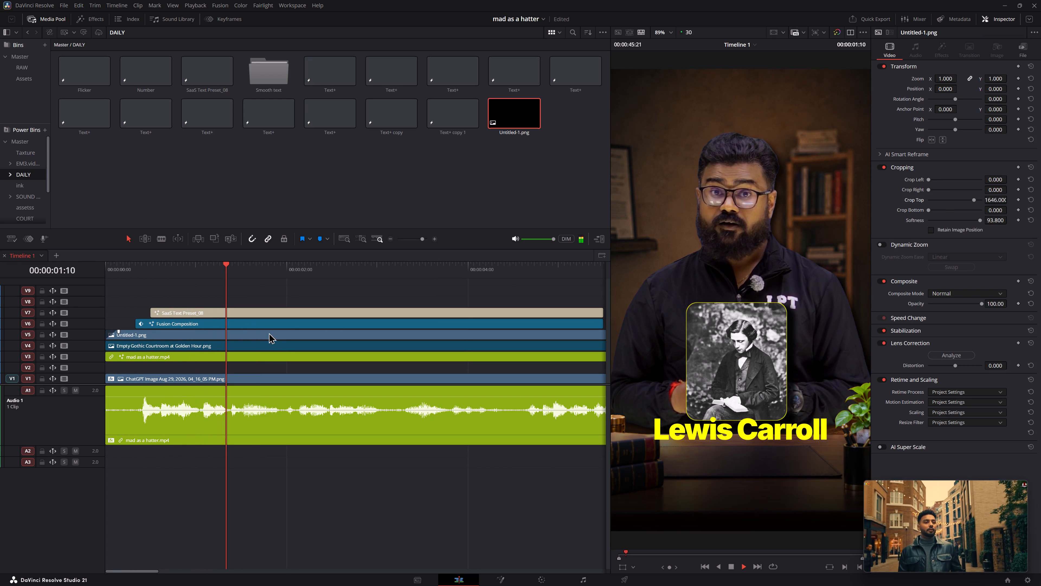
Set the Untitled-1.png overlay's Lens Correction Distortion to about -0.227.
{"action": "left_click", "coordinate": [284, 339]}
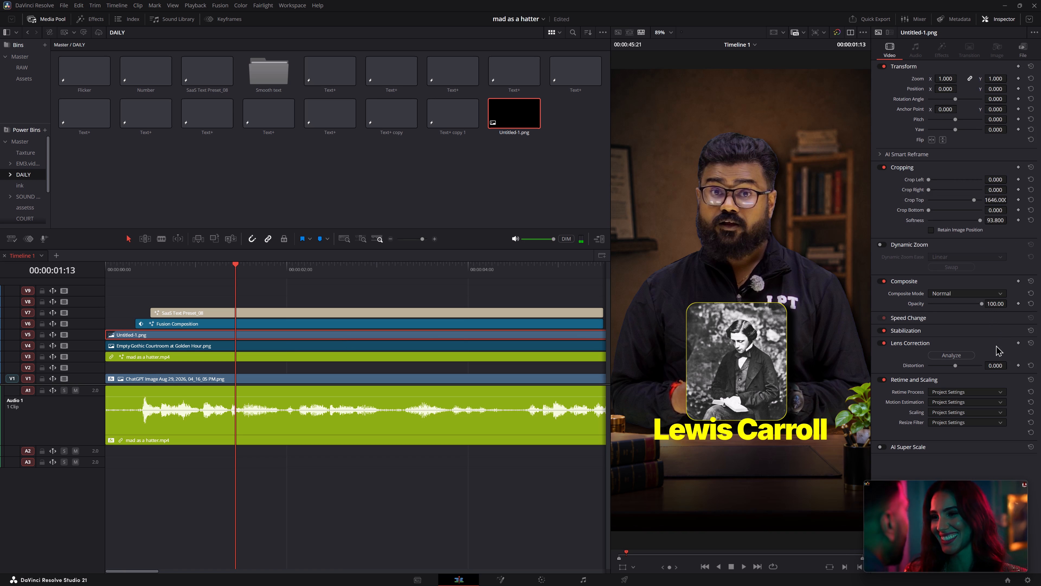
{"action": "left_click_drag", "start_coordinate": [1004, 365], "coordinate": [912, 355]}
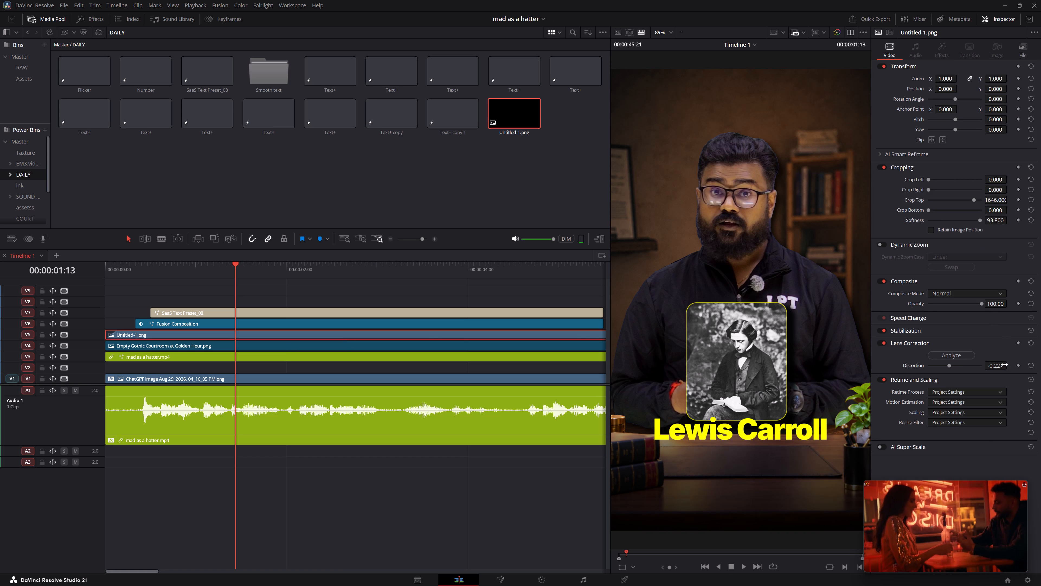
Flip the ChatGPT background image on V1 horizontally, play back the result, and save the project.
{"action": "left_click", "coordinate": [309, 377]}
{"action": "left_click", "coordinate": [931, 140]}
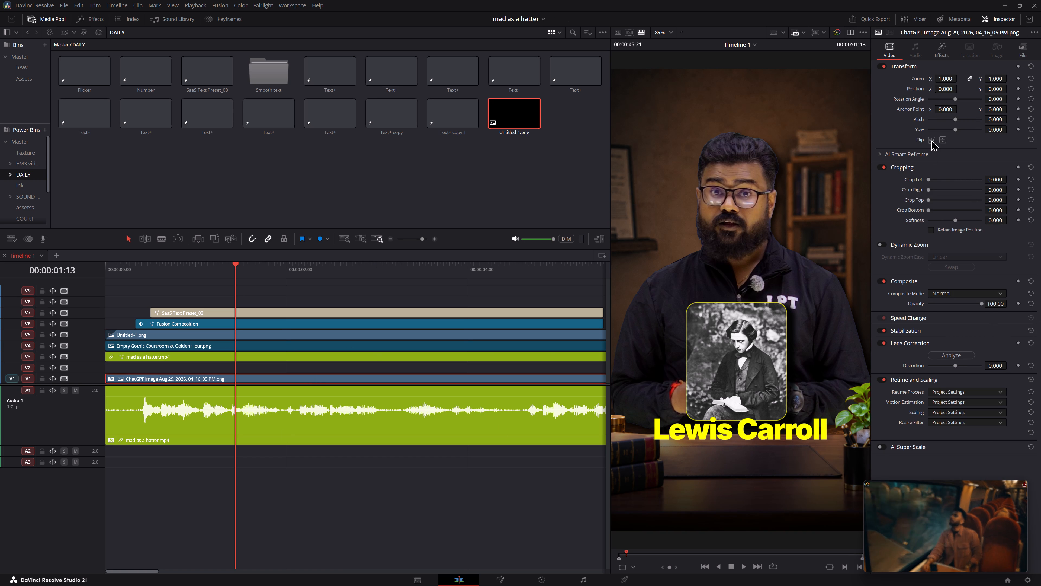
{"action": "key", "text": "space"}
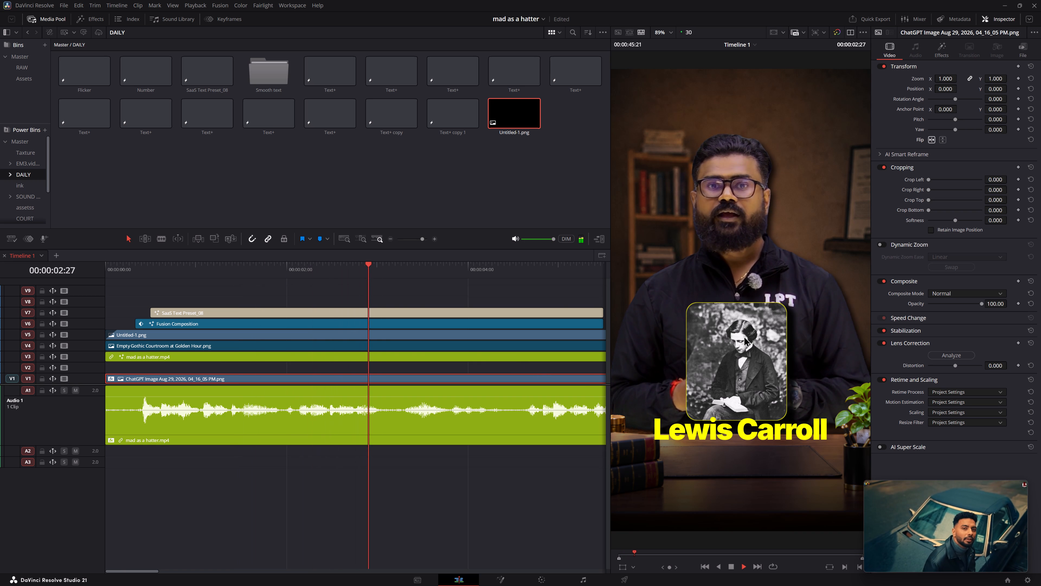
{"action": "key", "text": "space"}
{"action": "key", "text": "space"}
{"action": "key", "text": "space"}
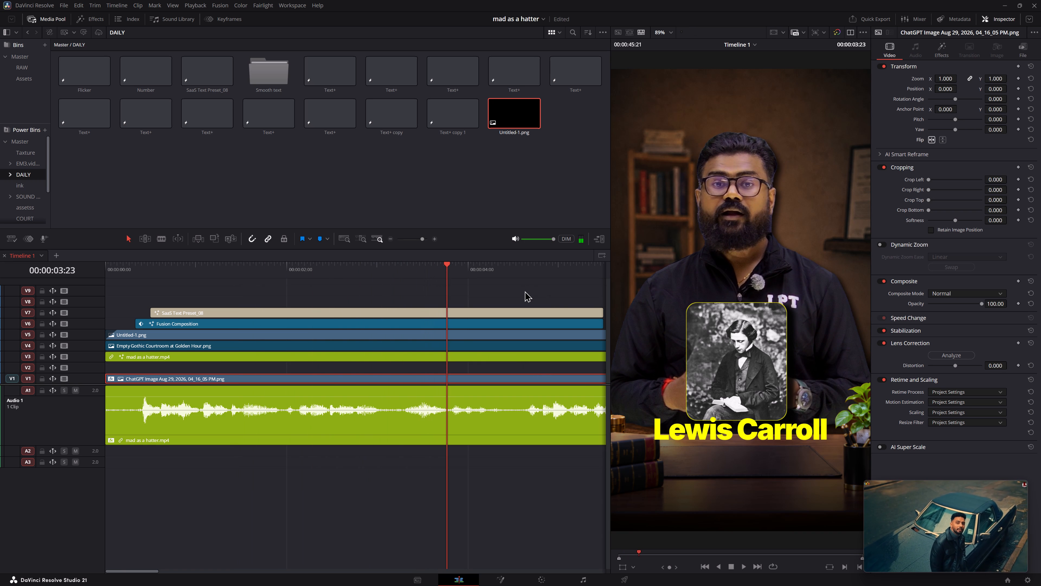
{"action": "key", "text": "ctrl+s"}
{"action": "key", "text": "ctrl+s"}
Set the Gaussian Blur Strength on the V1 background image to about 0.226.
{"action": "left_click", "coordinate": [311, 377]}
{"action": "left_click", "coordinate": [930, 46]}
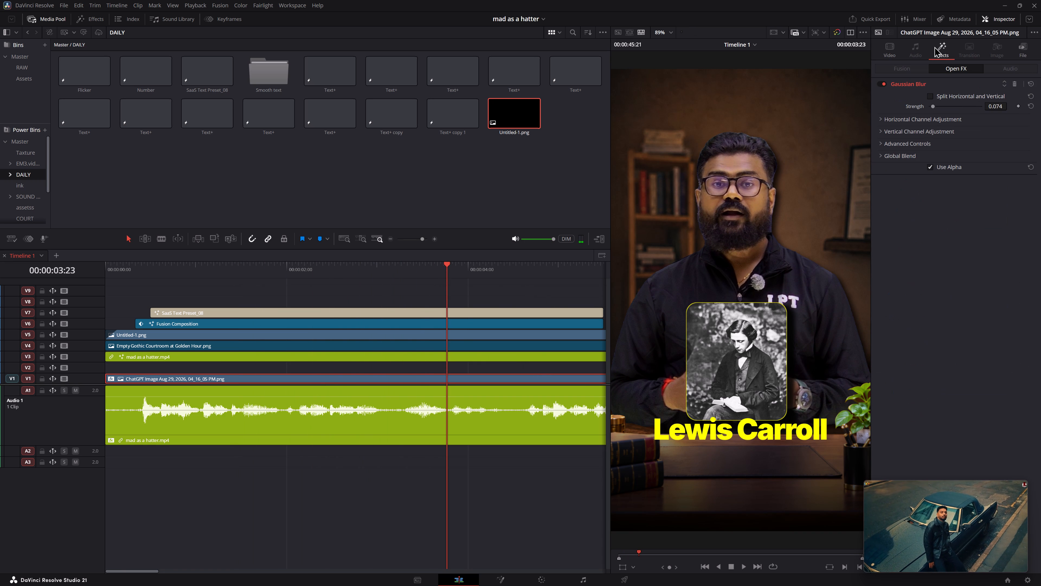
{"action": "left_click_drag", "start_coordinate": [1003, 109], "coordinate": [529, 292]}
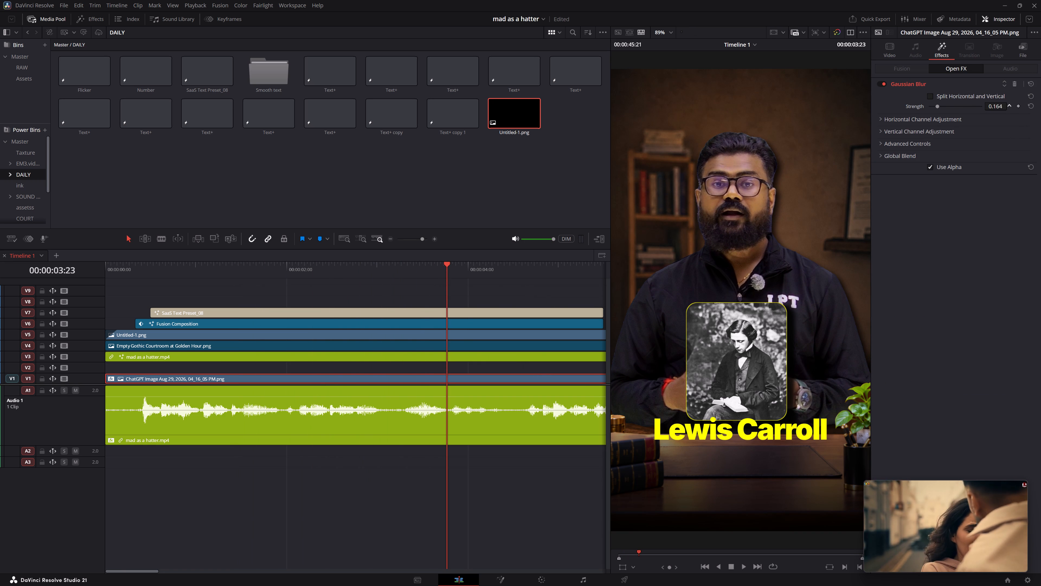
{"action": "left_click_drag", "start_coordinate": [529, 292], "coordinate": [566, 267]}
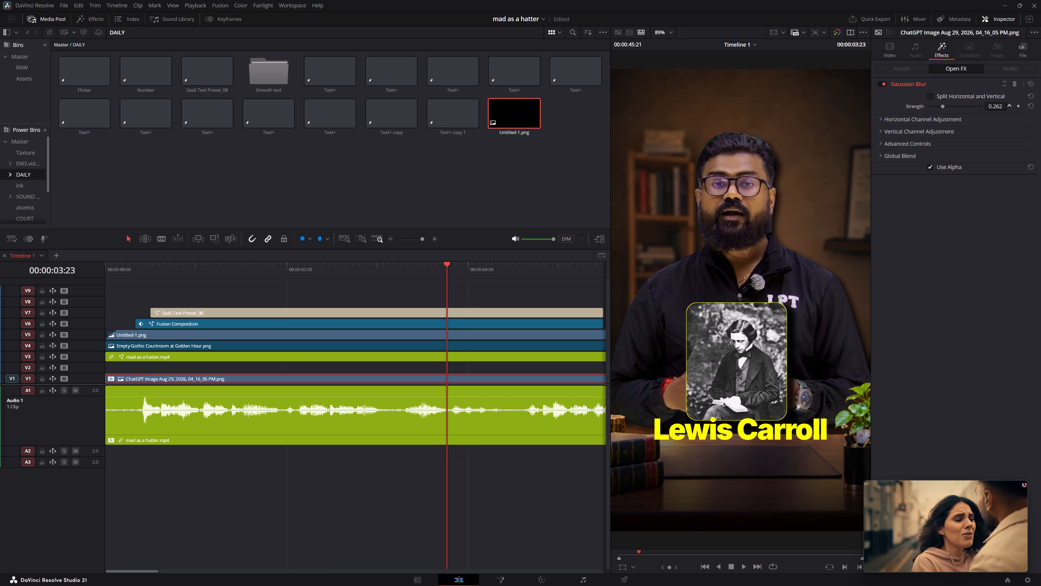
{"action": "left_click_drag", "start_coordinate": [566, 267], "coordinate": [551, 271]}
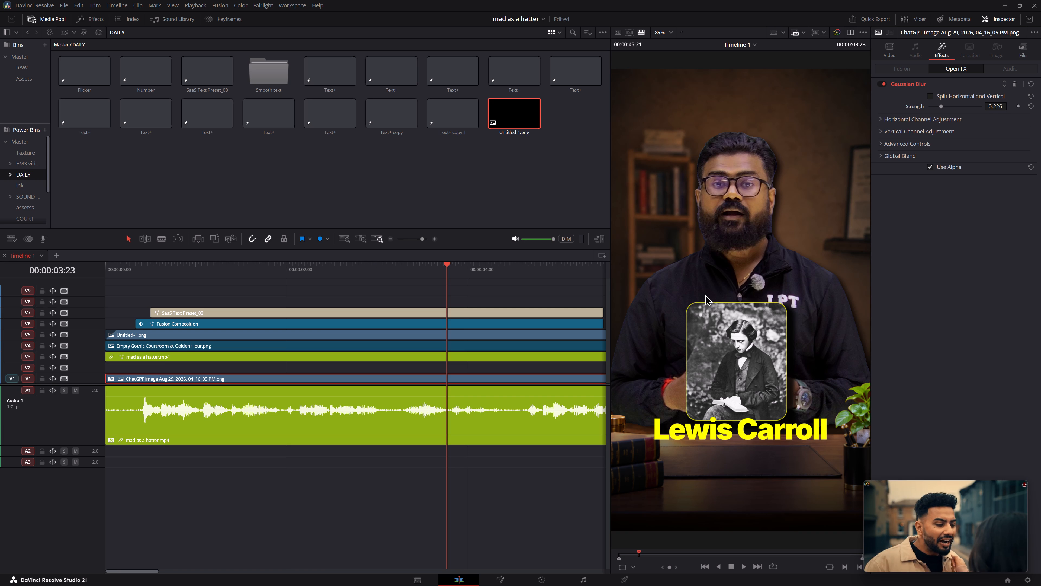
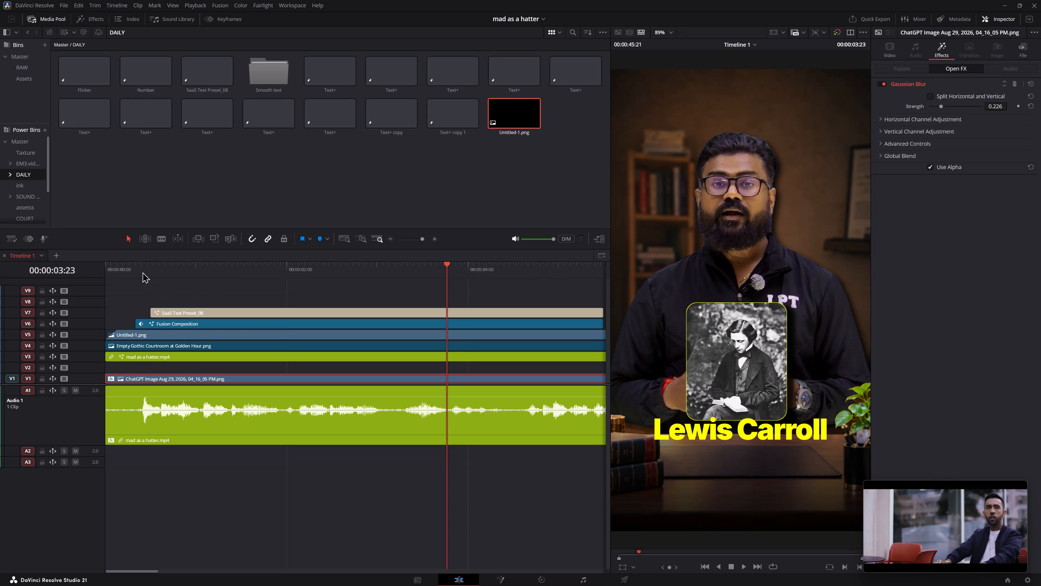
Play back the opening seconds to check the timing of the Lewis Carroll title and portrait against the speech.
{"action": "left_click_drag", "start_coordinate": [142, 272], "coordinate": [77, 279]}
{"action": "key", "text": "space"}
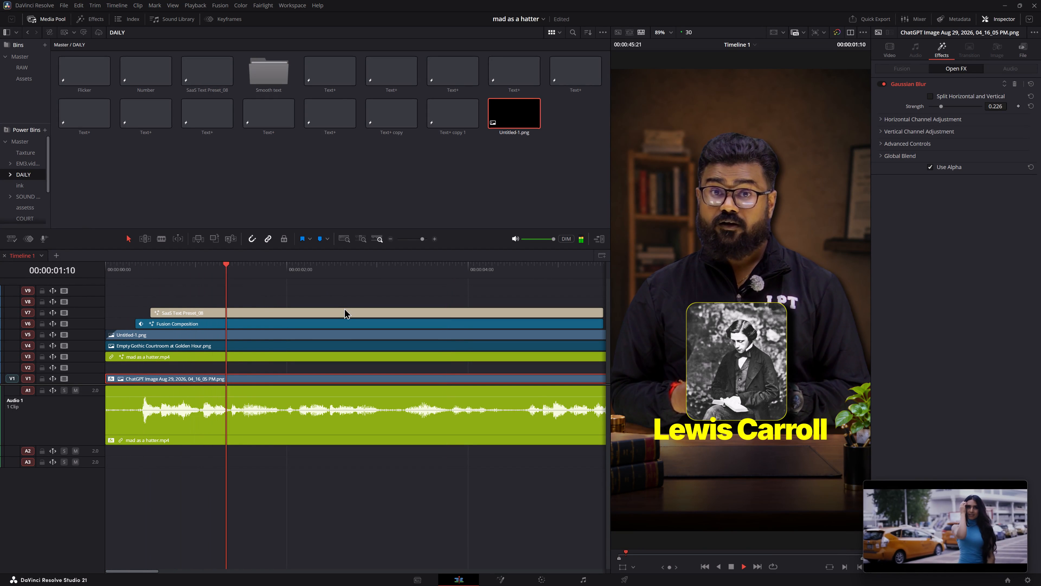
{"action": "key", "text": "space"}
{"action": "key", "text": "space"}
{"action": "key", "text": "space"}
{"action": "key", "text": "space"}
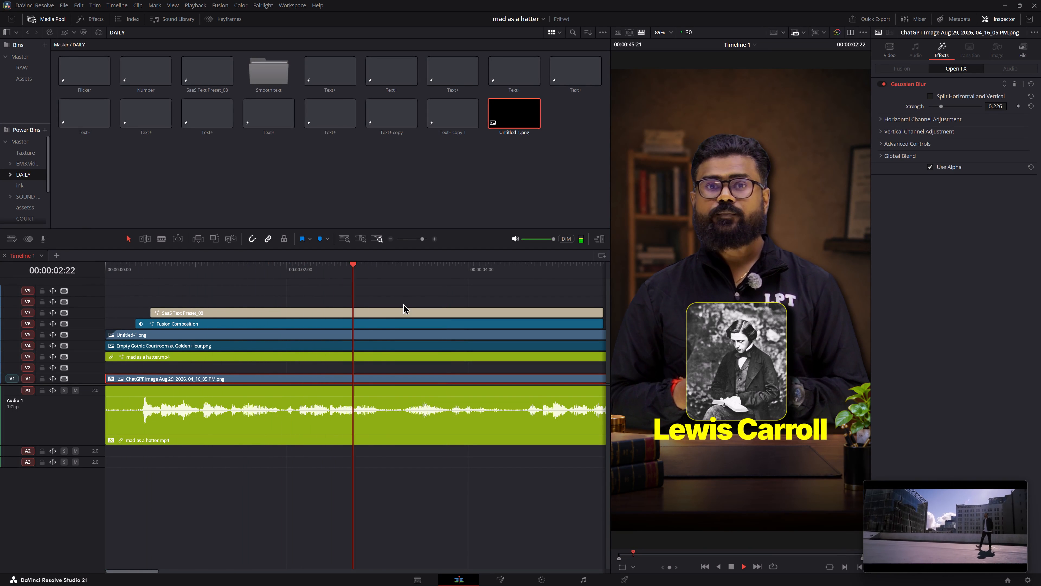
{"action": "key", "text": "space"}
{"action": "middle_click_drag", "start_coordinate": [399, 291], "coordinate": [336, 291]}
{"action": "key", "text": "space"}
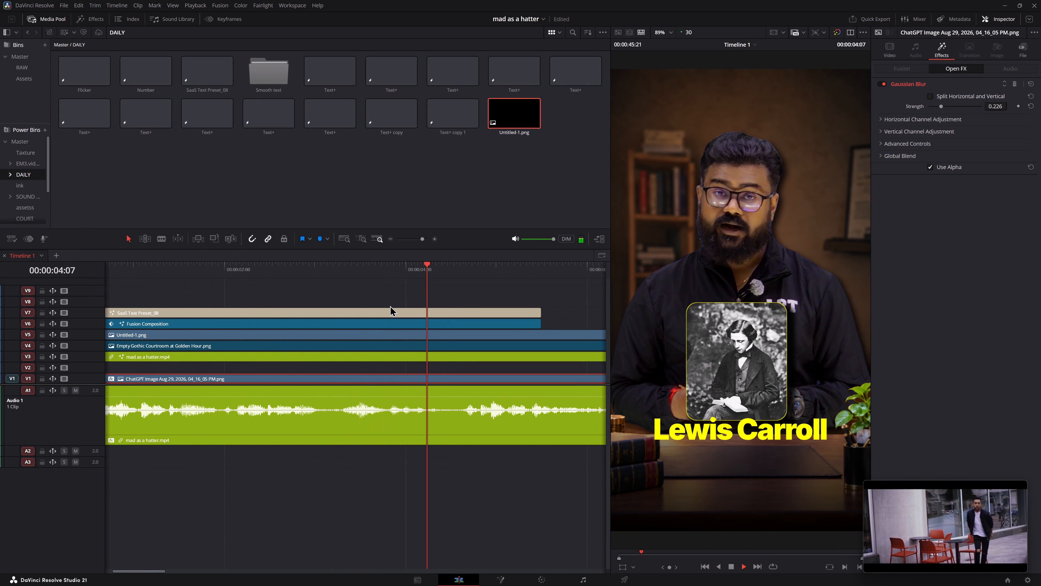
{"action": "key", "text": "space"}
{"action": "left_click", "coordinate": [249, 258]}
{"action": "key", "text": "space"}
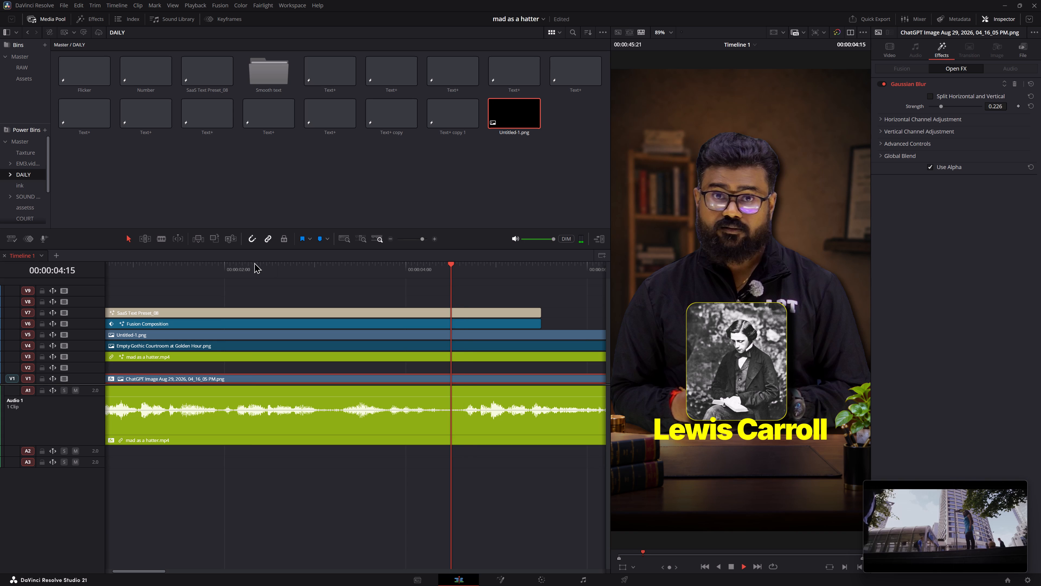
{"action": "left_click", "coordinate": [252, 269]}
{"action": "key", "text": "space"}
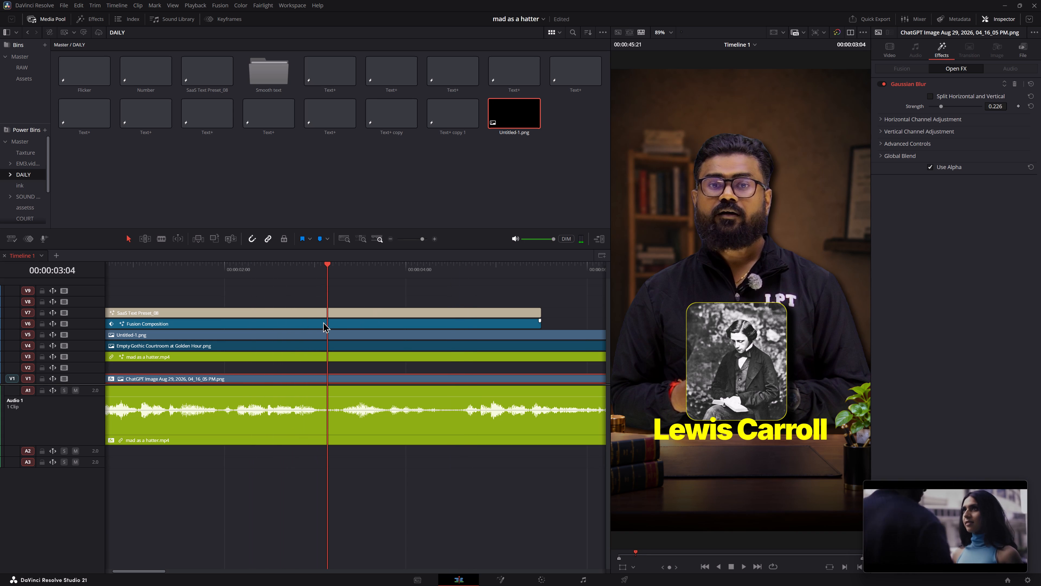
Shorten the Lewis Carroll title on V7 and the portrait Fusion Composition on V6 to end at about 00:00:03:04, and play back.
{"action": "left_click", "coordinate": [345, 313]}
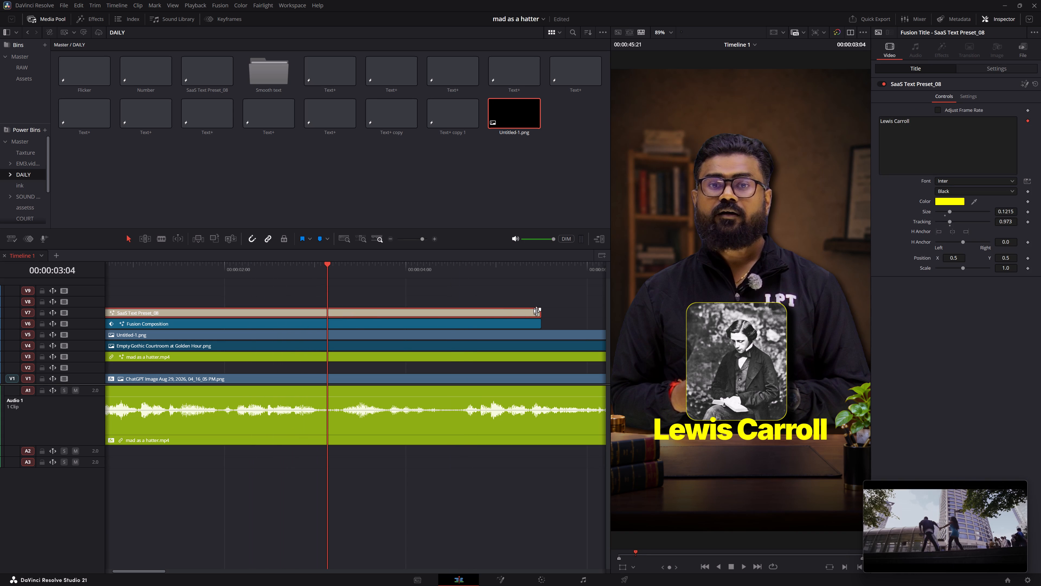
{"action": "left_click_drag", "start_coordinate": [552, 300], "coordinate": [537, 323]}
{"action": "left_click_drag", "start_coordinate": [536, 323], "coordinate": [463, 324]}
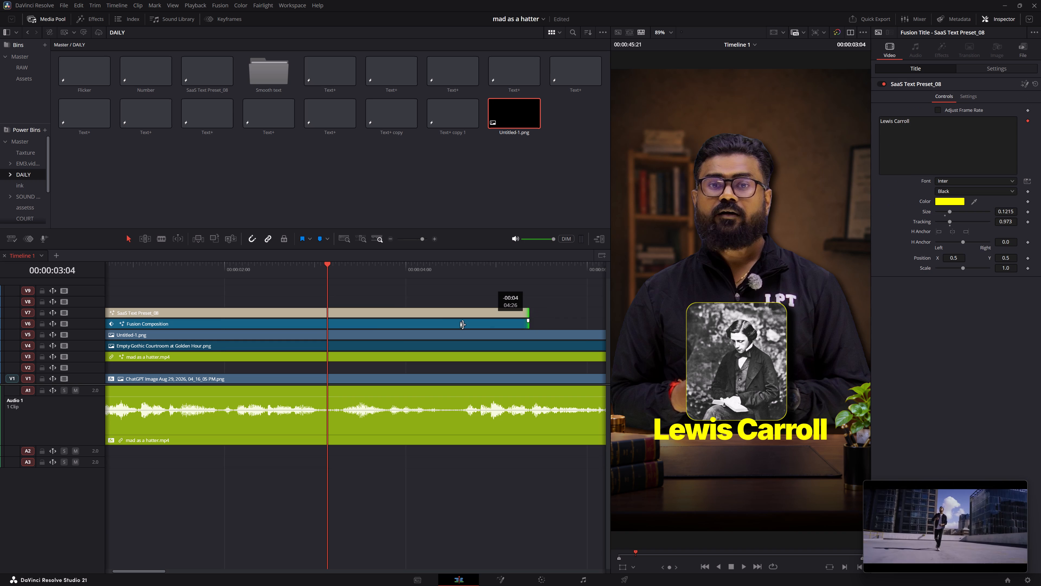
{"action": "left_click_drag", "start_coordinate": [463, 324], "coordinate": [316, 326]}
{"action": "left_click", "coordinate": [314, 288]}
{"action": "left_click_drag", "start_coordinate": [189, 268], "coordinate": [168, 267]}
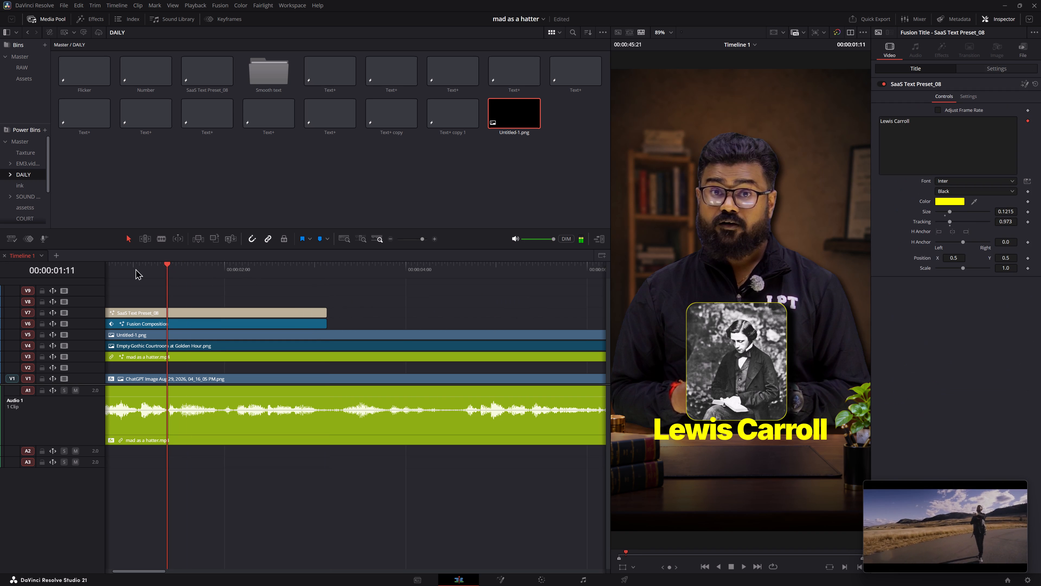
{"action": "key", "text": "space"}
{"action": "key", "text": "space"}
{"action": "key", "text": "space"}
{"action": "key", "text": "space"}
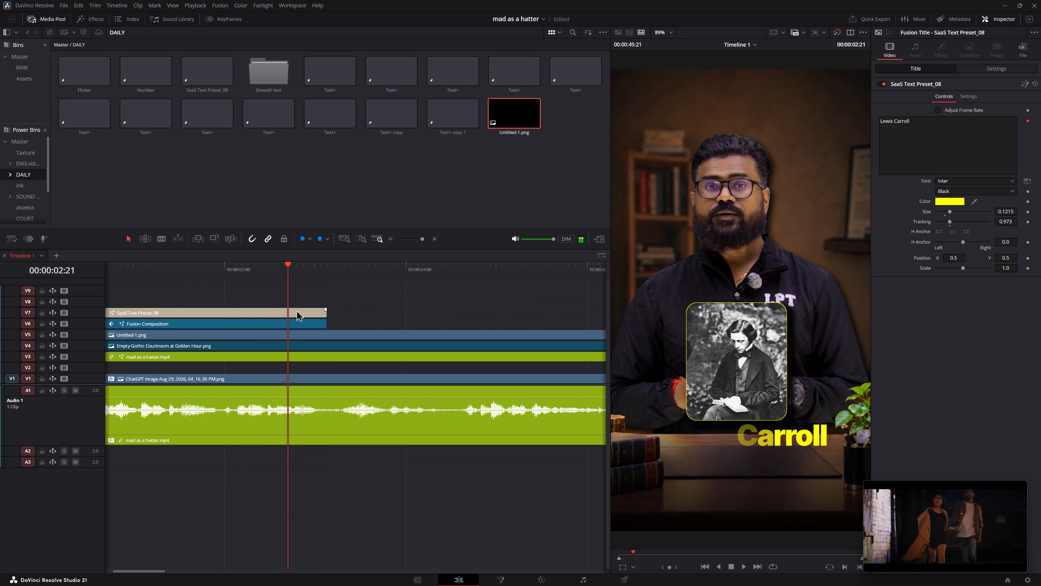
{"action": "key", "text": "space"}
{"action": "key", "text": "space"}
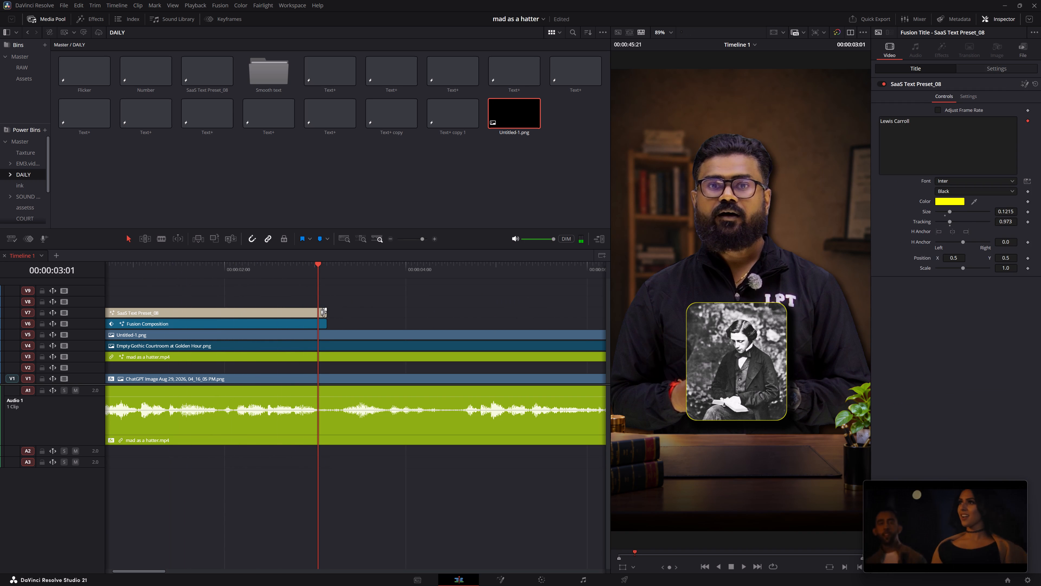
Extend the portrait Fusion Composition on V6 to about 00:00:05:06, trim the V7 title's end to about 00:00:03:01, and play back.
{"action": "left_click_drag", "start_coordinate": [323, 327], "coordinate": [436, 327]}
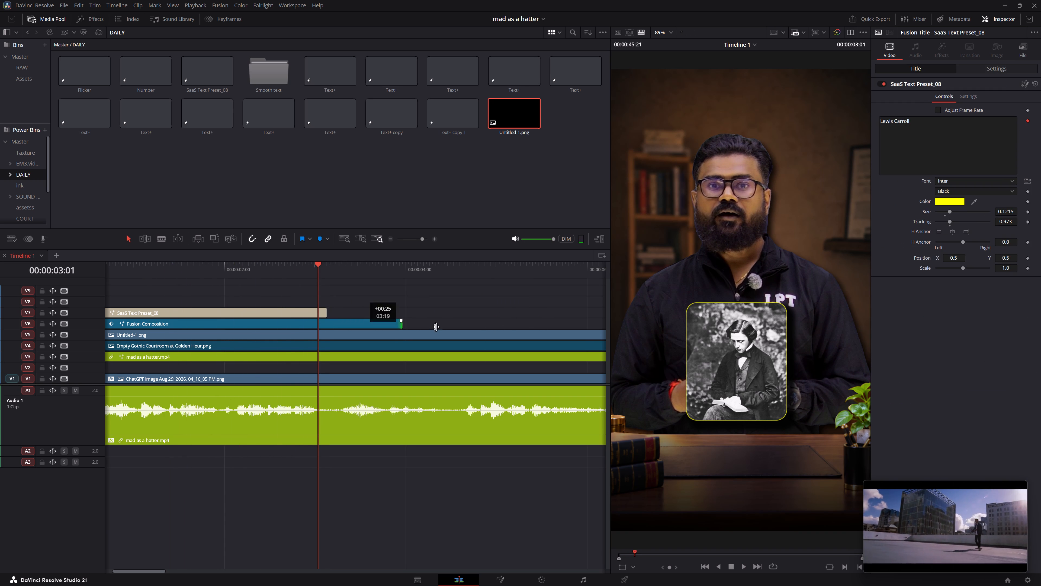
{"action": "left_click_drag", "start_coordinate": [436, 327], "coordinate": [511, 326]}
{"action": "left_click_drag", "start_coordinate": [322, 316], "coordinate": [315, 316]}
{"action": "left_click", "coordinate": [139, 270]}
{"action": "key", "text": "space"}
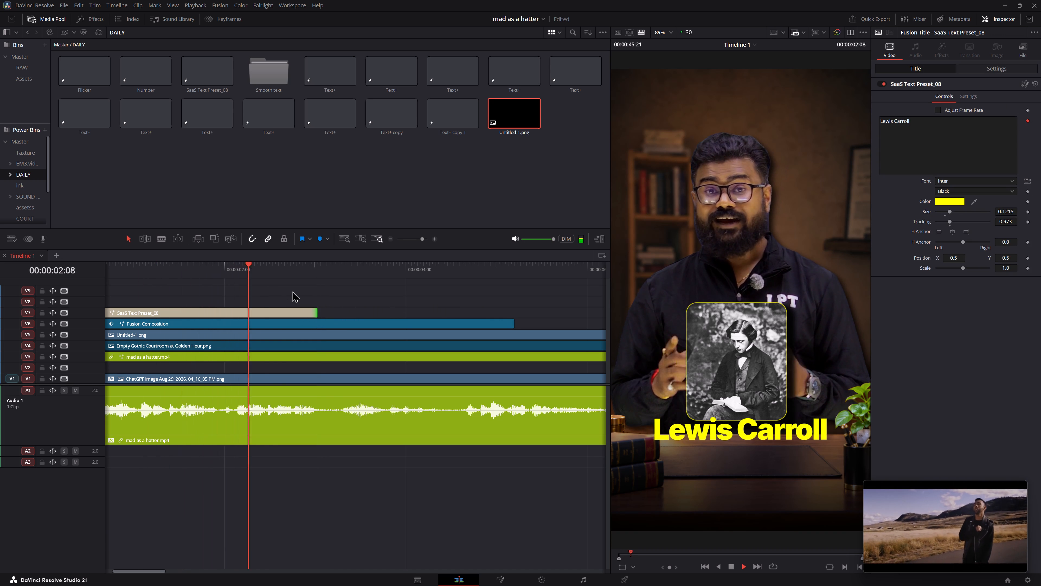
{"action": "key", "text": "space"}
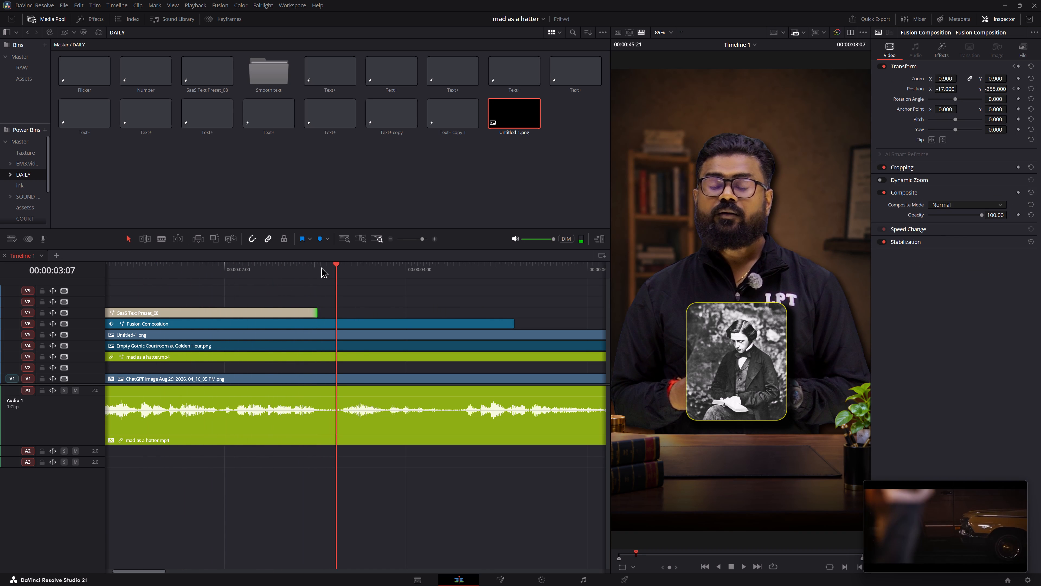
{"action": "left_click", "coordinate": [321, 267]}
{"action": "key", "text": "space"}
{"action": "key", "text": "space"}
Set the end of the Lewis Carroll title on V7 to about 00:00:03:13 and play back its exit animation.
{"action": "left_click", "coordinate": [311, 315]}
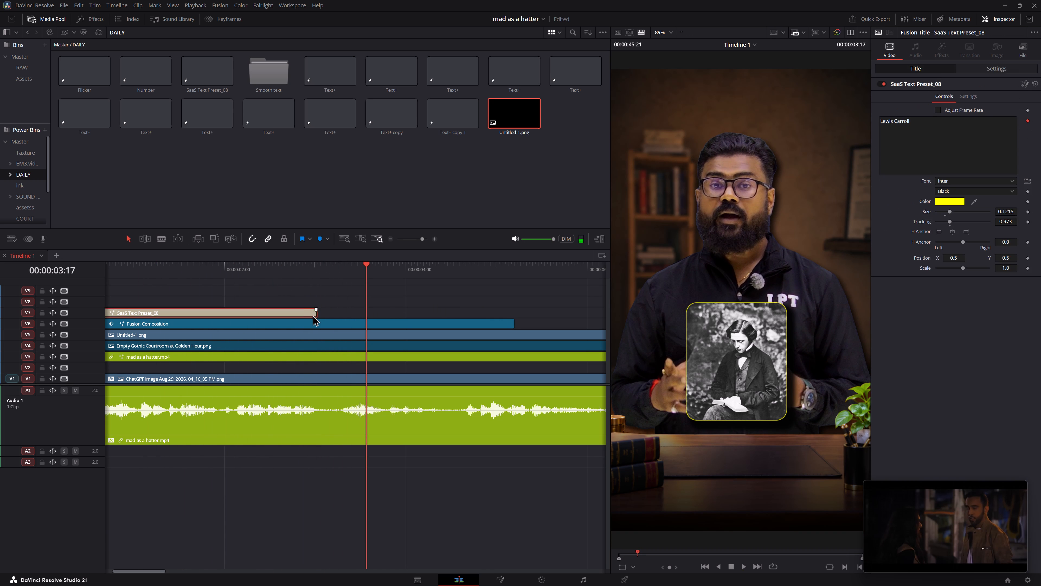
{"action": "left_click_drag", "start_coordinate": [314, 314], "coordinate": [351, 313]}
{"action": "left_click", "coordinate": [307, 265]}
{"action": "key", "text": "space"}
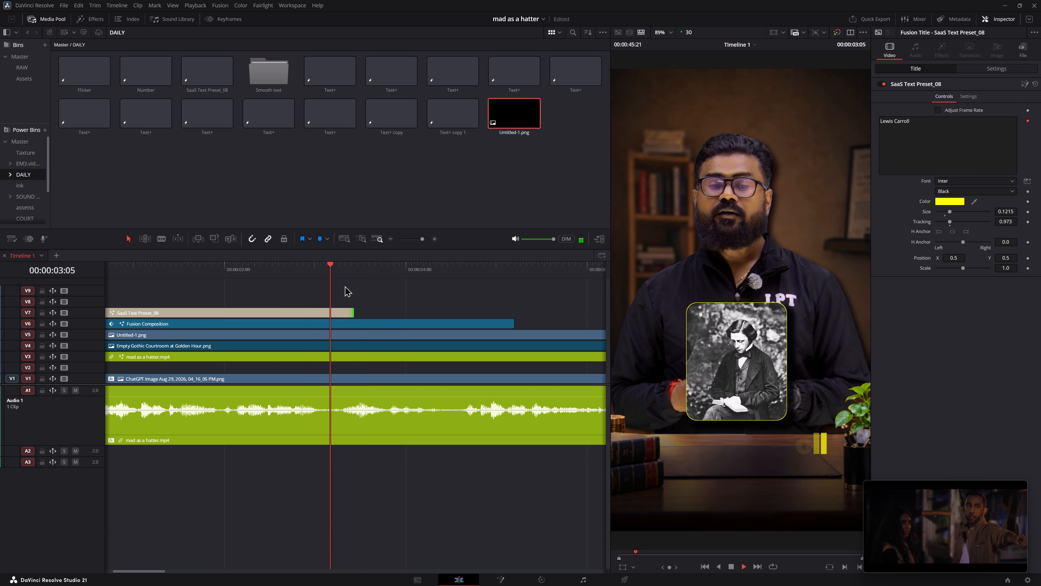
{"action": "key", "text": "space"}
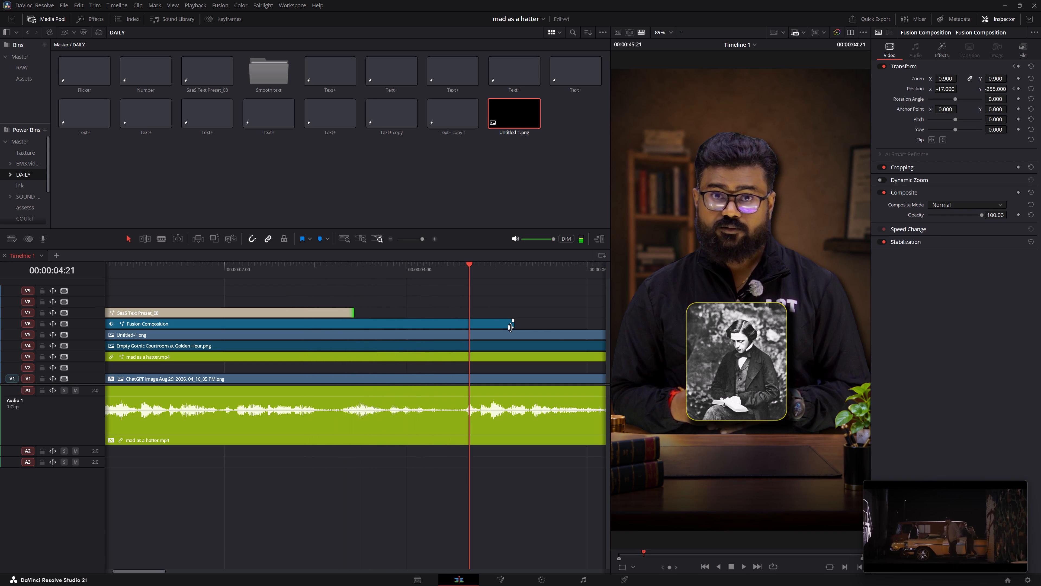
Extend the portrait Fusion Composition on V6 to about 00:00:05:20, save the project, and play back the section.
{"action": "left_click_drag", "start_coordinate": [511, 327], "coordinate": [555, 330]}
{"action": "key", "text": "space"}
{"action": "key", "text": "space"}
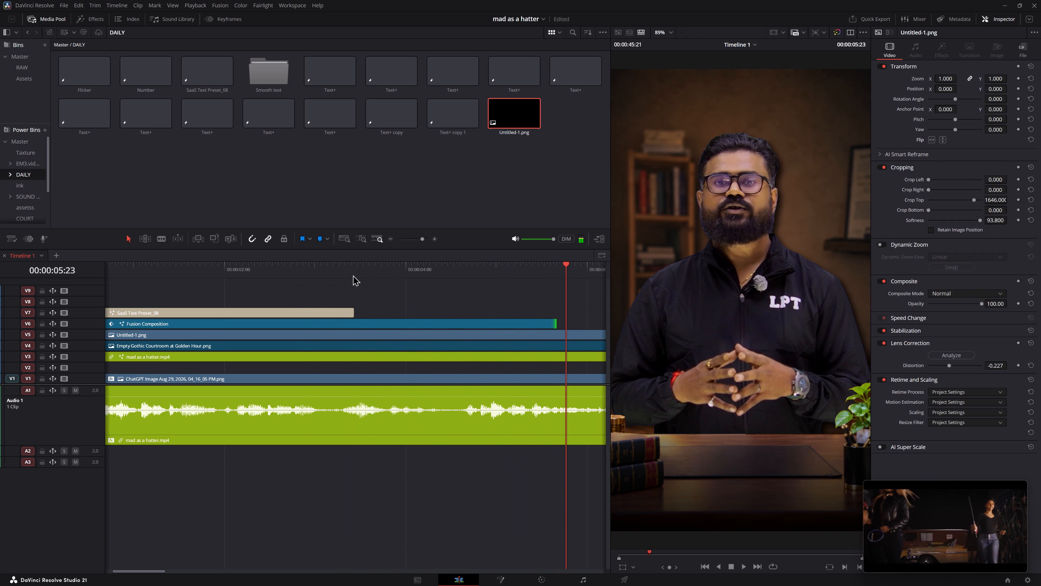
{"action": "left_click", "coordinate": [290, 265]}
{"action": "key", "text": "ctrl+s"}
{"action": "key", "text": "ctrl+s"}
{"action": "key", "text": "space"}
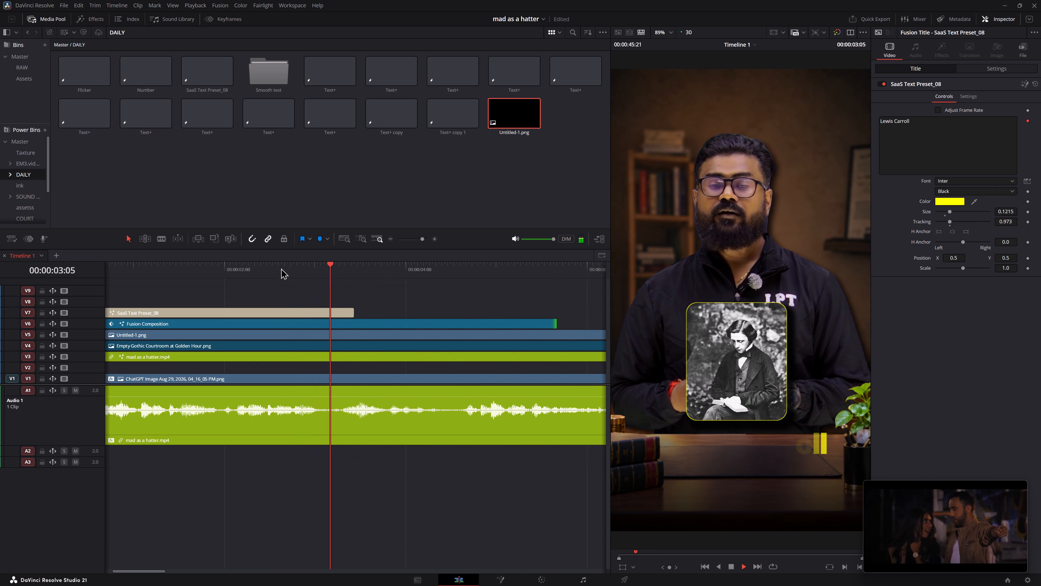
{"action": "key", "text": "space"}
Add the "Preset 1" Text+ title from the DAILY bin on V8 at about 00:00:03:22, deleting the extra copy on V7.
{"action": "left_click", "coordinate": [287, 200]}
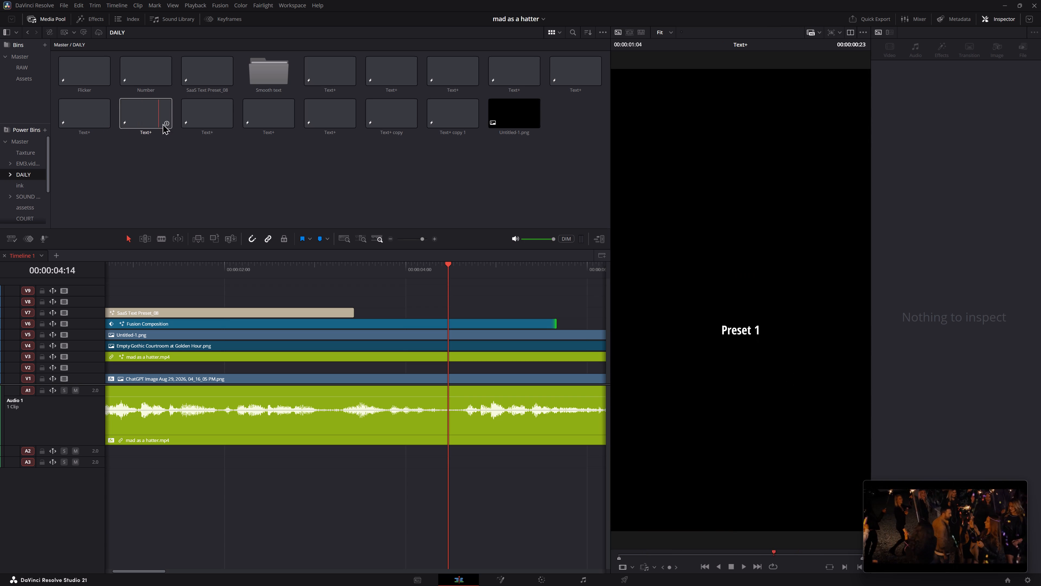
{"action": "left_click_drag", "start_coordinate": [143, 116], "coordinate": [380, 311]}
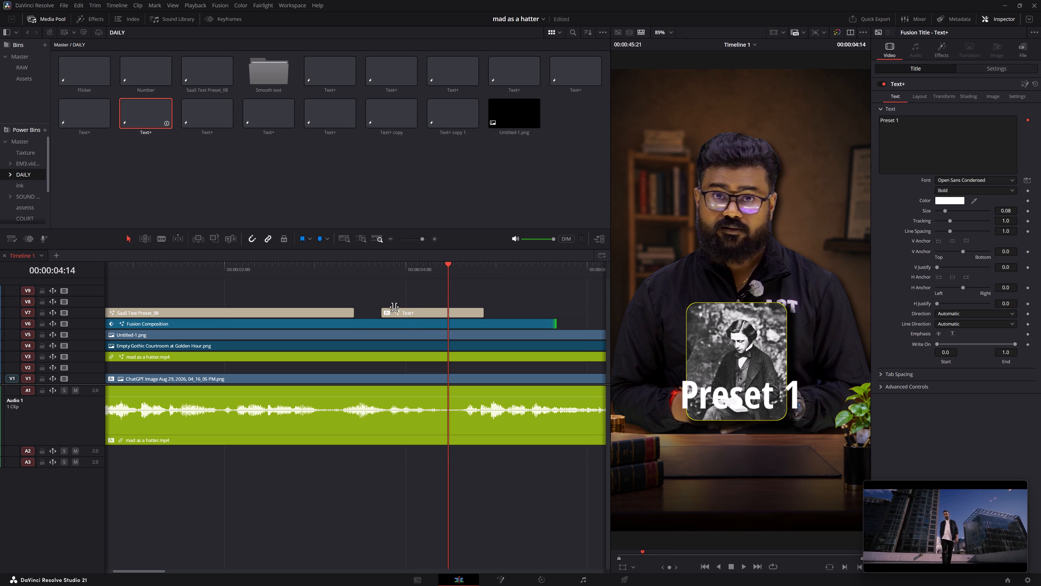
{"action": "left_click", "coordinate": [395, 306], "text": "alt"}
{"action": "left_click_drag", "start_coordinate": [402, 309], "coordinate": [402, 300], "text": "alt"}
{"action": "left_click", "coordinate": [406, 308]}
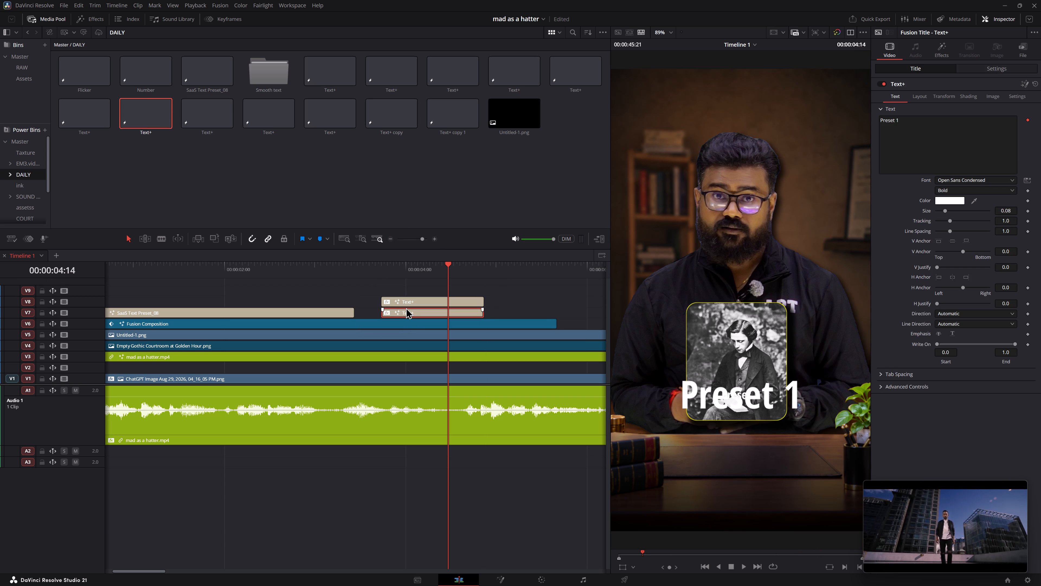
{"action": "key", "text": "BackSpace"}
{"action": "key", "text": "BackSpace"}
{"action": "left_click_drag", "start_coordinate": [393, 301], "coordinate": [365, 310]}
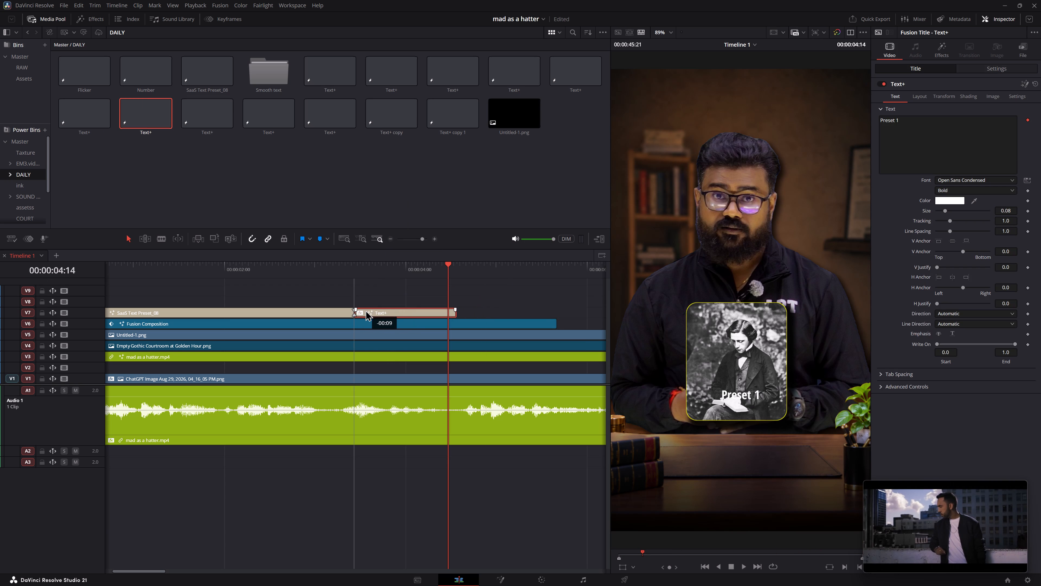
{"action": "left_click_drag", "start_coordinate": [365, 310], "coordinate": [365, 310]}
{"action": "left_click", "coordinate": [335, 272]}
{"action": "key", "text": "space"}
{"action": "key", "text": "space"}
{"action": "left_click_drag", "start_coordinate": [400, 310], "coordinate": [378, 304]}
{"action": "left_click", "coordinate": [316, 277]}
{"action": "key", "text": "space"}
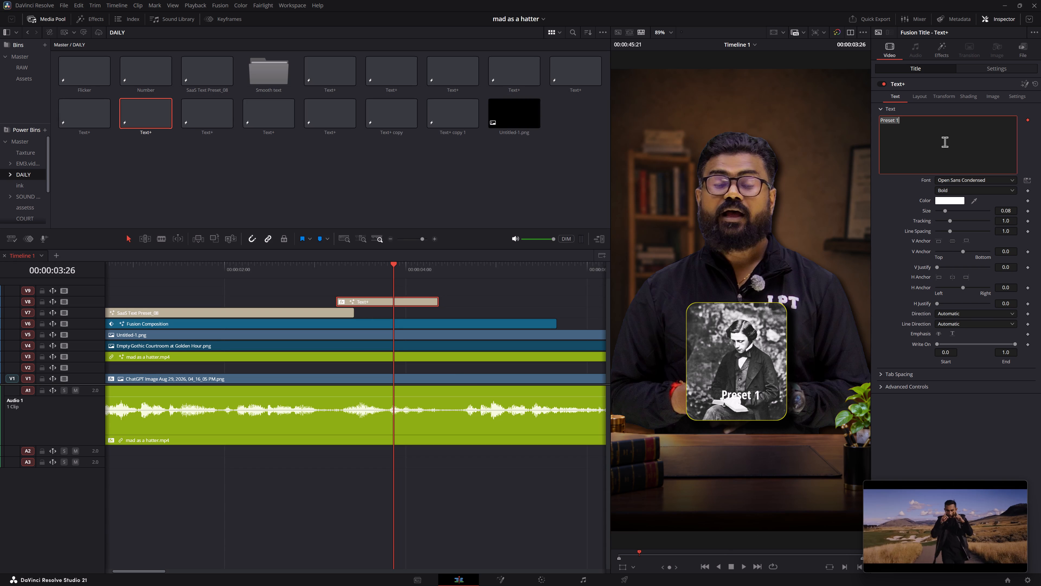
{"action": "key", "text": "ctrl+BackSpace"}
{"action": "key", "text": "ctrl+v"}
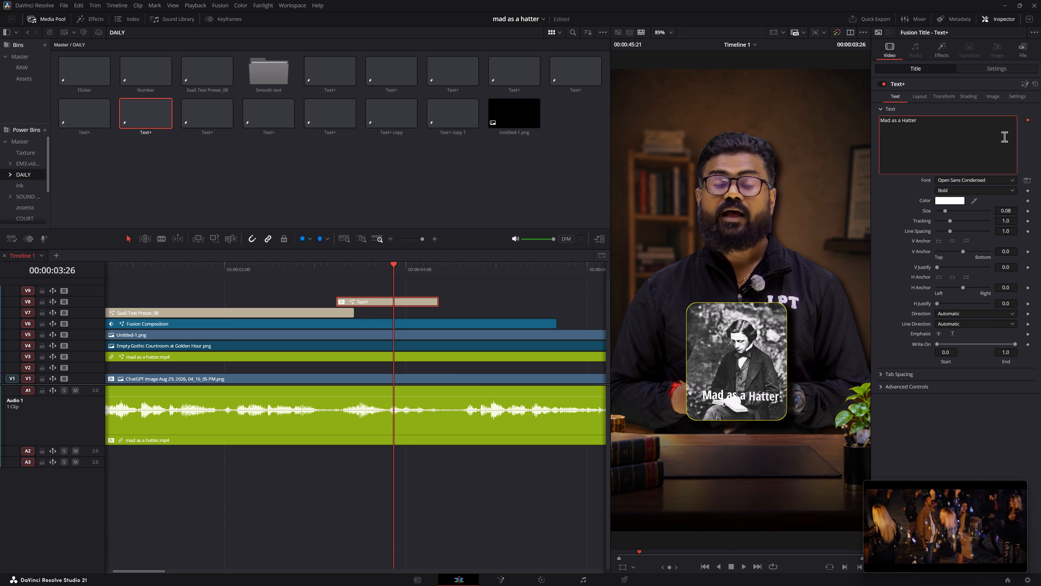
Set the "Mad as a Hatter" title's font to Inter SemiBold Italic.
{"action": "left_click", "coordinate": [985, 180]}
{"action": "key", "text": "i"}
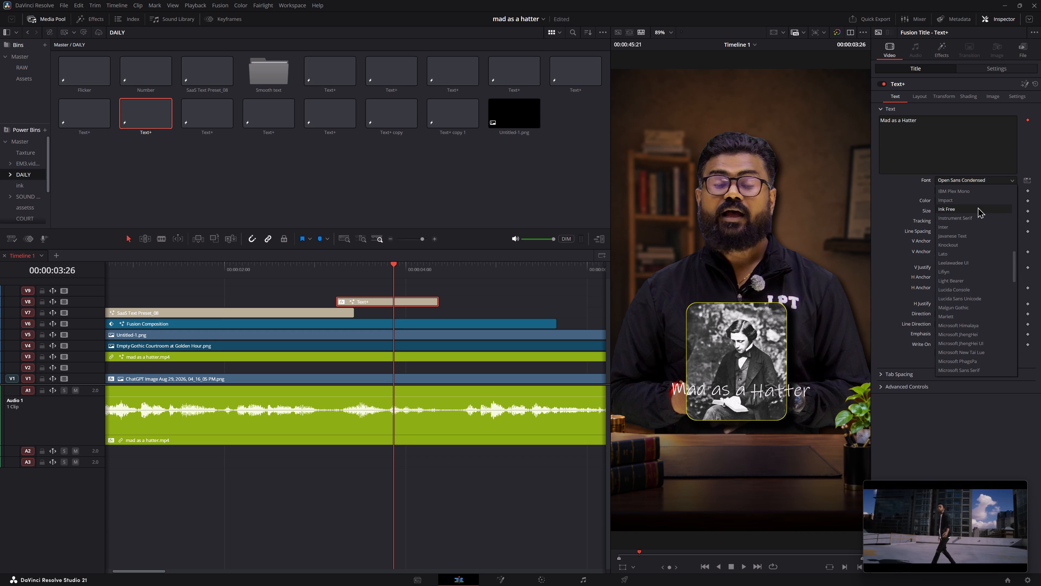
{"action": "left_click", "coordinate": [977, 223]}
{"action": "left_click", "coordinate": [971, 190]}
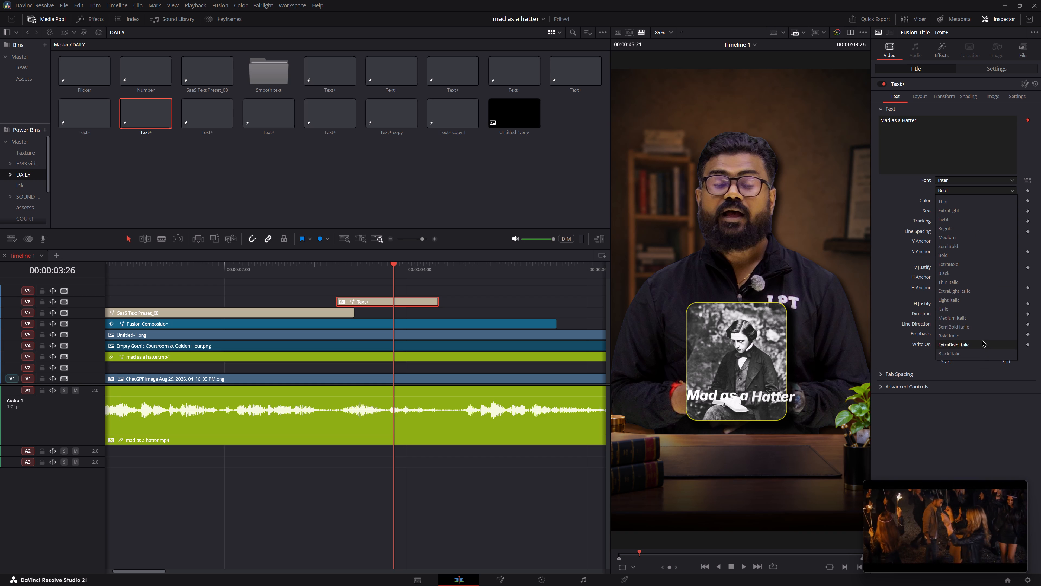
{"action": "left_click", "coordinate": [983, 324]}
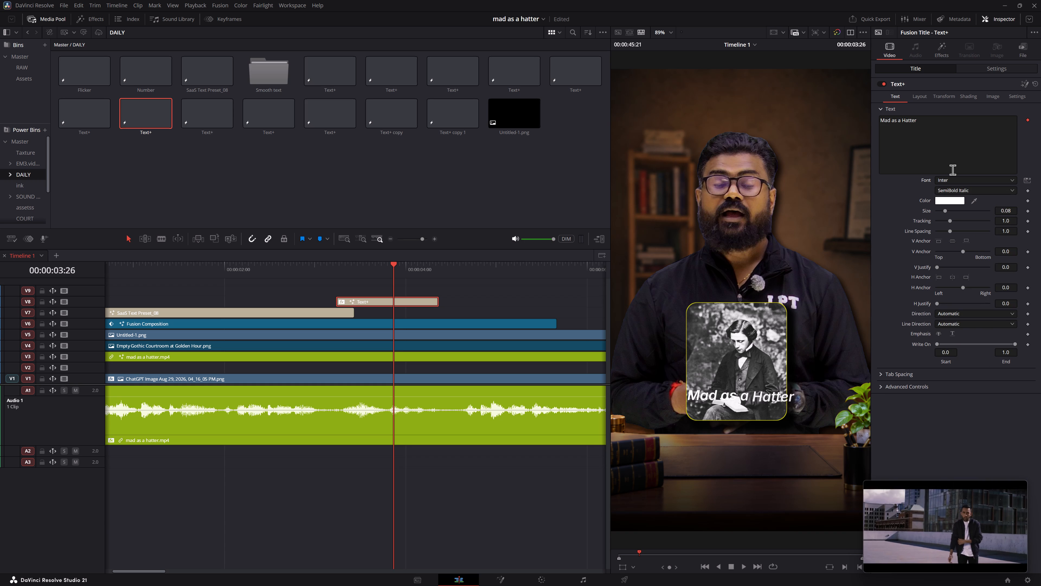
Enclose the title text in spaced double quotation marks so it reads " Mad as a Hatter ", and play it back.
{"action": "left_click", "coordinate": [964, 158]}
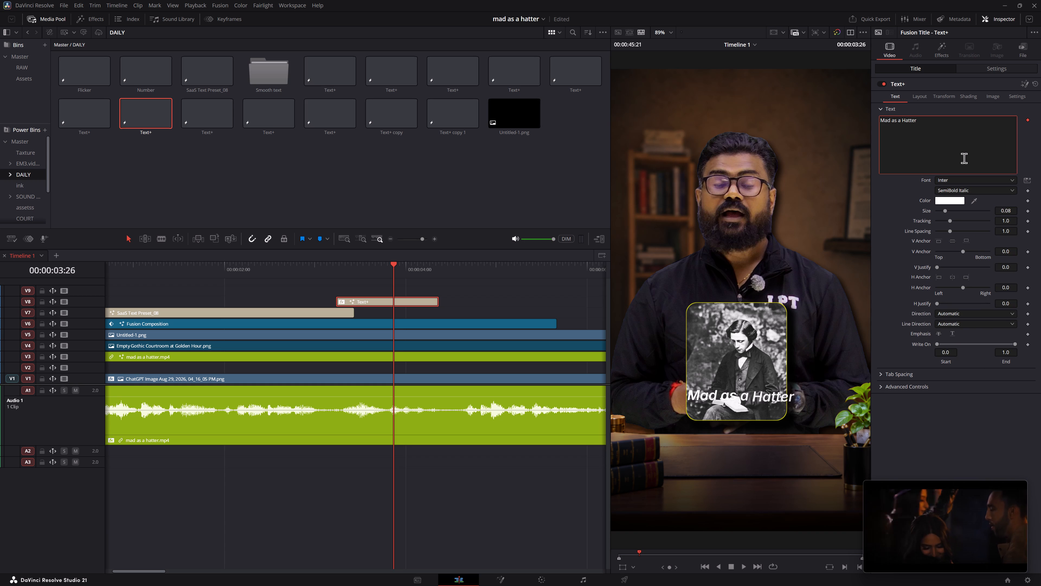
{"action": "key", "text": "apostrophe"}
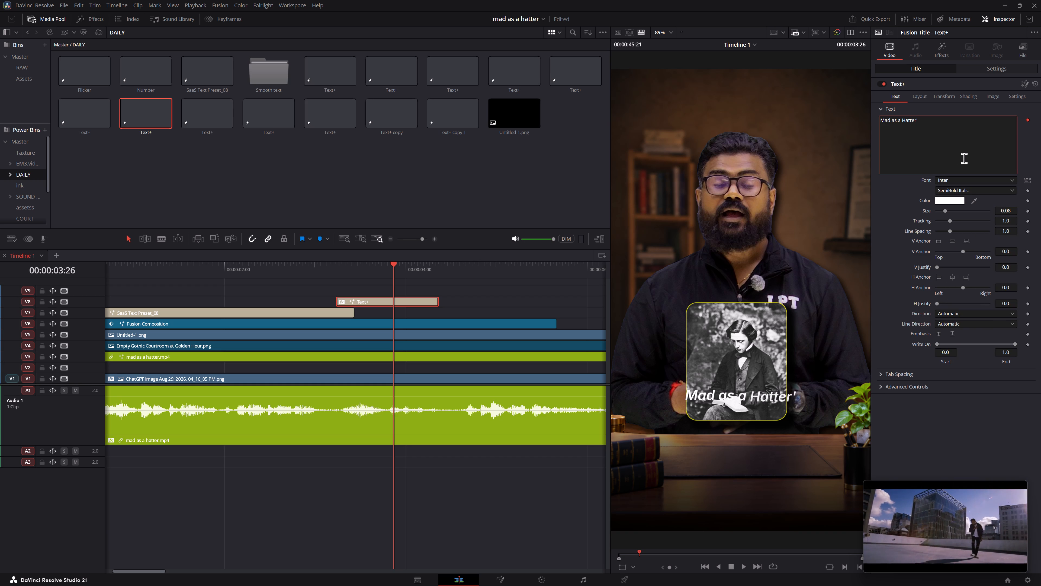
{"action": "key", "text": "BackSpace"}
{"action": "key", "text": "space"}
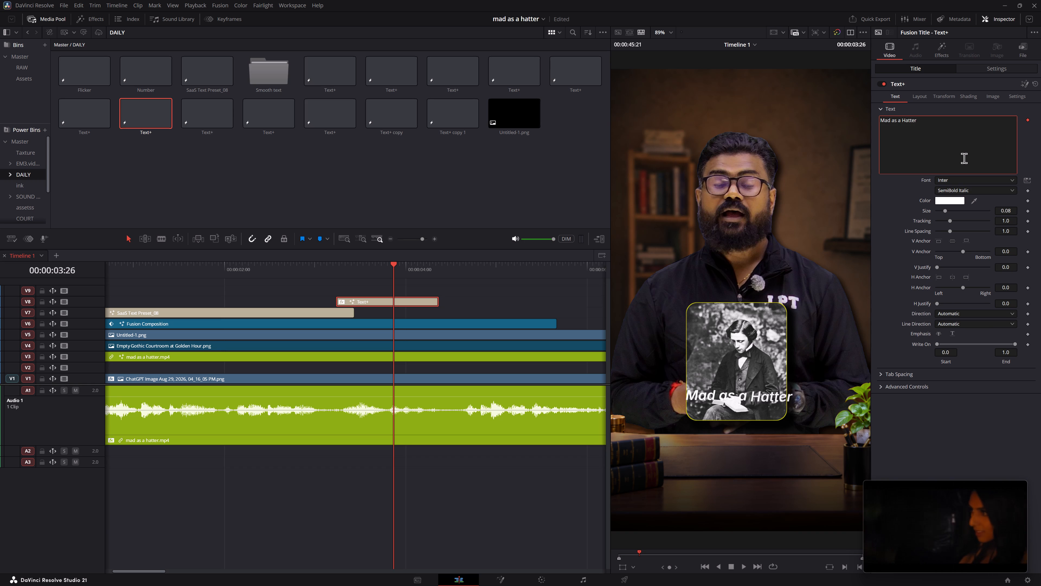
{"action": "key", "text": "shift+quotedbl"}
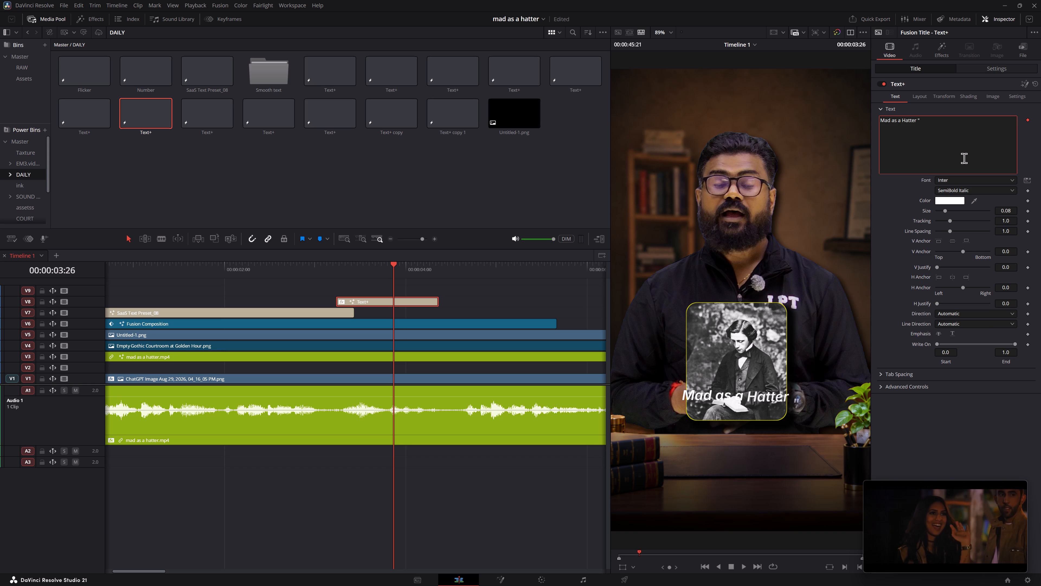
{"action": "key", "text": "ctrl+Left"}
{"action": "key", "text": "ctrl+Left"}
{"action": "key", "text": "ctrl+Left"}
{"action": "key", "text": "ctrl+Left"}
{"action": "key", "text": "ctrl+Left"}
{"action": "key", "text": "ctrl+Left"}
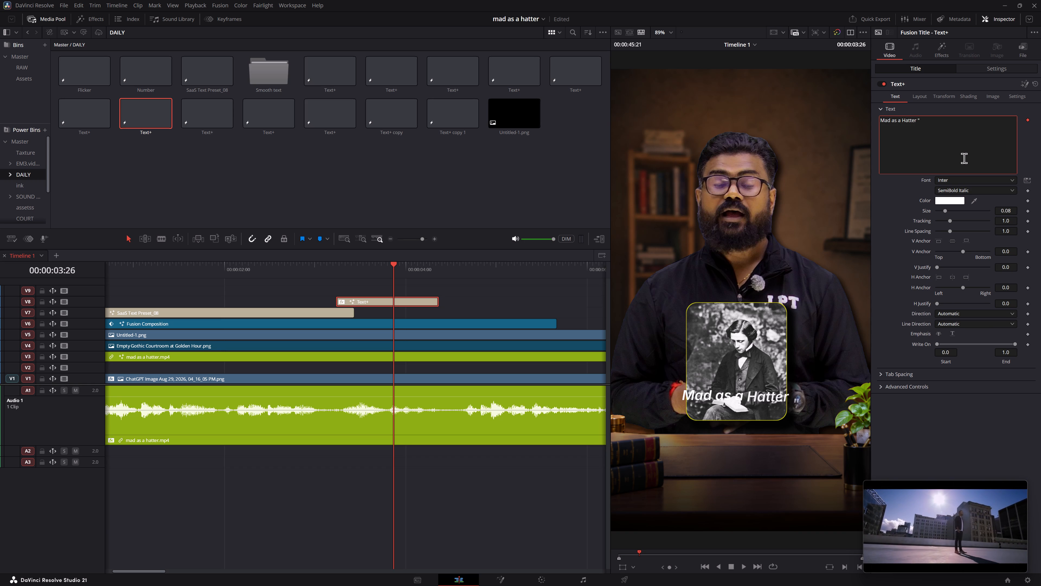
{"action": "type", "text": "\""}
{"action": "key", "text": "space"}
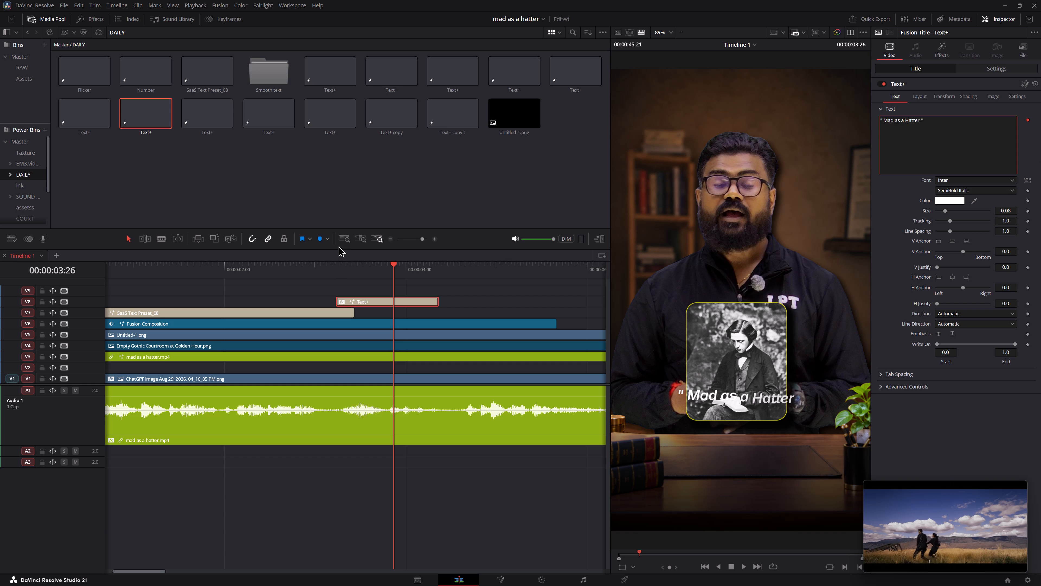
{"action": "left_click", "coordinate": [333, 278]}
{"action": "key", "text": "space"}
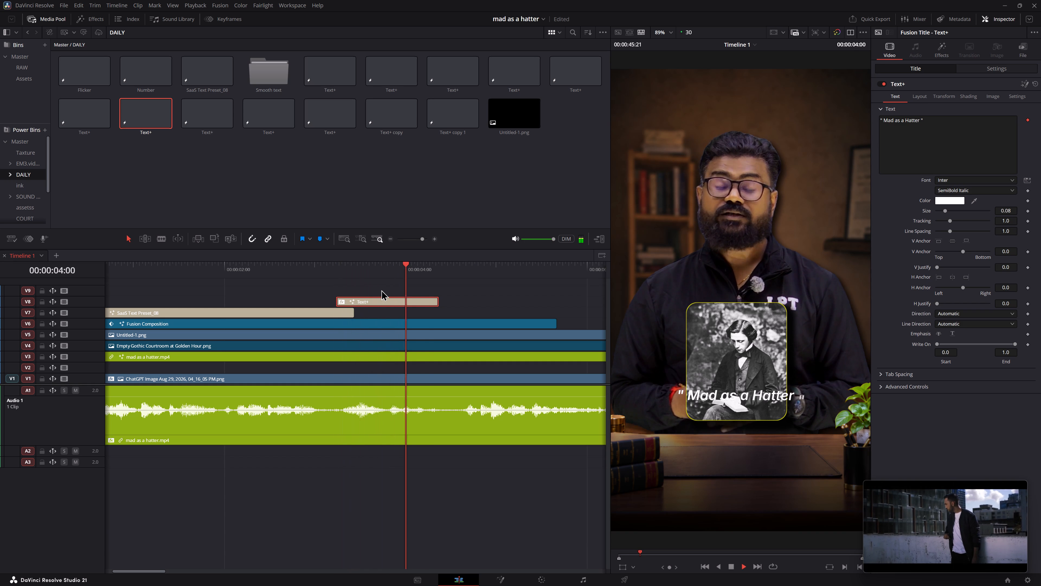
{"action": "key", "text": "space"}
Enlarge the "Mad as a Hatter" title to size 0.1434, reduce its tracking to 0.964, and play it back.
{"action": "left_click", "coordinate": [371, 300]}
{"action": "left_click_drag", "start_coordinate": [1007, 213], "coordinate": [1040, 215]}
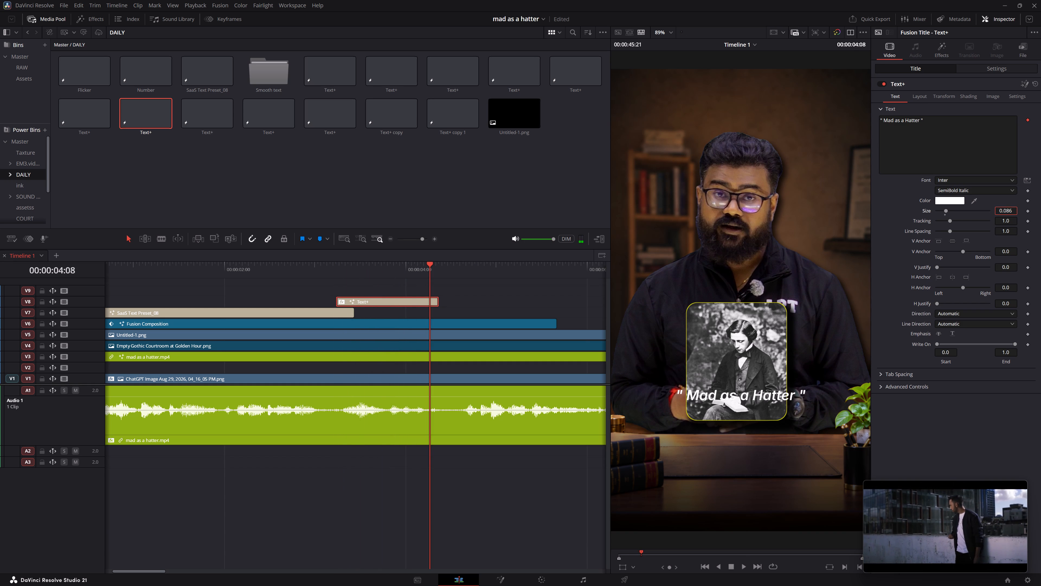
{"action": "left_click_drag", "start_coordinate": [1040, 215], "coordinate": [745, 216]}
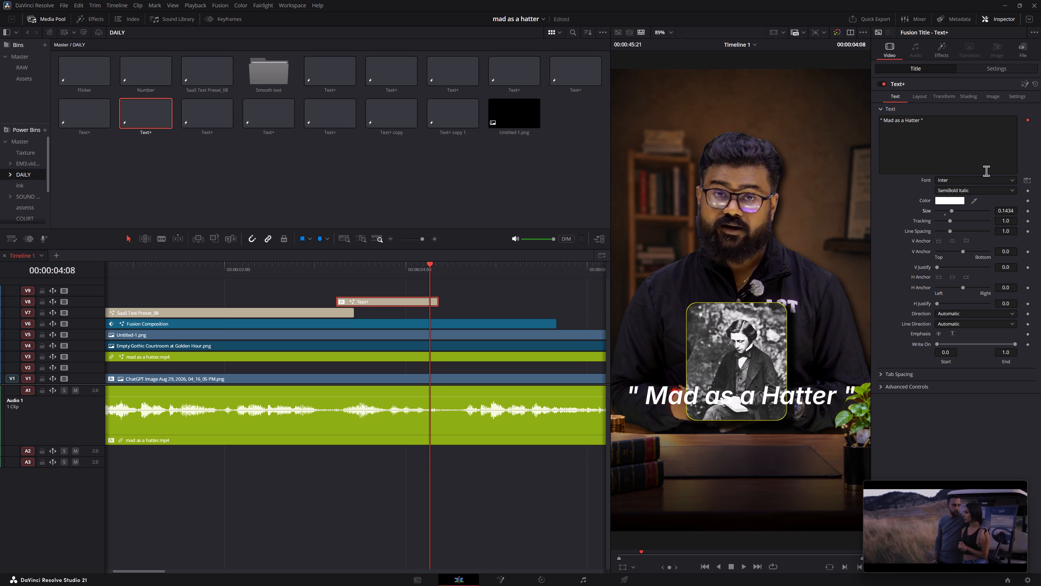
{"action": "left_click_drag", "start_coordinate": [1007, 220], "coordinate": [992, 221]}
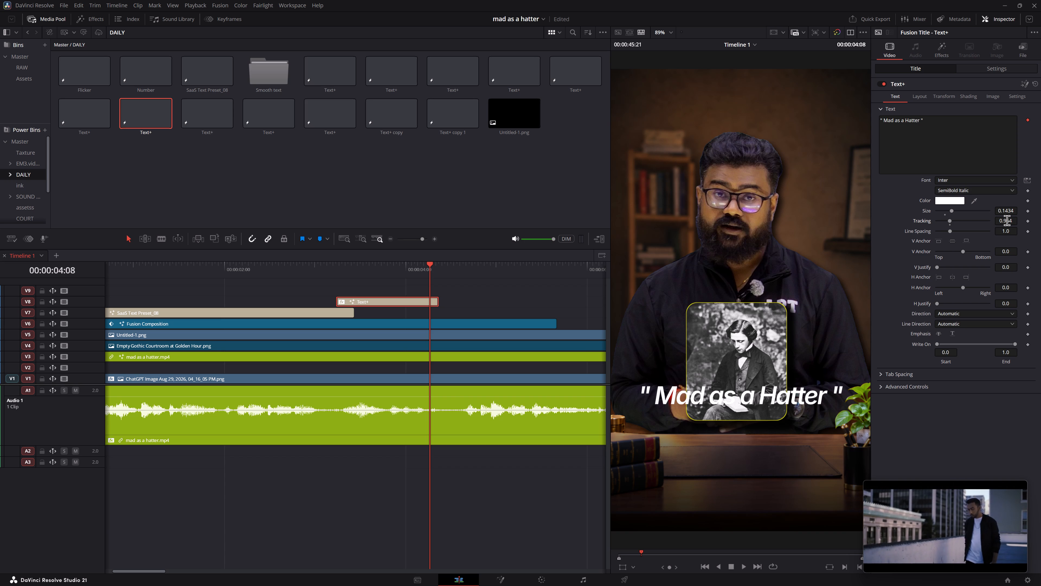
{"action": "left_click", "coordinate": [298, 268]}
{"action": "key", "text": "space"}
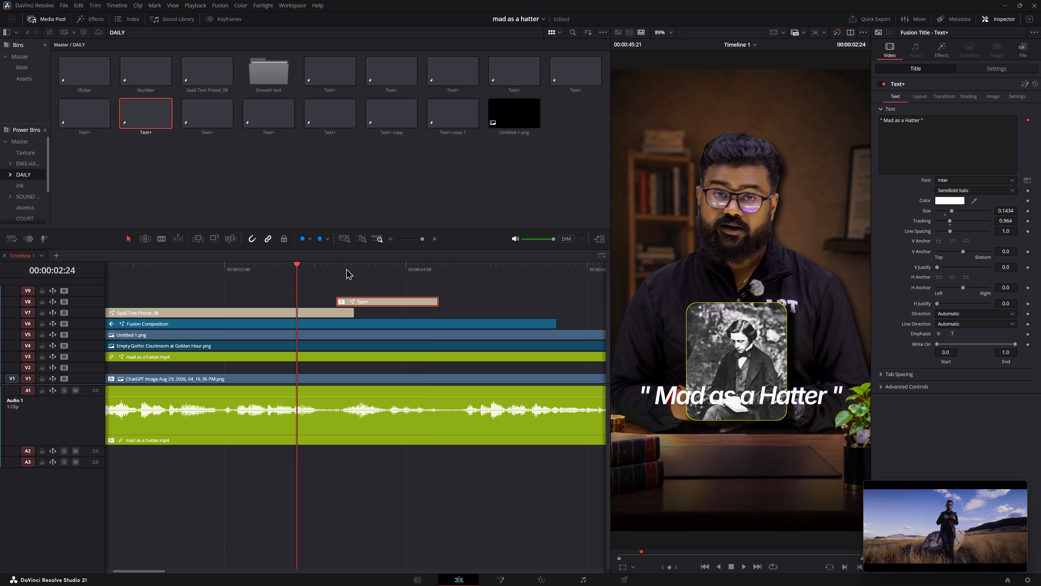
{"action": "key", "text": "space"}
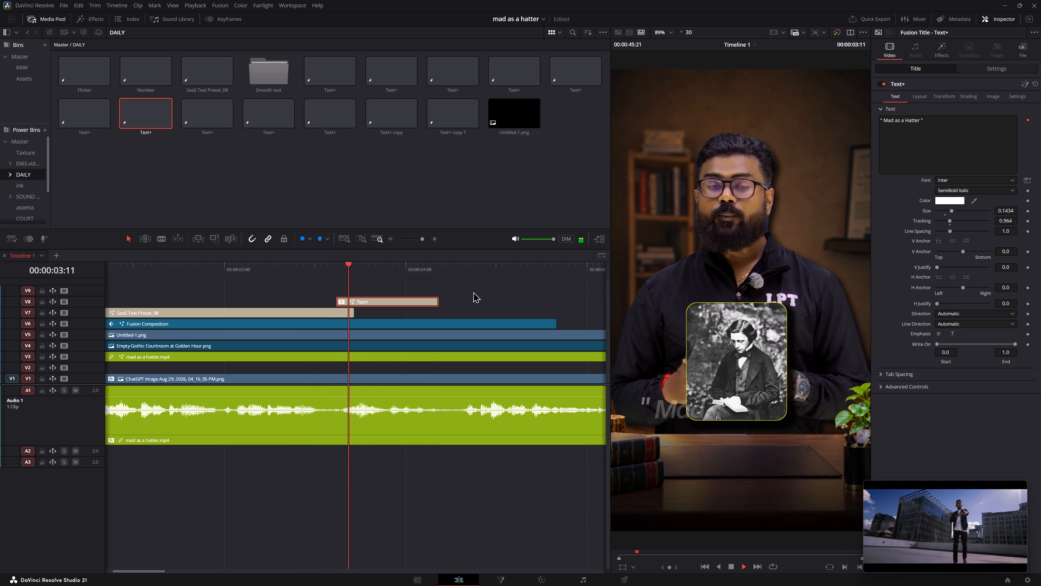
{"action": "key", "text": "space"}
Move the "Mad as a Hatter" title down below the portrait by setting its Y position to -147.
{"action": "left_click", "coordinate": [413, 299]}
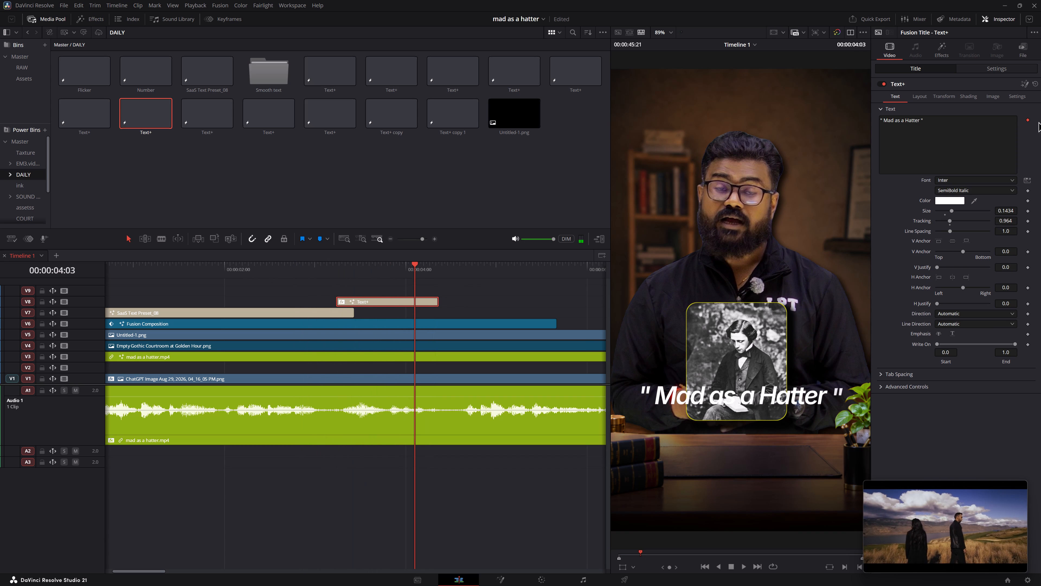
{"action": "left_click", "coordinate": [1014, 66]}
{"action": "left_click_drag", "start_coordinate": [1005, 108], "coordinate": [965, 114]}
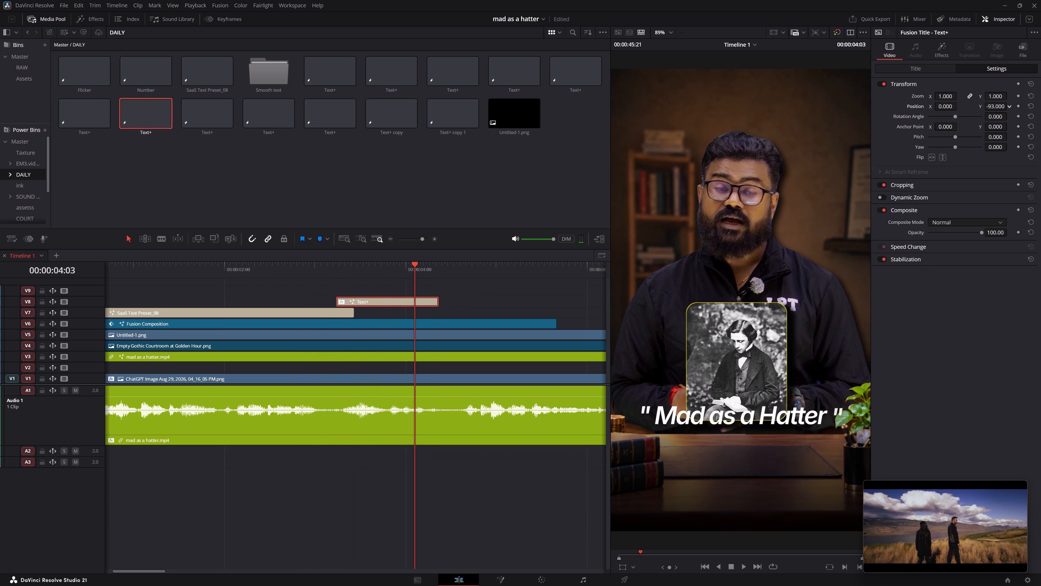
{"action": "left_click_drag", "start_coordinate": [965, 114], "coordinate": [945, 116]}
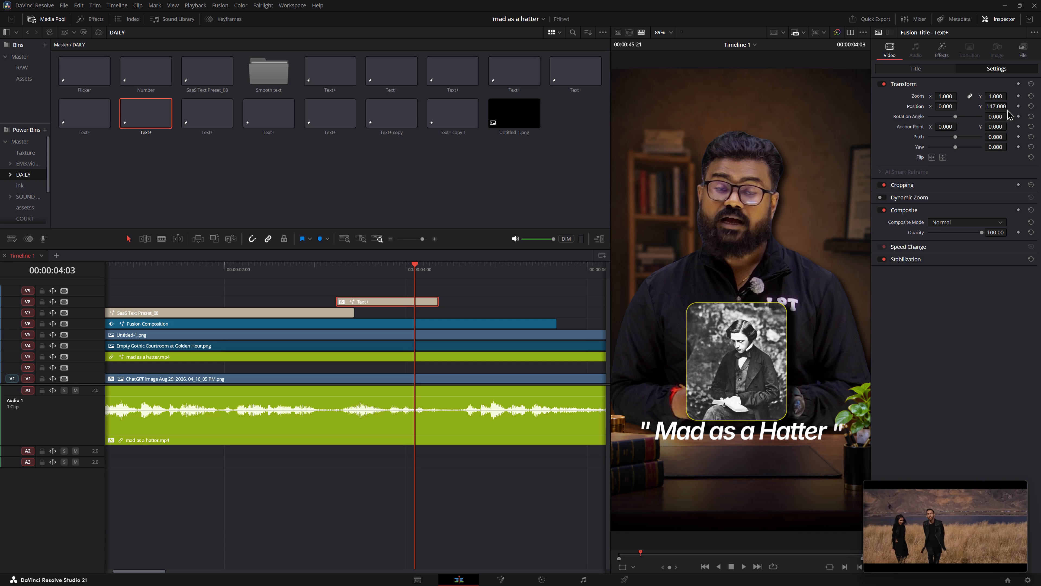
Tighten the "Mad as a Hatter" title's tracking to 0.951 and nudge the title slightly lower under the portrait.
{"action": "left_click", "coordinate": [939, 67]}
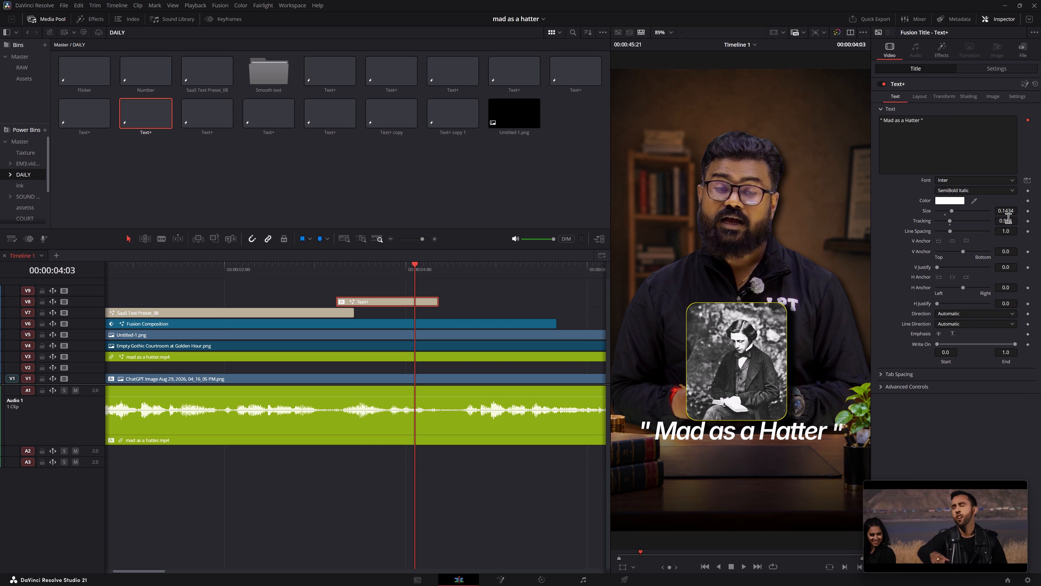
{"action": "left_click_drag", "start_coordinate": [1008, 220], "coordinate": [1003, 220]}
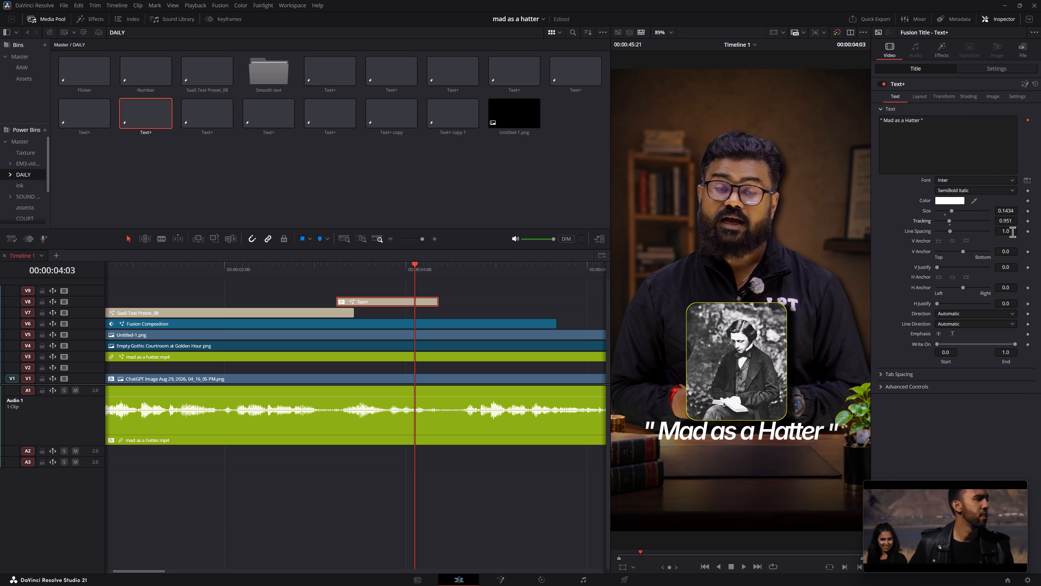
{"action": "left_click", "coordinate": [998, 70]}
{"action": "left_click_drag", "start_coordinate": [1000, 109], "coordinate": [997, 109]}
{"action": "left_click", "coordinate": [927, 69]}
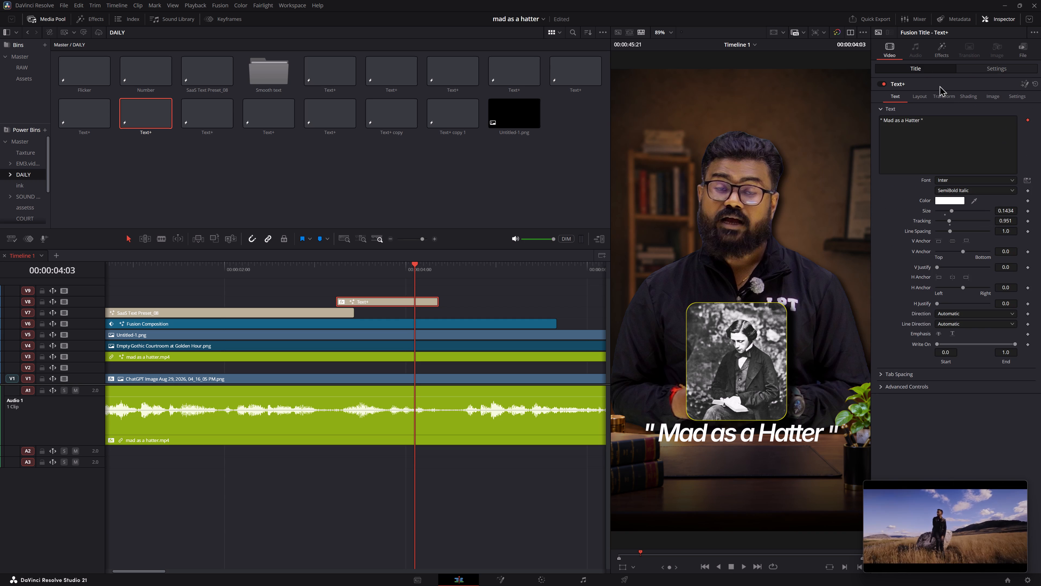
Enable the title's Black Shadow shading element with an offset of X 0.072 and Y -0.038, and play it back.
{"action": "left_click", "coordinate": [949, 50]}
{"action": "left_click", "coordinate": [900, 66]}
{"action": "left_click", "coordinate": [893, 47]}
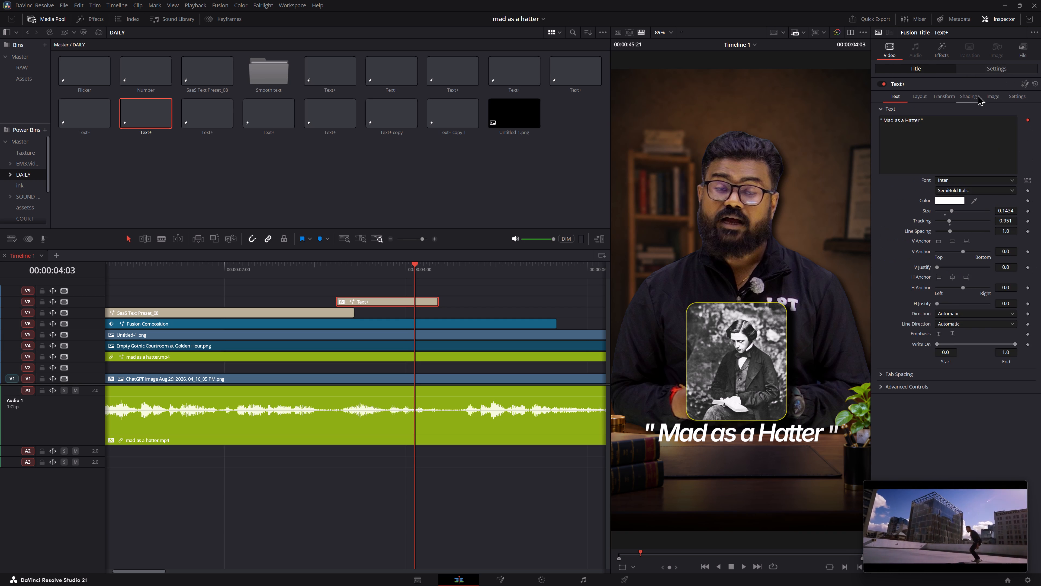
{"action": "left_click", "coordinate": [968, 100]}
{"action": "left_click", "coordinate": [959, 119]}
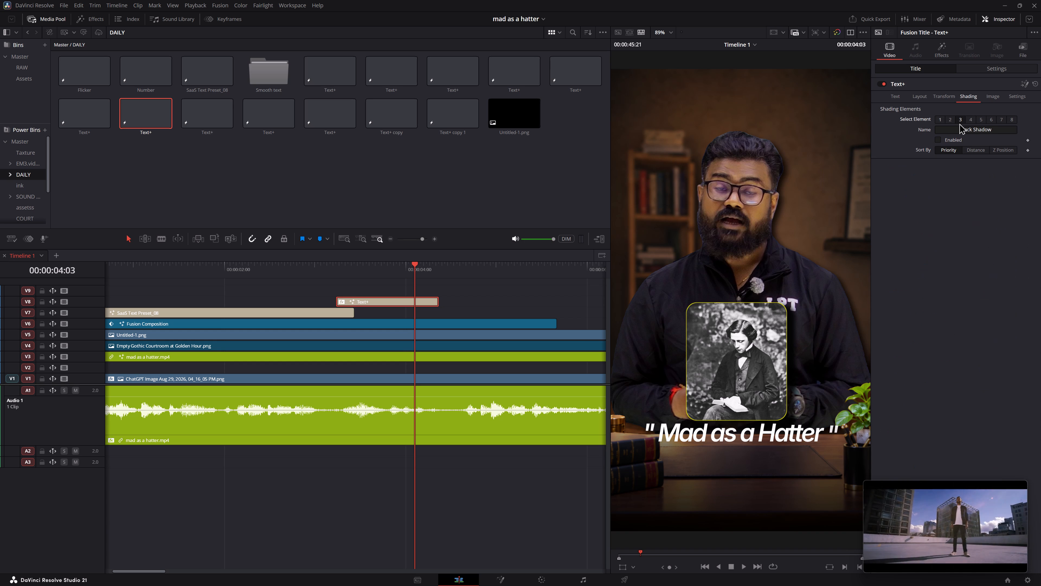
{"action": "left_click", "coordinate": [941, 140]}
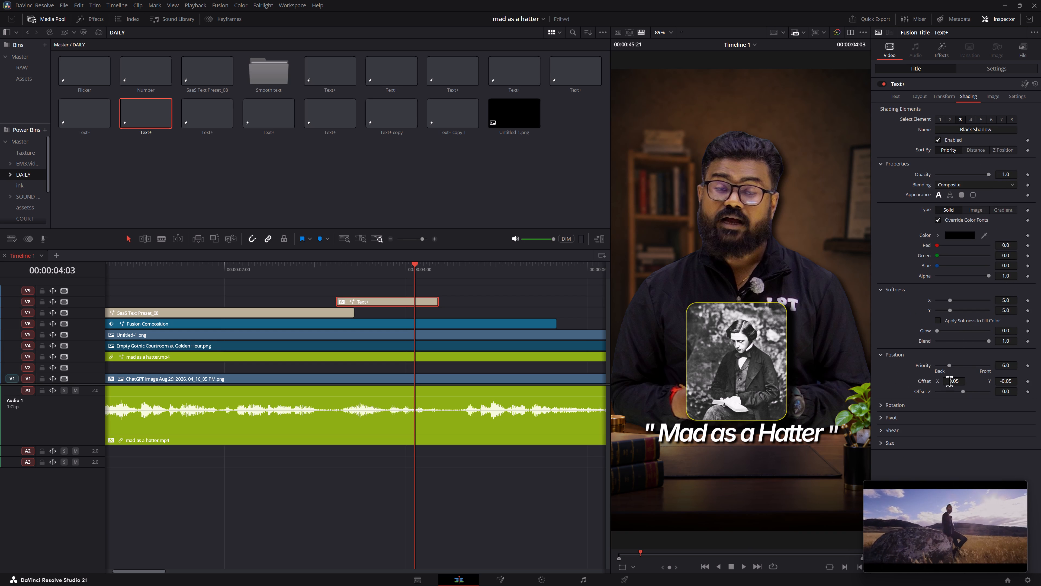
{"action": "left_click_drag", "start_coordinate": [949, 381], "coordinate": [972, 381]}
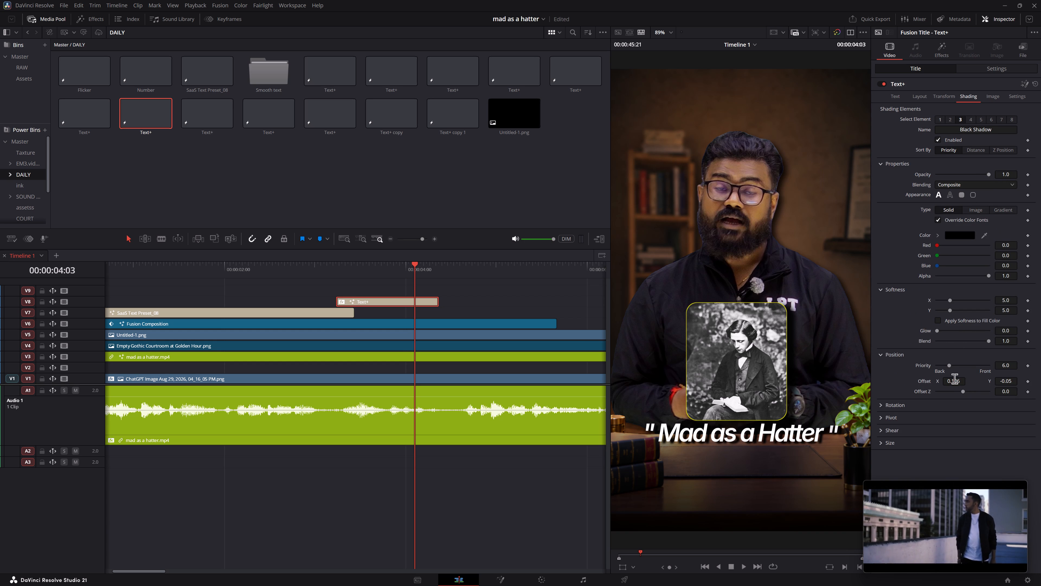
{"action": "left_click_drag", "start_coordinate": [1007, 383], "coordinate": [1015, 383]}
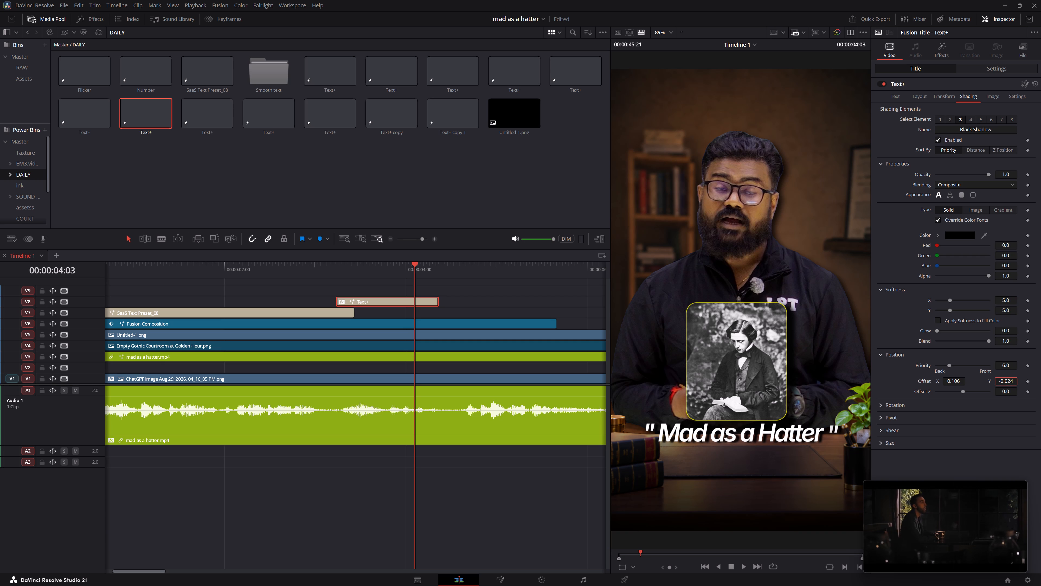
{"action": "left_click_drag", "start_coordinate": [1015, 383], "coordinate": [1012, 383]}
{"action": "left_click_drag", "start_coordinate": [958, 384], "coordinate": [944, 384]}
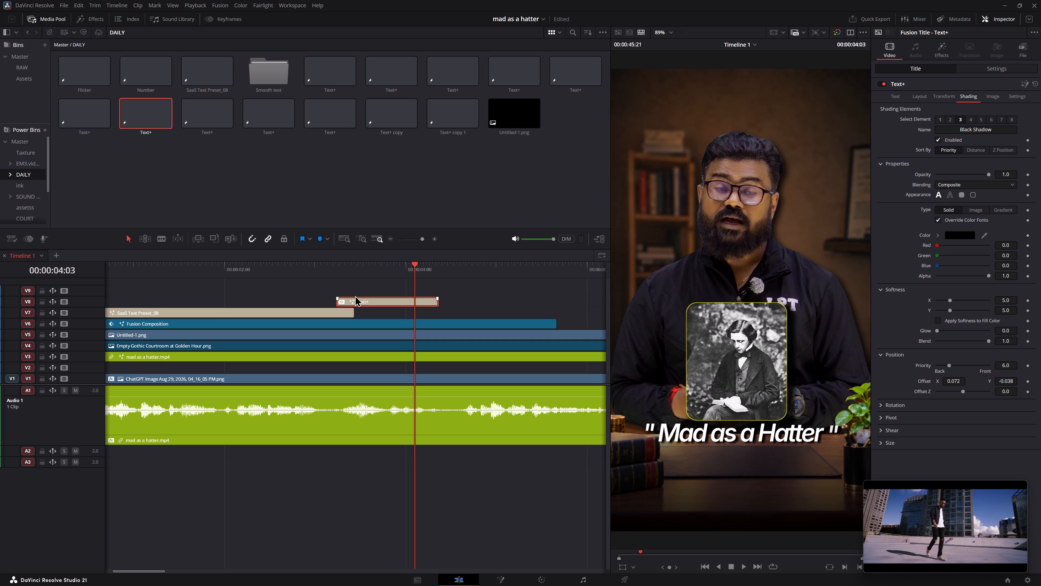
{"action": "left_click", "coordinate": [320, 275]}
{"action": "key", "text": "space"}
{"action": "key", "text": "space"}
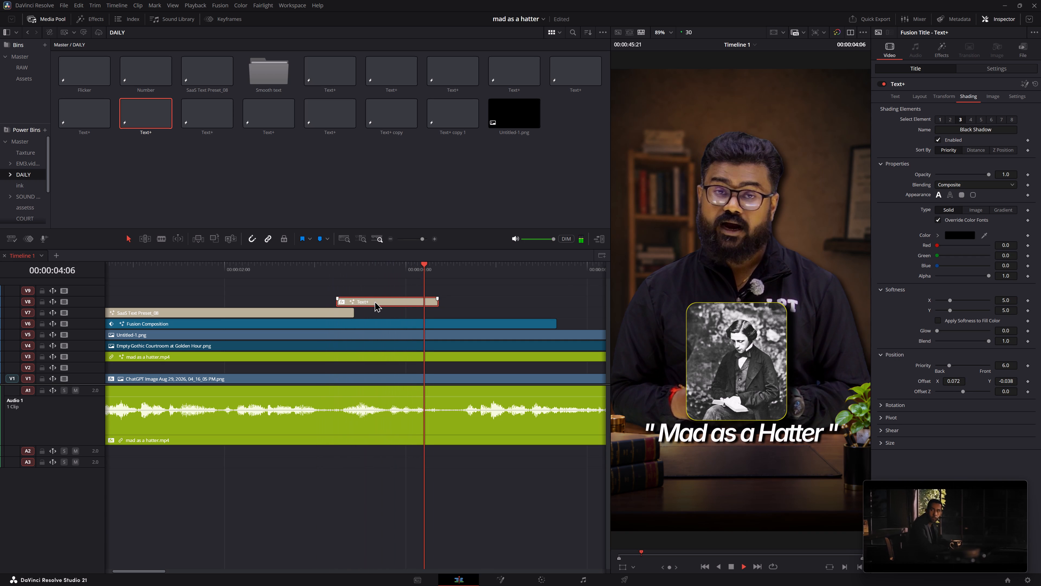
Move the "Mad as a Hatter" title clip from V8 to V9, give its start a short fade-in, and play it back.
{"action": "left_click_drag", "start_coordinate": [374, 301], "coordinate": [374, 295]}
{"action": "left_click_drag", "start_coordinate": [337, 286], "coordinate": [339, 286]}
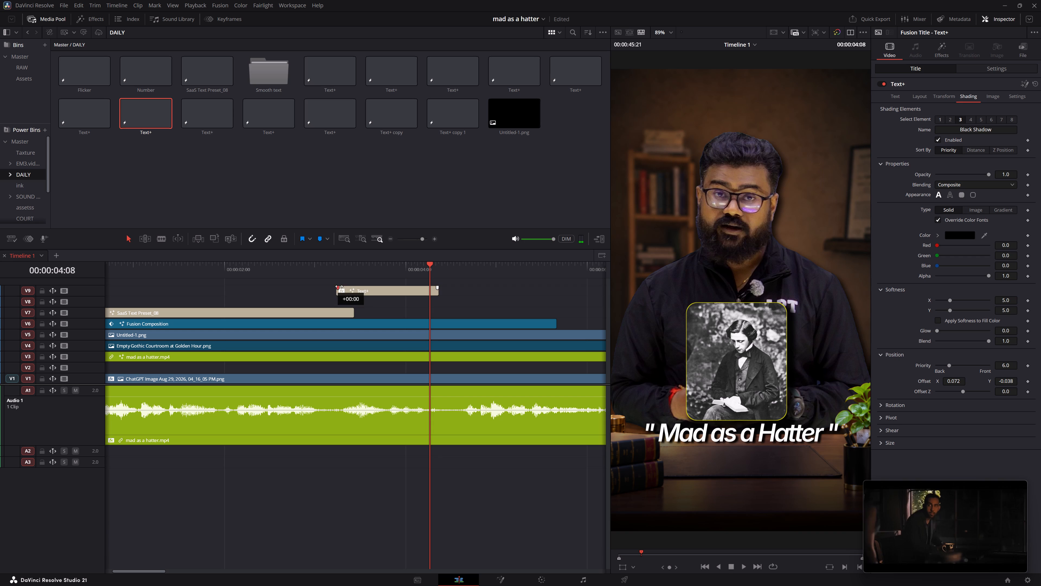
{"action": "left_click_drag", "start_coordinate": [339, 286], "coordinate": [355, 288]}
{"action": "left_click", "coordinate": [333, 268]}
{"action": "key", "text": "space"}
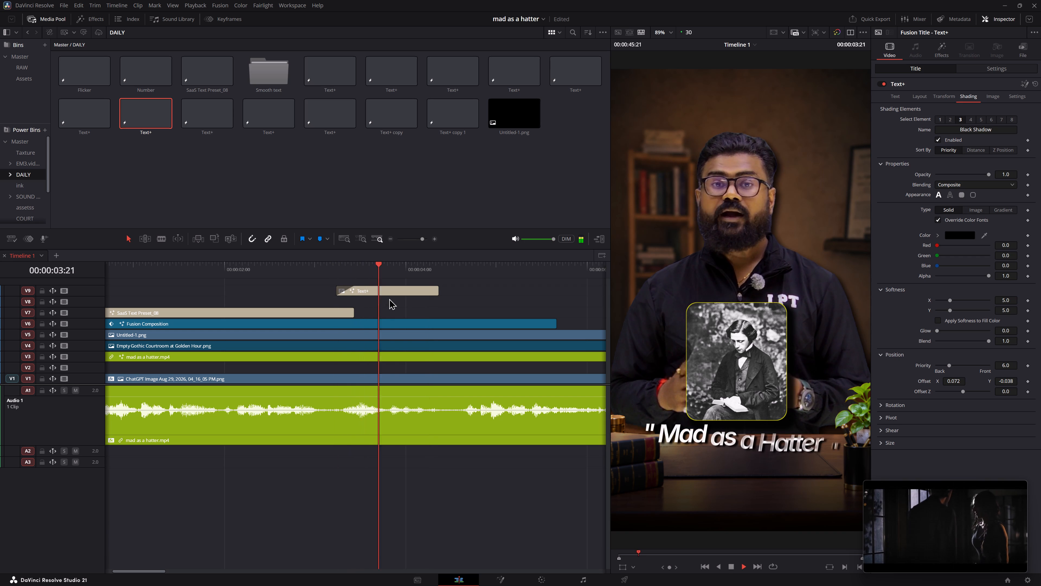
{"action": "key", "text": "space"}
Extend the "Mad as a Hatter" title's end to align with the Fusion Composition clip's end on V6, and play back the section.
{"action": "left_click_drag", "start_coordinate": [437, 292], "coordinate": [517, 291]}
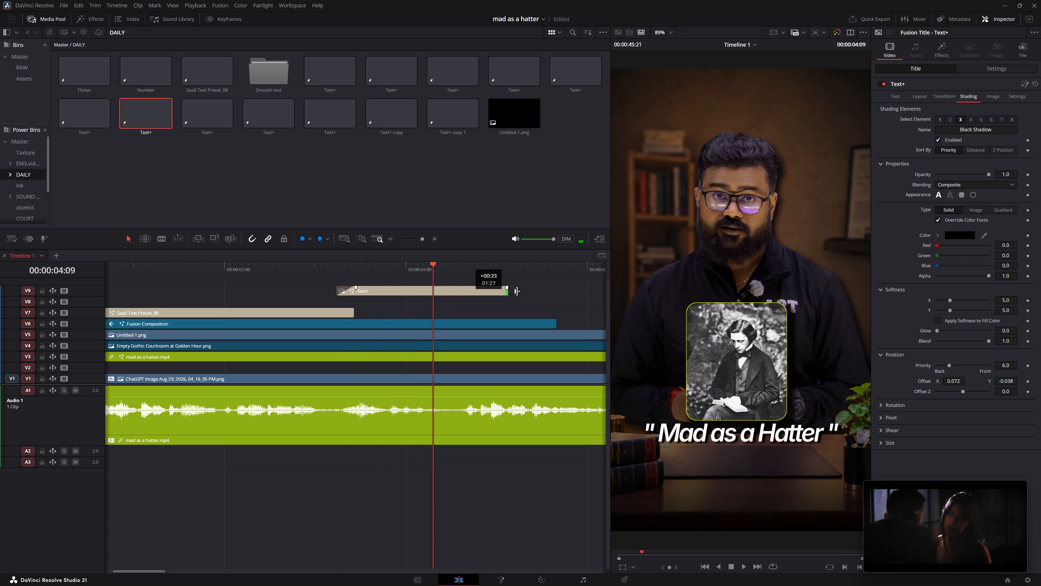
{"action": "left_click_drag", "start_coordinate": [517, 291], "coordinate": [551, 297]}
{"action": "key", "text": "space"}
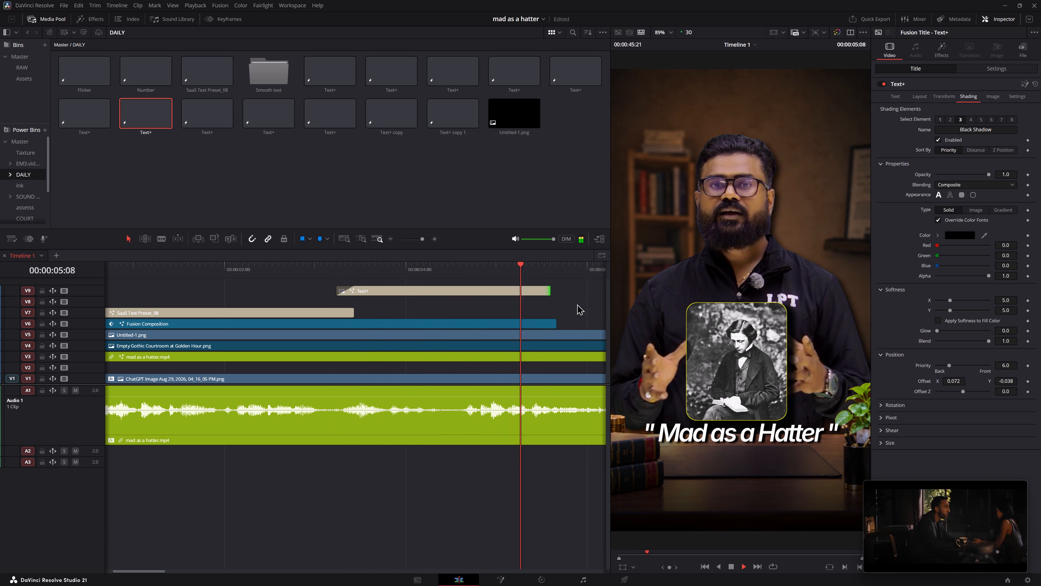
{"action": "key", "text": "space"}
{"action": "left_click_drag", "start_coordinate": [548, 291], "coordinate": [551, 291]}
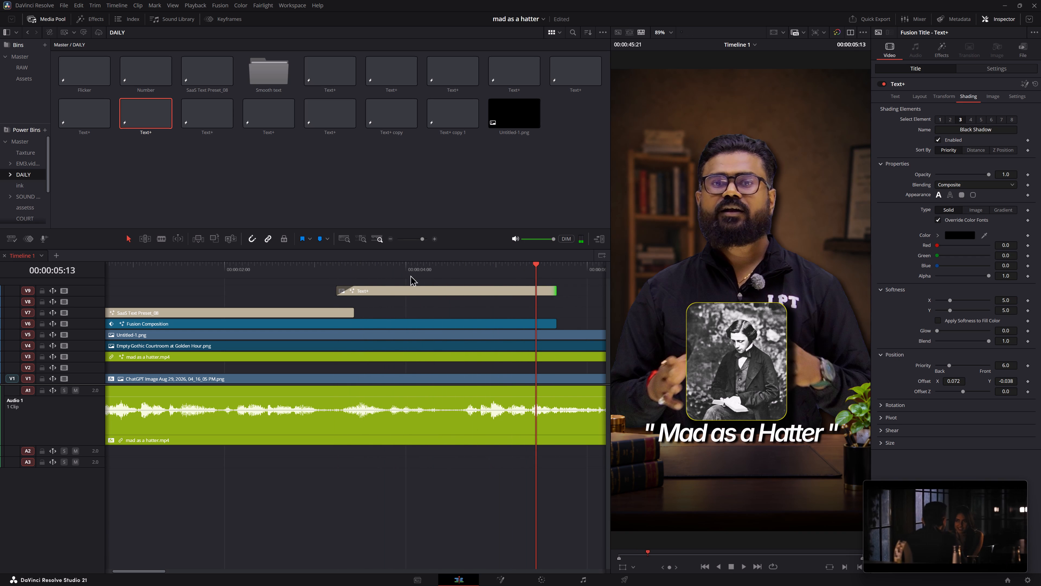
{"action": "left_click", "coordinate": [330, 265]}
{"action": "key", "text": "space"}
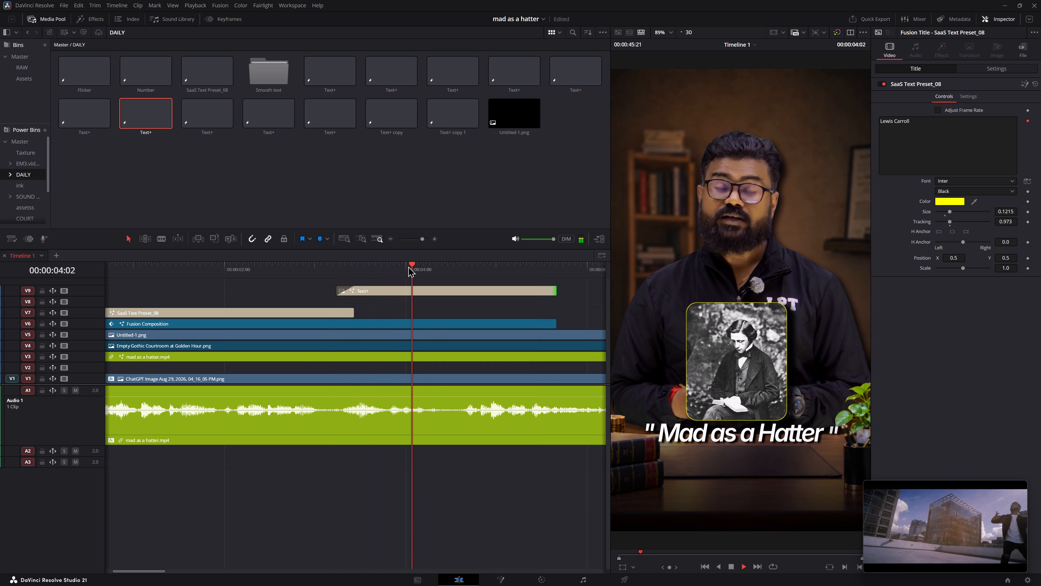
{"action": "key", "text": "space"}
{"action": "key", "text": "space"}
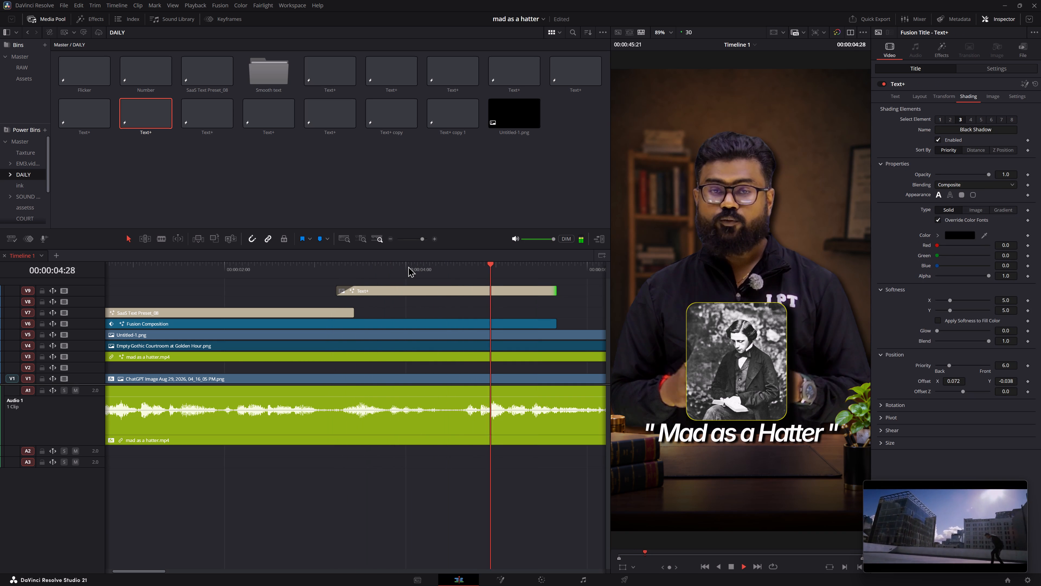
{"action": "key", "text": "space"}
Save the project.
{"action": "scroll", "coordinate": [427, 316], "scroll_direction": "down", "scroll_amount": 7, "text": "alt"}
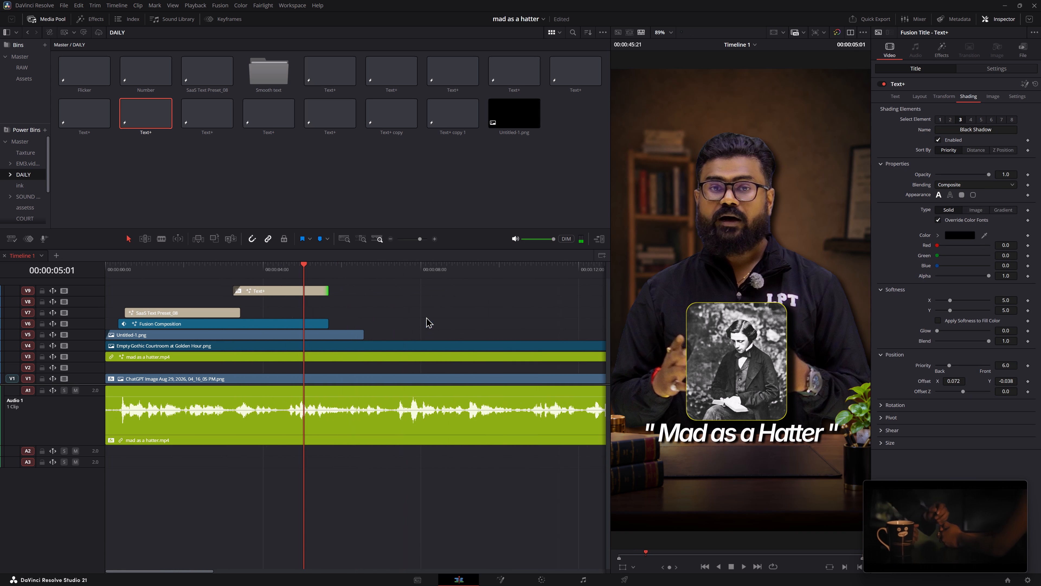
{"action": "key", "text": "ctrl+s"}
{"action": "key", "text": "ctrl+s"}
Play back the opening of the timeline from the start to check the timing of the portrait and titles.
{"action": "scroll", "coordinate": [465, 314], "scroll_direction": "up", "scroll_amount": 4, "text": "ctrl"}
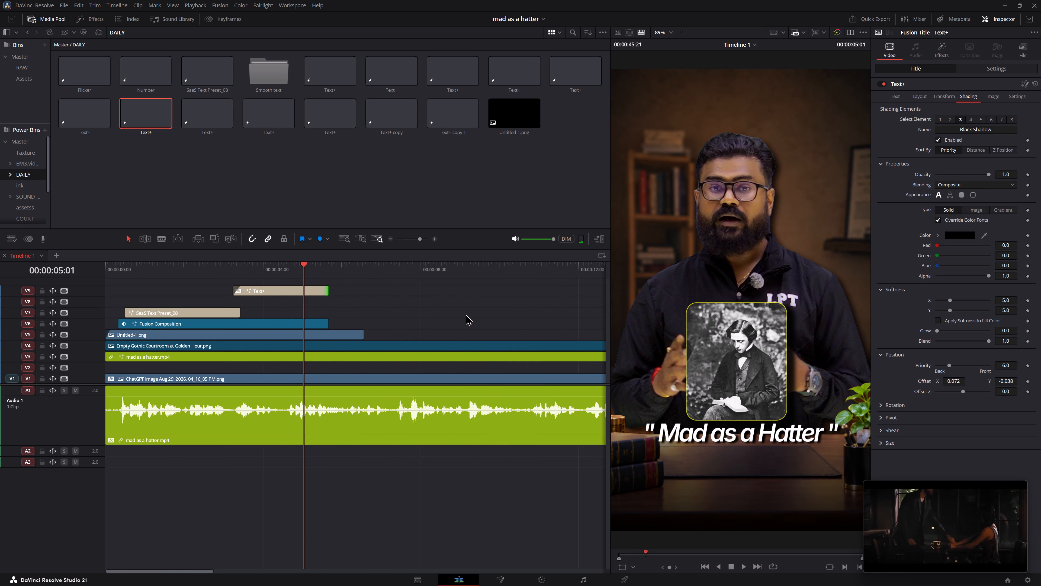
{"action": "left_click", "coordinate": [102, 278]}
{"action": "left_click_drag", "start_coordinate": [108, 274], "coordinate": [105, 273]}
{"action": "key", "text": "space"}
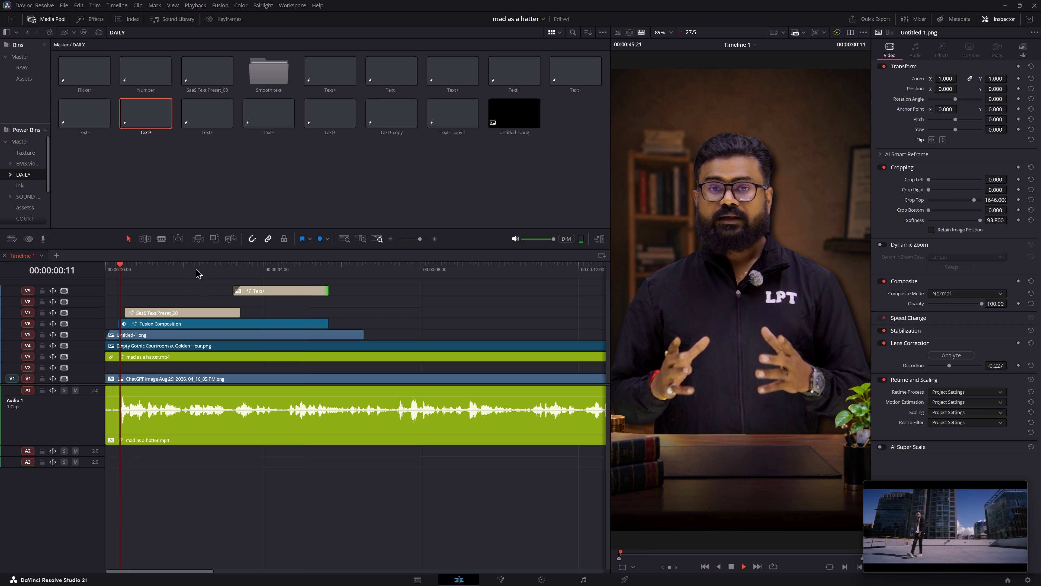
{"action": "key", "text": "space"}
{"action": "left_click_drag", "start_coordinate": [113, 272], "coordinate": [89, 272]}
{"action": "key", "text": "space"}
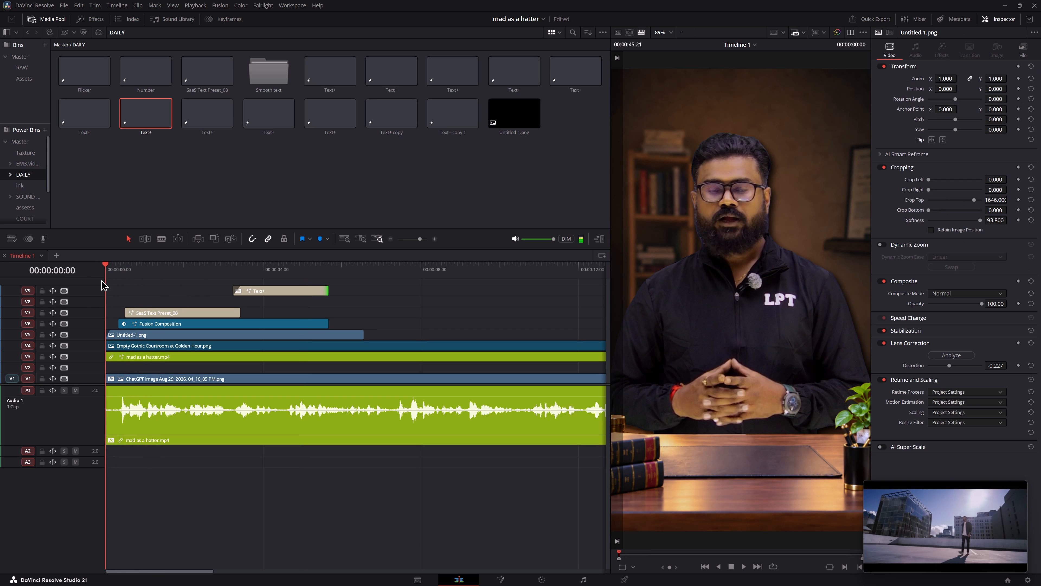
{"action": "key", "text": "space"}
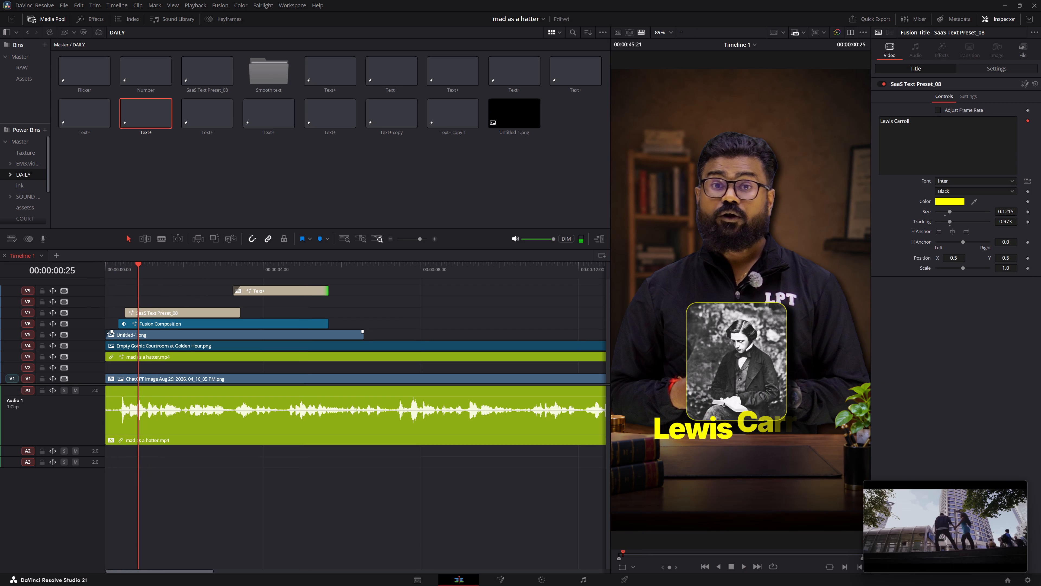
Give the Untitled-1.png clip on V5 a short fade-in at its start and play the timeline from the beginning.
{"action": "left_click_drag", "start_coordinate": [112, 331], "coordinate": [128, 332]}
{"action": "left_click_drag", "start_coordinate": [109, 264], "coordinate": [95, 264]}
{"action": "key", "text": "space"}
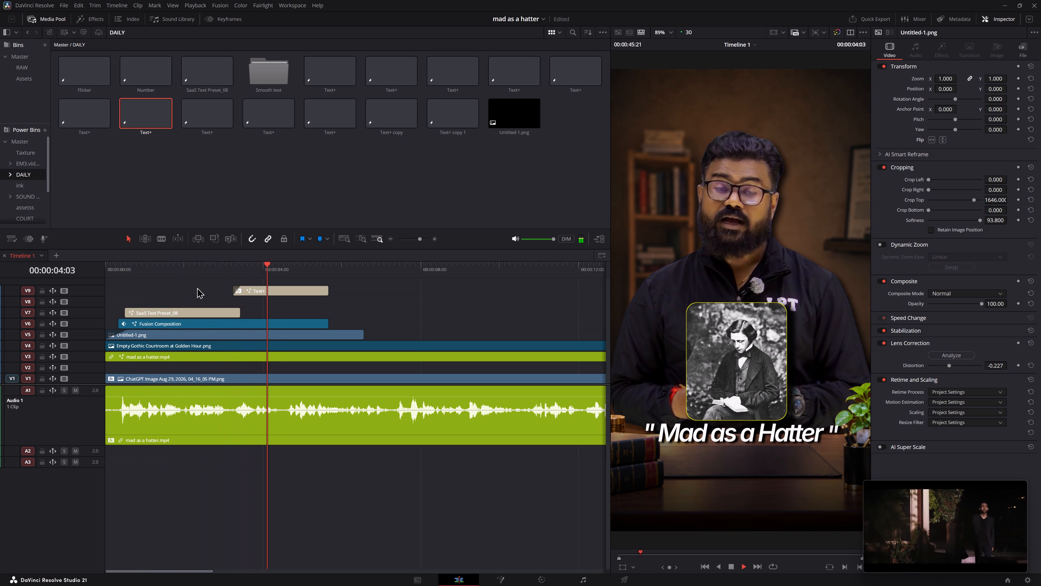
{"action": "key", "text": "space"}
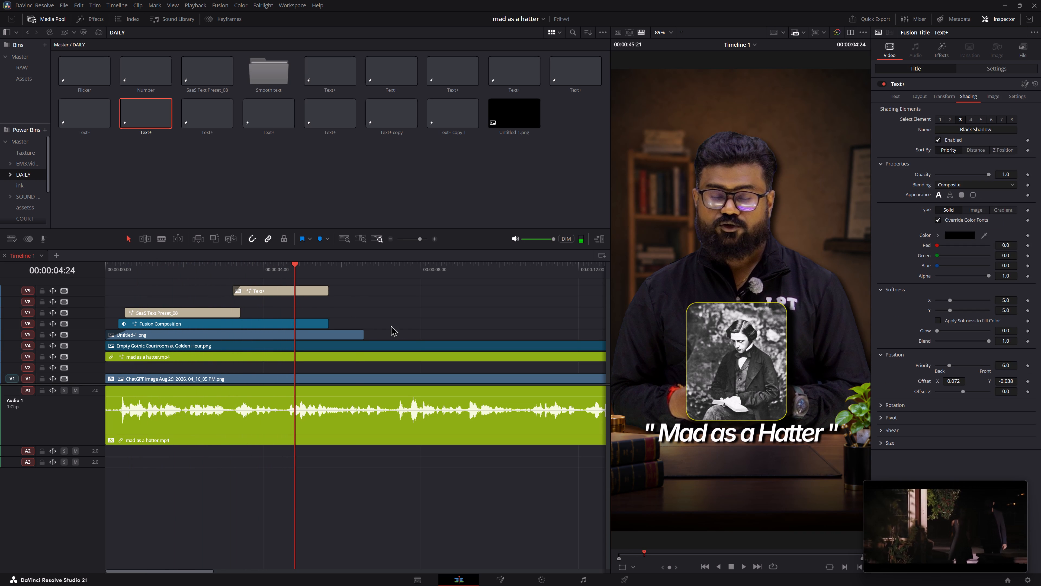
Zoom the timeline in around 00:00:04:24 and open the effects search.
{"action": "scroll", "coordinate": [411, 323], "scroll_direction": "up", "scroll_amount": 6, "text": "alt"}
{"action": "left_click", "coordinate": [418, 303]}
{"action": "key", "text": "shift+space"}
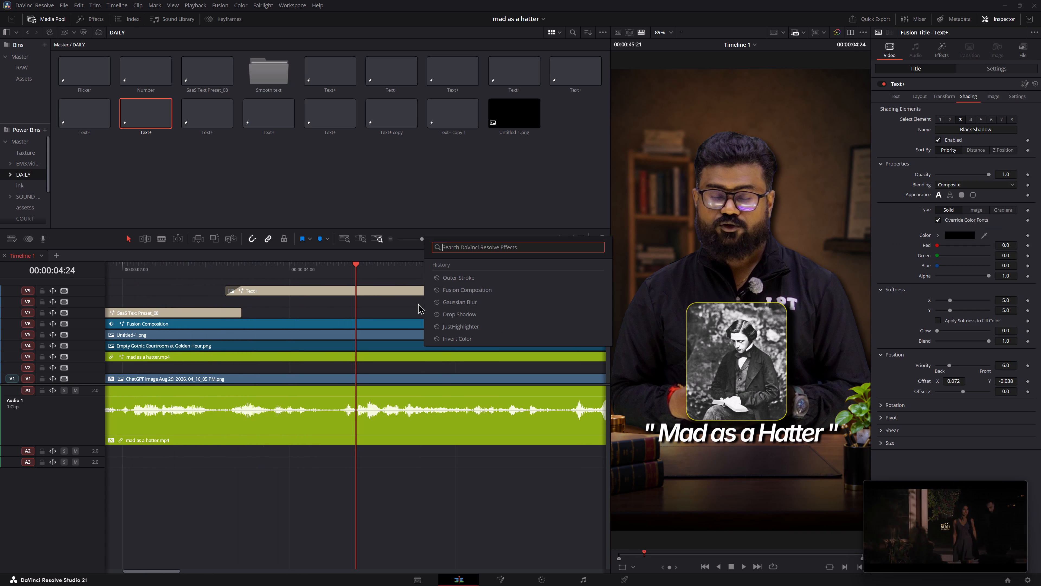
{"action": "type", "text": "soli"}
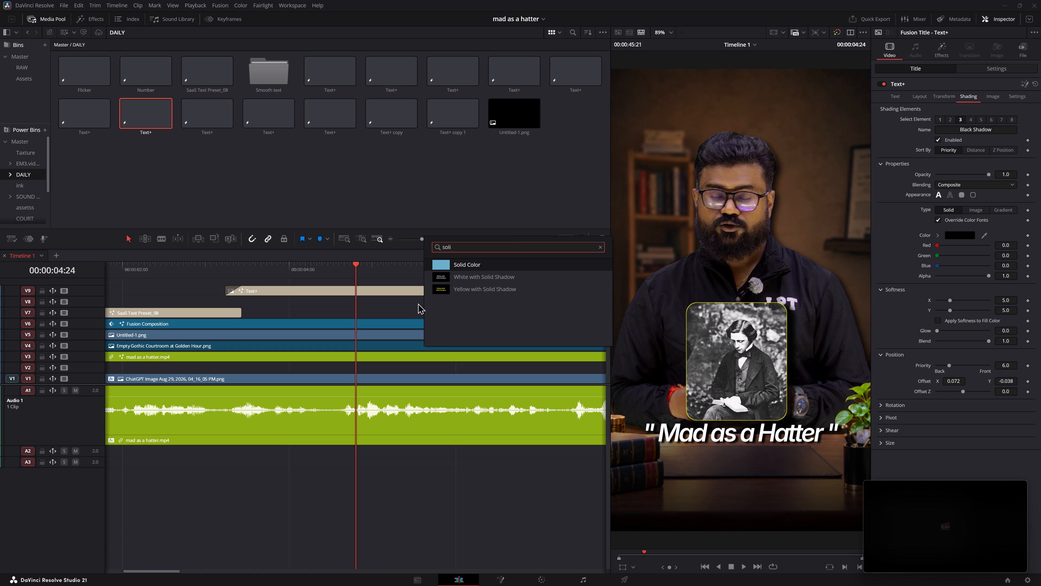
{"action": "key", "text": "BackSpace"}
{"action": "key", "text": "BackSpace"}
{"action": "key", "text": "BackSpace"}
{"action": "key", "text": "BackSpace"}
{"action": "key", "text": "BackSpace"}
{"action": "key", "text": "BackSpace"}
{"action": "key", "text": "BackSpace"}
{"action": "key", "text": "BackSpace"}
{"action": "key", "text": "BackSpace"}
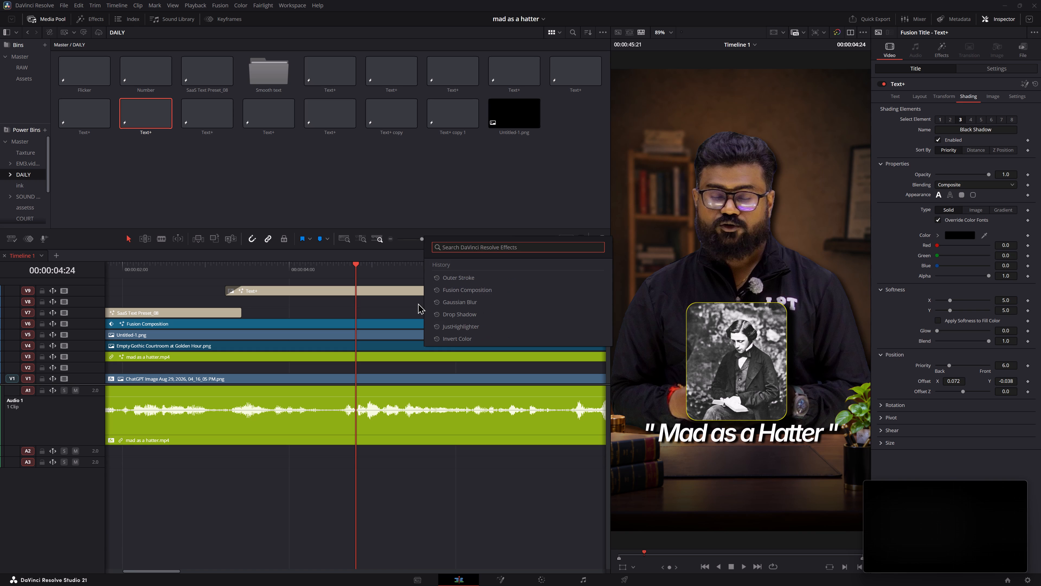
Add an Adjustment Clip, move it to V8 starting together with the "Mad as a Hatter" title, and play that section.
{"action": "key", "text": "shift+a"}
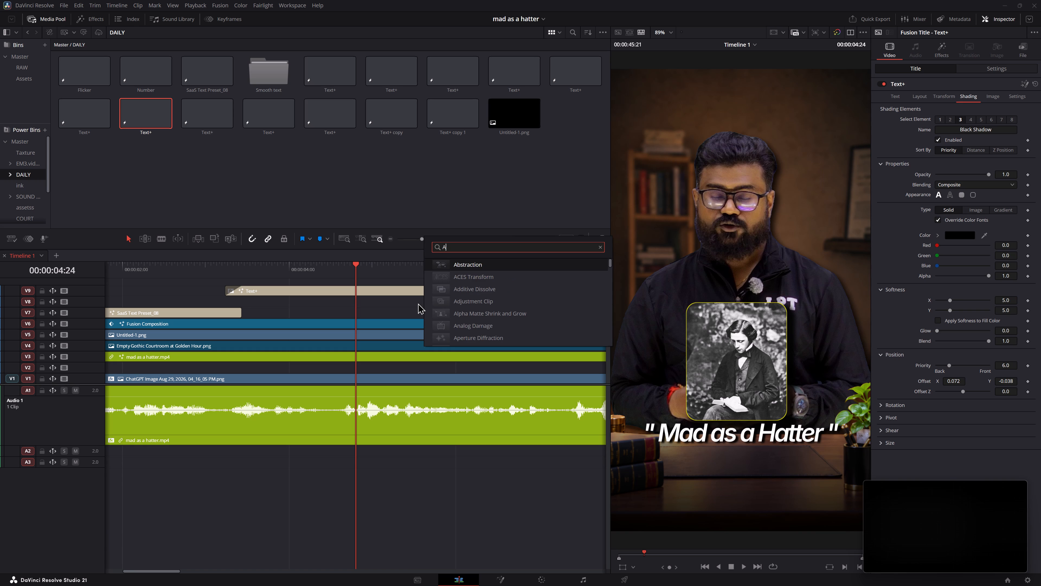
{"action": "type", "text": "dj"}
{"action": "key", "text": "Return"}
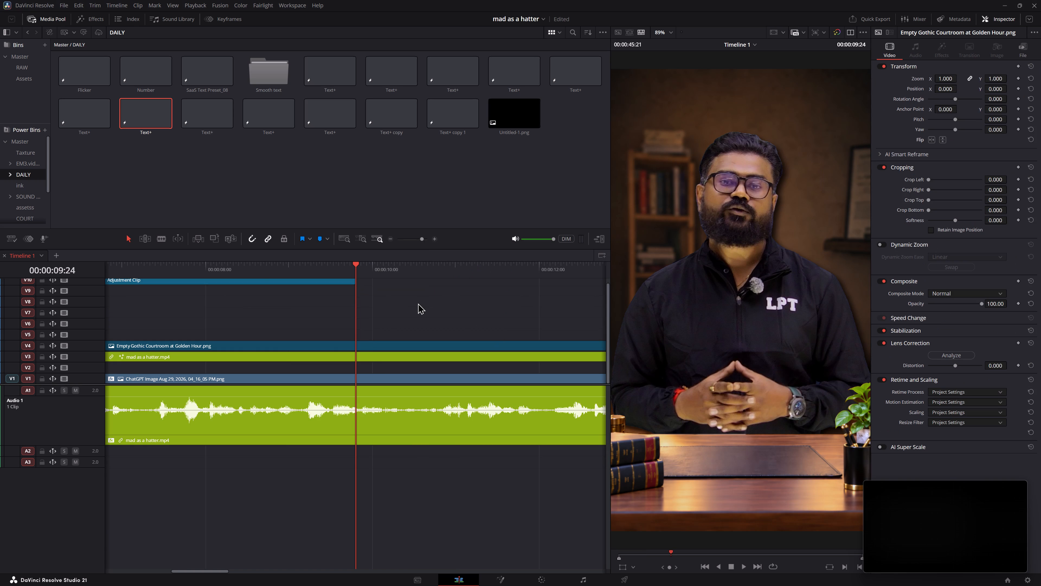
{"action": "scroll", "coordinate": [418, 303], "scroll_direction": "up", "scroll_amount": 6, "text": "ctrl"}
{"action": "scroll", "coordinate": [418, 303], "scroll_direction": "down", "scroll_amount": 6, "text": "alt"}
{"action": "scroll", "coordinate": [377, 306], "scroll_direction": "down", "scroll_amount": 3, "text": "alt"}
{"action": "scroll", "coordinate": [378, 302], "scroll_direction": "up", "scroll_amount": 3, "text": "ctrl"}
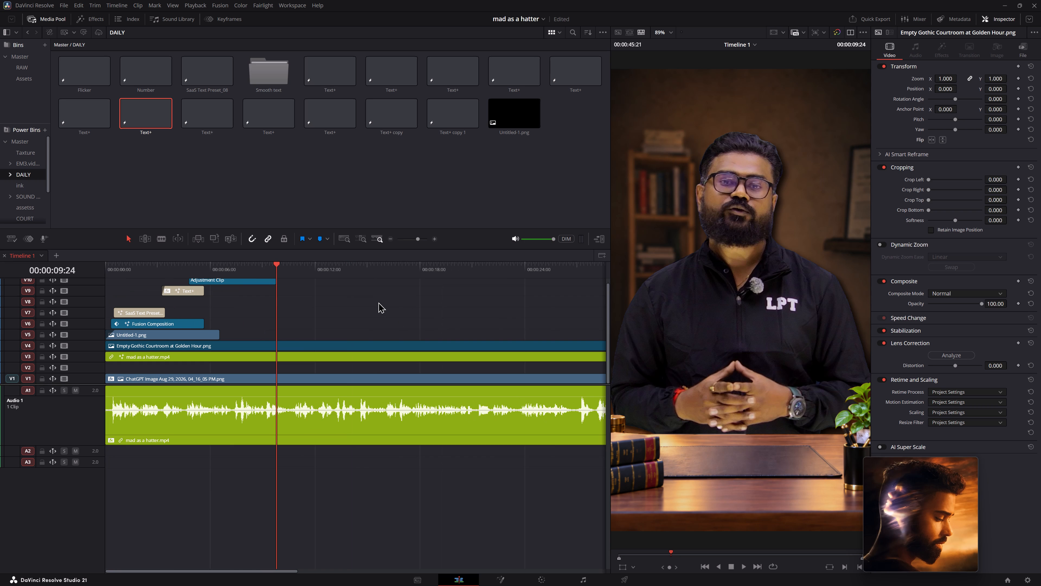
{"action": "left_click_drag", "start_coordinate": [248, 280], "coordinate": [220, 299]}
{"action": "scroll", "coordinate": [284, 297], "scroll_direction": "up", "scroll_amount": 5, "text": "alt"}
{"action": "scroll", "coordinate": [341, 303], "scroll_direction": "up", "scroll_amount": 7, "text": "ctrl"}
{"action": "left_click", "coordinate": [264, 267]}
{"action": "key", "text": "space"}
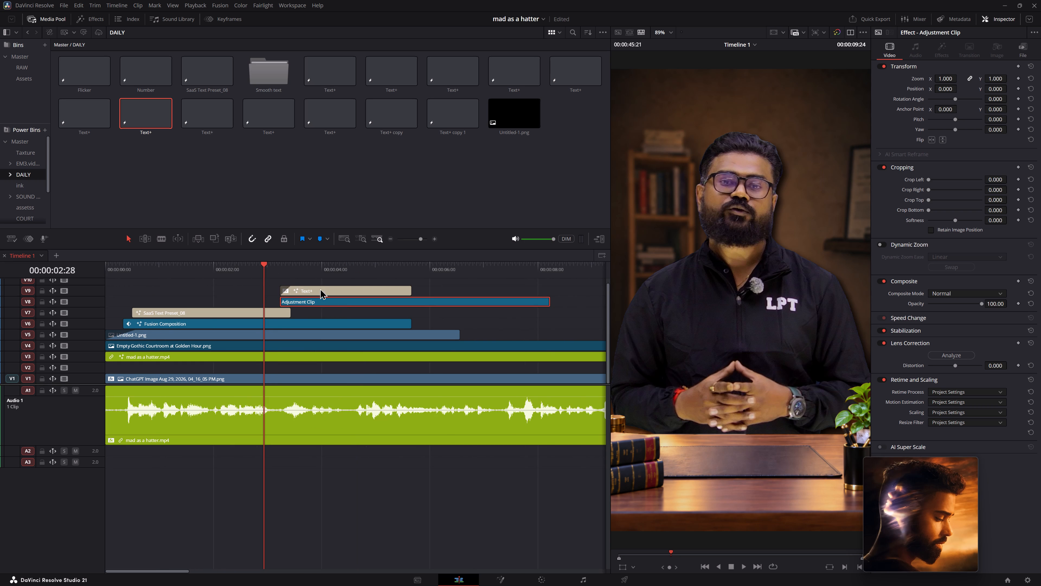
{"action": "key", "text": "space"}
Apply the JustHighlighter effect to the Adjustment Clip on V8, keeping its version 1 settings active.
{"action": "left_click", "coordinate": [313, 301]}
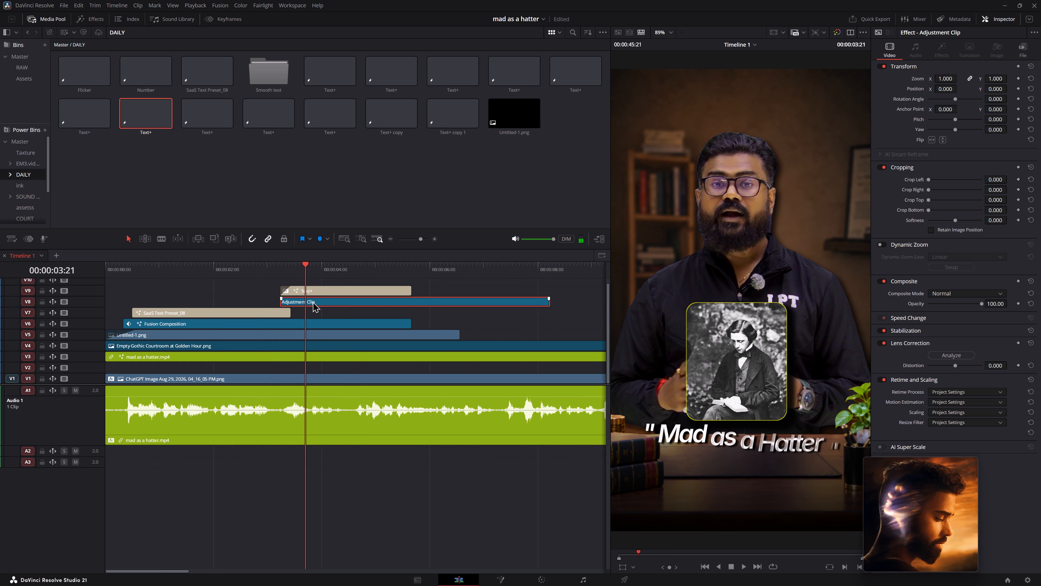
{"action": "key", "text": "shift+space"}
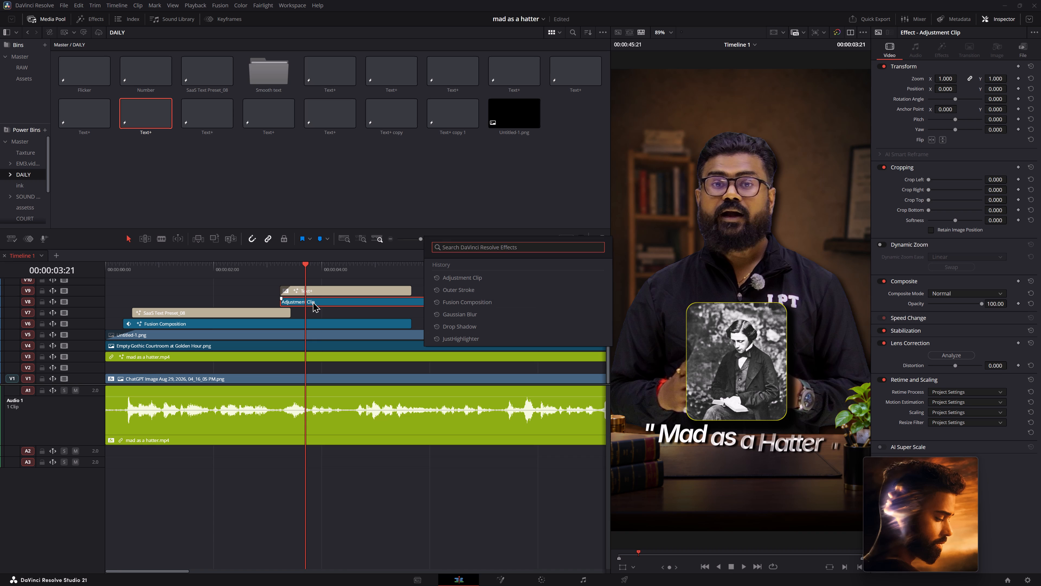
{"action": "type", "text": "jus"}
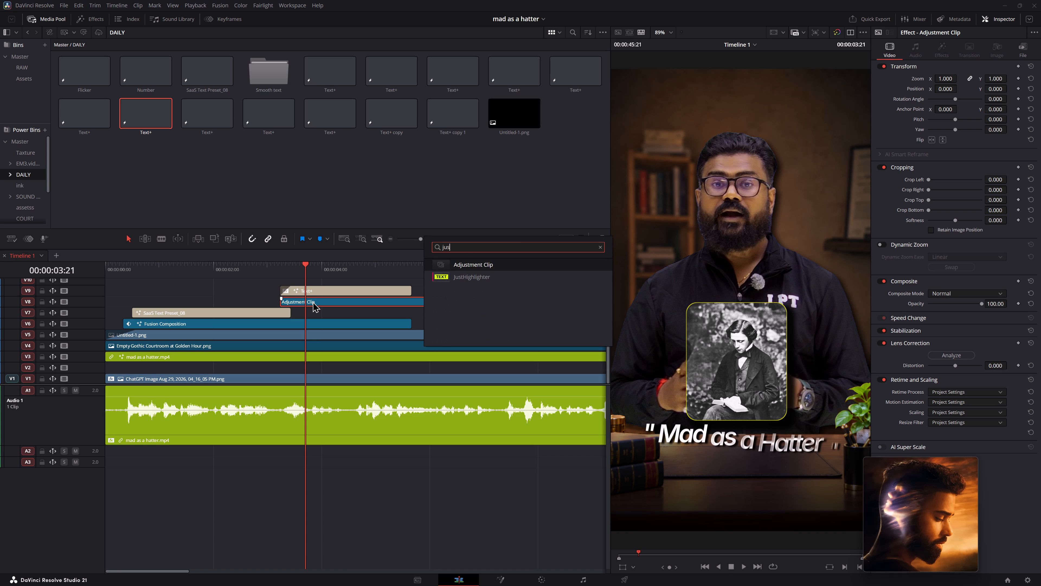
{"action": "key", "text": "Down"}
{"action": "key", "text": "Return"}
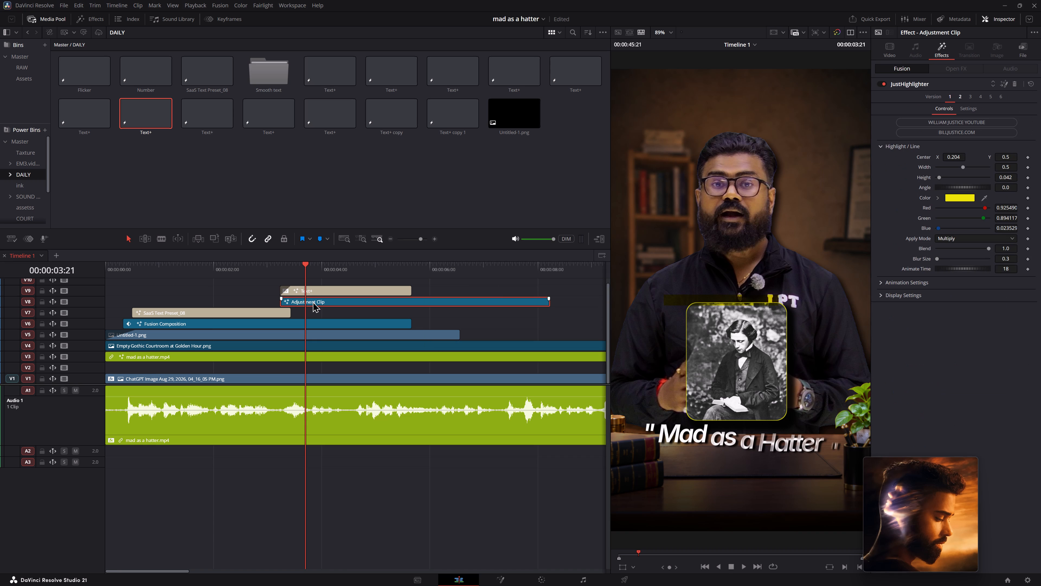
{"action": "left_click", "coordinate": [960, 100]}
{"action": "left_click", "coordinate": [955, 97]}
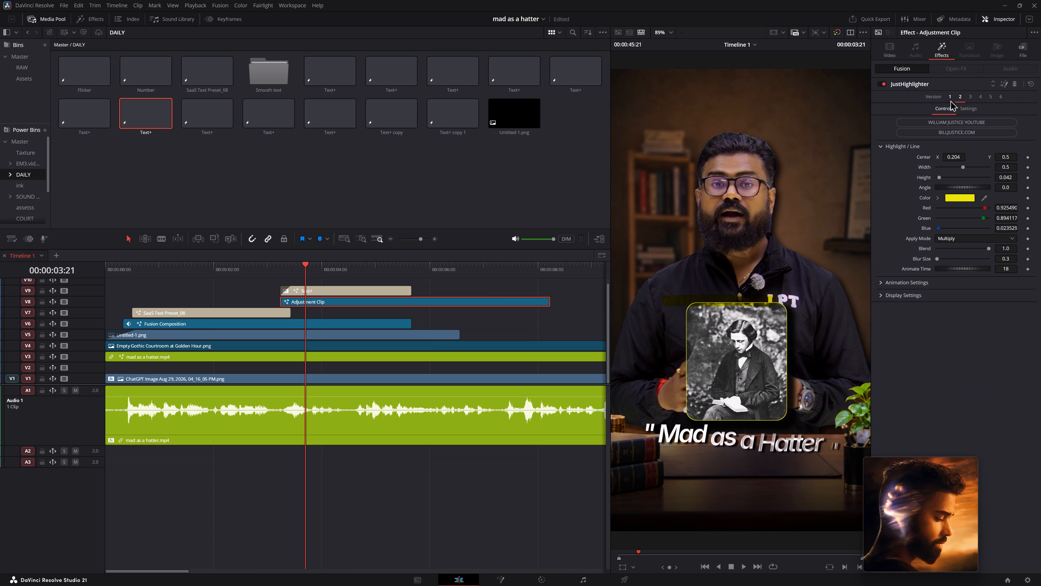
{"action": "left_click", "coordinate": [950, 100]}
Set the highlighter line's center to X 0.158 and Y 0.24.
{"action": "left_click_drag", "start_coordinate": [1004, 154], "coordinate": [916, 160]}
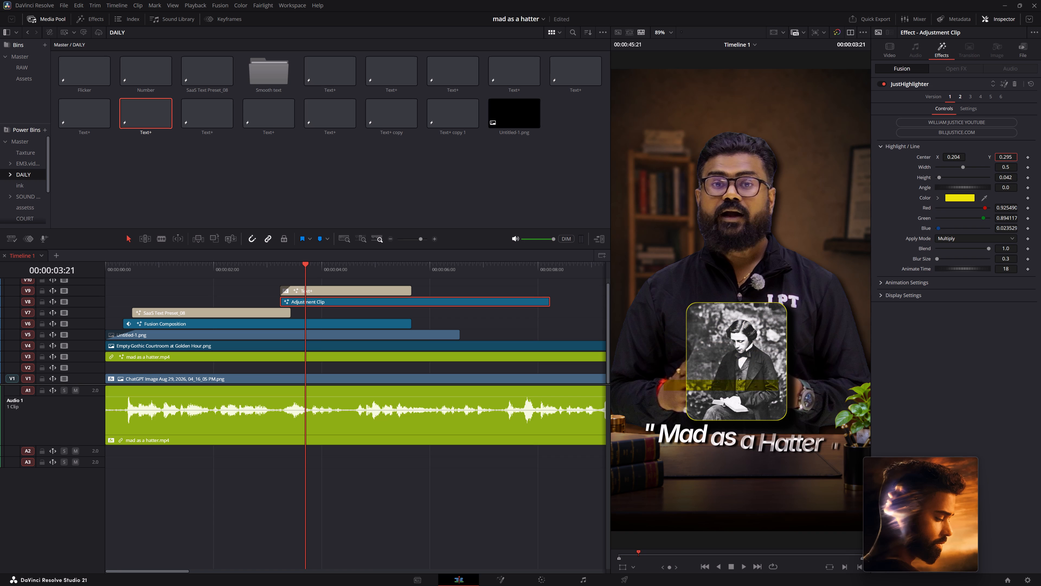
{"action": "left_click_drag", "start_coordinate": [916, 160], "coordinate": [898, 160]}
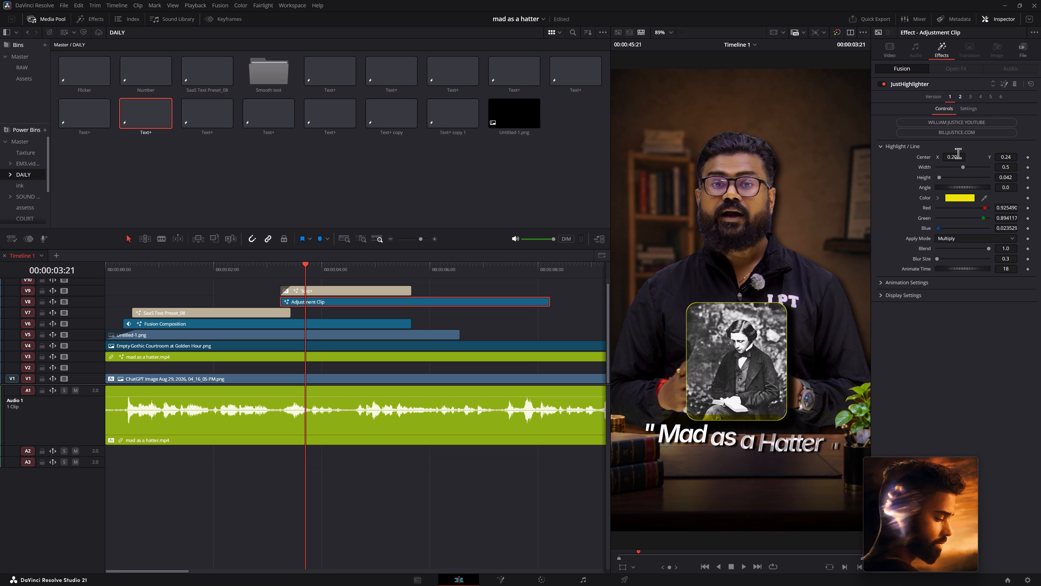
{"action": "left_click_drag", "start_coordinate": [958, 154], "coordinate": [939, 154]}
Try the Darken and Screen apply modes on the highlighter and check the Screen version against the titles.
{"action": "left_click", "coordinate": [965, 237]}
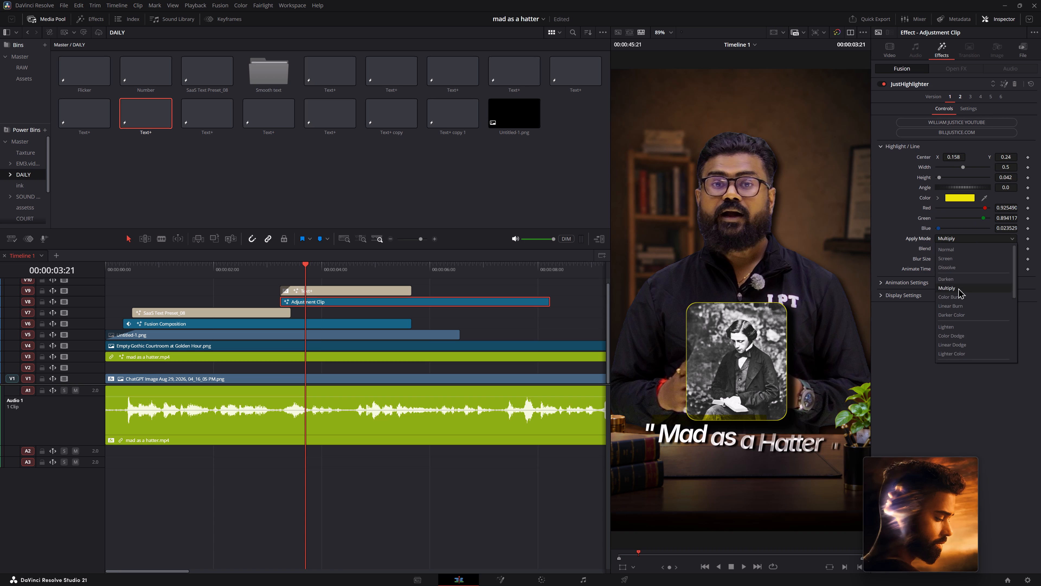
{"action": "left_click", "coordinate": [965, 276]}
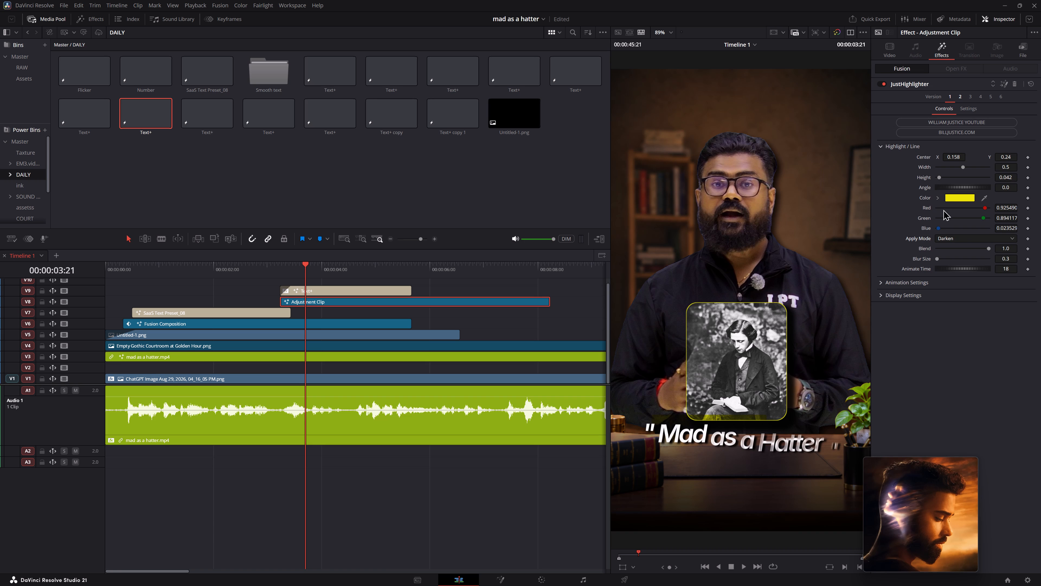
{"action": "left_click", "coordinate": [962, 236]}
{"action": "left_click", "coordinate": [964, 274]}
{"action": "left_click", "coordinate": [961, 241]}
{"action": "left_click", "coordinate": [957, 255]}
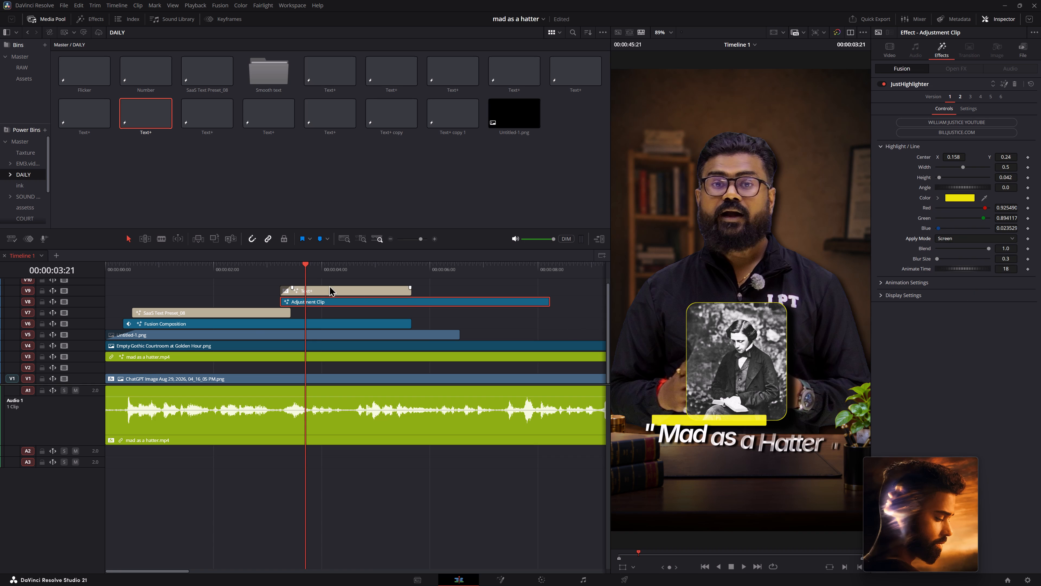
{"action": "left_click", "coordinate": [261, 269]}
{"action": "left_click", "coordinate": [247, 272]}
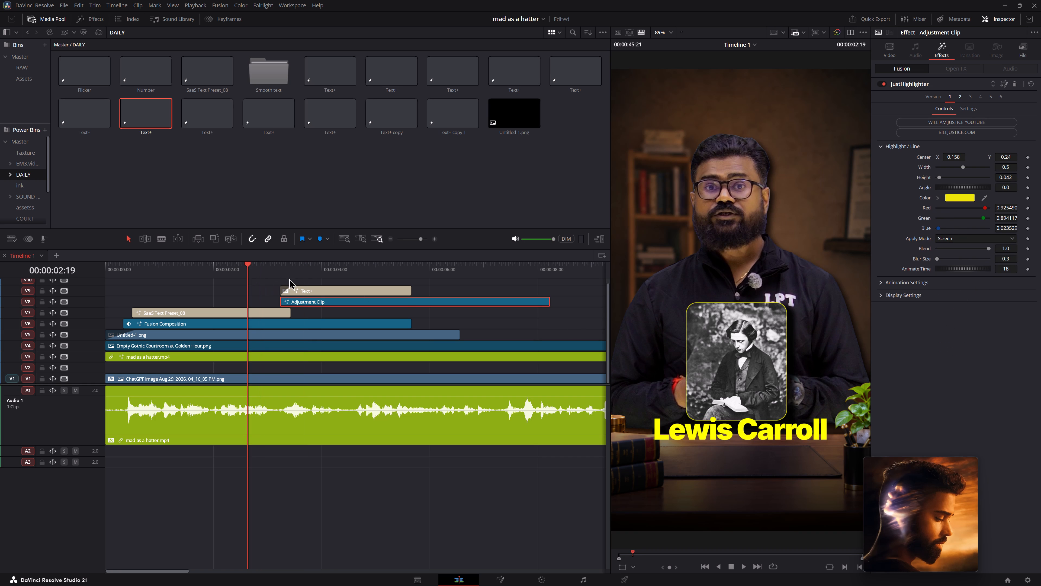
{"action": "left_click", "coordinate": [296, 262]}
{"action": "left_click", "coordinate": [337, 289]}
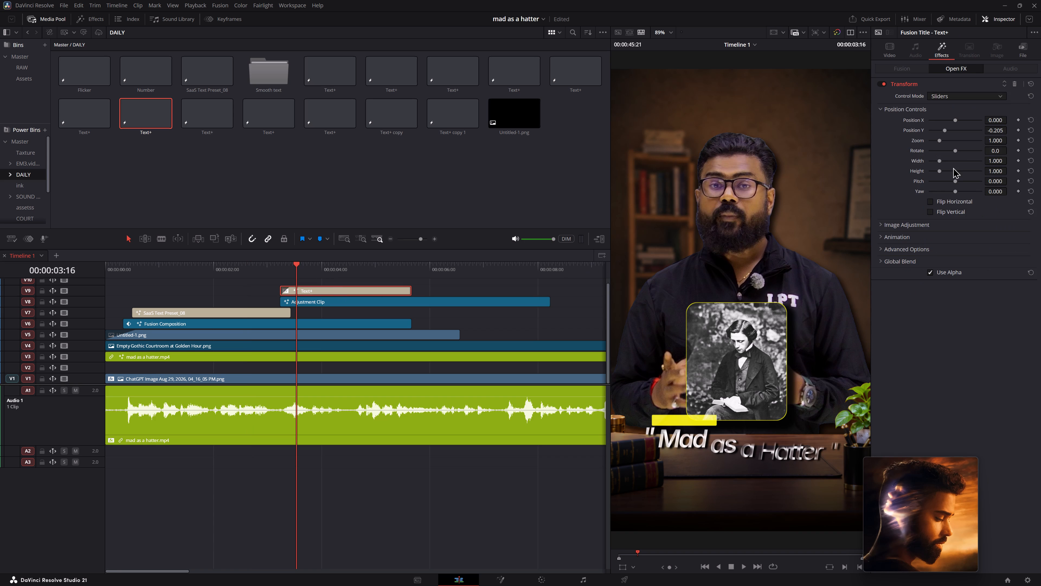
Set the Adjustment Clip highlighter's apply mode to Normal and play back the highlight animation.
{"action": "left_click", "coordinate": [379, 298]}
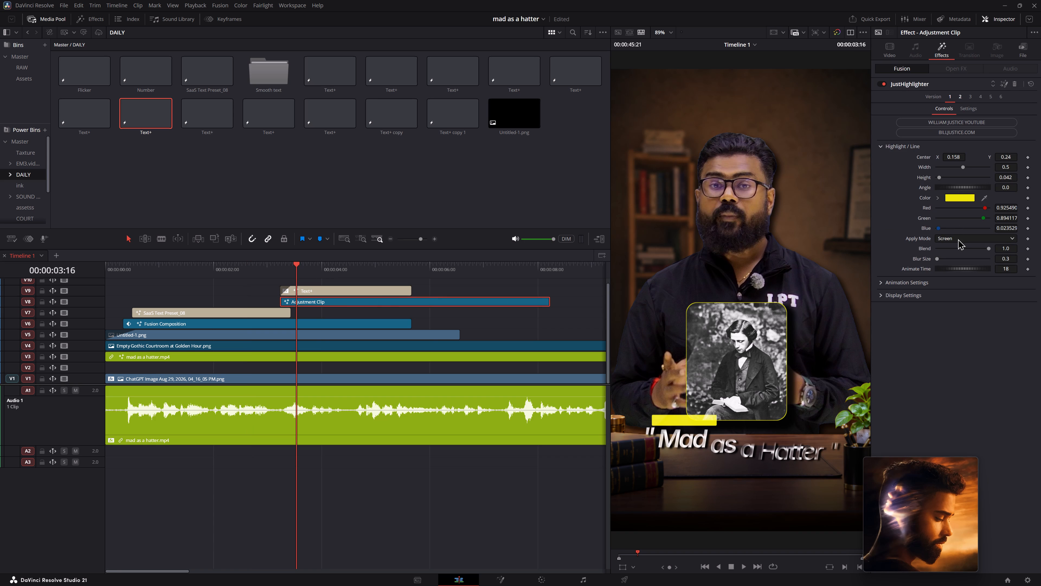
{"action": "left_click", "coordinate": [958, 237]}
{"action": "left_click", "coordinate": [955, 249]}
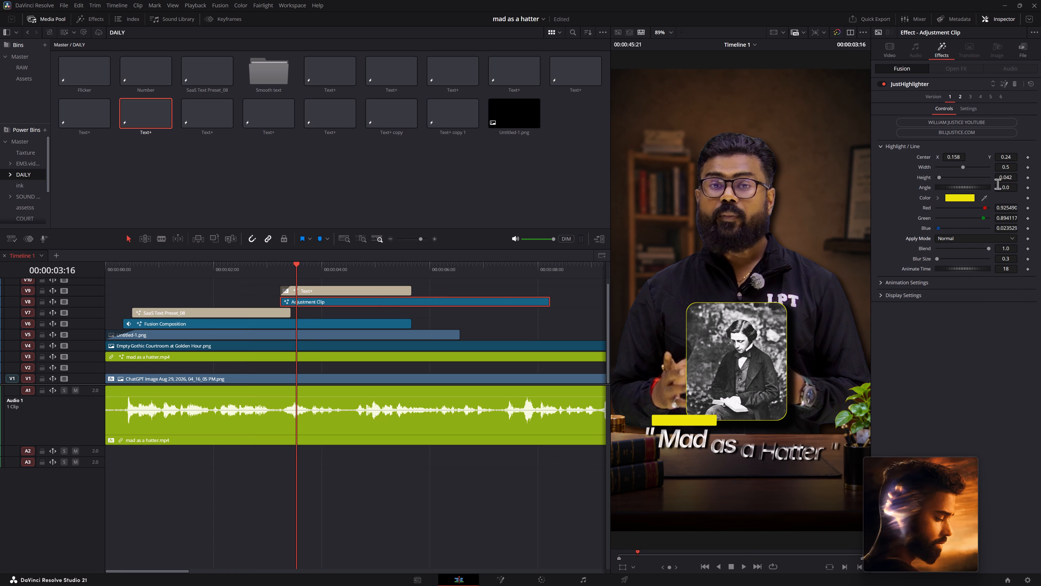
{"action": "key", "text": "space"}
{"action": "key", "text": "space"}
{"action": "key", "text": "space"}
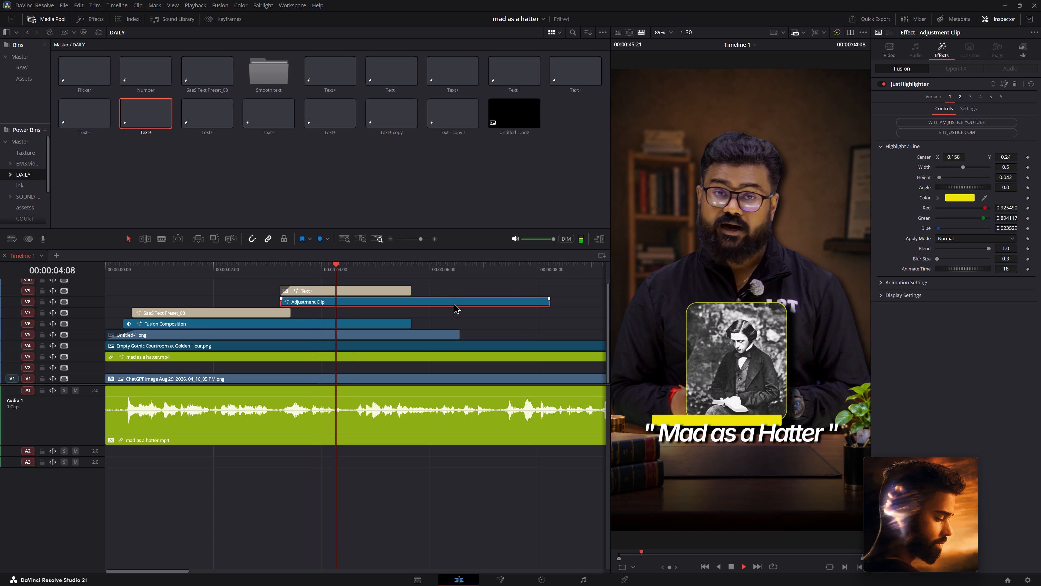
{"action": "key", "text": "space"}
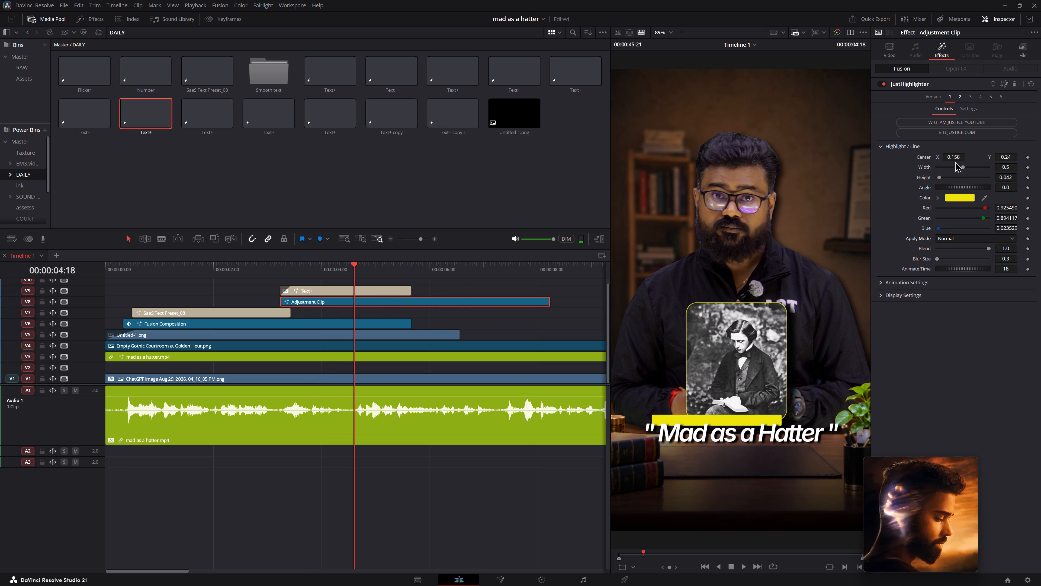
Set the highlighter's center X to 0.202, widen it to about 0.61, and briefly play it back.
{"action": "left_click_drag", "start_coordinate": [956, 156], "coordinate": [971, 155]}
{"action": "left_click_drag", "start_coordinate": [971, 155], "coordinate": [974, 155]}
{"action": "left_click_drag", "start_coordinate": [1004, 166], "coordinate": [1010, 166]}
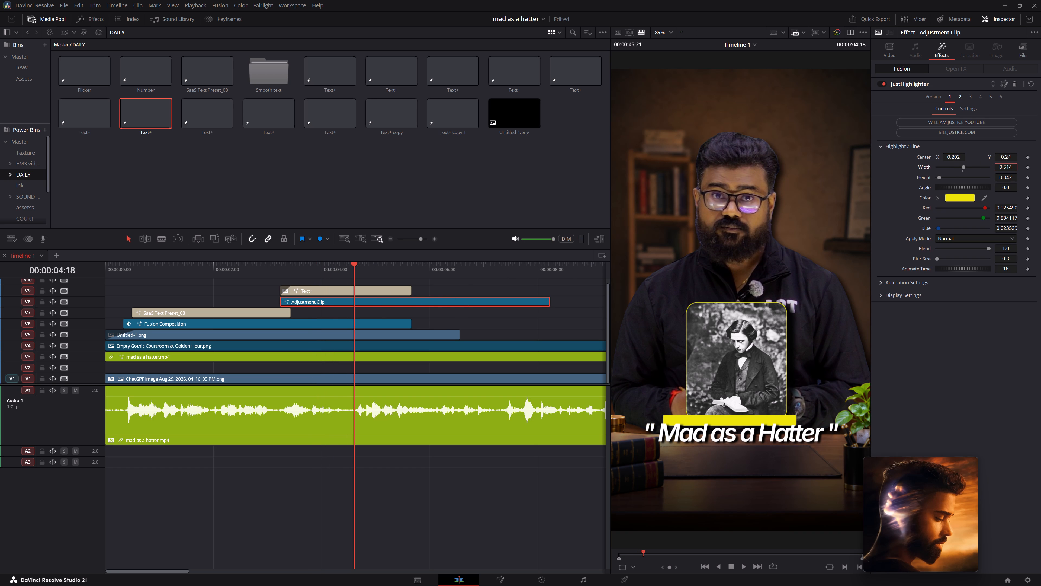
{"action": "left_click_drag", "start_coordinate": [1010, 166], "coordinate": [536, 167]}
{"action": "key", "text": "space"}
{"action": "key", "text": "space"}
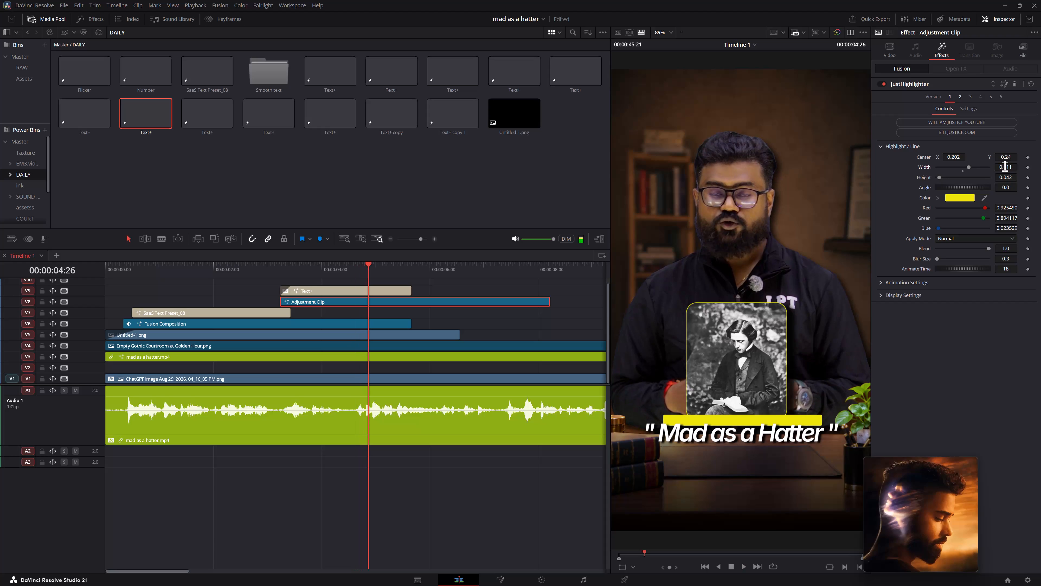
Set the highlighter's width to 0.627, height to 0.058 and center Y to 0.211, and play back the title section.
{"action": "left_click_drag", "start_coordinate": [1006, 168], "coordinate": [1015, 167]}
{"action": "left_click_drag", "start_coordinate": [1015, 167], "coordinate": [1012, 167]}
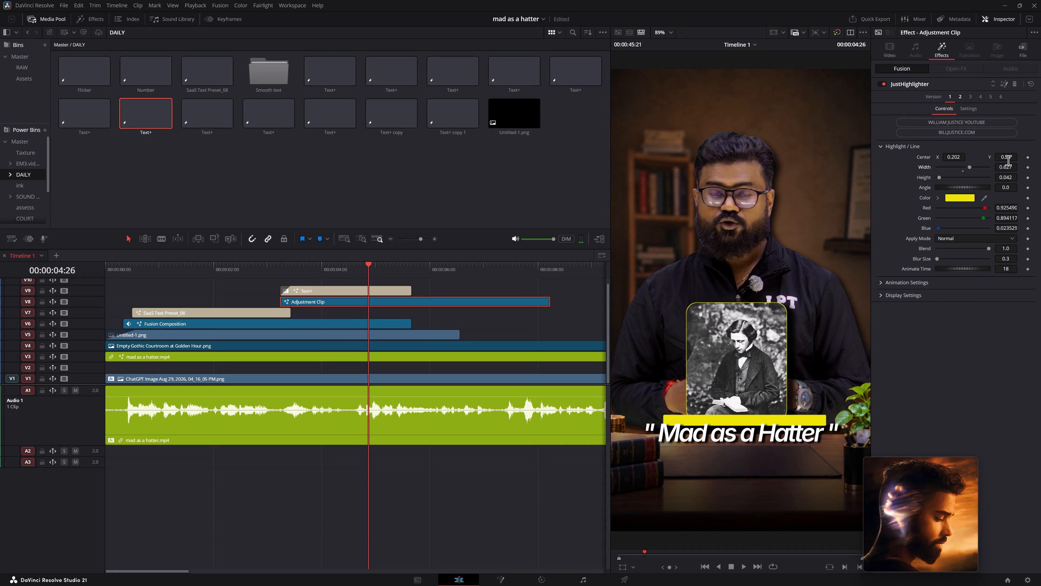
{"action": "left_click_drag", "start_coordinate": [1007, 174], "coordinate": [1022, 174]}
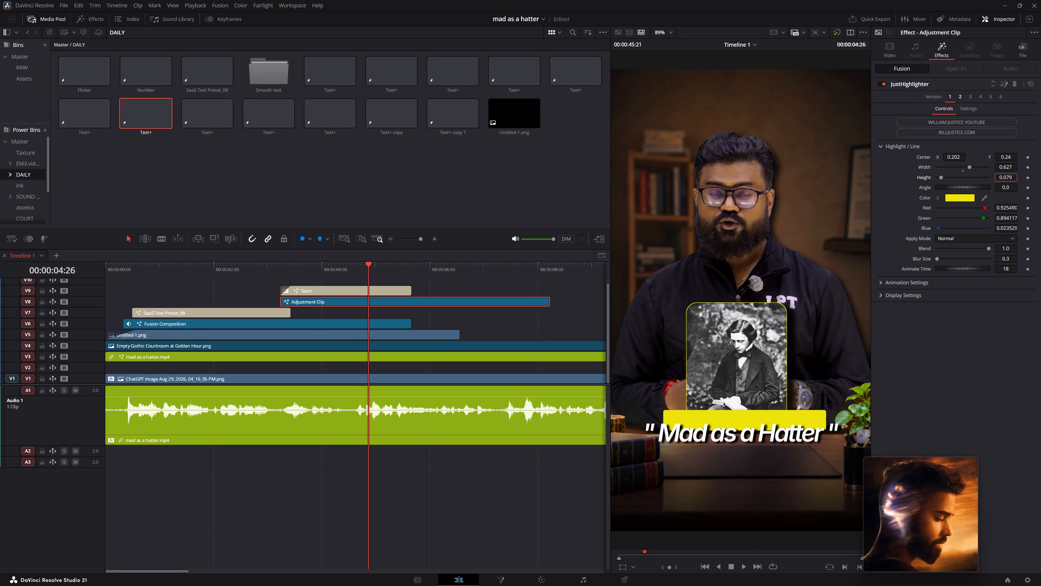
{"action": "left_click_drag", "start_coordinate": [1022, 174], "coordinate": [1017, 174]}
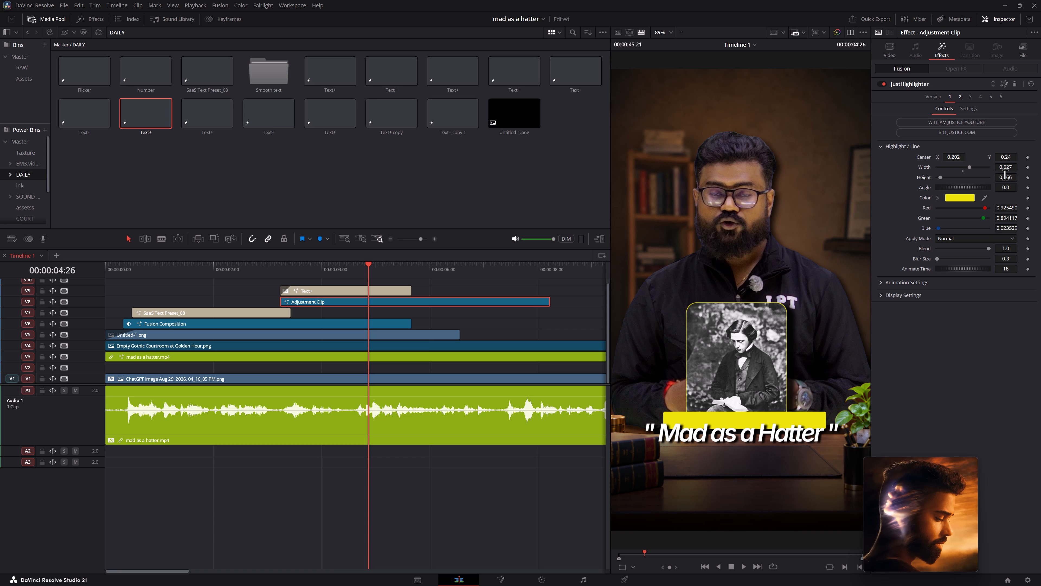
{"action": "left_click_drag", "start_coordinate": [1011, 159], "coordinate": [1002, 160]}
{"action": "left_click_drag", "start_coordinate": [1002, 160], "coordinate": [1000, 161]}
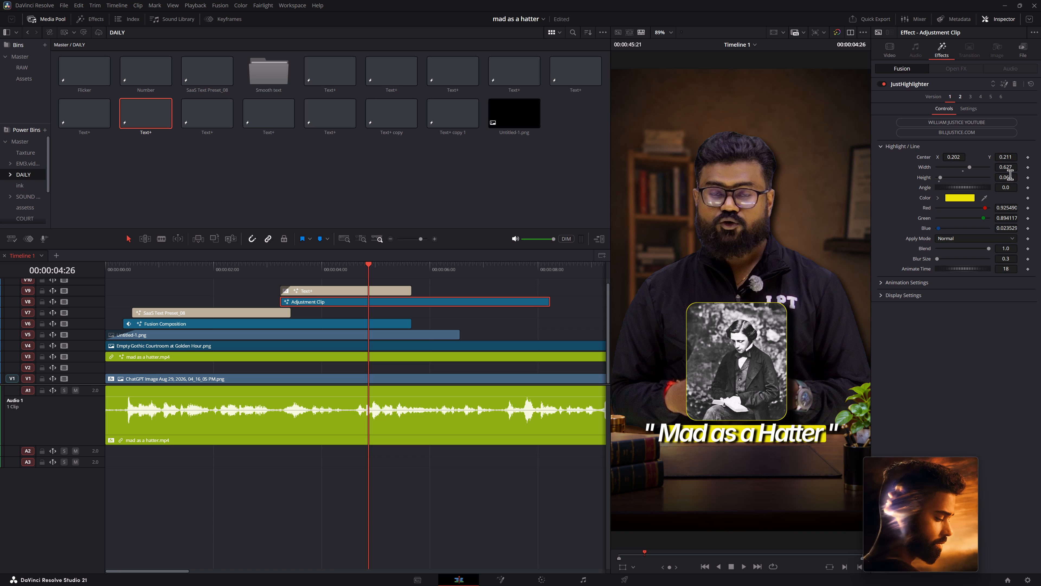
{"action": "left_click_drag", "start_coordinate": [1009, 177], "coordinate": [1012, 177]}
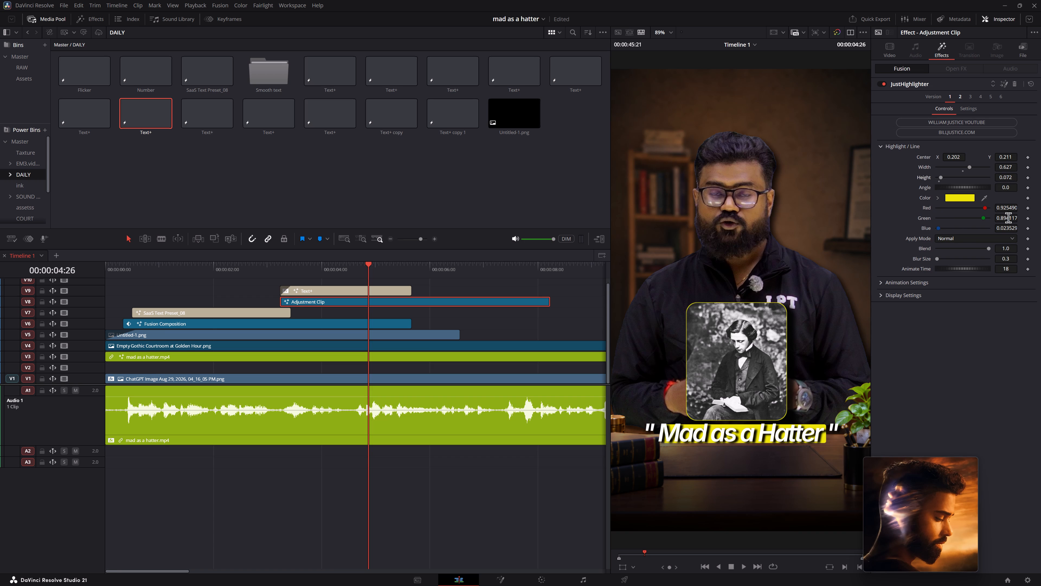
{"action": "left_click_drag", "start_coordinate": [1005, 181], "coordinate": [1008, 181]}
{"action": "left_click_drag", "start_coordinate": [1008, 181], "coordinate": [1000, 181]}
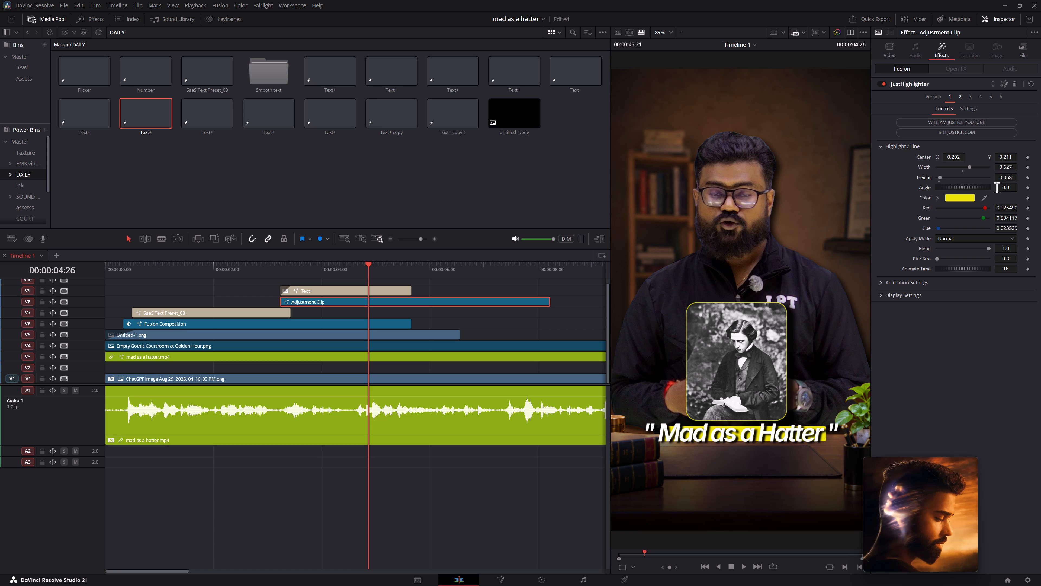
{"action": "left_click", "coordinate": [259, 266]}
{"action": "key", "text": "space"}
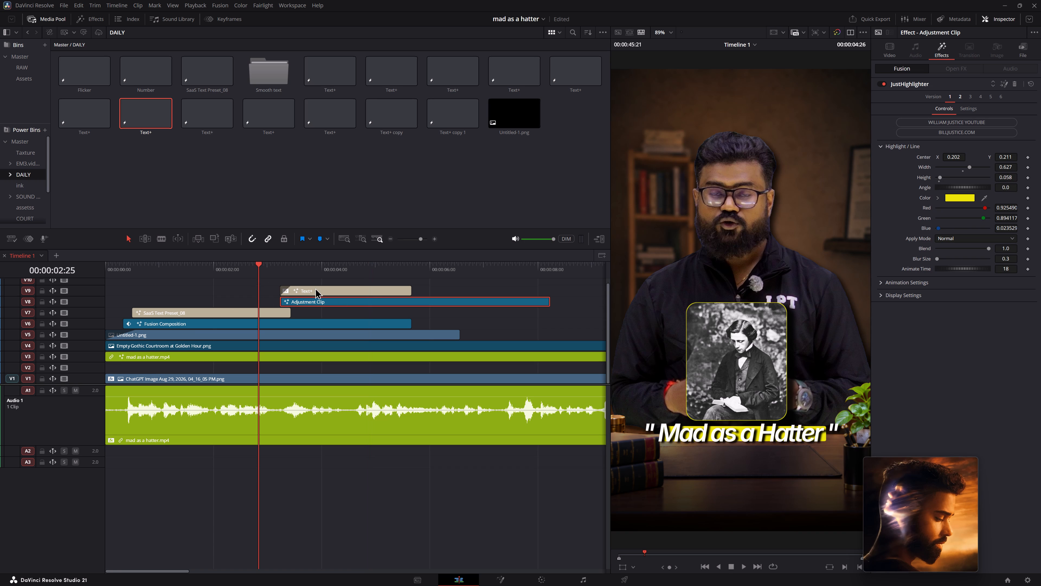
{"action": "key", "text": "space"}
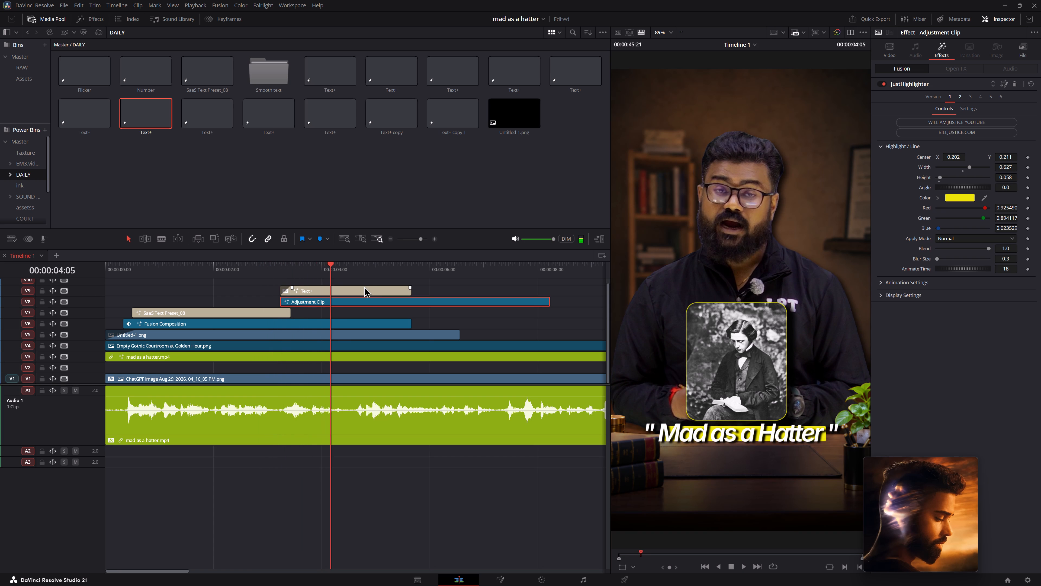
{"action": "key", "text": "space"}
{"action": "key", "text": "space"}
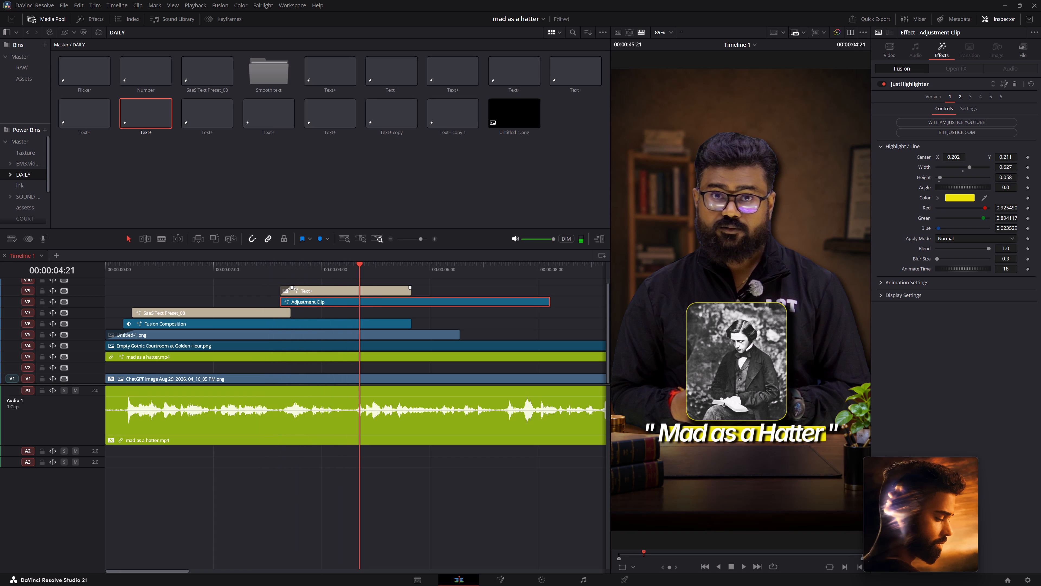
Lengthen the fade-in of the "Mad as a Hatter" Text+ clip on V9 and play back its entrance.
{"action": "left_click_drag", "start_coordinate": [292, 286], "coordinate": [301, 286]}
{"action": "left_click", "coordinate": [284, 272]}
{"action": "key", "text": "space"}
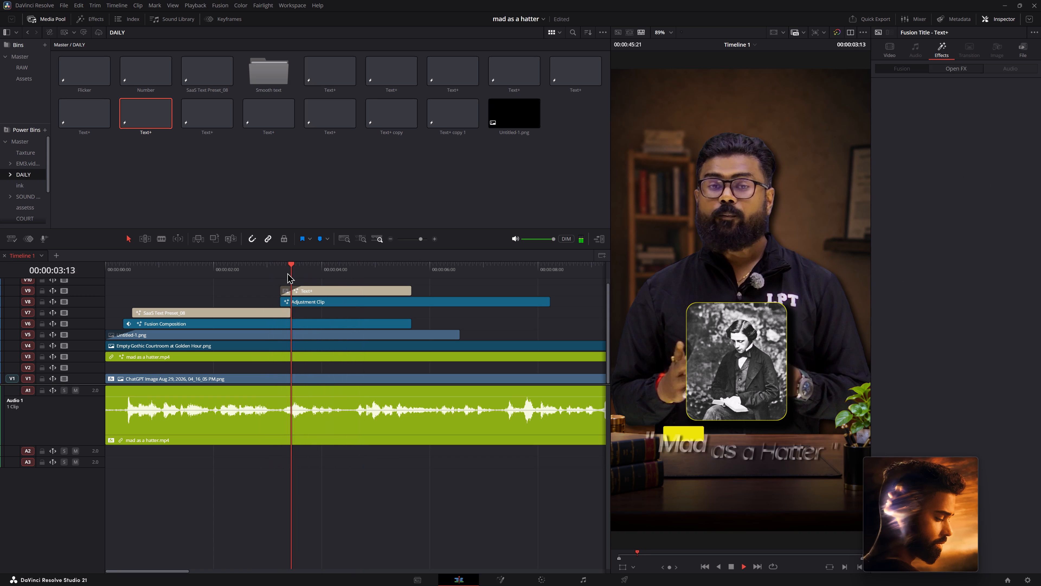
{"action": "key", "text": "space"}
{"action": "key", "text": "space"}
{"action": "key", "text": "space"}
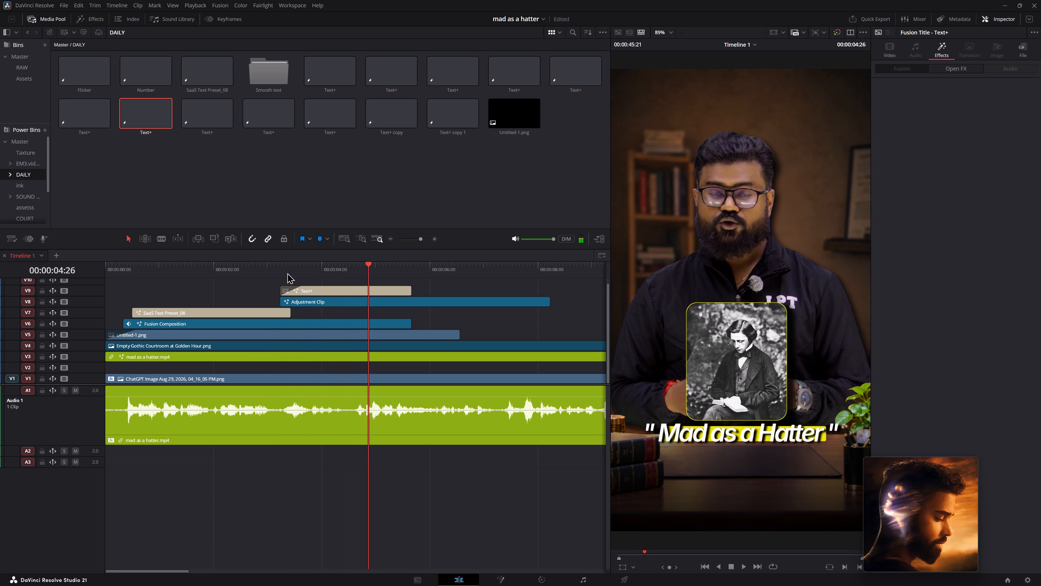
Save the project.
{"action": "key", "text": "ctrl+s"}
{"action": "key", "text": "ctrl+s"}
Trim the end of the Adjustment Clip on V8 to match the end of the Text+ title, and play back the ending.
{"action": "key", "text": "space"}
{"action": "key", "text": "space"}
{"action": "key", "text": "space"}
{"action": "key", "text": "space"}
{"action": "key", "text": "space"}
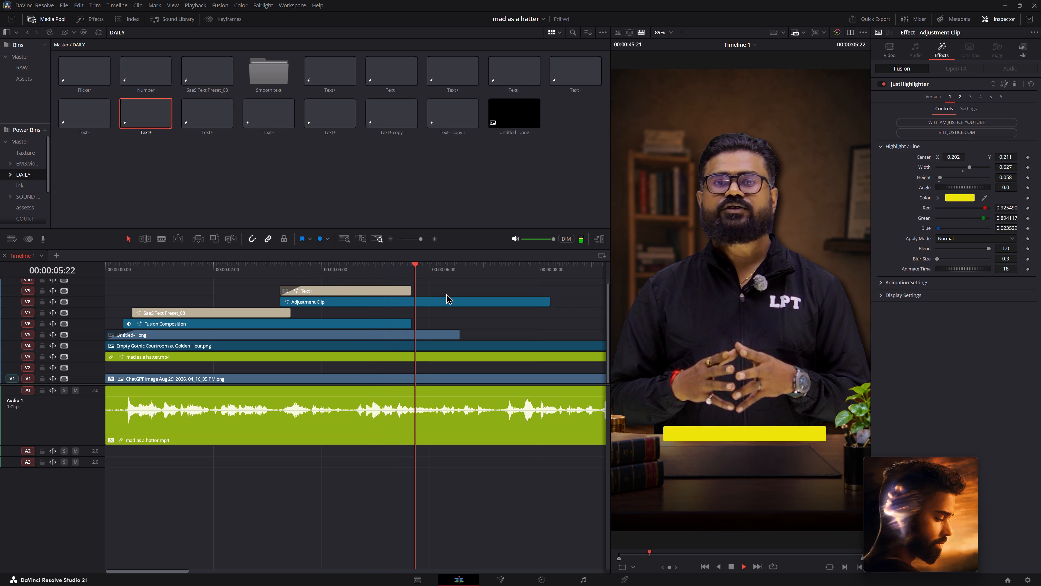
{"action": "key", "text": "space"}
{"action": "left_click_drag", "start_coordinate": [436, 268], "coordinate": [412, 268]}
{"action": "left_click_drag", "start_coordinate": [426, 287], "coordinate": [428, 299]}
{"action": "key", "text": "2"}
{"action": "left_click", "coordinate": [436, 301]}
{"action": "left_click", "coordinate": [385, 269]}
{"action": "key", "text": "space"}
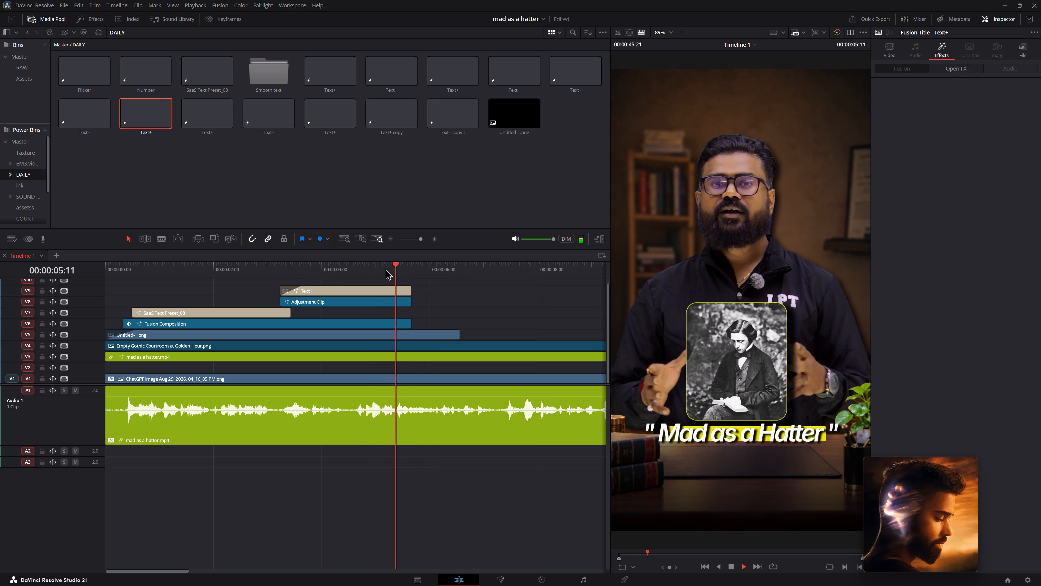
{"action": "key", "text": "space"}
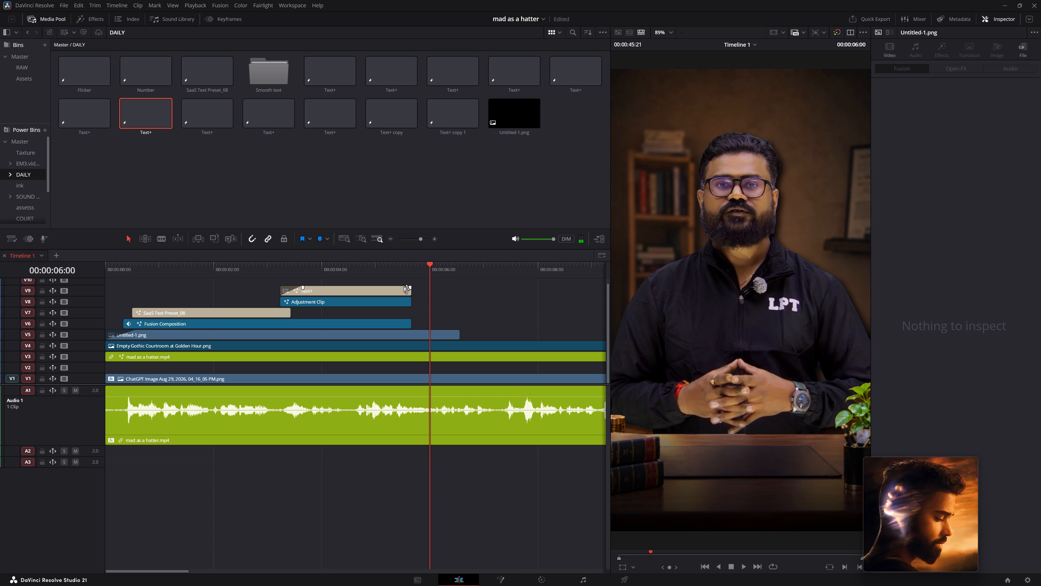
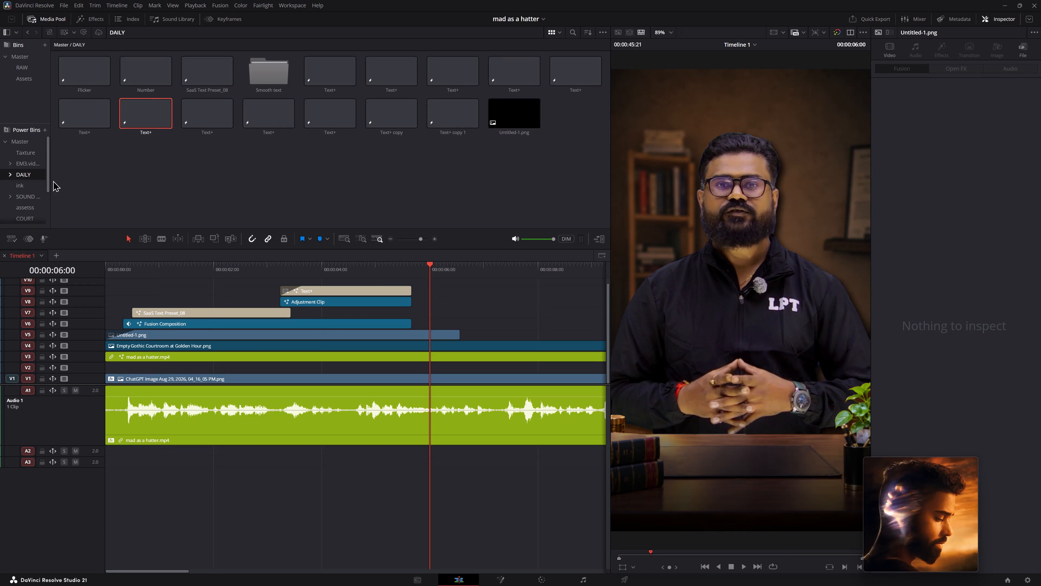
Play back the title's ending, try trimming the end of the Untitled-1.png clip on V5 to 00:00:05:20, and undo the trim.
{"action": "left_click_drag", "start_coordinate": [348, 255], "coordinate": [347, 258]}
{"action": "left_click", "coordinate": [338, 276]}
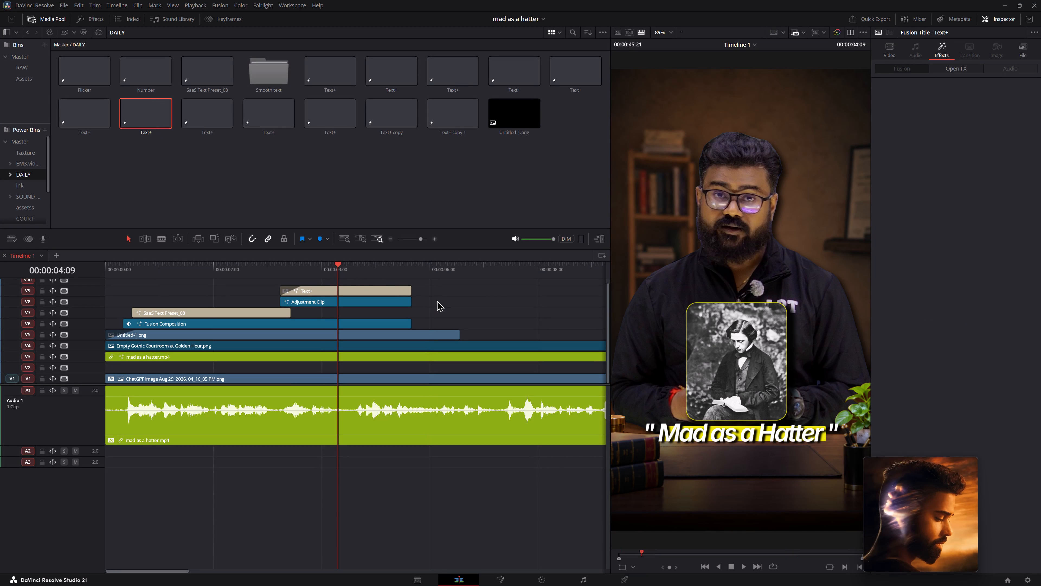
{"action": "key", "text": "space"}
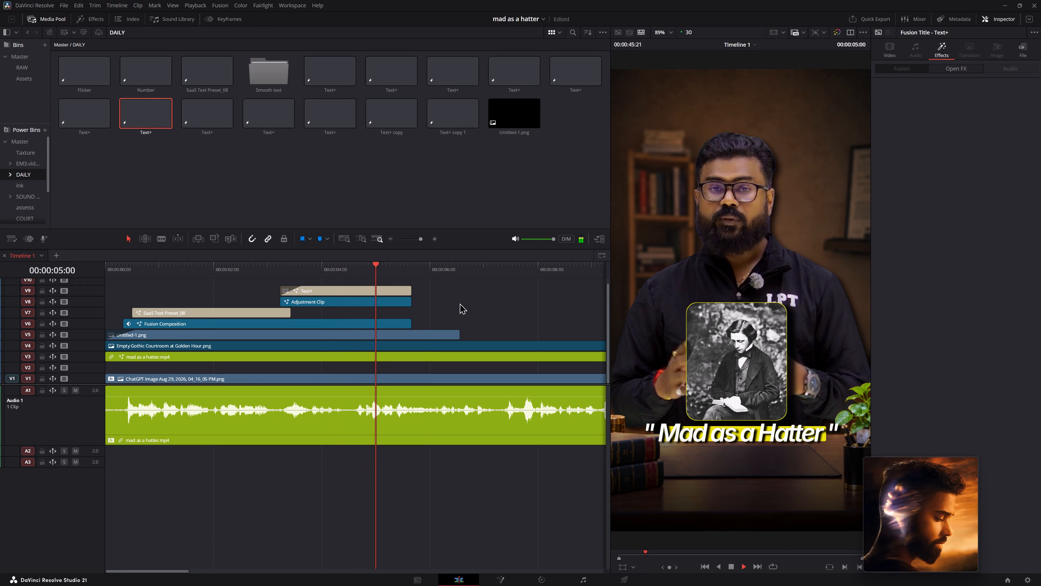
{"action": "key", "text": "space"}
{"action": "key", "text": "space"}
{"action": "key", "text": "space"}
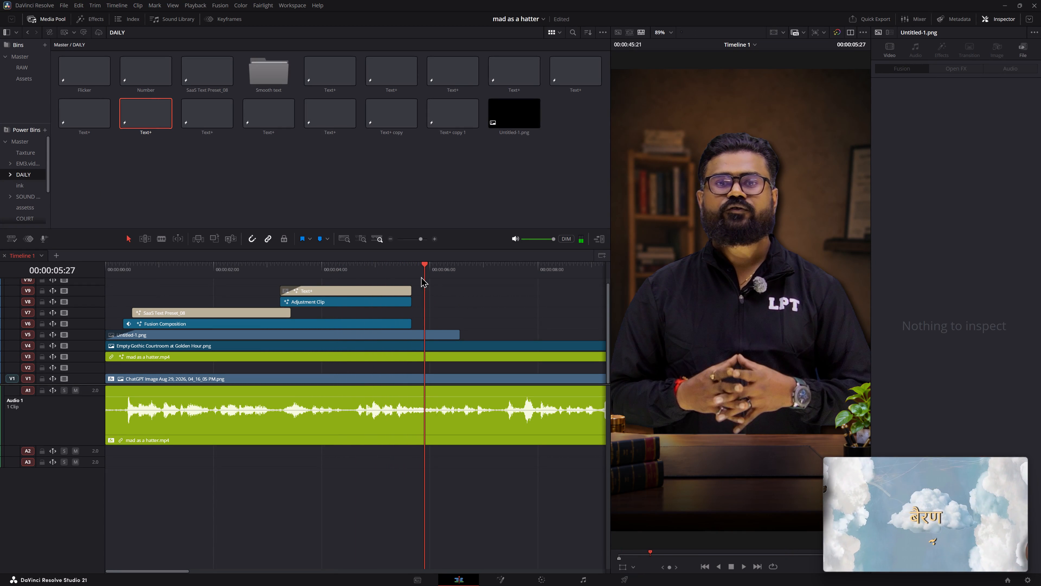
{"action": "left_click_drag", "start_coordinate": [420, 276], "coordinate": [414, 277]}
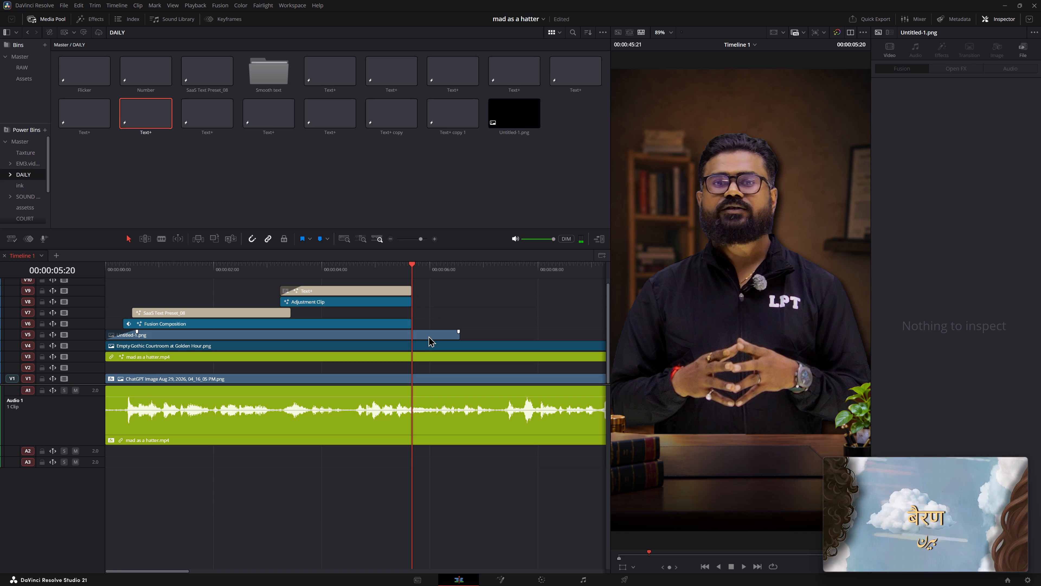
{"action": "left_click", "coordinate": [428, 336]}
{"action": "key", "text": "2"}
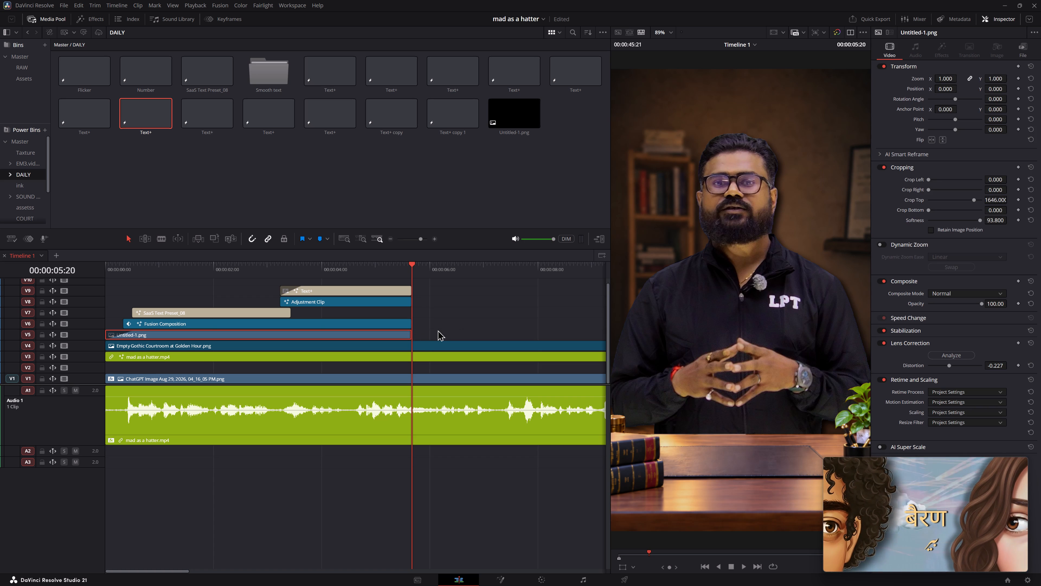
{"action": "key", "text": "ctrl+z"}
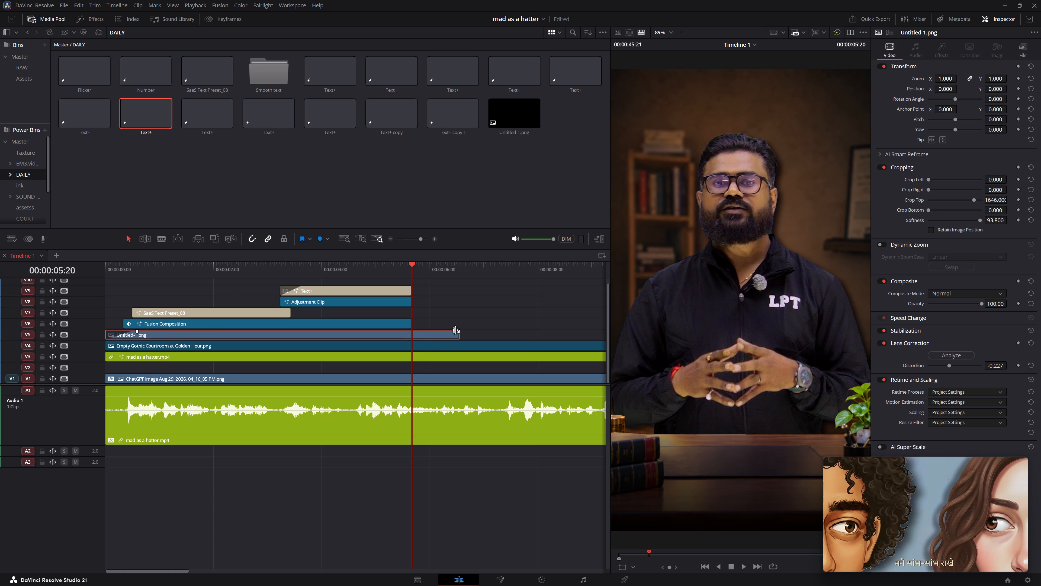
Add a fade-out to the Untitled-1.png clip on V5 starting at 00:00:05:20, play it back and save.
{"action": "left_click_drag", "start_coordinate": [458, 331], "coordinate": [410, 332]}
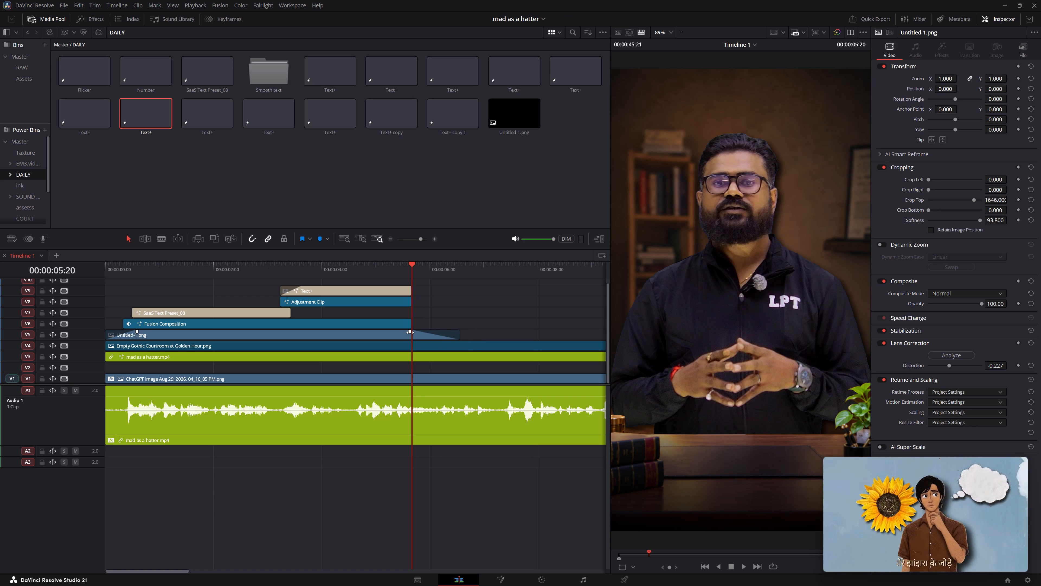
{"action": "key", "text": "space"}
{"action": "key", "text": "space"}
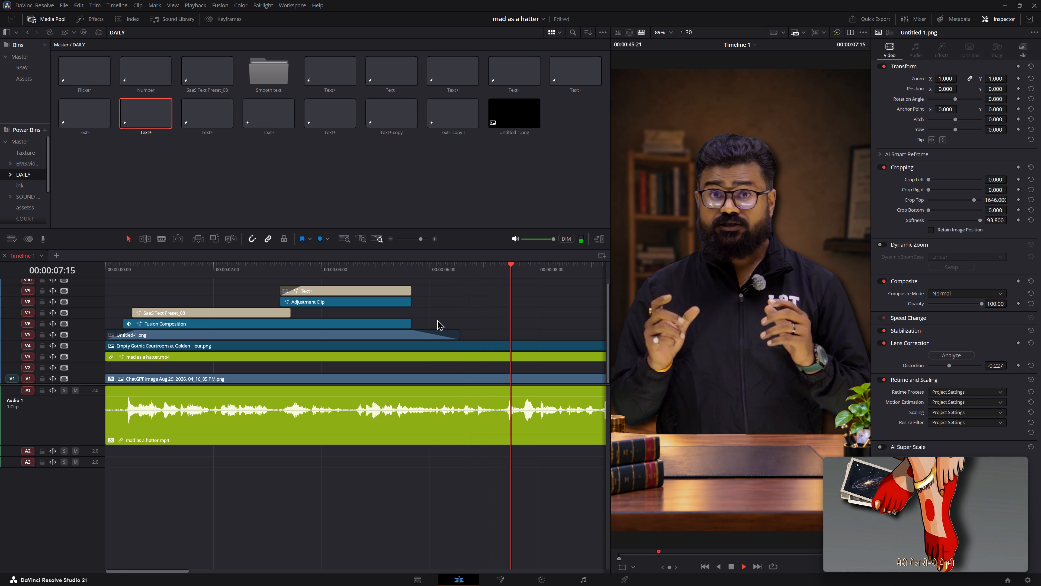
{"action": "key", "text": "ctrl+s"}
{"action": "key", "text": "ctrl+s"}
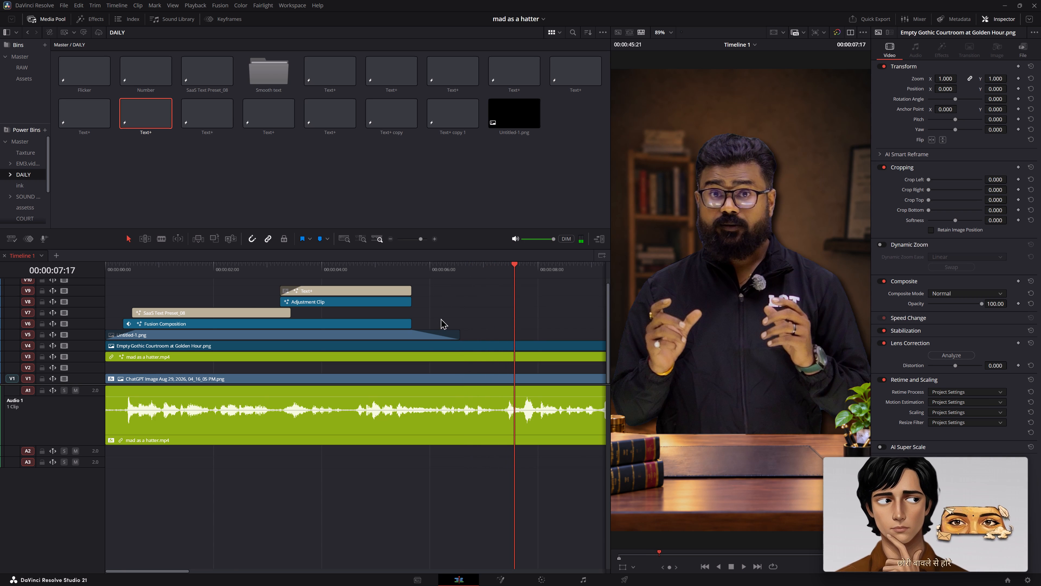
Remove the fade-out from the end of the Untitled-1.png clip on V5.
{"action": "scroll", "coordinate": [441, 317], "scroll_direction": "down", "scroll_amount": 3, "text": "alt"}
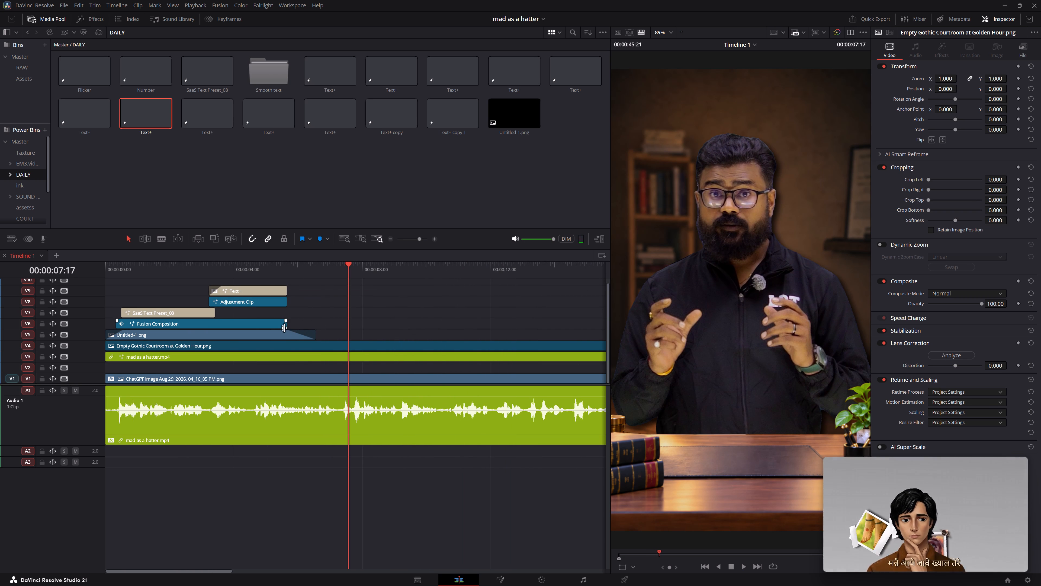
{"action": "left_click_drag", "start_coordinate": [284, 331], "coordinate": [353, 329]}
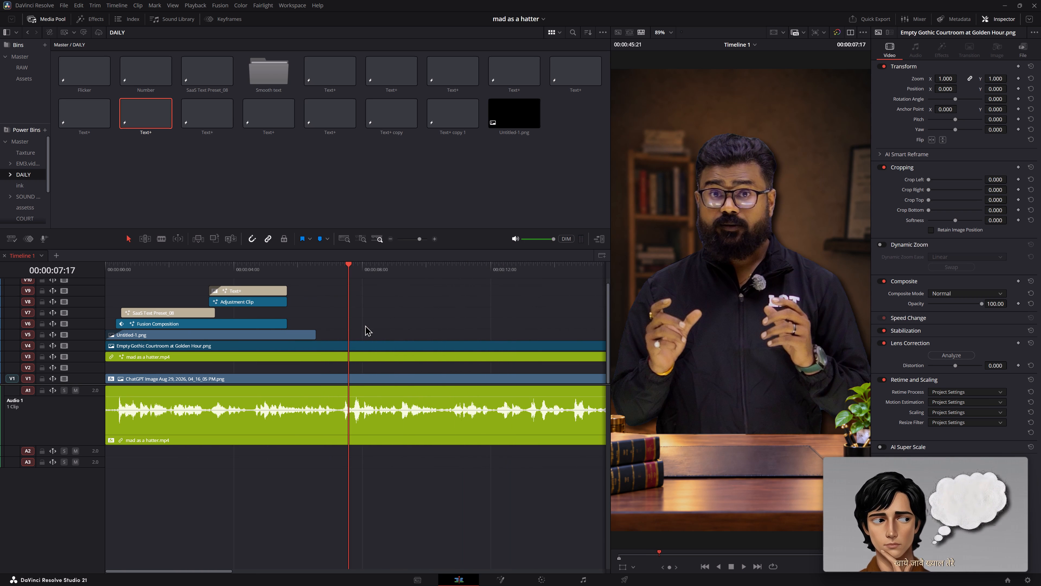
Save the project.
{"action": "scroll", "coordinate": [365, 325], "scroll_direction": "down", "scroll_amount": 1, "text": "alt"}
{"action": "key", "text": "ctrl+s"}
{"action": "key", "text": "ctrl+s"}
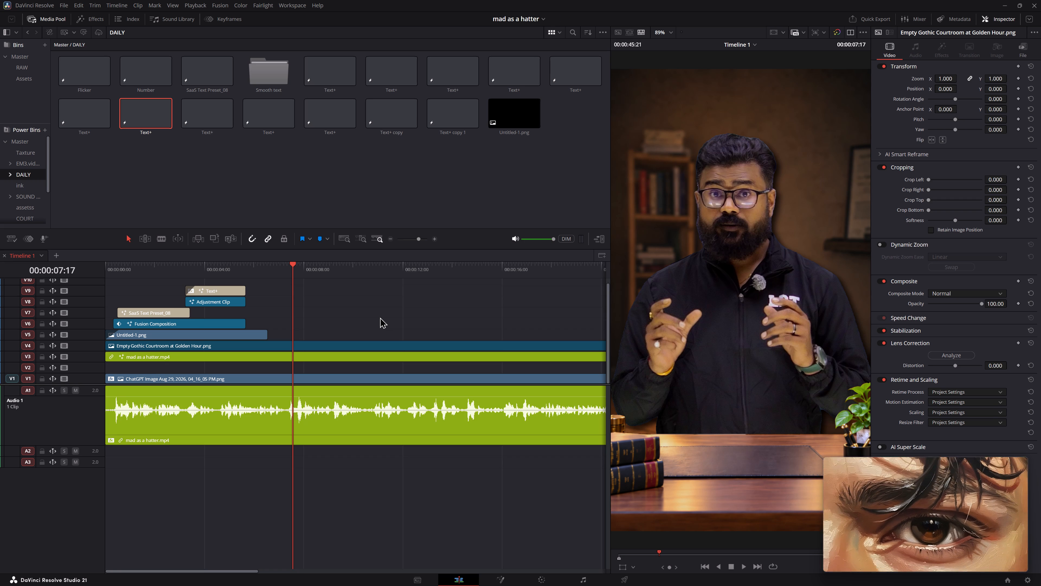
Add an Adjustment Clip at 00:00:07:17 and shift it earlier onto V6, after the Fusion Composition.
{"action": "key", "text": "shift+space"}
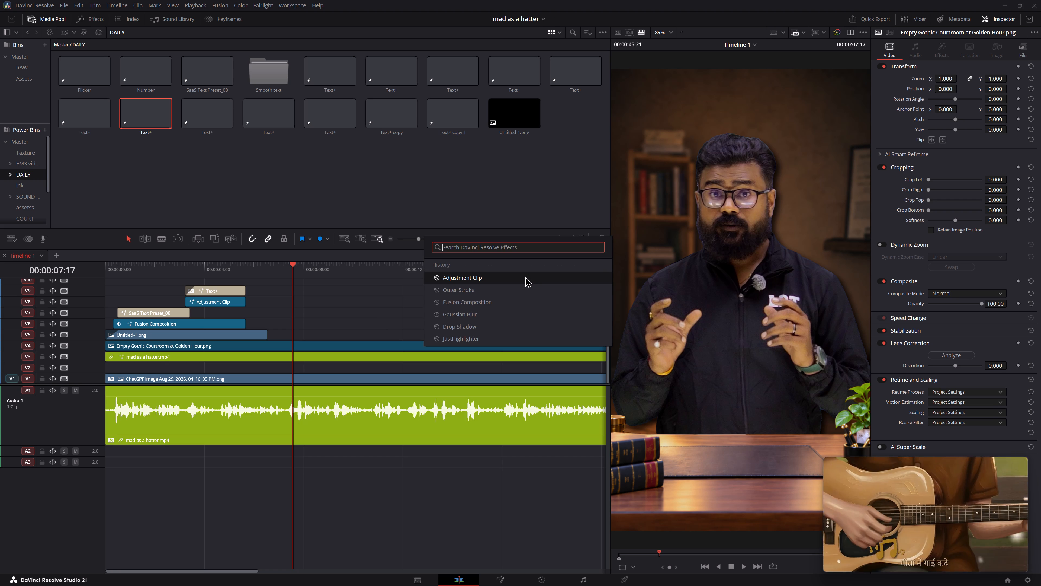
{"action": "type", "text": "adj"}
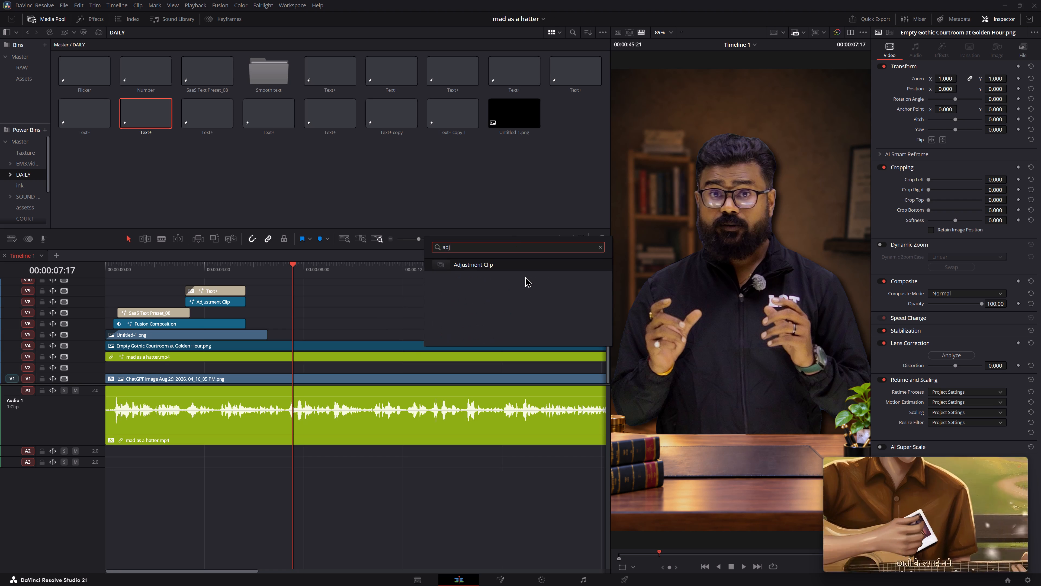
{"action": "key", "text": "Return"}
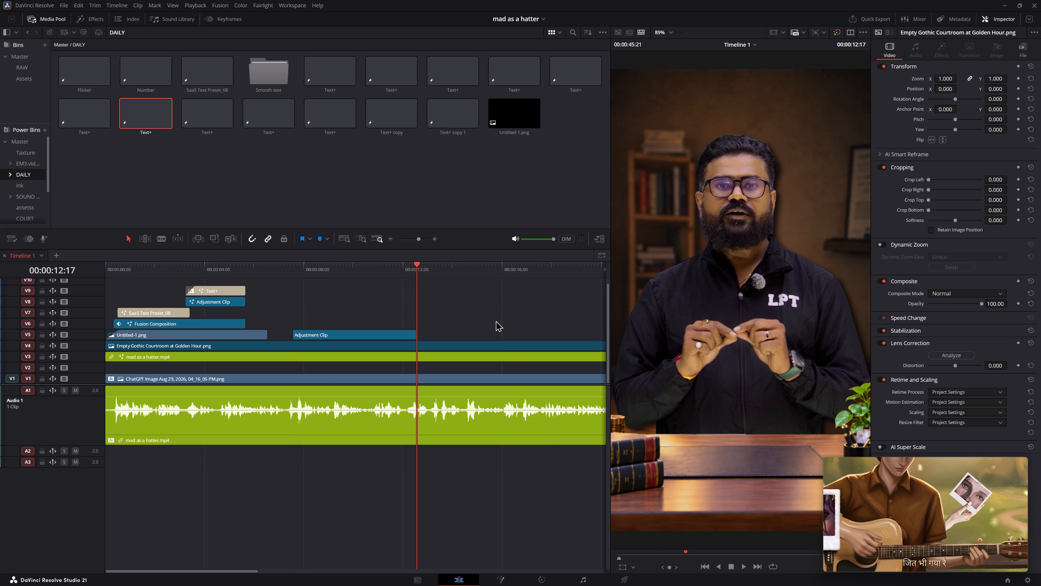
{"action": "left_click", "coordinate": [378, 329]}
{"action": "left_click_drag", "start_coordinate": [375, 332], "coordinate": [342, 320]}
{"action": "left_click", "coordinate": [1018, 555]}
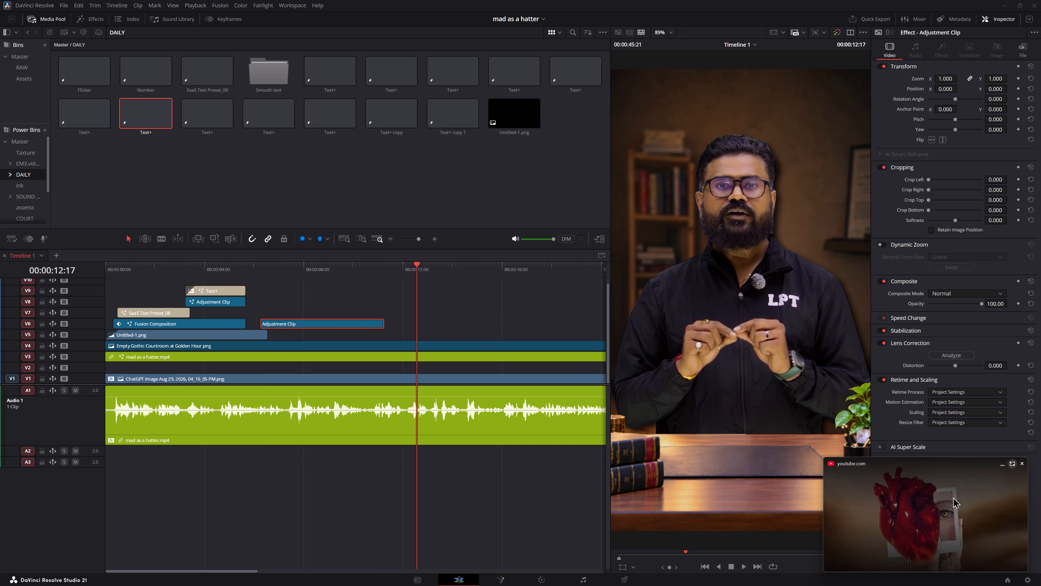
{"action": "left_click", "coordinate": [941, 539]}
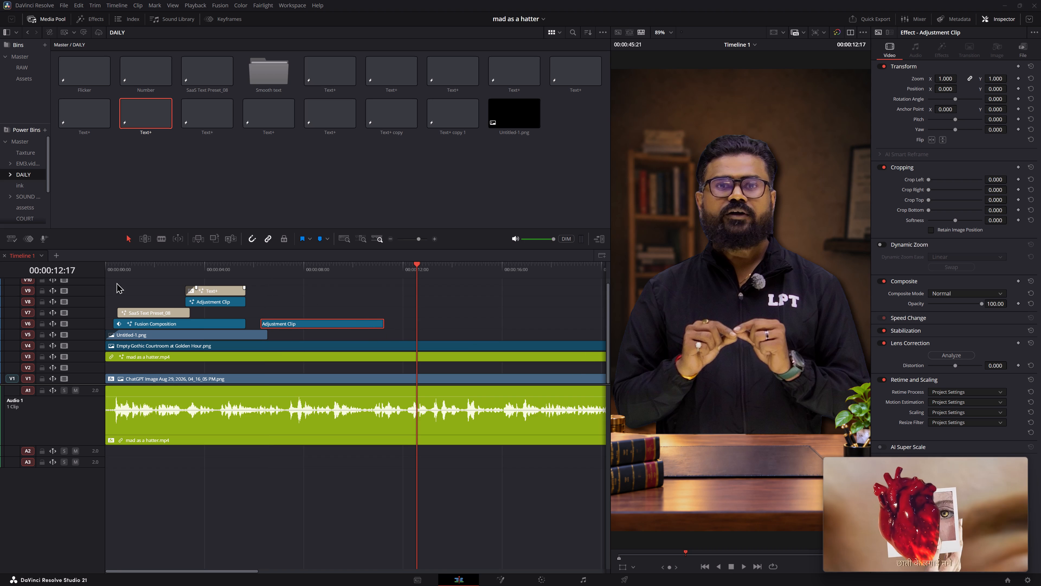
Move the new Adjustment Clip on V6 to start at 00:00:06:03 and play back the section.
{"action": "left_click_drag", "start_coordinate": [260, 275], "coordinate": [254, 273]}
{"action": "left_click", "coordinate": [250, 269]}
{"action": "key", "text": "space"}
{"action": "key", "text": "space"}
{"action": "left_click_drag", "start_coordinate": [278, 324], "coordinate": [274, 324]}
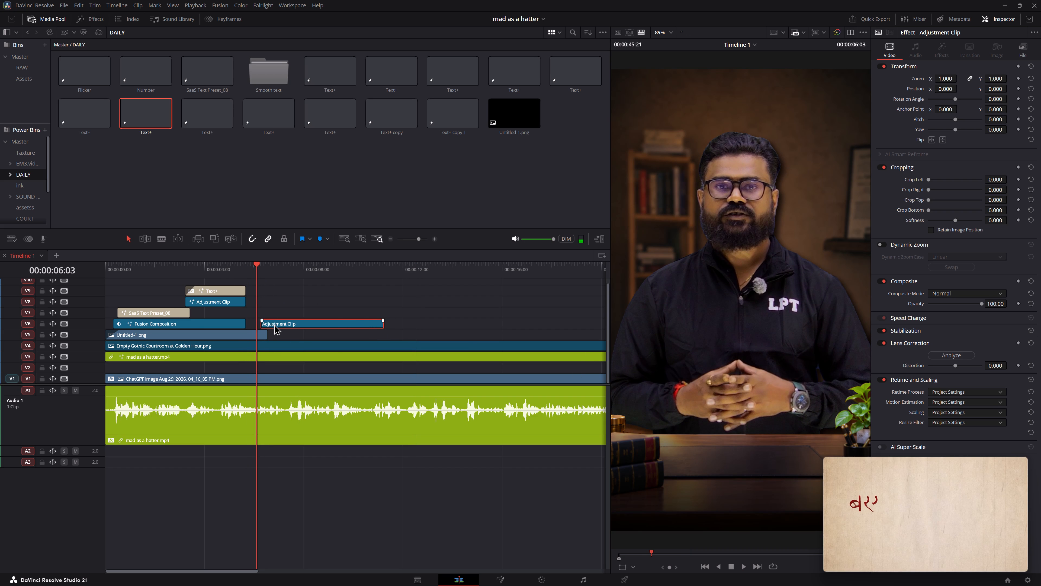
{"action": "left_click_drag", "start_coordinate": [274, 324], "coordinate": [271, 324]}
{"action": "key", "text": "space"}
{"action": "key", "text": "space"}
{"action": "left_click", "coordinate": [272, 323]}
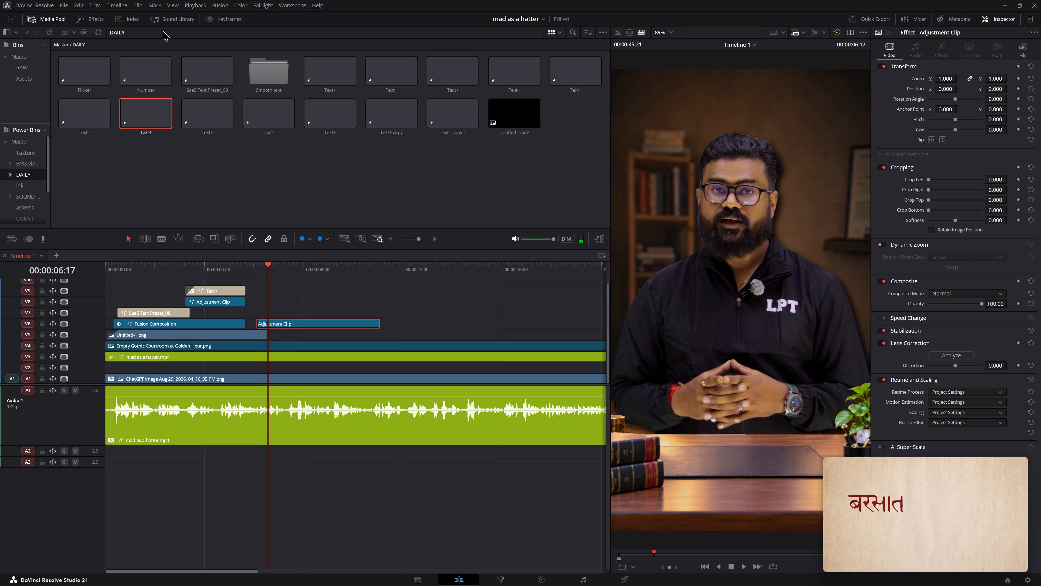
Search the effects for "time" and place the Timeline Pack Sample title on V7 starting at about 00:00:08:00.
{"action": "left_click", "coordinate": [85, 21]}
{"action": "left_click_drag", "start_coordinate": [590, 33], "coordinate": [593, 44]}
{"action": "left_click_drag", "start_coordinate": [565, 49], "coordinate": [562, 49]}
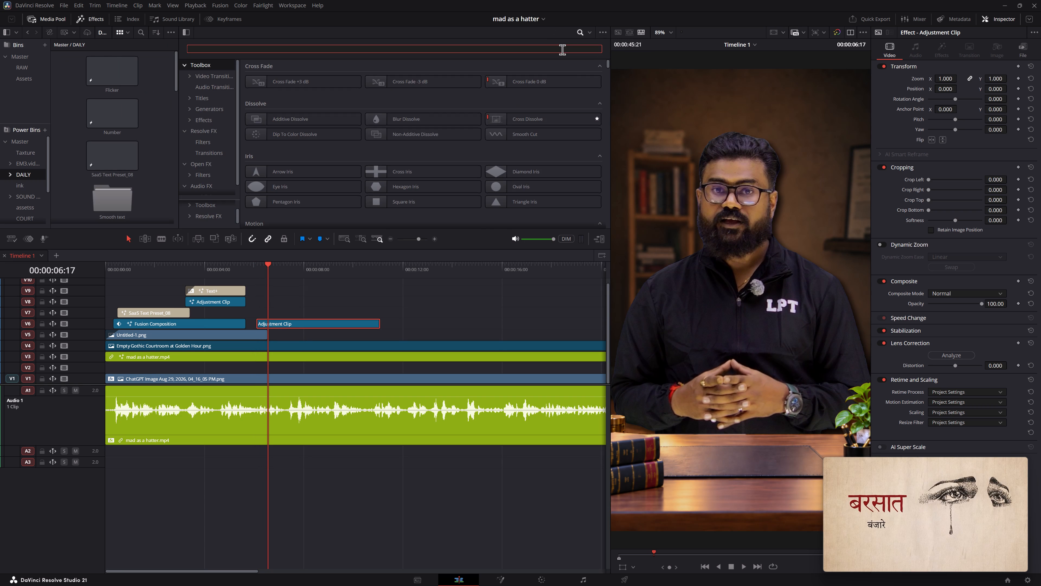
{"action": "type", "text": "time"}
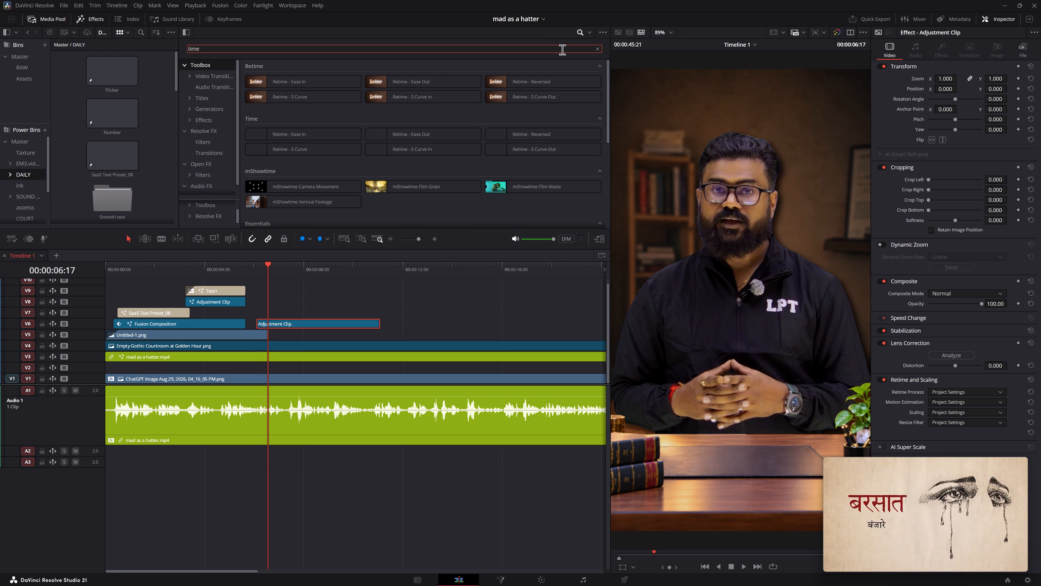
{"action": "scroll", "coordinate": [399, 132], "scroll_direction": "down", "scroll_amount": 5}
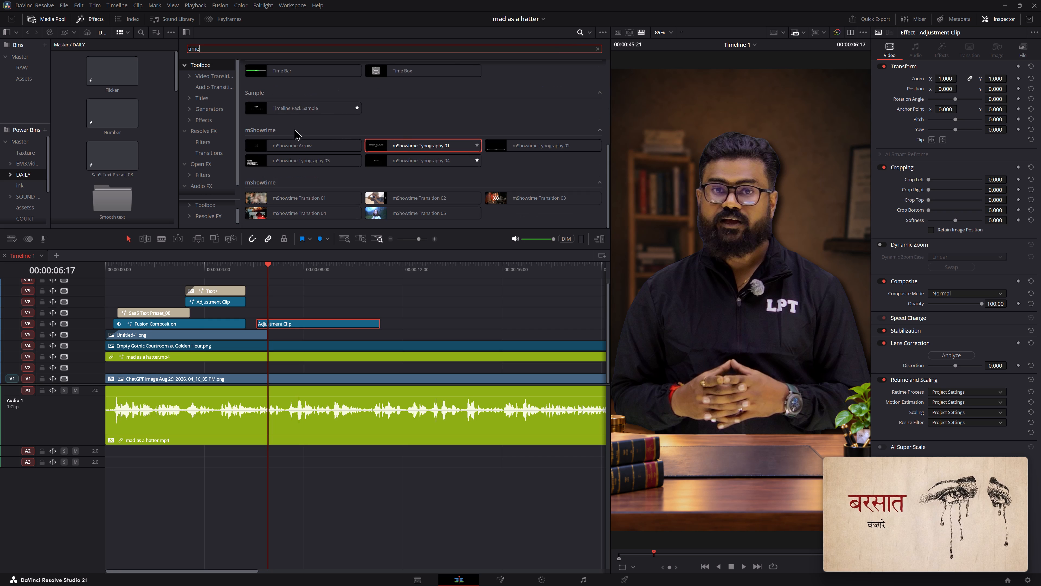
{"action": "left_click", "coordinate": [301, 108]}
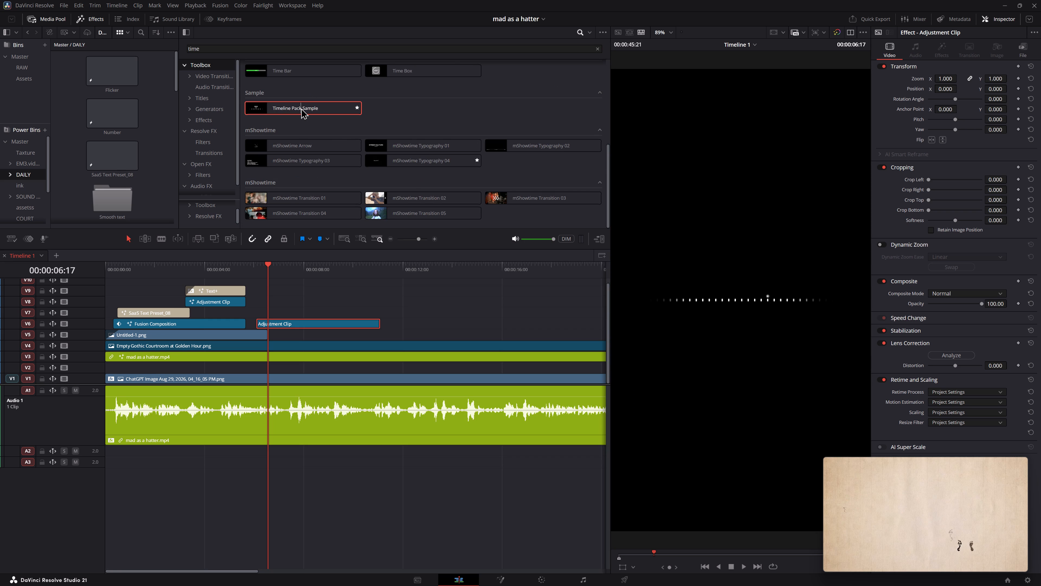
{"action": "left_click_drag", "start_coordinate": [301, 108], "coordinate": [300, 113]}
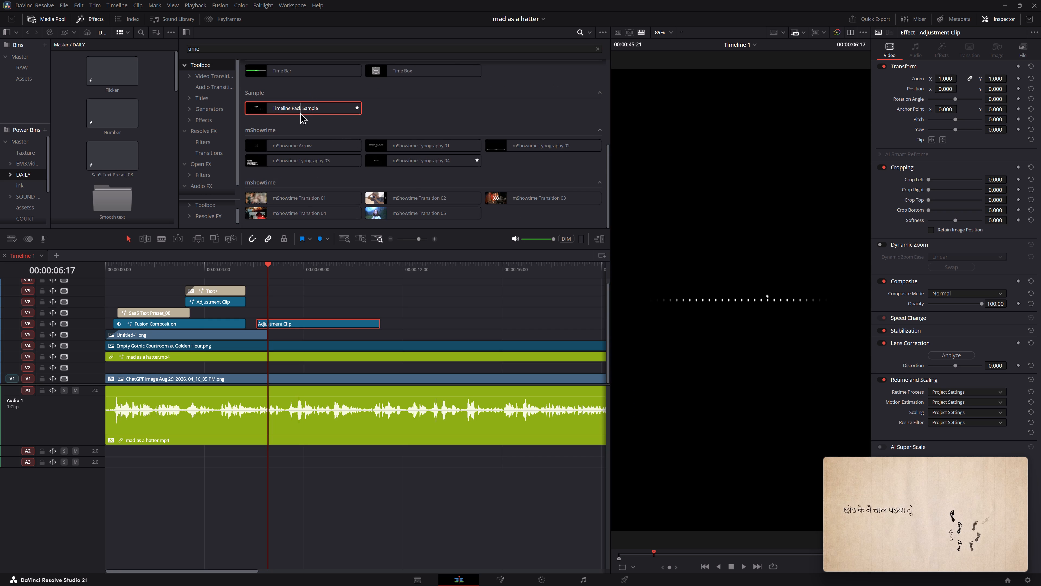
{"action": "left_click_drag", "start_coordinate": [300, 113], "coordinate": [304, 313]}
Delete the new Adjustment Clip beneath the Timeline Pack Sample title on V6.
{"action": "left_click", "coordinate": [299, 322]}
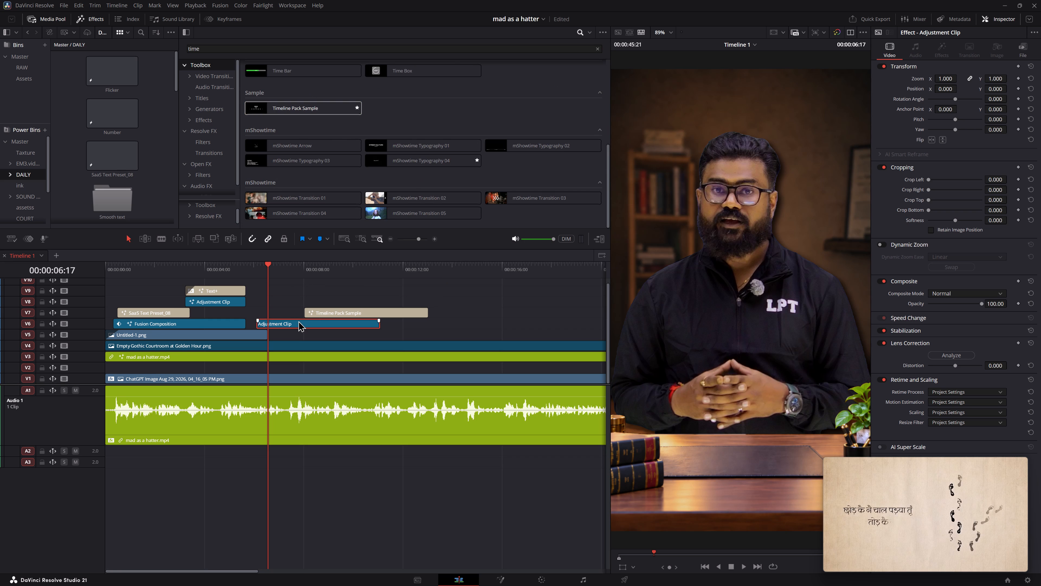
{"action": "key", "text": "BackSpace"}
Play back the section around 00:00:06:00 and extend the Untitled-1.png clip on V5 to the end of the Timeline Pack Sample title.
{"action": "left_click", "coordinate": [241, 271]}
{"action": "key", "text": "space"}
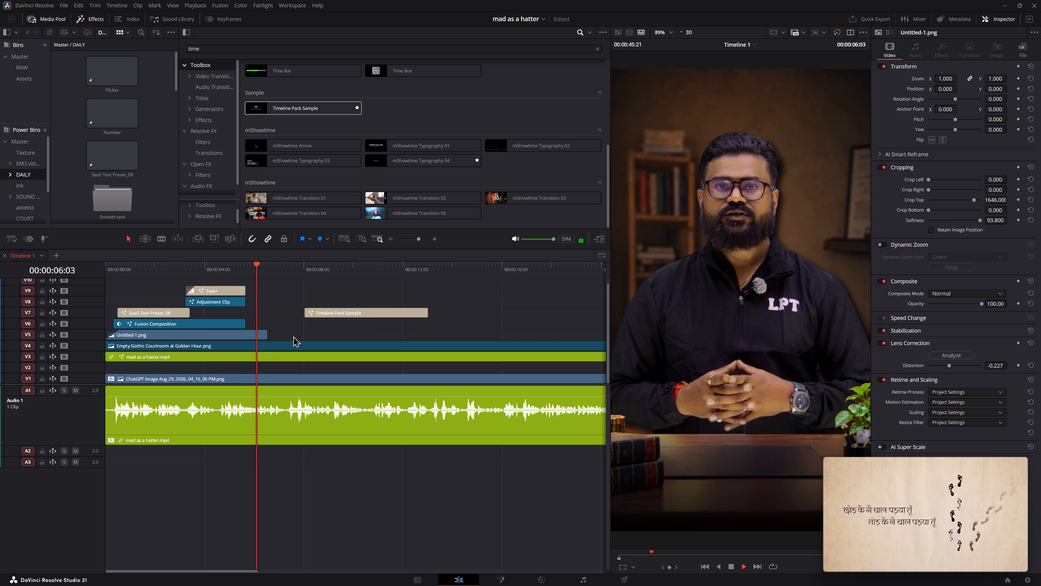
{"action": "key", "text": "space"}
{"action": "key", "text": "space"}
{"action": "key", "text": "space"}
{"action": "left_click_drag", "start_coordinate": [262, 336], "coordinate": [380, 340]}
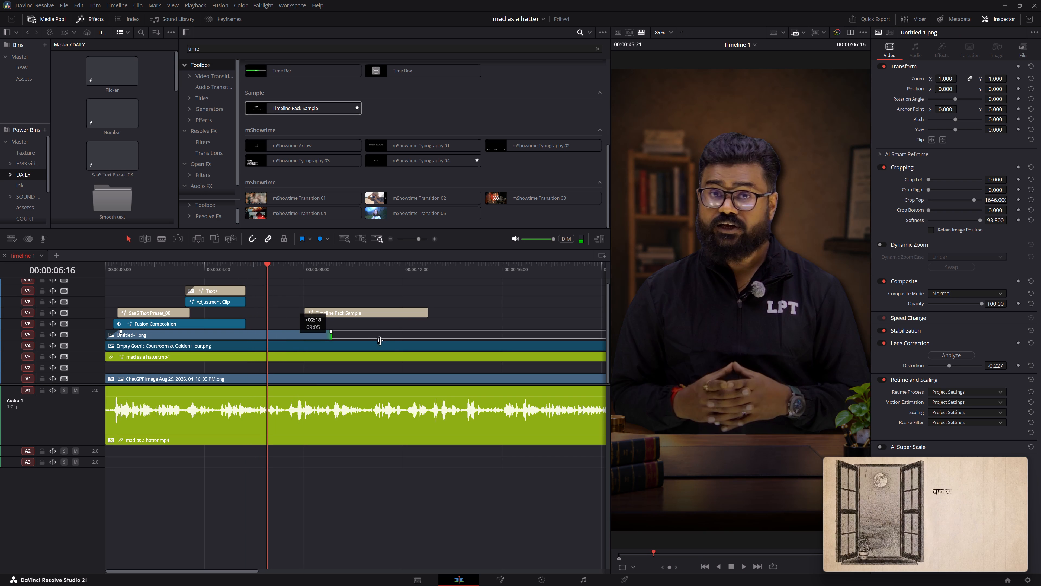
{"action": "left_click_drag", "start_coordinate": [380, 340], "coordinate": [420, 340]}
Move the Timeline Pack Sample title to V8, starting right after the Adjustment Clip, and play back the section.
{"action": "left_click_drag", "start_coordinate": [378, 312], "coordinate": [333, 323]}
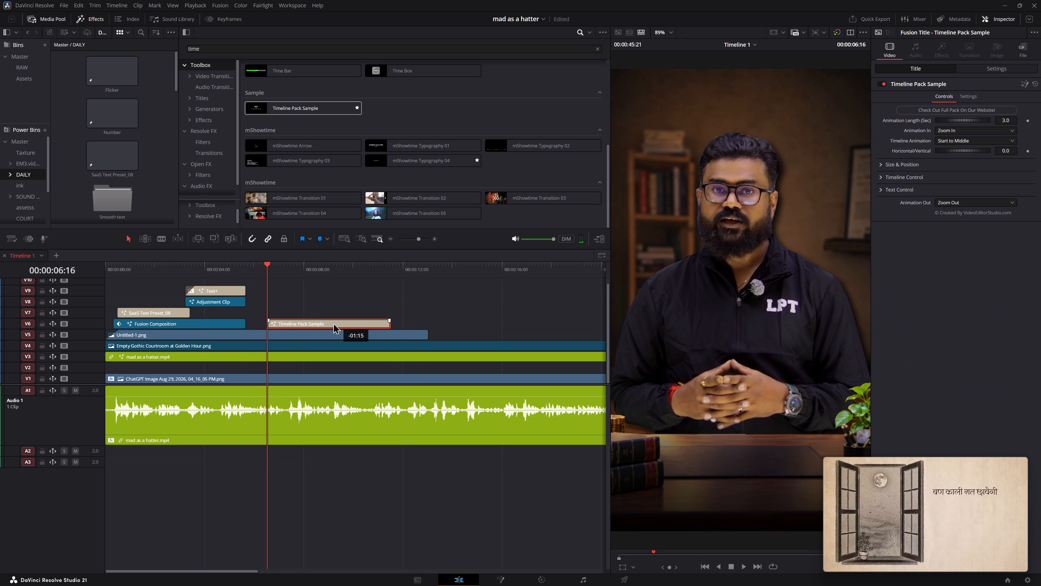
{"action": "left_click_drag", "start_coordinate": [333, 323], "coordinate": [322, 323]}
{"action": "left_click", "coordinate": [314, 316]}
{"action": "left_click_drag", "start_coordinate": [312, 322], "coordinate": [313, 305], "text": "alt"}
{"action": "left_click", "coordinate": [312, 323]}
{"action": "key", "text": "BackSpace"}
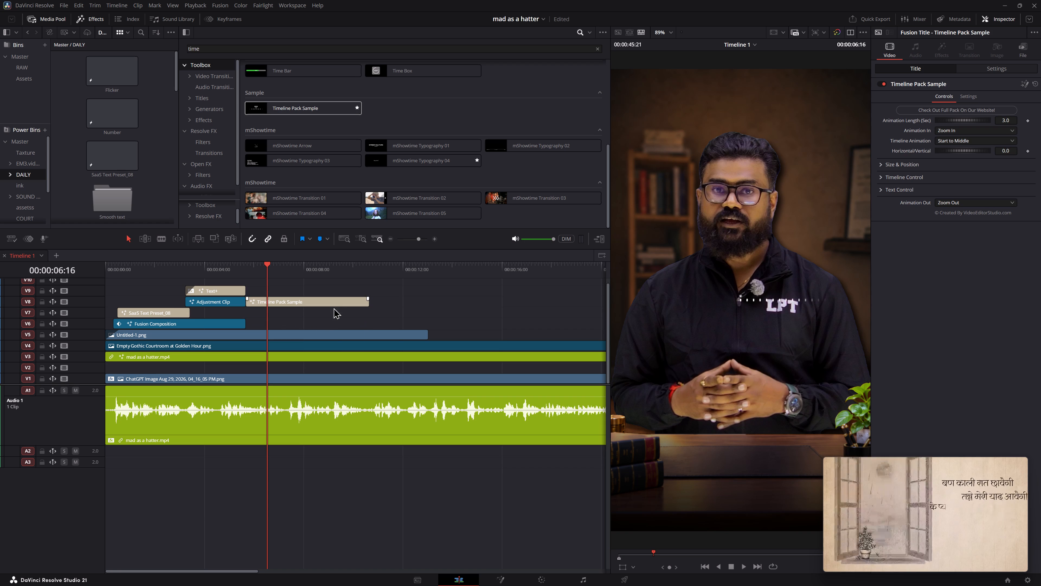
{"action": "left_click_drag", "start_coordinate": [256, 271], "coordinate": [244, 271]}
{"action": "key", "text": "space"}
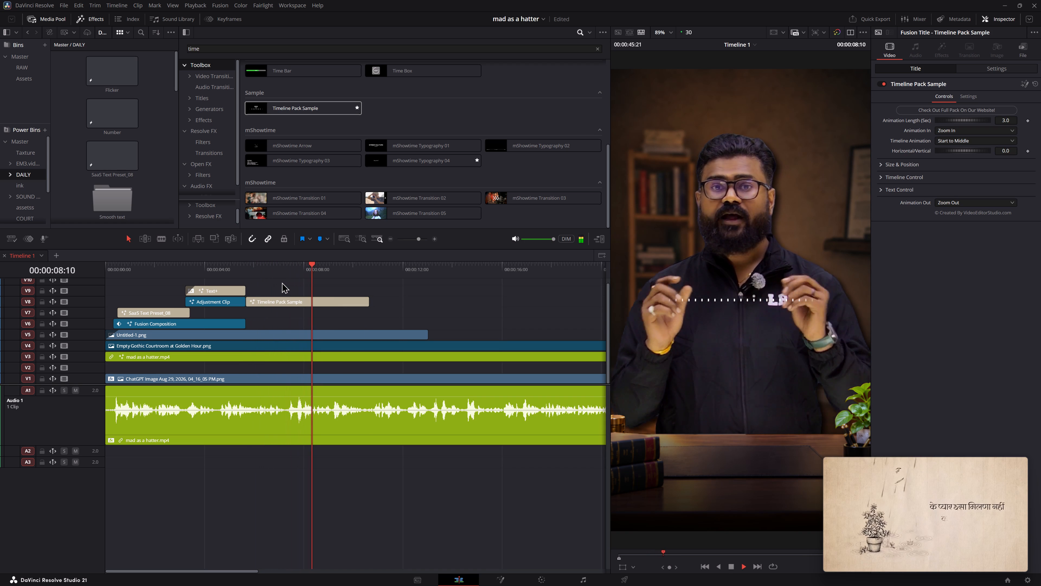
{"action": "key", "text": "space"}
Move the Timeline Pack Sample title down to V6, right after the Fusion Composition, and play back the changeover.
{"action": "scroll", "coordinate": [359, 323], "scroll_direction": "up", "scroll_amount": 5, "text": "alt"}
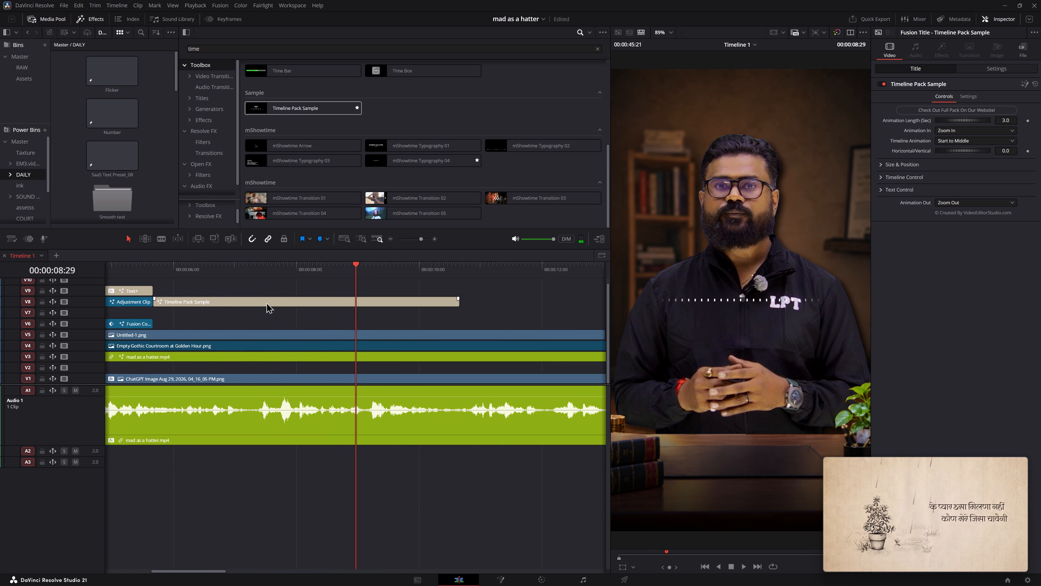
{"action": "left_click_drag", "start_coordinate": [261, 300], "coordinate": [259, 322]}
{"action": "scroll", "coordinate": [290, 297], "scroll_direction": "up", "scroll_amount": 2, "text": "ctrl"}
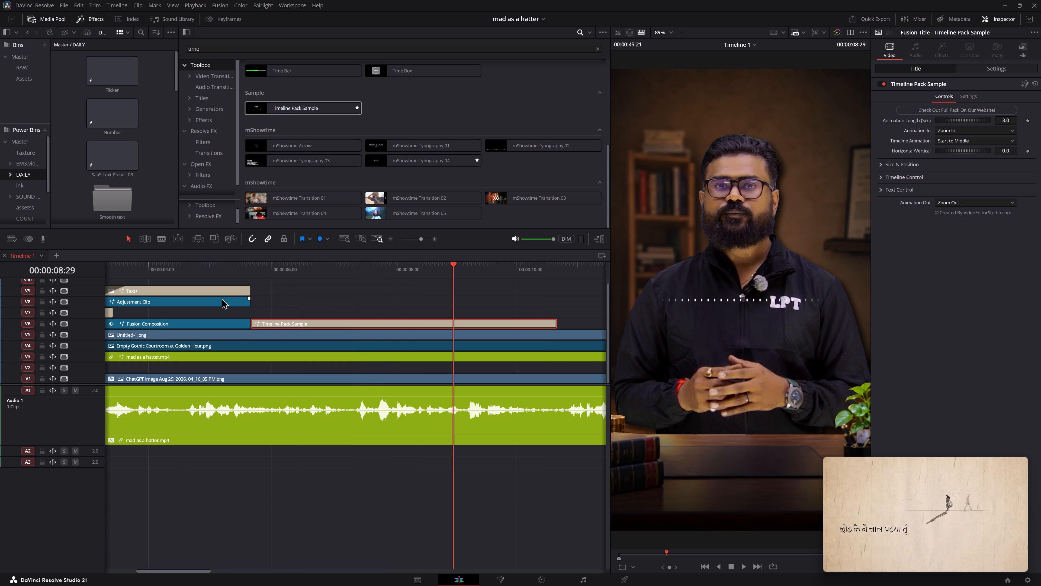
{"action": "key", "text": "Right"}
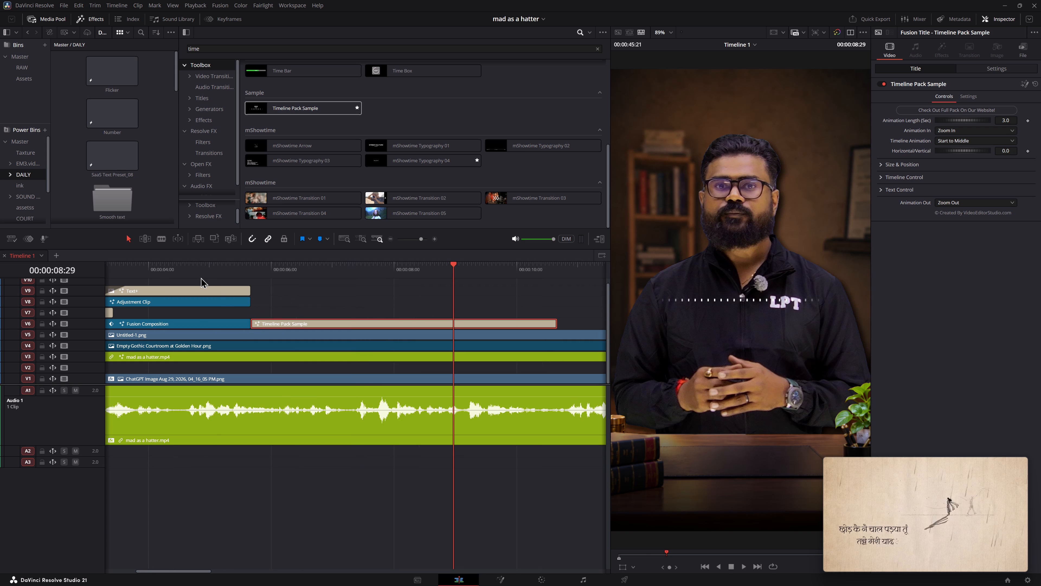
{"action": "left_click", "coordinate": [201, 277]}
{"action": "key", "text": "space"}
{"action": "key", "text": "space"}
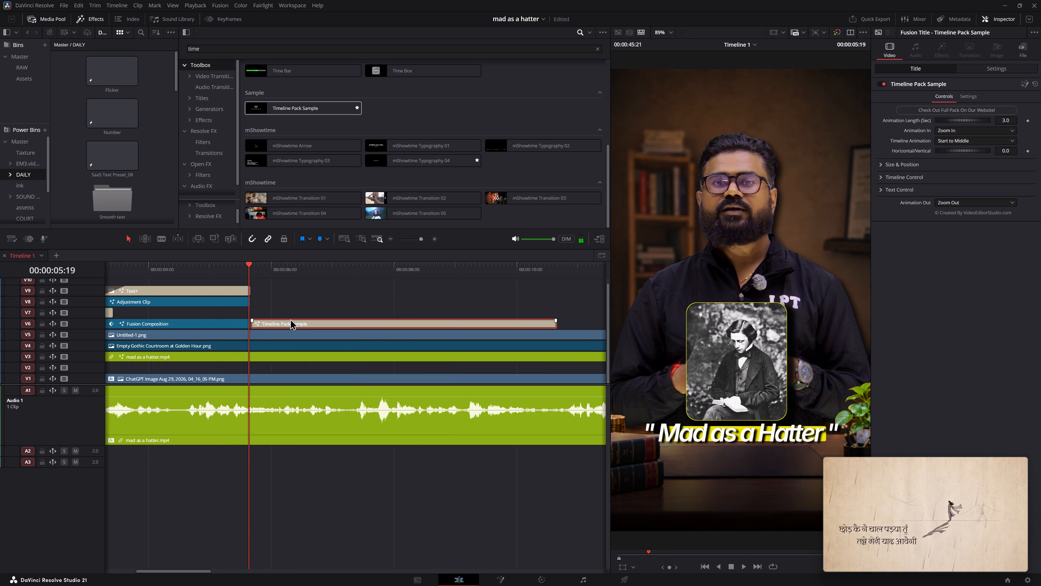
Move the Timeline Pack Sample title to V7, starting at about 00:00:05:00 so it overlaps the end of the "Mad as a Hatter" title.
{"action": "left_click_drag", "start_coordinate": [286, 322], "coordinate": [246, 313]}
{"action": "left_click", "coordinate": [136, 273]}
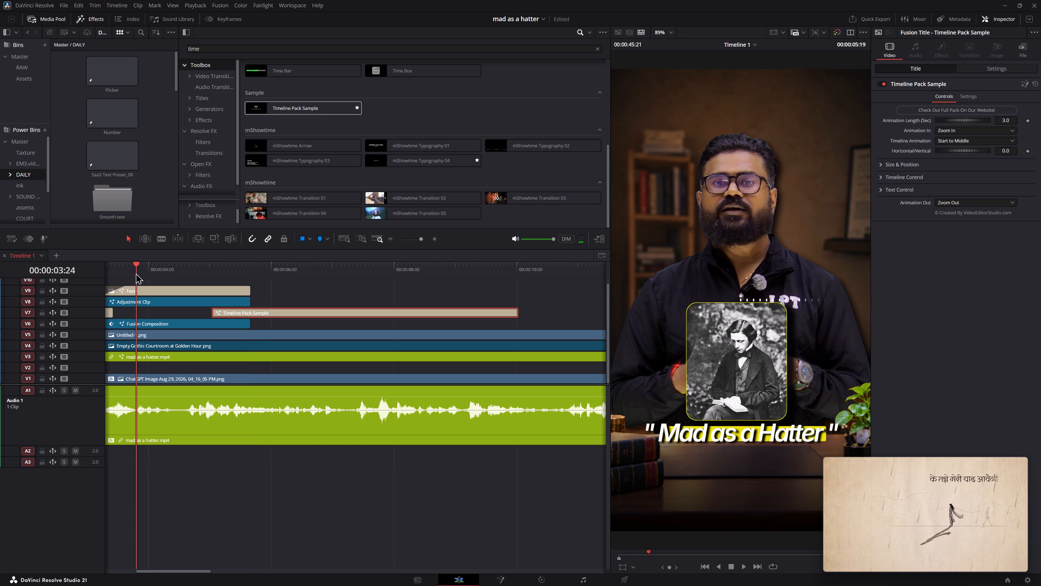
Set the Timeline Pack Sample title's Animation In to None and play back the changeover around 00:00:05:00 to compare.
{"action": "key", "text": "space"}
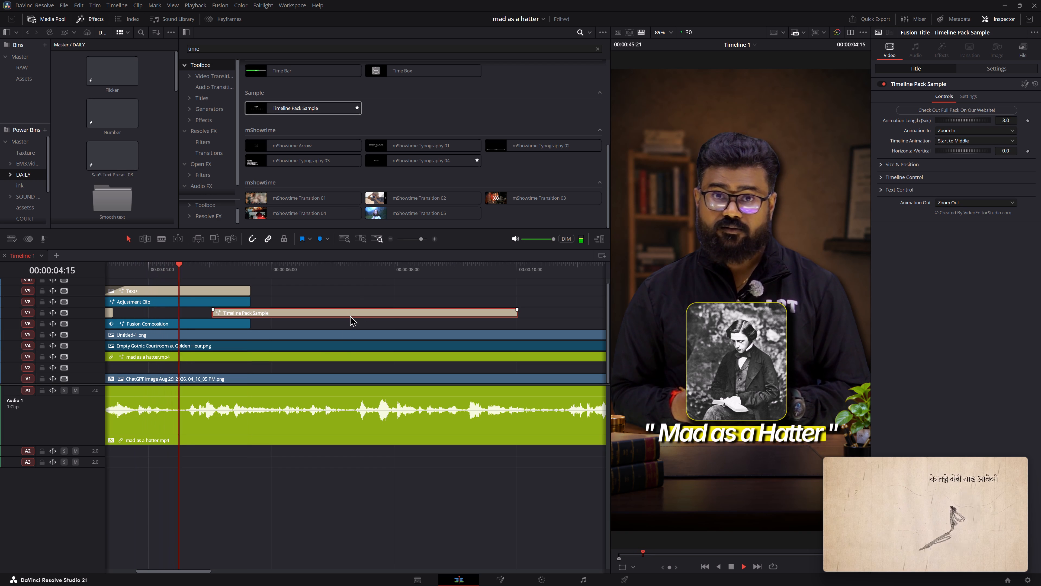
{"action": "key", "text": "space"}
{"action": "key", "text": "space"}
{"action": "key", "text": "space"}
{"action": "key", "text": "space"}
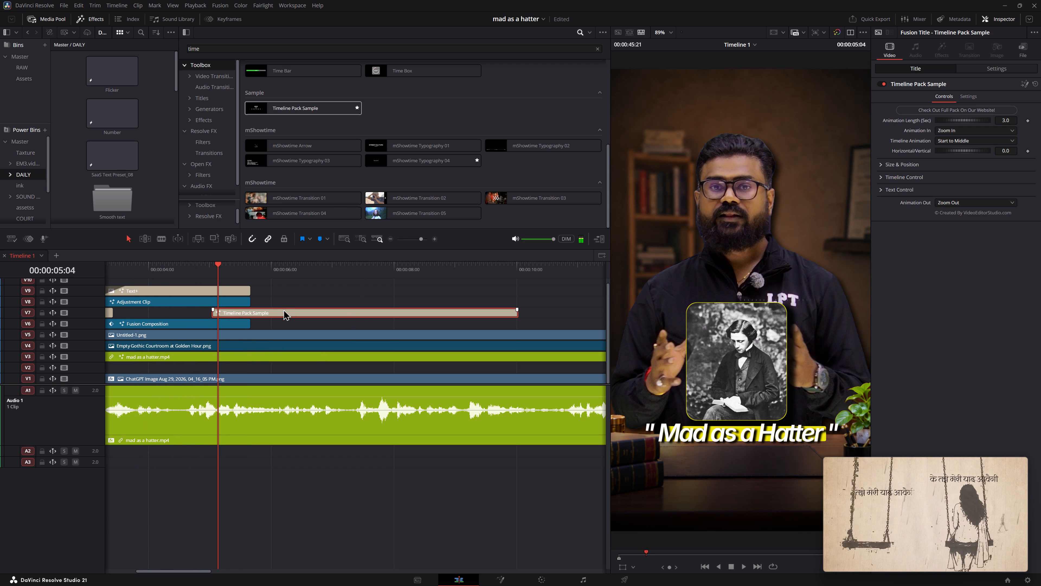
{"action": "key", "text": "space"}
{"action": "left_click", "coordinate": [273, 310]}
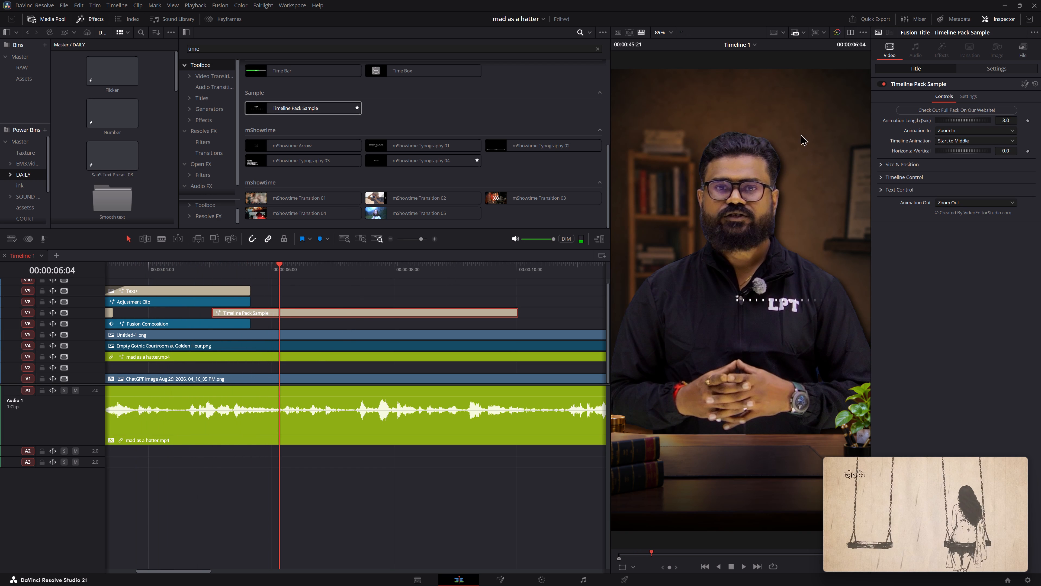
{"action": "left_click", "coordinate": [951, 131]}
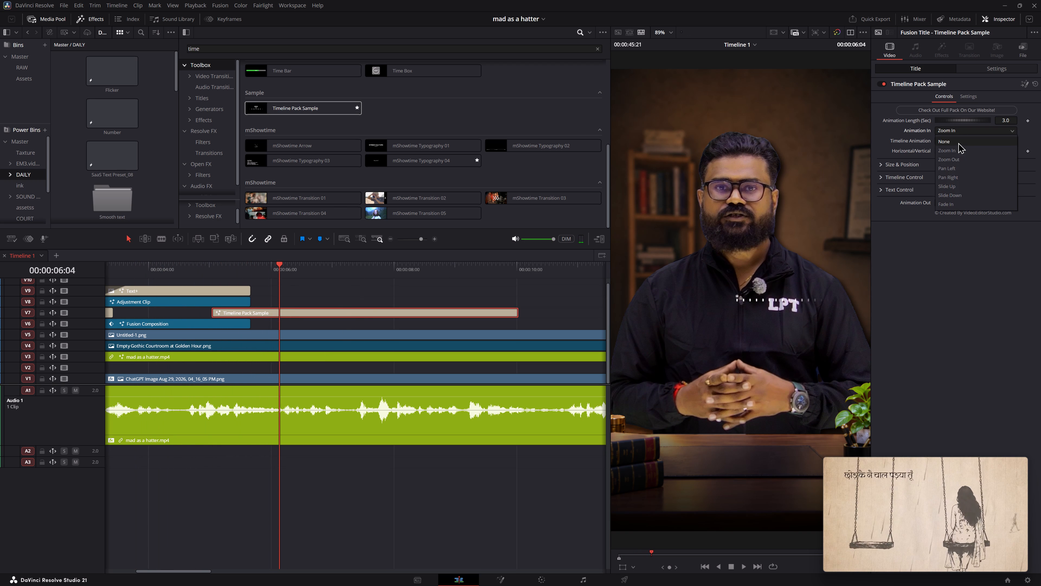
{"action": "left_click", "coordinate": [958, 142]}
{"action": "left_click", "coordinate": [204, 269]}
{"action": "key", "text": "space"}
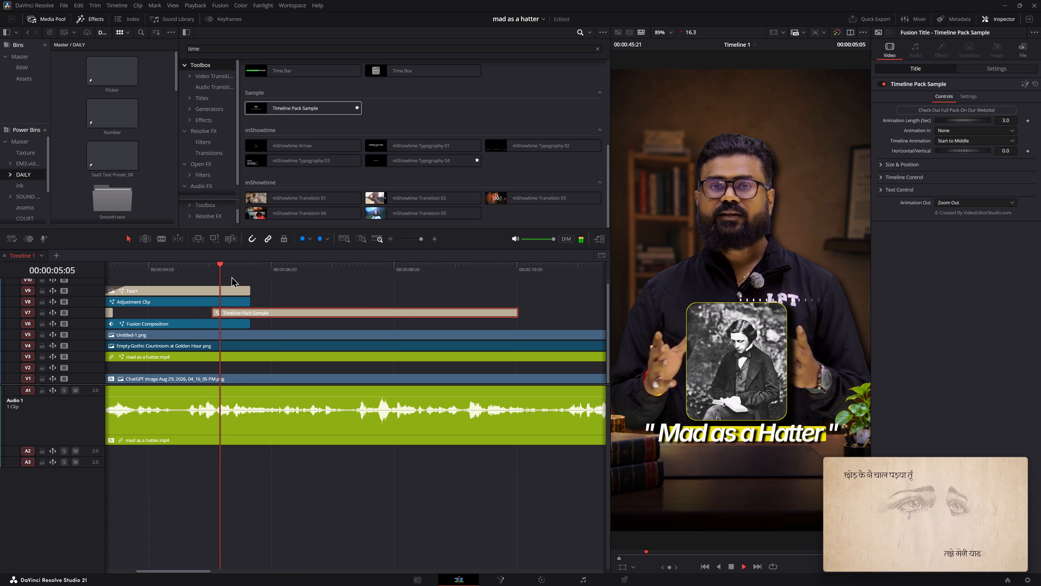
{"action": "key", "text": "space"}
{"action": "key", "text": "space"}
{"action": "key", "text": "space"}
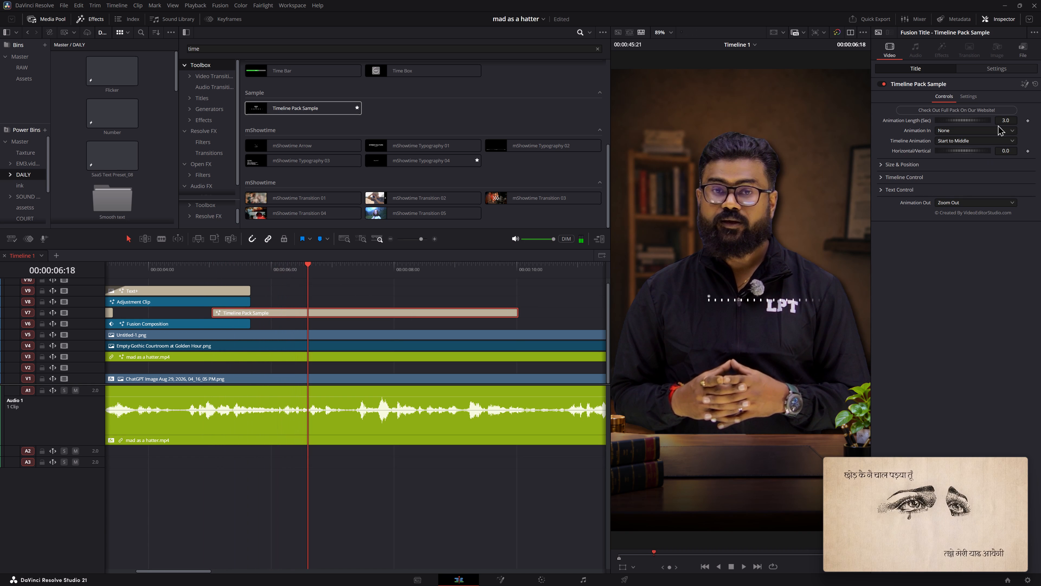
Set the Timeline Pack Sample title's Animation Length to 1.0 seconds, check the changeover in playback and save the project.
{"action": "double_click", "coordinate": [1001, 122]}
{"action": "left_click", "coordinate": [1007, 123]}
{"action": "left_click", "coordinate": [1004, 120]}
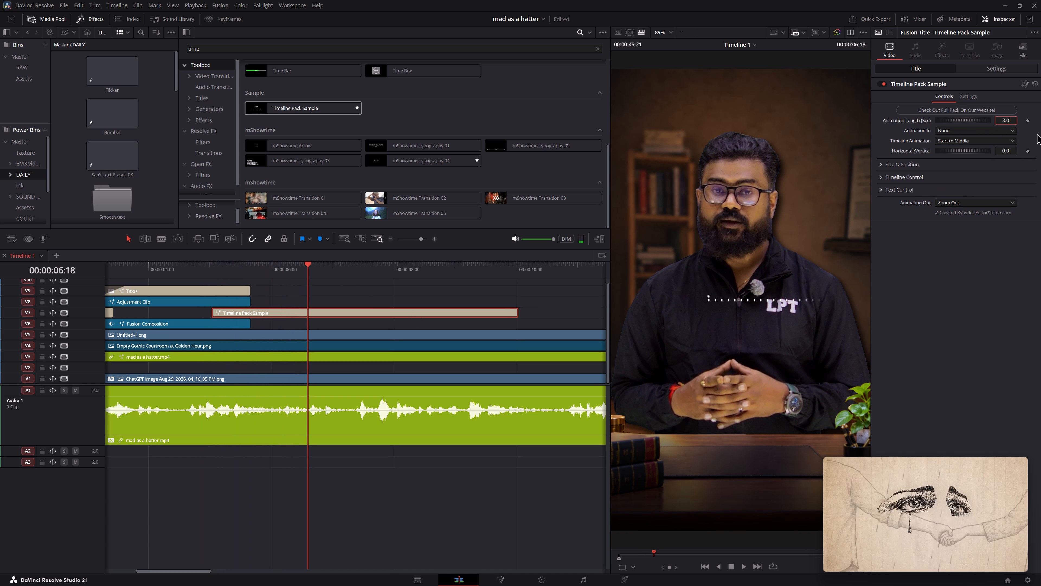
{"action": "key", "text": "Down"}
{"action": "key", "text": "Down"}
{"action": "key", "text": "Return"}
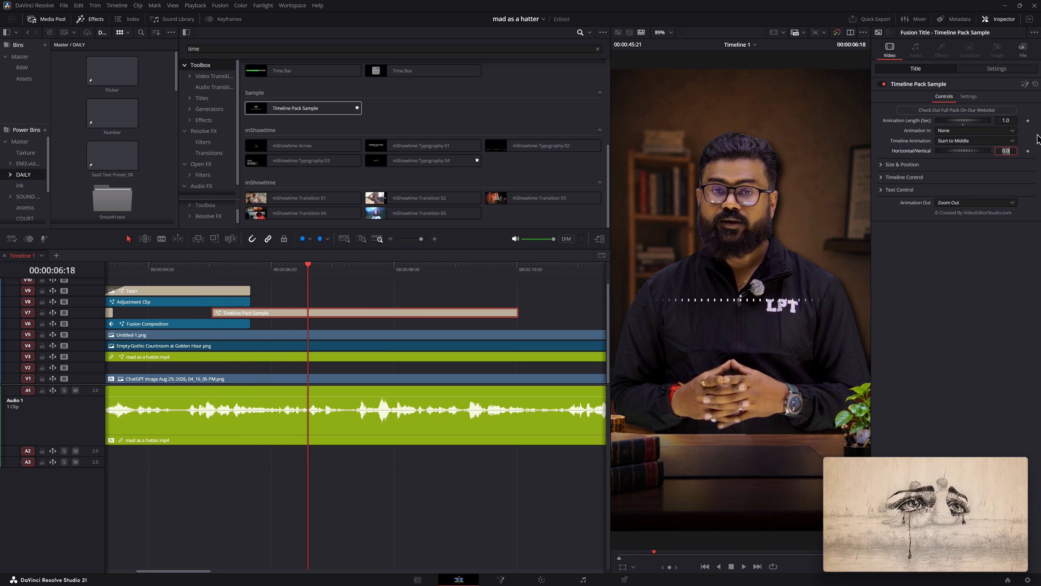
{"action": "left_click", "coordinate": [191, 269]}
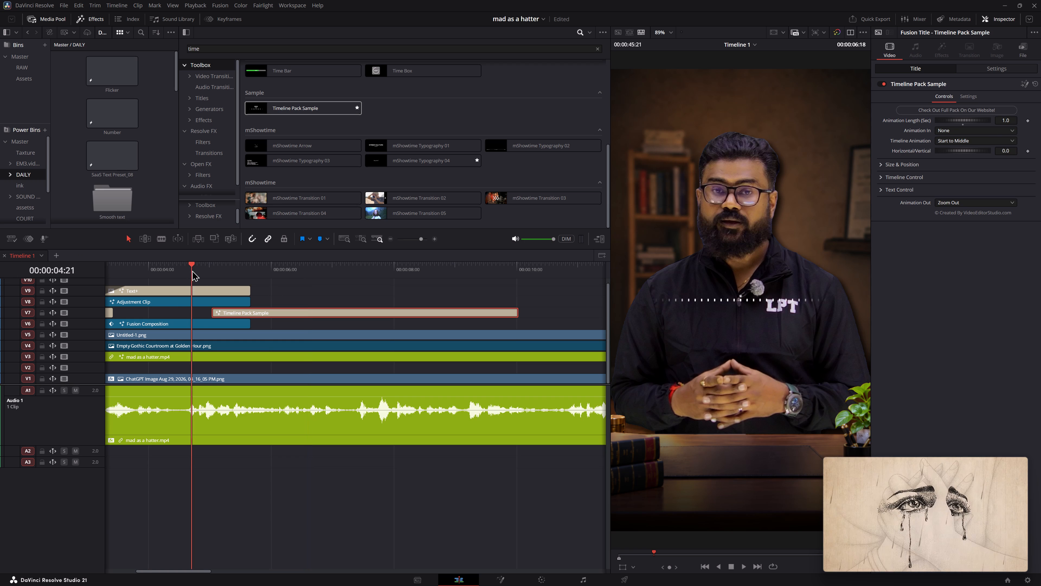
{"action": "key", "text": "space"}
{"action": "key", "text": "space"}
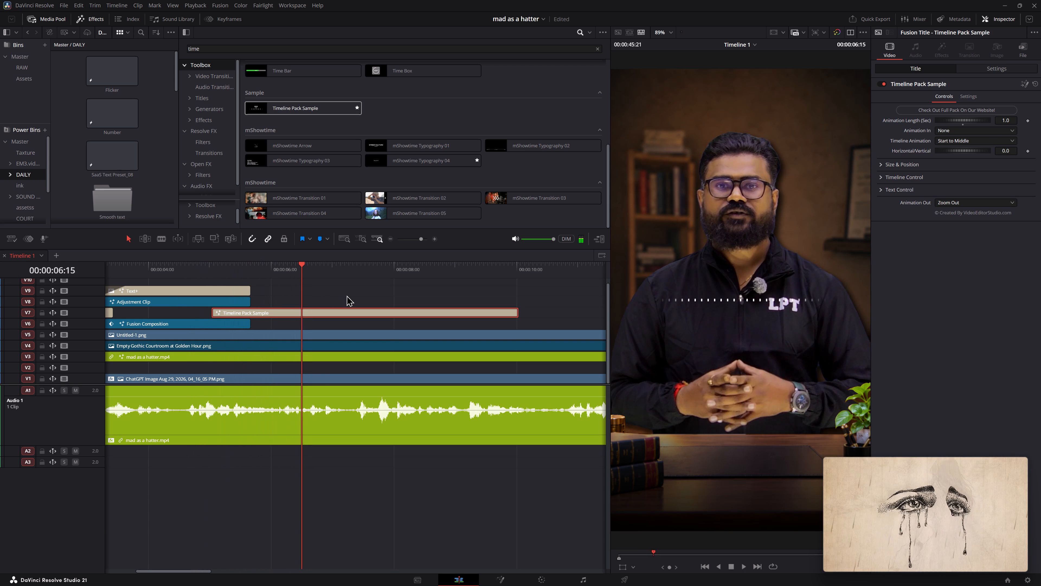
{"action": "key", "text": "space"}
{"action": "key", "text": "space"}
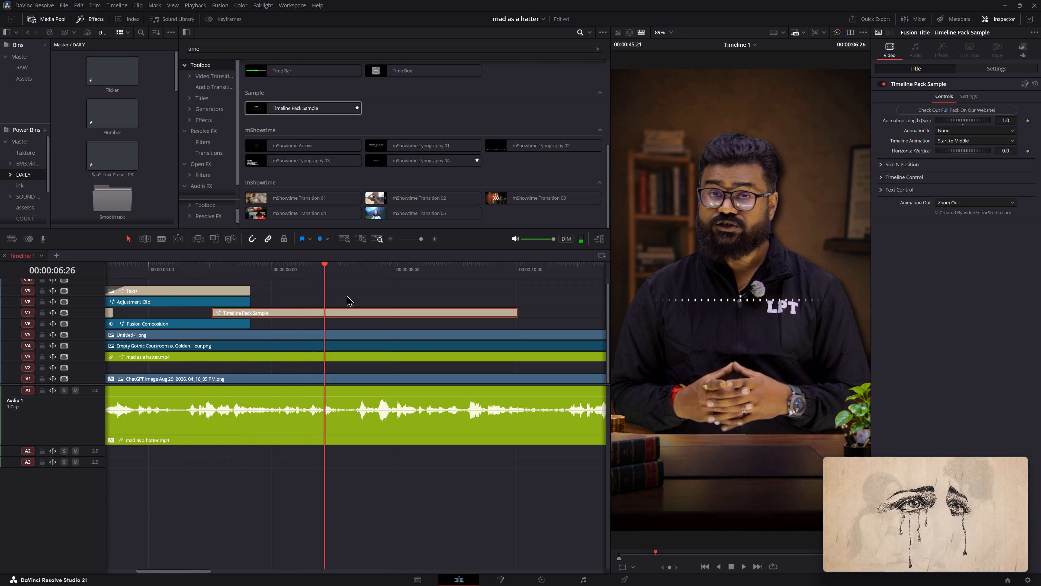
{"action": "key", "text": "ctrl+s"}
Play back the Timeline Pack Sample section between about 00:00:06:00 and 00:00:08:00 to check the graphic against the speech.
{"action": "key", "text": "space"}
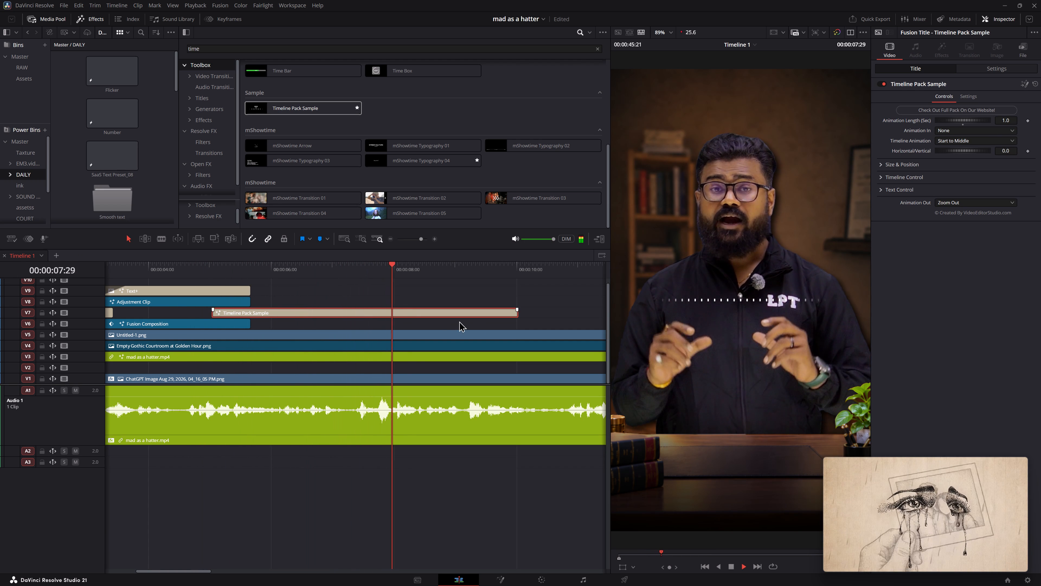
{"action": "key", "text": "space"}
{"action": "key", "text": "space"}
{"action": "key", "text": "space"}
{"action": "left_click", "coordinate": [263, 265]}
{"action": "key", "text": "space"}
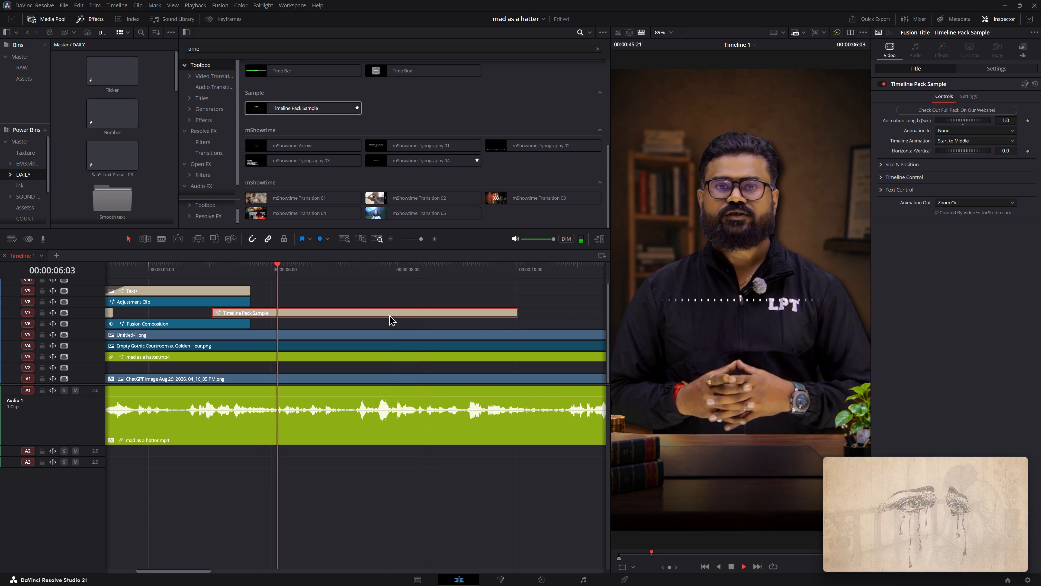
{"action": "key", "text": "space"}
{"action": "left_click", "coordinate": [393, 318]}
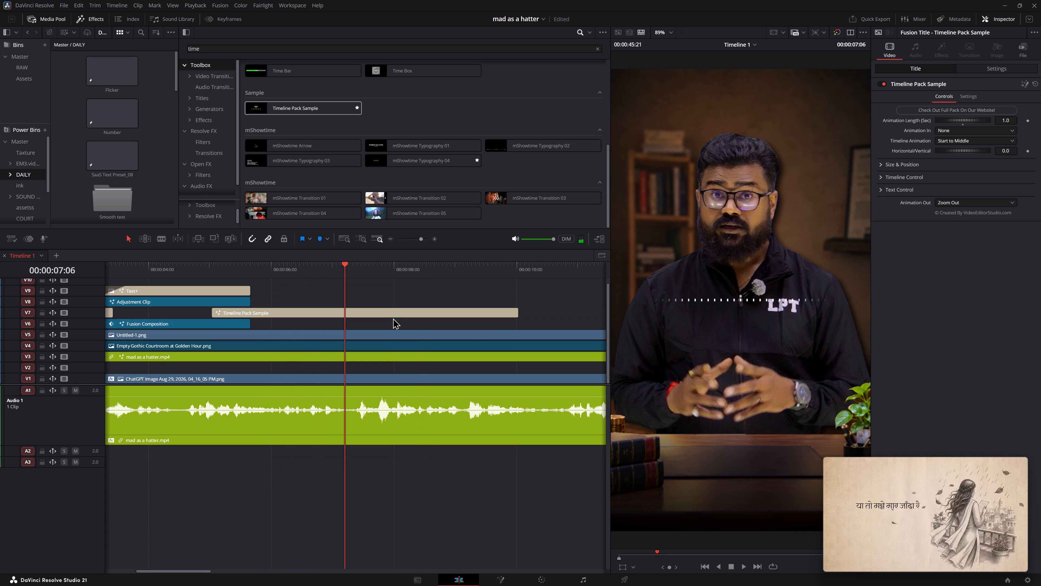
{"action": "key", "text": "2"}
{"action": "key", "text": "ctrl+z"}
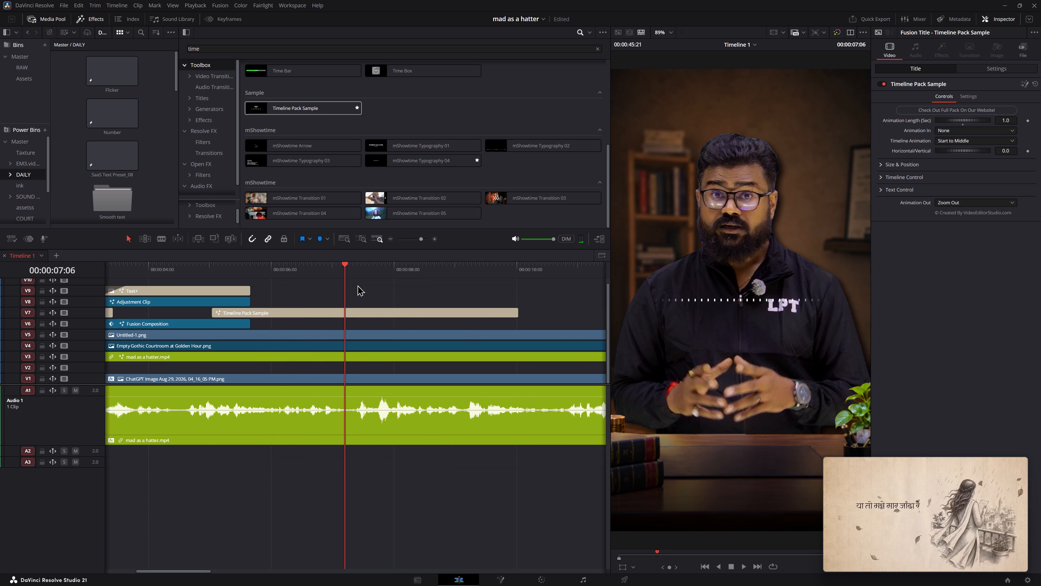
{"action": "left_click", "coordinate": [357, 285]}
Play back the changeover from the "Mad as a Hatter" title, starting at about 00:00:04:00, and save the project.
{"action": "left_click", "coordinate": [153, 270]}
{"action": "key", "text": "space"}
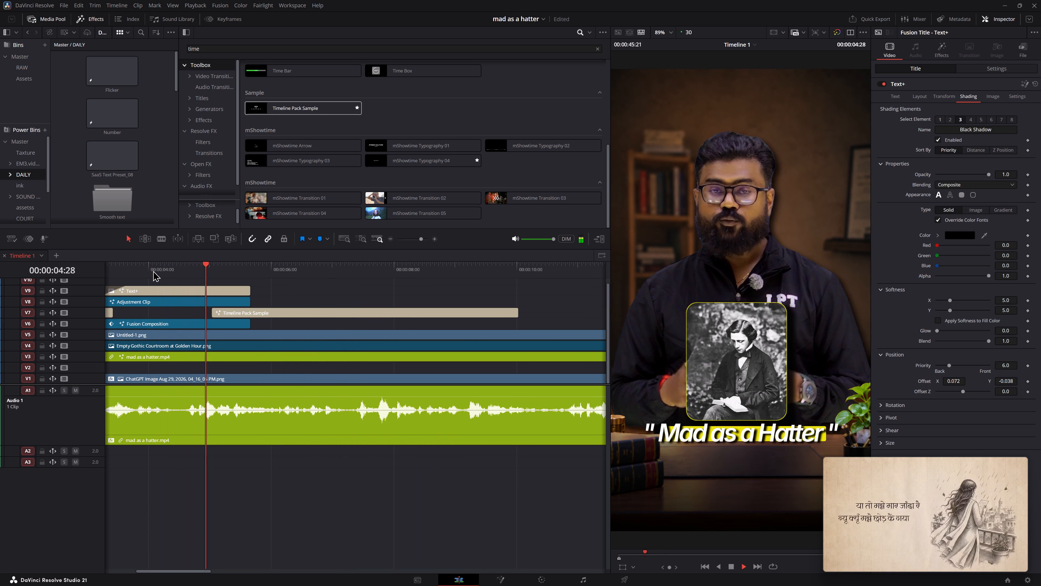
{"action": "key", "text": "space"}
{"action": "key", "text": "space"}
{"action": "key", "text": "space"}
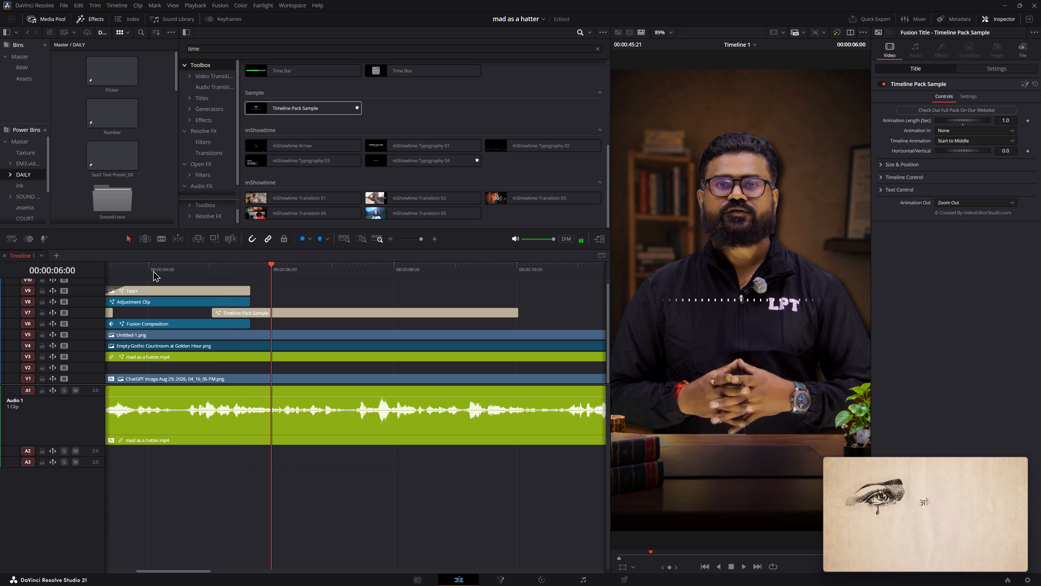
{"action": "key", "text": "space"}
{"action": "key", "text": "space"}
{"action": "left_click", "coordinate": [157, 274]}
{"action": "key", "text": "ctrl+s"}
{"action": "key", "text": "ctrl+s"}
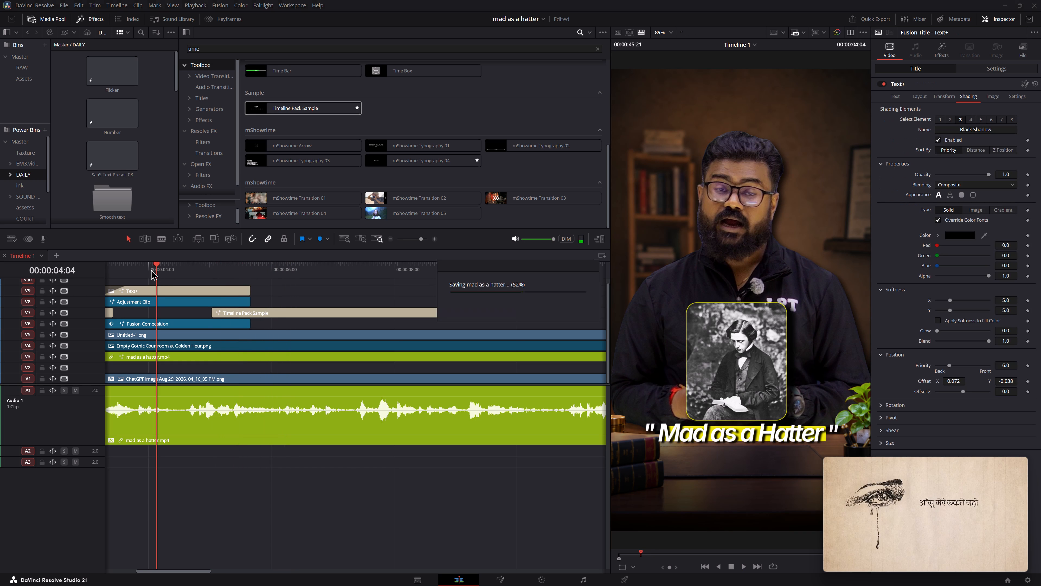
Save the project while playing the sequence from the timeline start through the titles to about 00:00:06:00.
{"action": "left_click_drag", "start_coordinate": [126, 266], "coordinate": [87, 269]}
{"action": "key", "text": "space"}
{"action": "key", "text": "ctrl+s"}
{"action": "key", "text": "ctrl+s"}
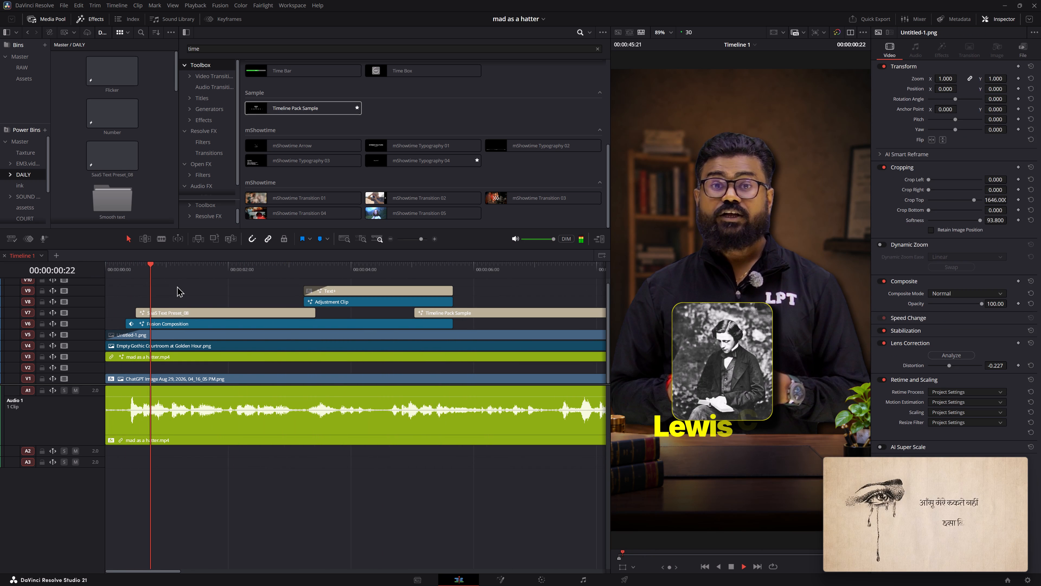
{"action": "middle_click_drag", "start_coordinate": [509, 284], "coordinate": [300, 284]}
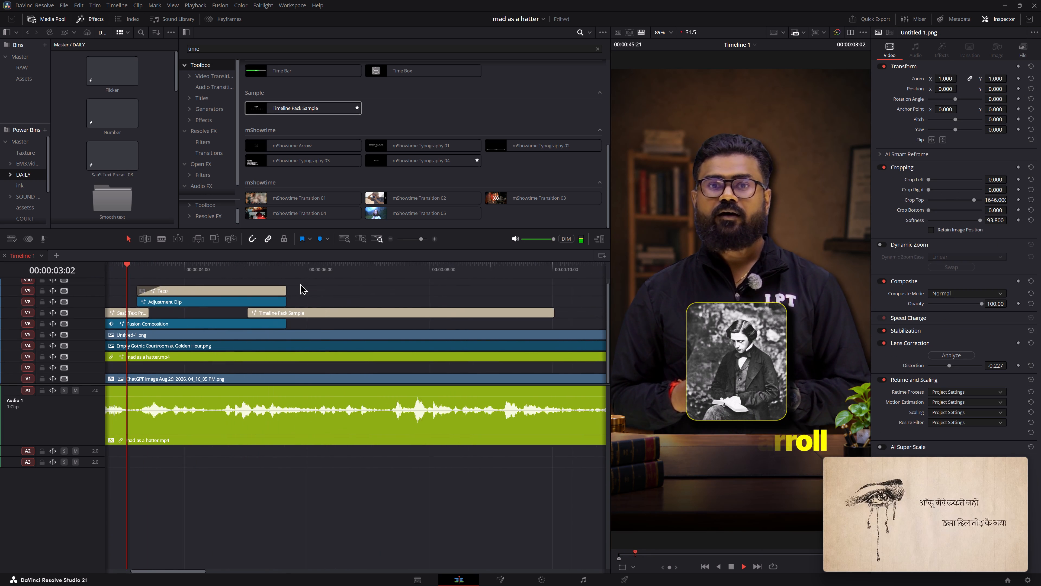
{"action": "middle_click_drag", "start_coordinate": [300, 284], "coordinate": [239, 284]}
{"action": "key", "text": "space"}
{"action": "key", "text": "space"}
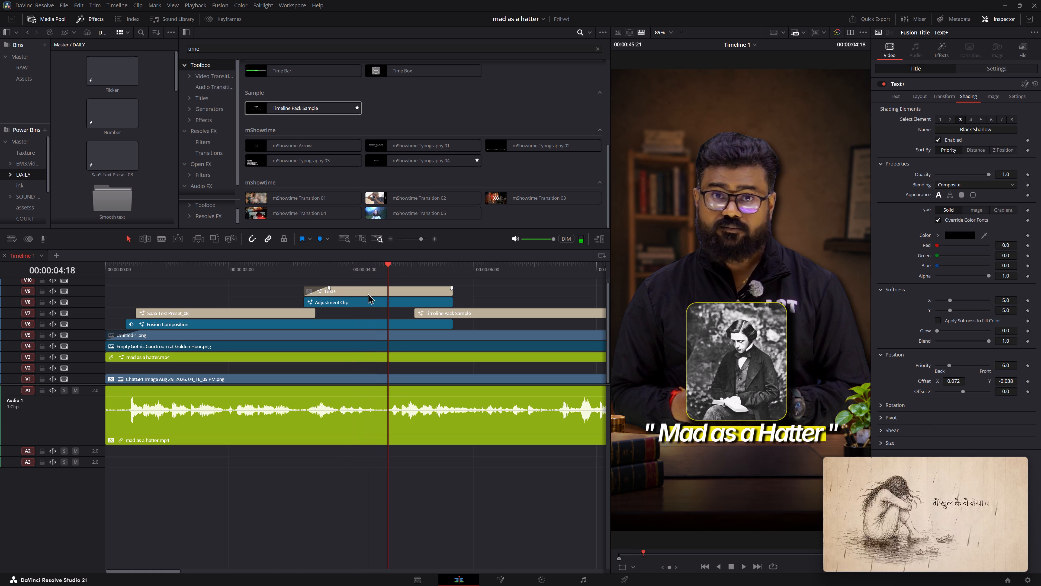
{"action": "key", "text": "space"}
{"action": "key", "text": "space"}
{"action": "middle_click_drag", "start_coordinate": [498, 294], "coordinate": [256, 282]}
{"action": "key", "text": "space"}
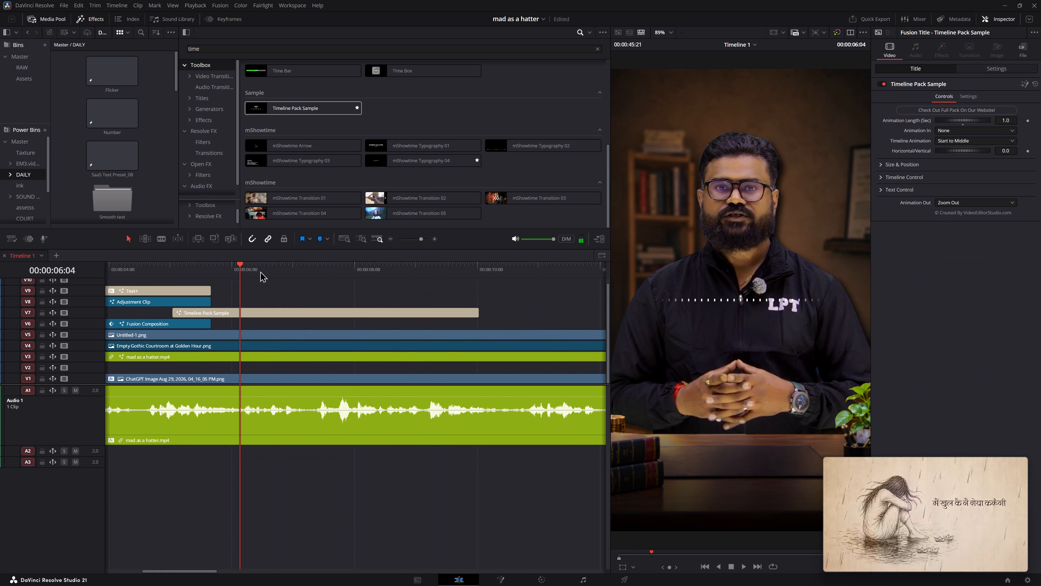
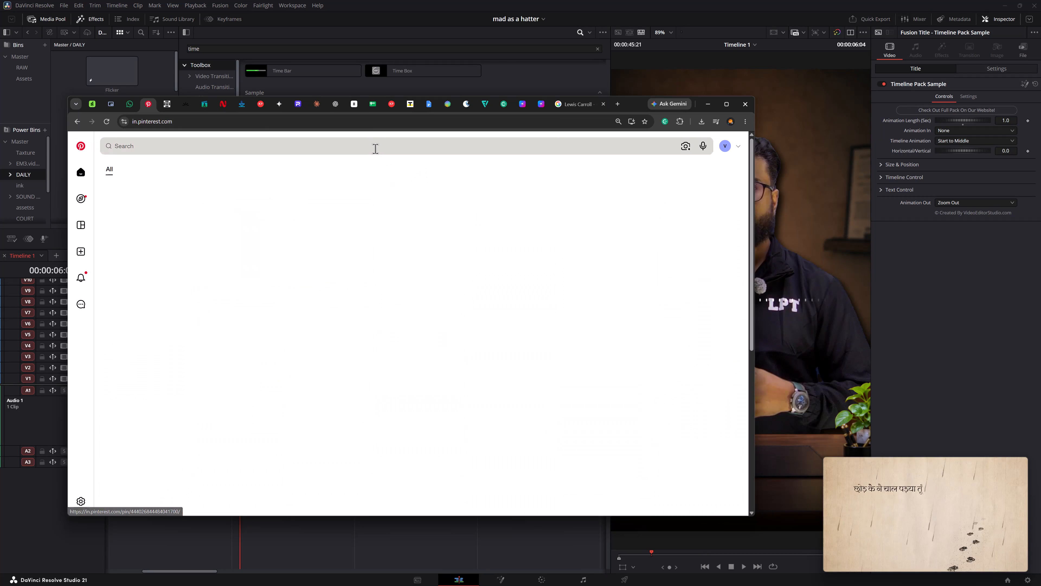
Find Pinterest pins for "Vintage paper" and open a cream paper texture with brown water stains and a worn side edge.
{"action": "left_click", "coordinate": [555, 358]}
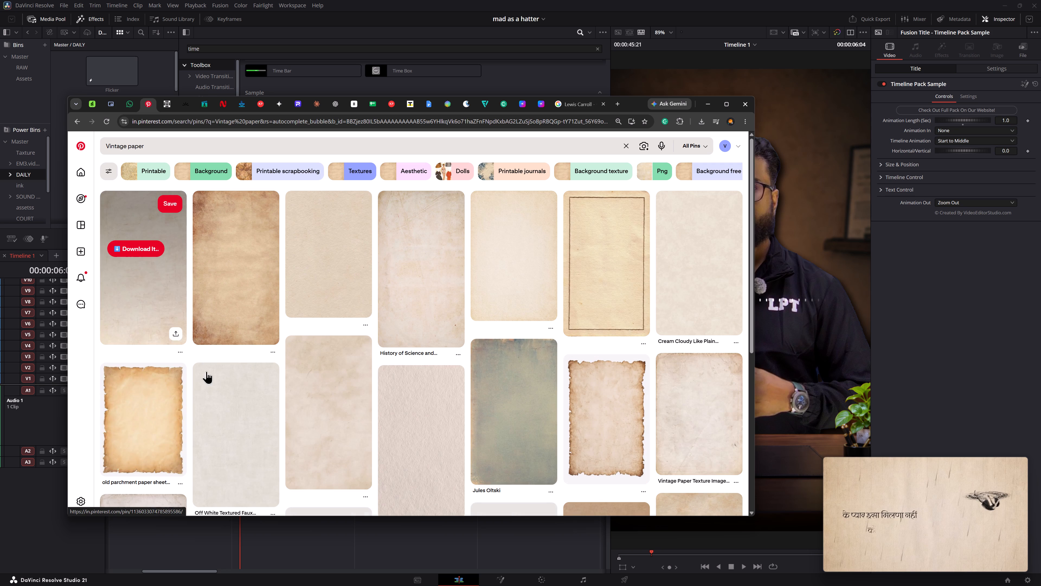
{"action": "left_click", "coordinate": [140, 308]}
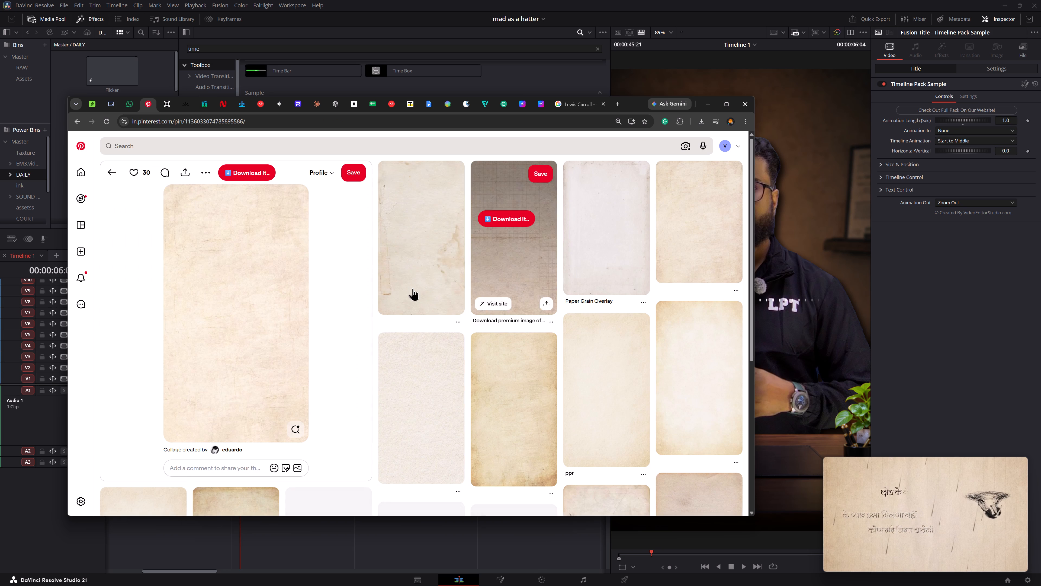
{"action": "left_click", "coordinate": [409, 281]}
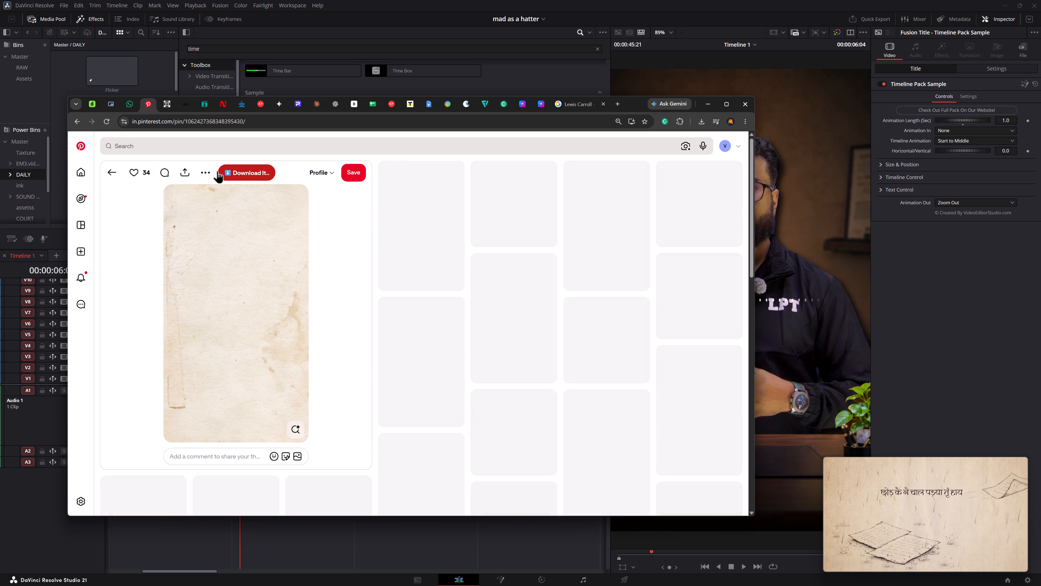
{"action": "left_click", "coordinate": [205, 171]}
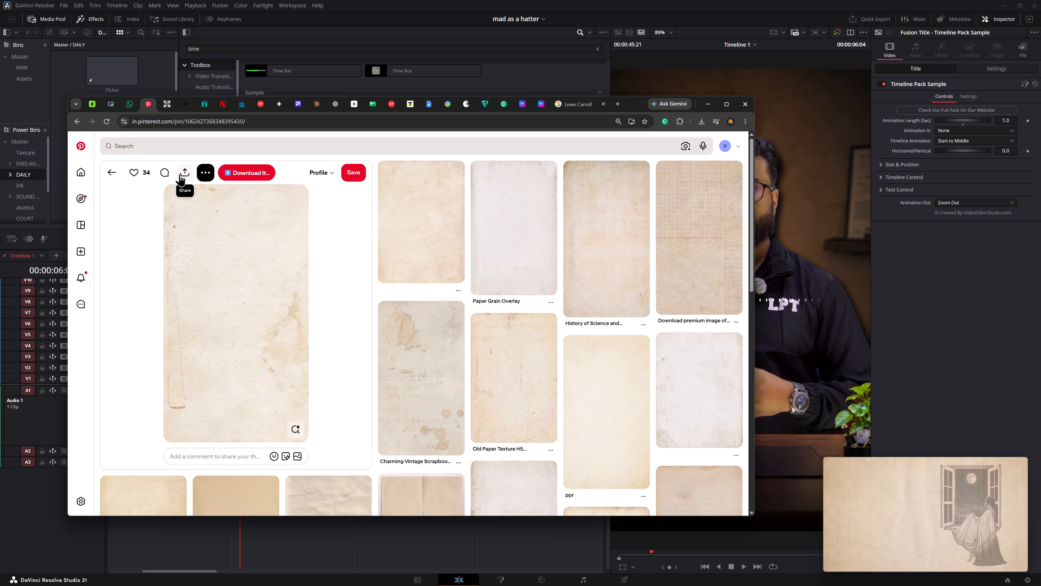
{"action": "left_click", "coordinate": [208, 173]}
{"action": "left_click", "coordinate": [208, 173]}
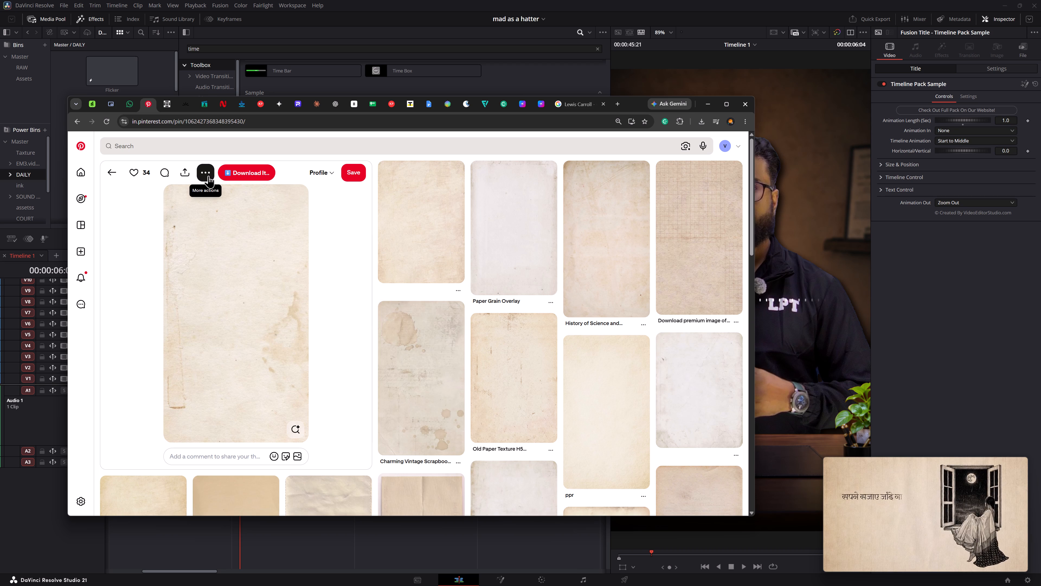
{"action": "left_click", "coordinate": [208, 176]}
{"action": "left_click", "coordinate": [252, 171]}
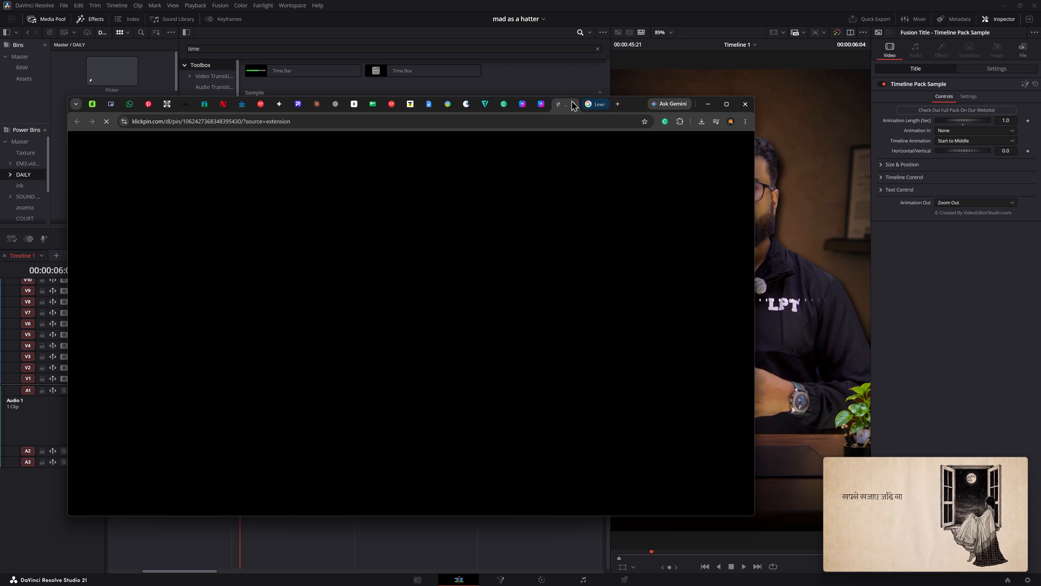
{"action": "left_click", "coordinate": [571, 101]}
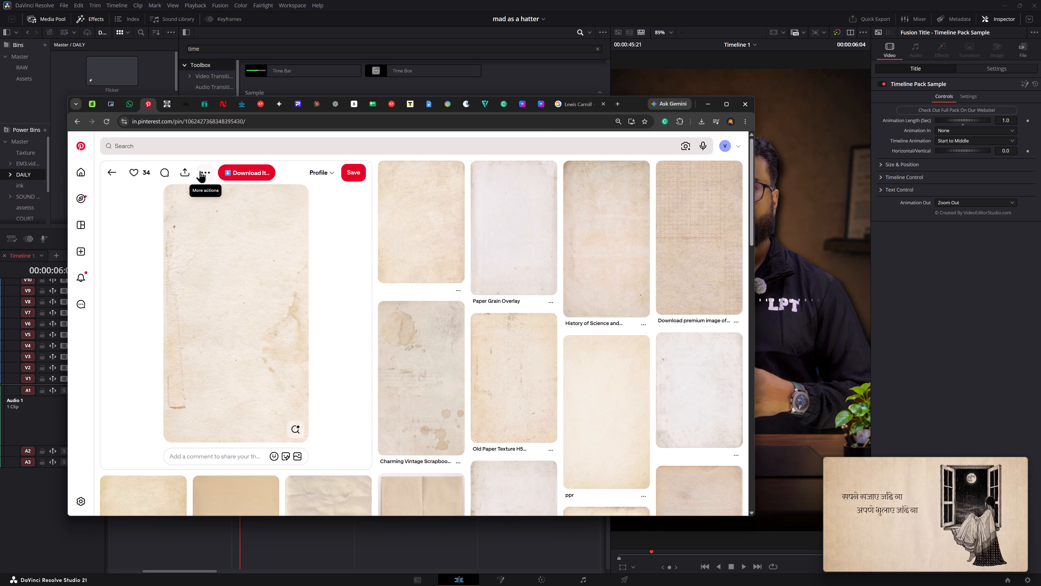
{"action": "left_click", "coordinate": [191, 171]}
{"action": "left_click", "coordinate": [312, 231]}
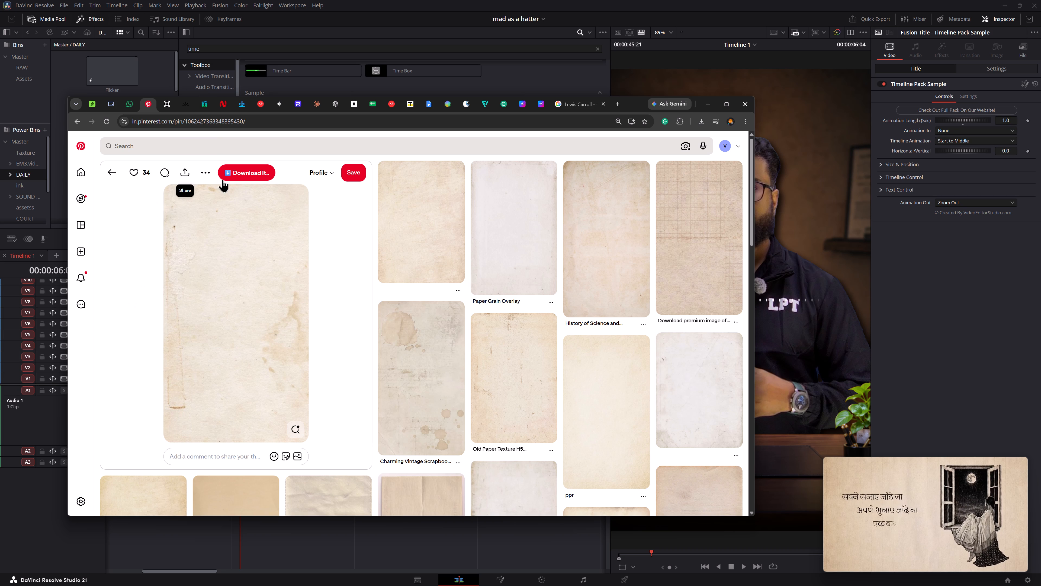
Download the stained vintage paper image as a JPEG to the Video 1 Assets folder.
{"action": "left_click", "coordinate": [198, 174]}
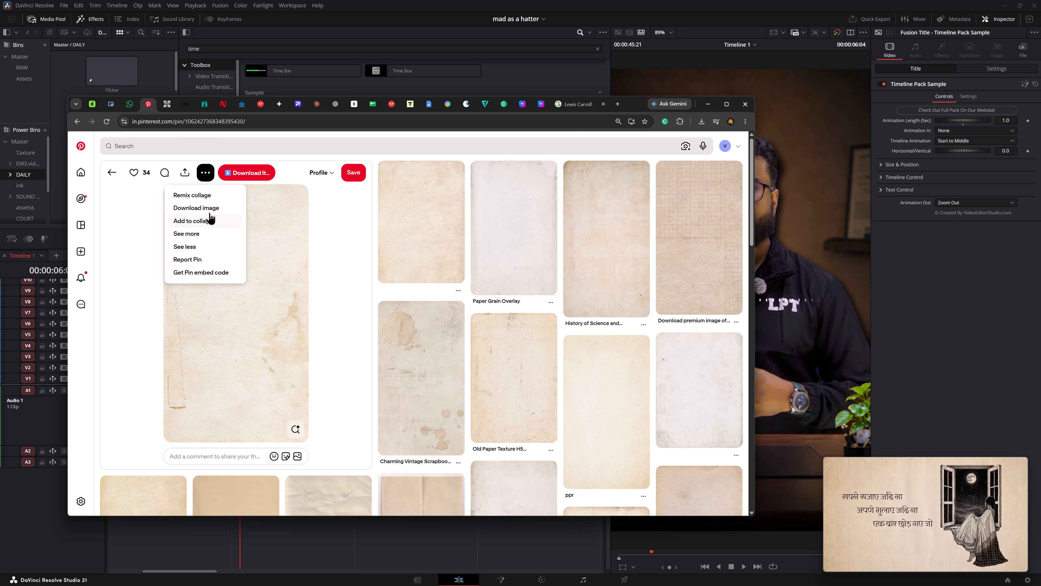
{"action": "left_click", "coordinate": [209, 211]}
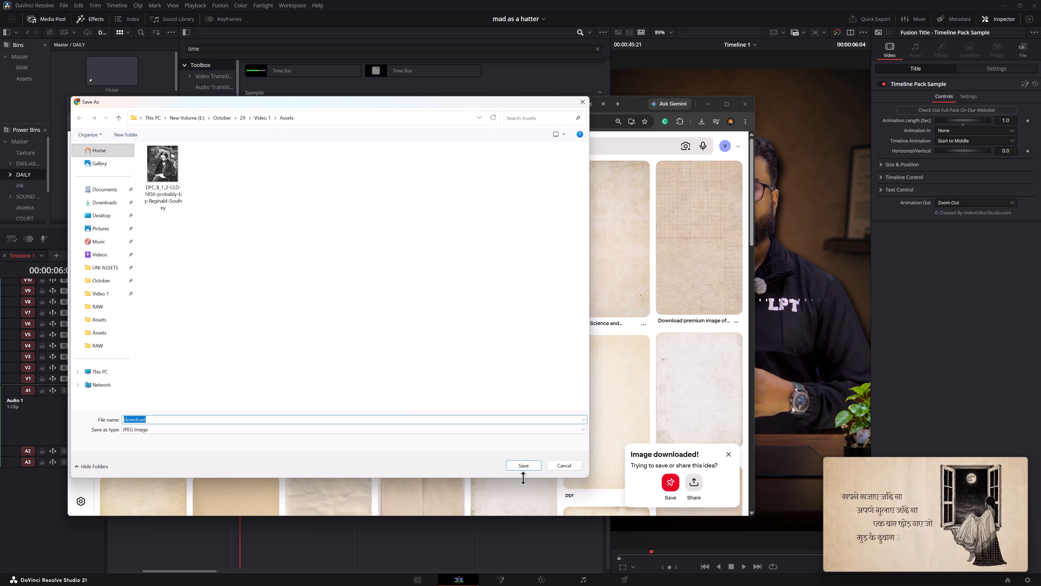
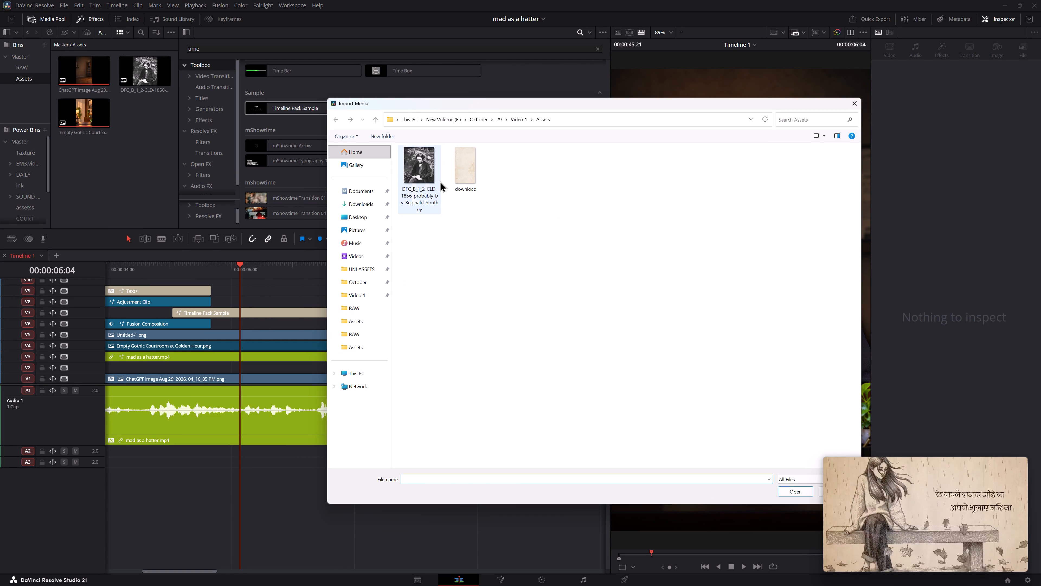
Import the downloaded paper texture, download.jpg, into the Assets bin.
{"action": "left_click", "coordinate": [440, 180]}
{"action": "left_click", "coordinate": [455, 173]}
{"action": "left_click", "coordinate": [797, 494]}
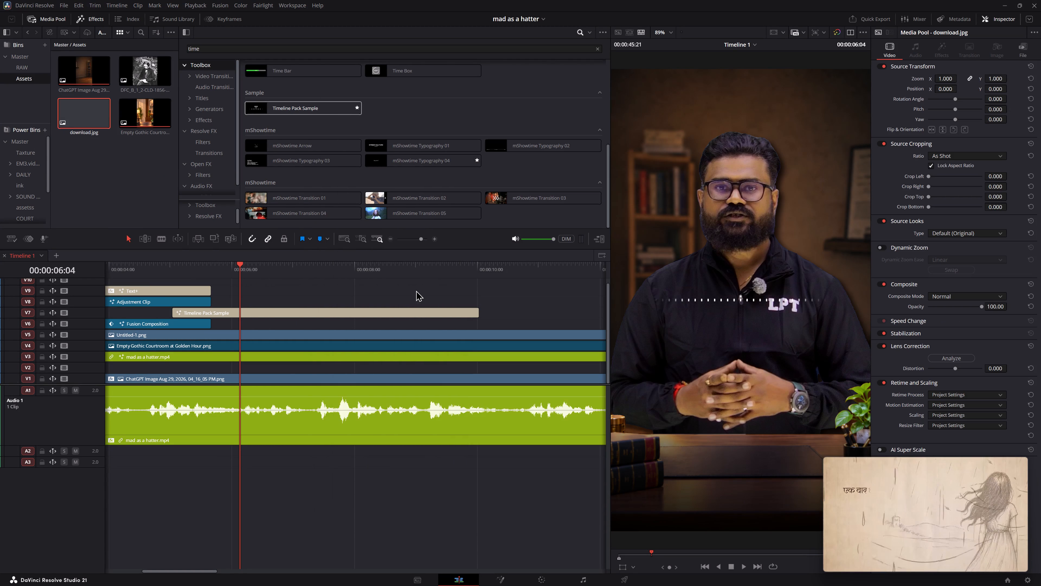
{"action": "left_click", "coordinate": [121, 160]}
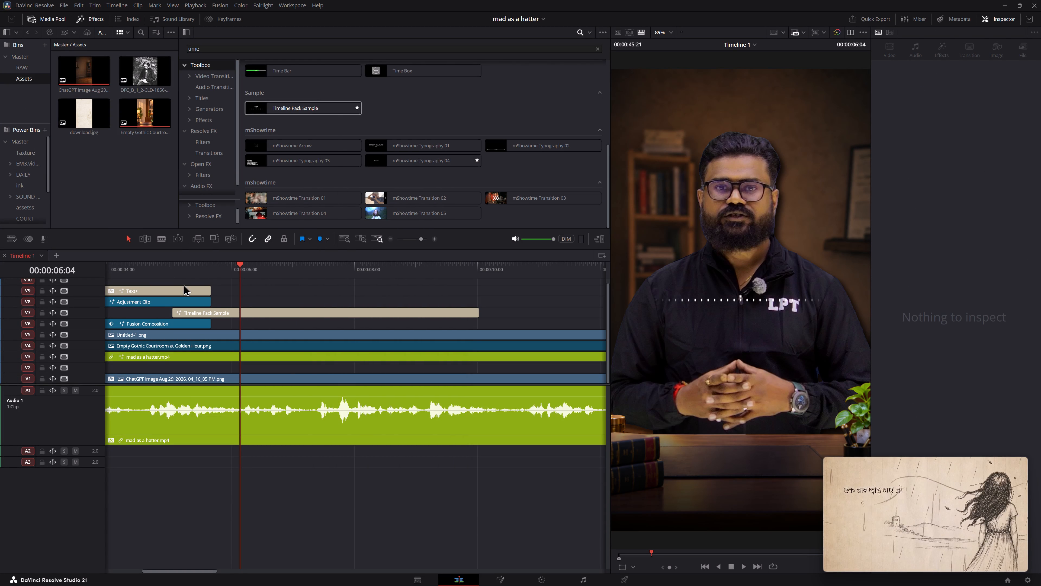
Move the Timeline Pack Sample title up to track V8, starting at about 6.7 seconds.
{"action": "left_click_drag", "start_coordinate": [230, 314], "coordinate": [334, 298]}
Play back the opening from the Lewis Carroll caption through the "Mad as a Hatter" title to check its timing.
{"action": "scroll", "coordinate": [282, 305], "scroll_direction": "up", "scroll_amount": 4}
{"action": "left_click_drag", "start_coordinate": [131, 259], "coordinate": [125, 260]}
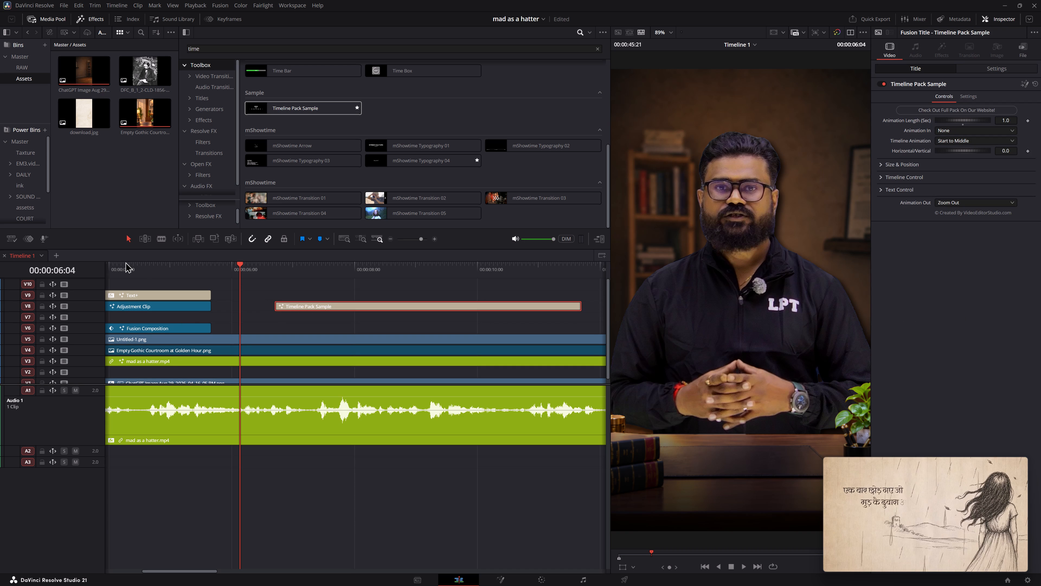
{"action": "left_click_drag", "start_coordinate": [125, 262], "coordinate": [123, 263]}
{"action": "key", "text": "space"}
{"action": "key", "text": "space"}
{"action": "left_click_drag", "start_coordinate": [90, 384], "coordinate": [103, 514]}
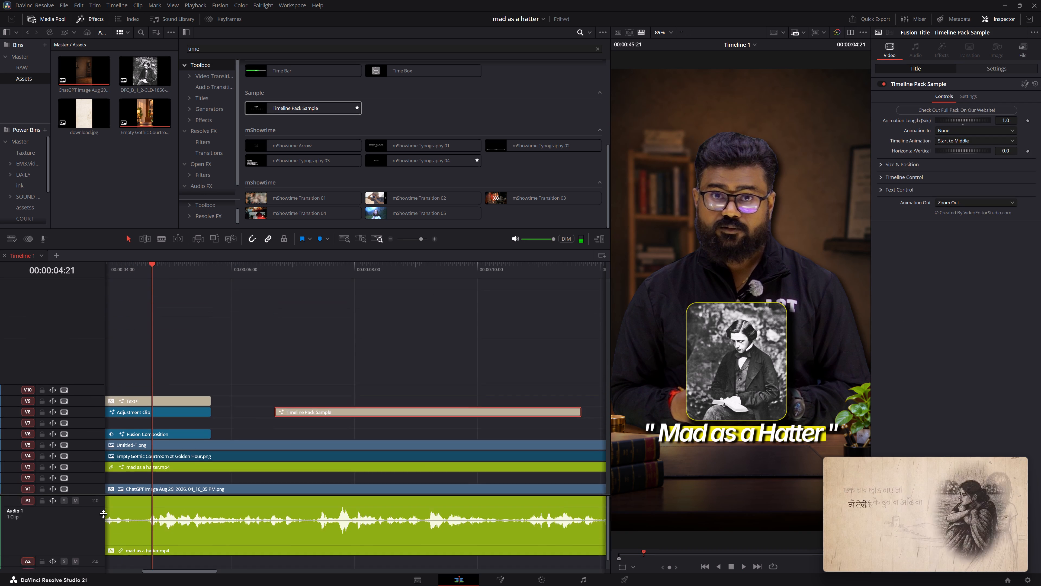
{"action": "left_click_drag", "start_coordinate": [103, 514], "coordinate": [103, 529]}
{"action": "scroll", "coordinate": [280, 380], "scroll_direction": "up", "scroll_amount": 4}
{"action": "scroll", "coordinate": [284, 380], "scroll_direction": "up", "scroll_amount": 4, "text": "ctrl"}
{"action": "left_click", "coordinate": [243, 275]}
{"action": "key", "text": "space"}
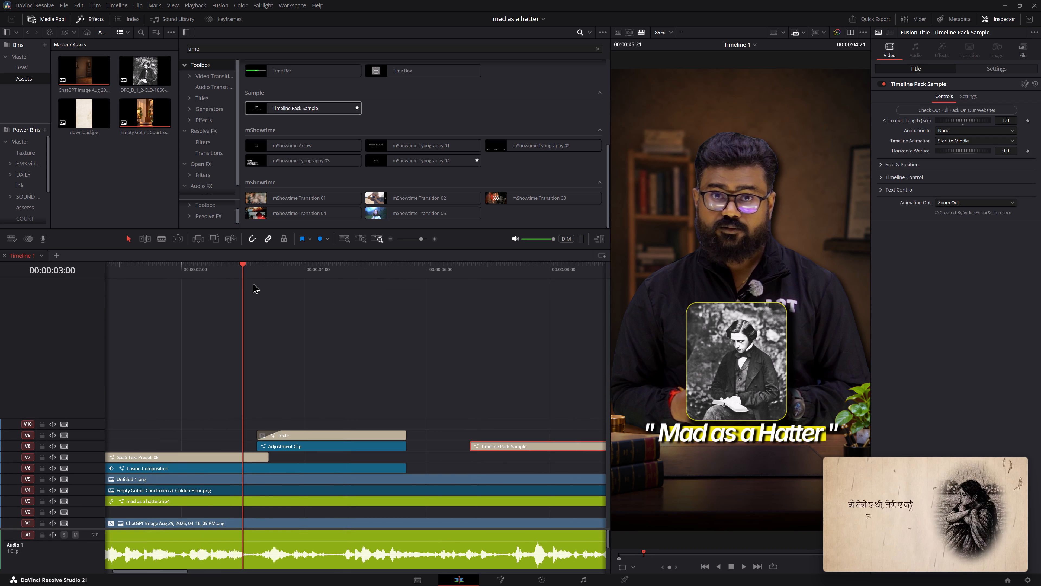
{"action": "key", "text": "space"}
{"action": "key", "text": "space"}
{"action": "left_click", "coordinate": [168, 269]}
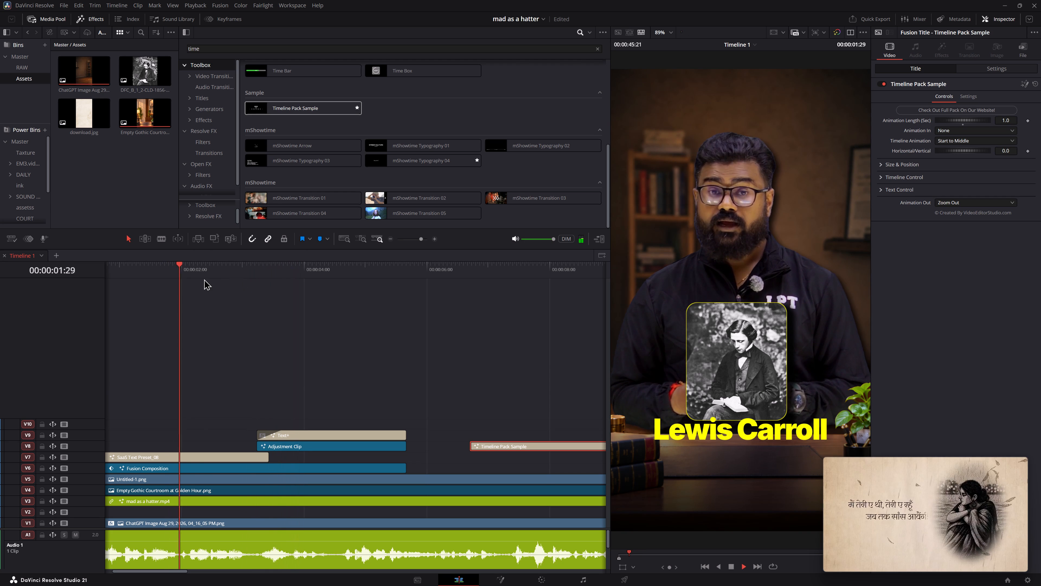
{"action": "key", "text": "space"}
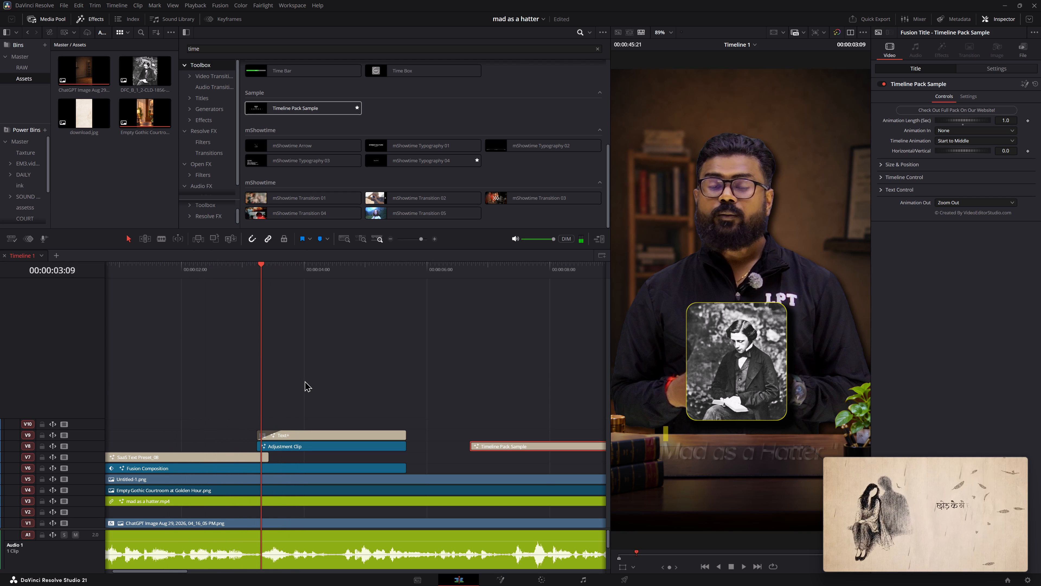
{"action": "key", "text": "space"}
{"action": "key", "text": "space"}
{"action": "left_click", "coordinate": [160, 270]}
{"action": "key", "text": "space"}
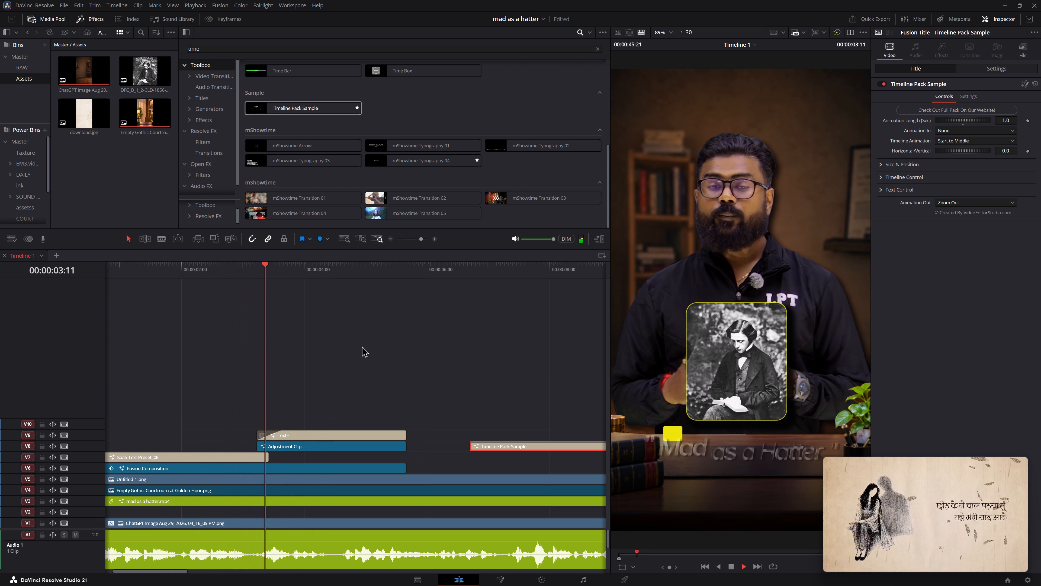
{"action": "key", "text": "space"}
{"action": "middle_click_drag", "start_coordinate": [413, 359], "coordinate": [362, 349]}
{"action": "key", "text": "space"}
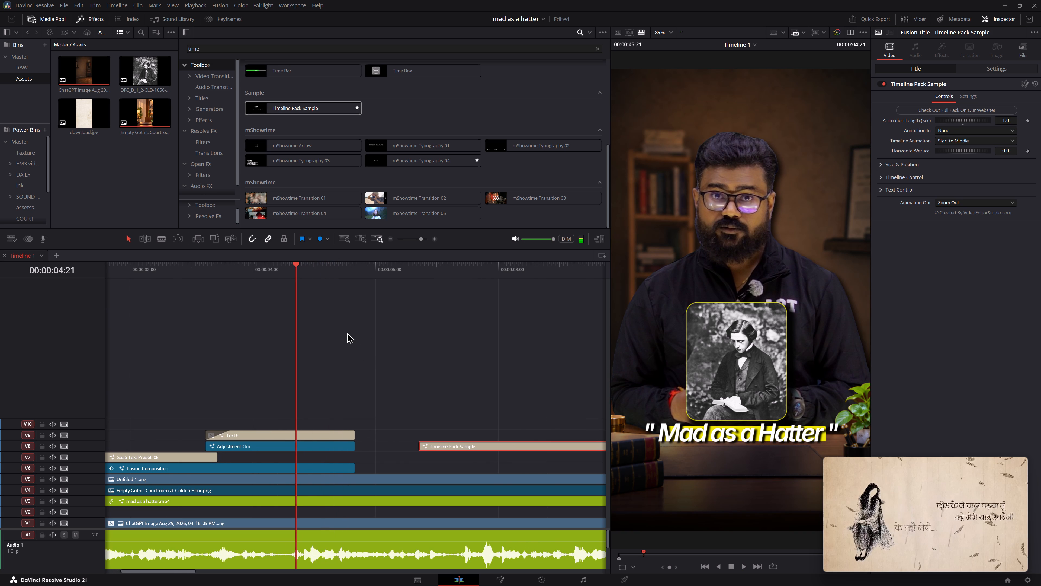
{"action": "key", "text": "space"}
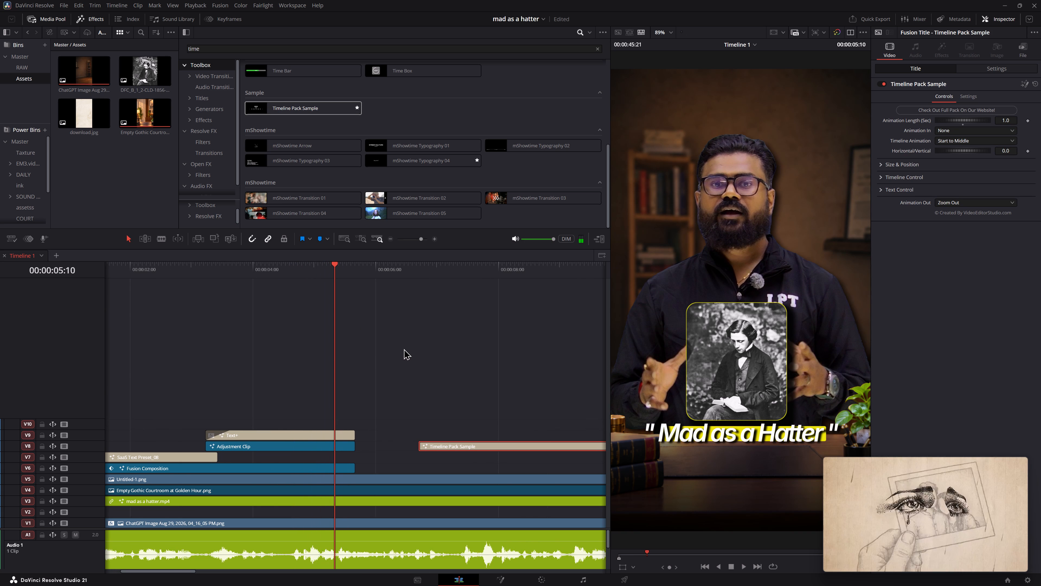
Pause the floating YouTube video and shrink its window so it covers less of the editing workspace.
{"action": "left_click", "coordinate": [926, 511]}
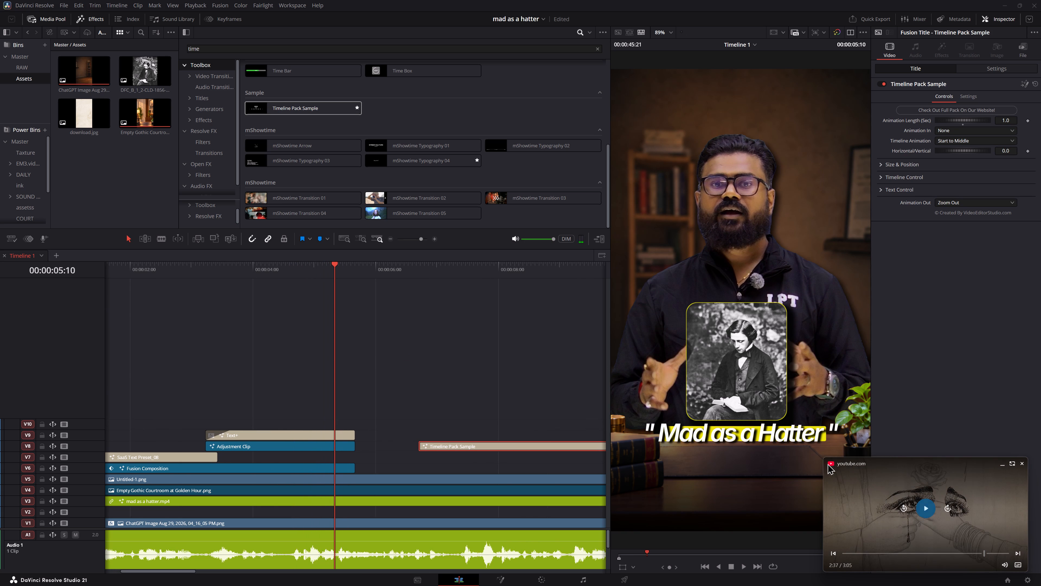
{"action": "left_click_drag", "start_coordinate": [826, 461], "coordinate": [1005, 515]}
{"action": "left_click", "coordinate": [986, 453]}
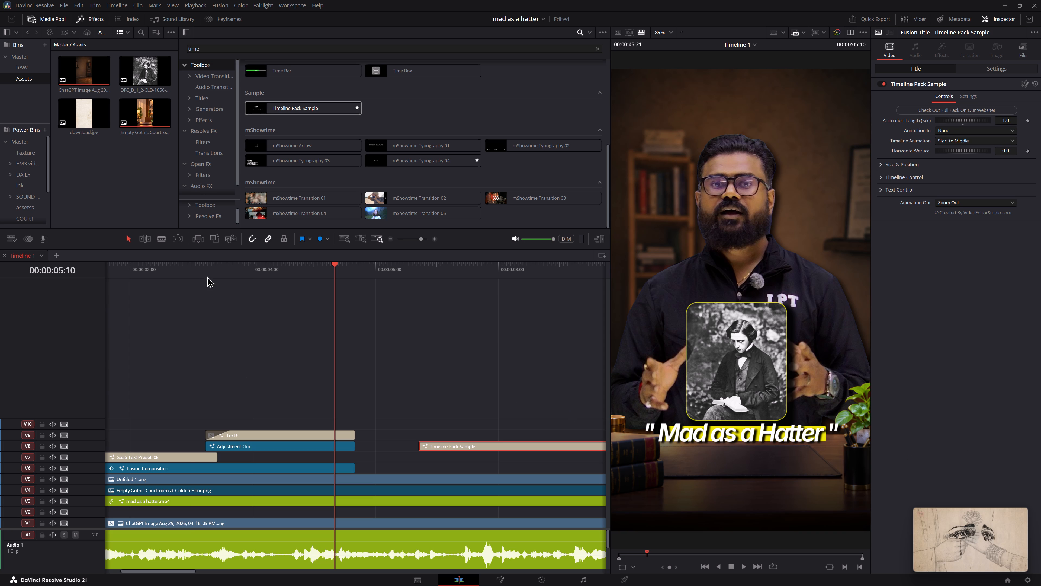
Replay the section around the "Mad as a Hatter" title and resume the floating YouTube video.
{"action": "left_click_drag", "start_coordinate": [192, 269], "coordinate": [190, 269]}
{"action": "key", "text": "space"}
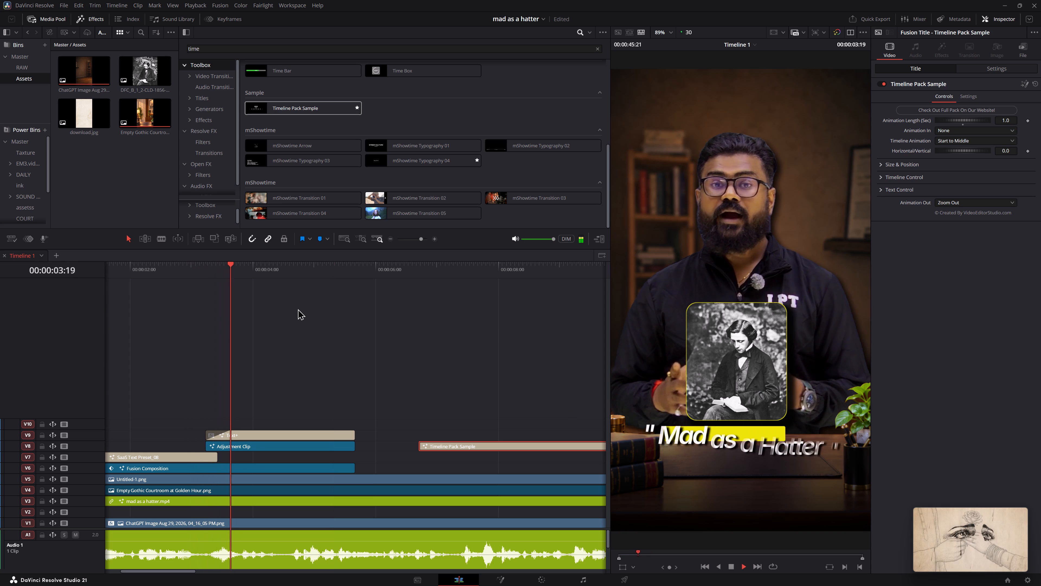
{"action": "key", "text": "space"}
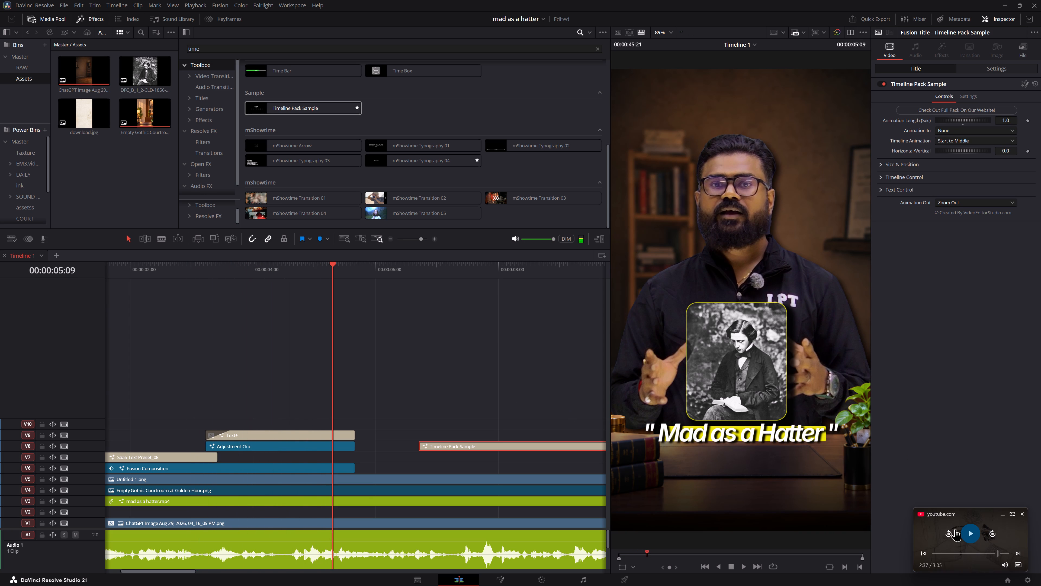
{"action": "left_click", "coordinate": [969, 532]}
{"action": "left_click", "coordinate": [981, 442]}
{"action": "key", "text": "space"}
{"action": "key", "text": "space"}
{"action": "left_click_drag", "start_coordinate": [192, 273], "coordinate": [188, 271]}
{"action": "key", "text": "space"}
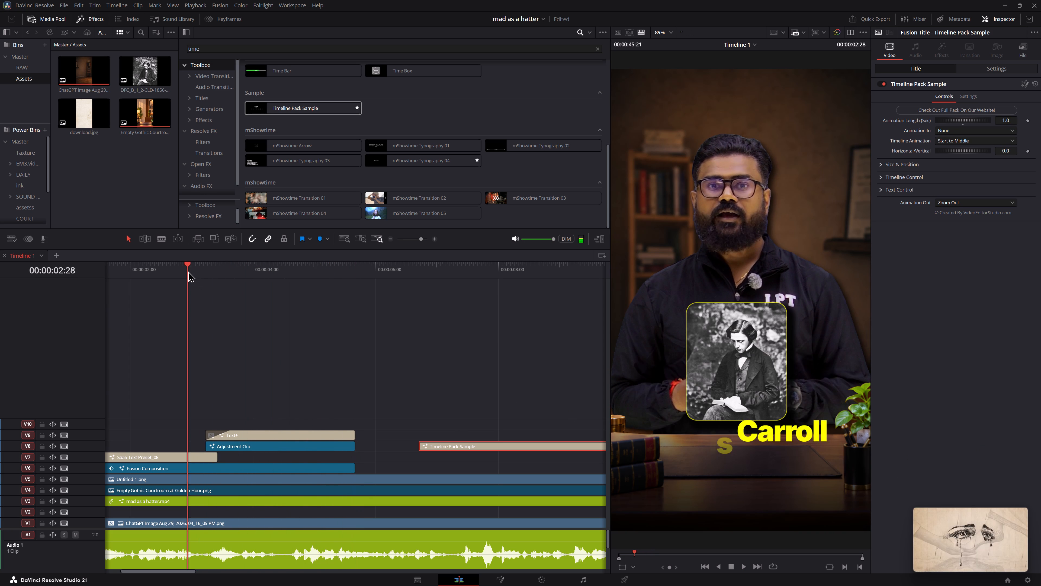
{"action": "key", "text": "space"}
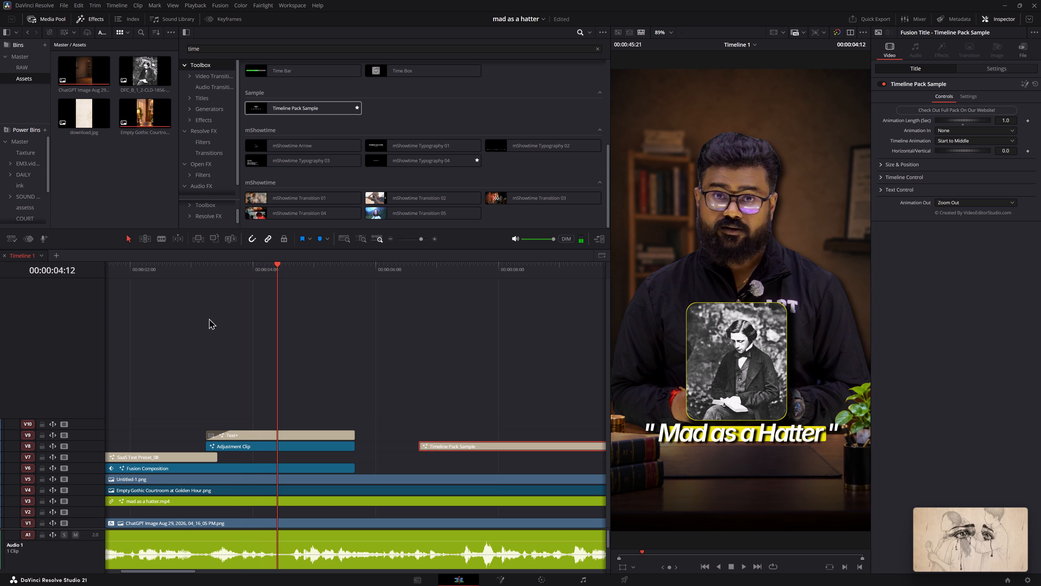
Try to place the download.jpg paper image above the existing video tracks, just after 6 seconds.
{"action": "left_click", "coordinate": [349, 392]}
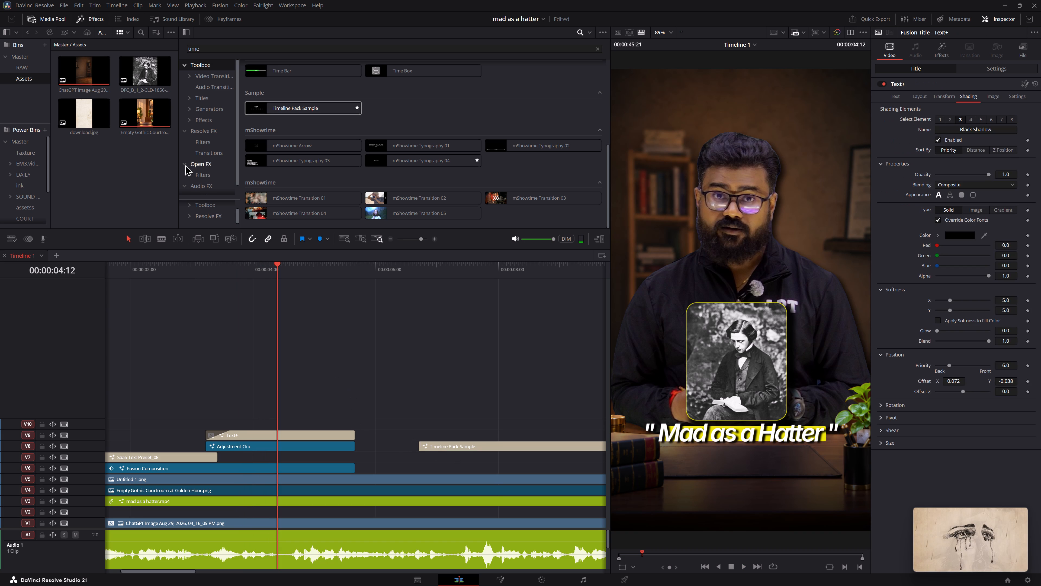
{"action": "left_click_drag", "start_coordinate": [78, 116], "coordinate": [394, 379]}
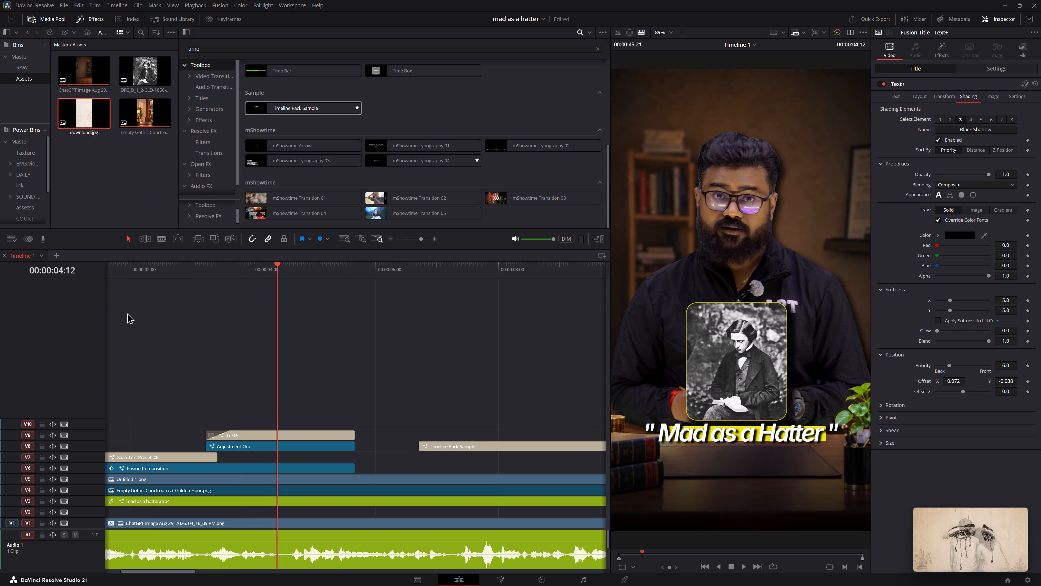
Add one video track, then add five more above Video 11 together with one stereo audio track below Audio 3.
{"action": "right_click", "coordinate": [57, 344]}
{"action": "left_click", "coordinate": [83, 346]}
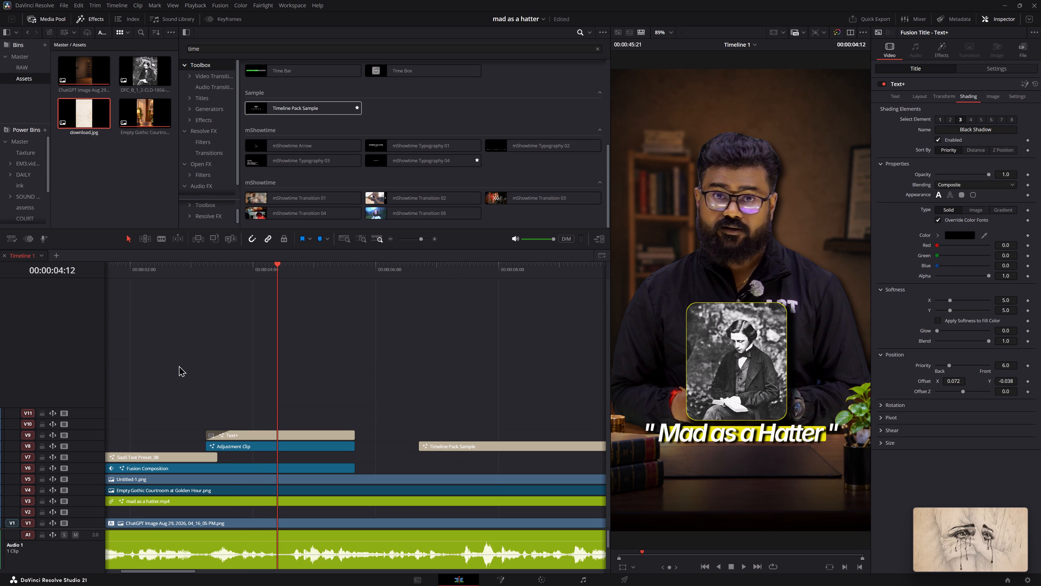
{"action": "right_click", "coordinate": [26, 346]}
{"action": "left_click", "coordinate": [79, 362]}
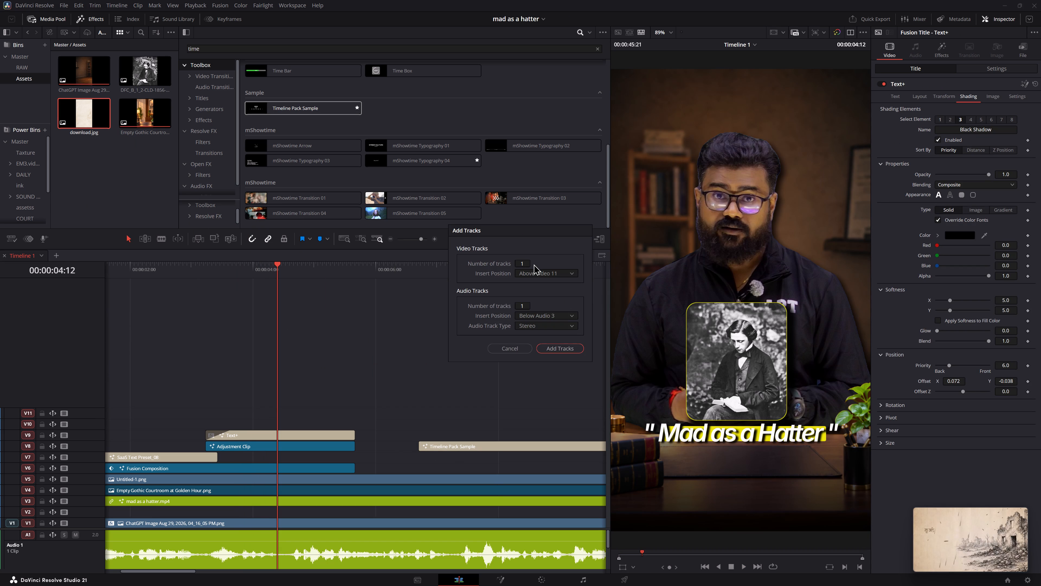
{"action": "double_click", "coordinate": [529, 263]}
{"action": "key", "text": "BackSpace"}
{"action": "key", "text": "5"}
{"action": "key", "text": "Return"}
{"action": "left_click", "coordinate": [287, 401]}
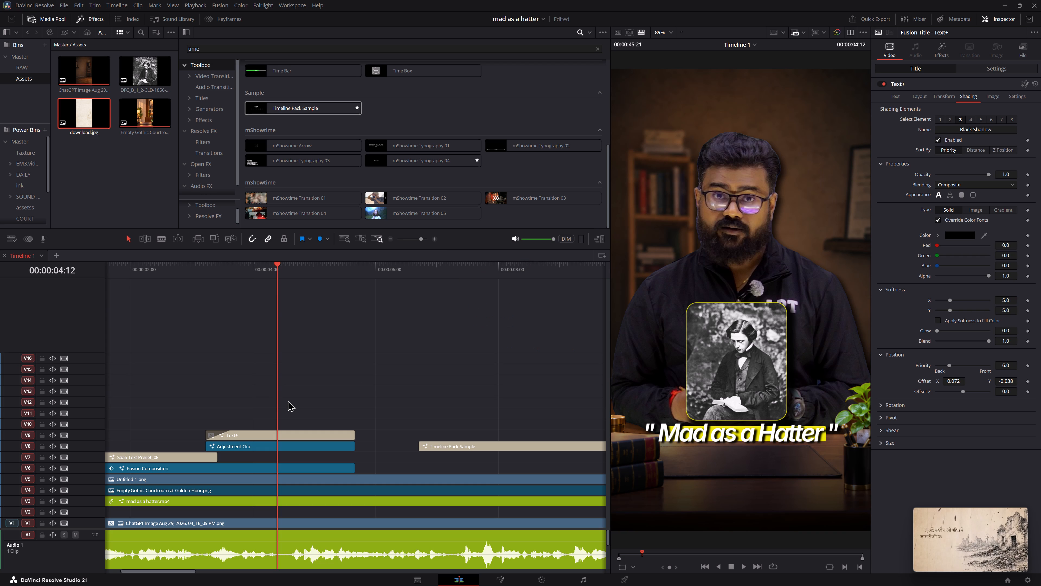
Replay the title section, then place the download.jpg paper image on track V11 at about 6.5 seconds.
{"action": "left_click_drag", "start_coordinate": [201, 264], "coordinate": [198, 261]}
{"action": "key", "text": "space"}
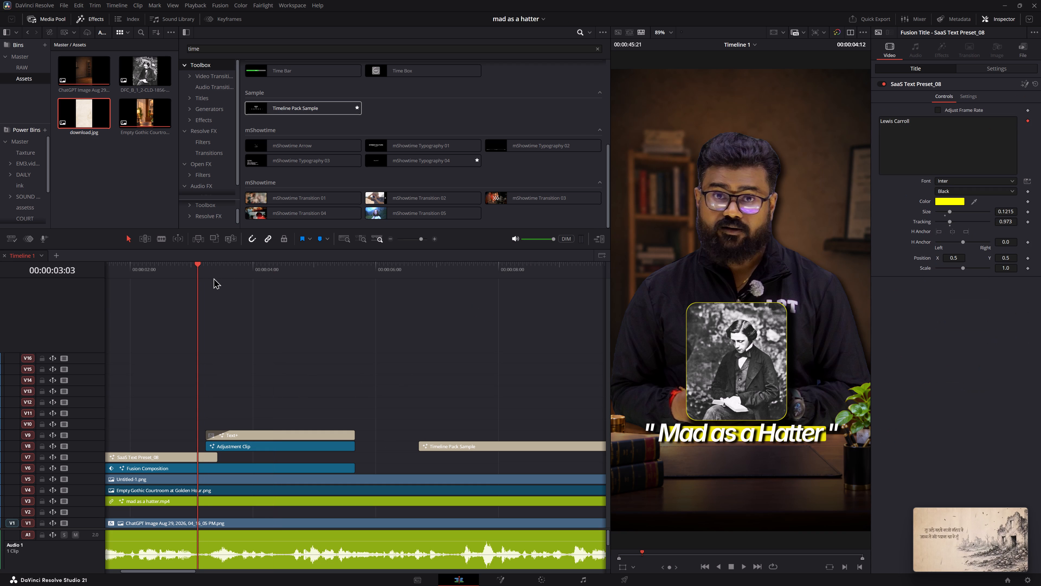
{"action": "key", "text": "space"}
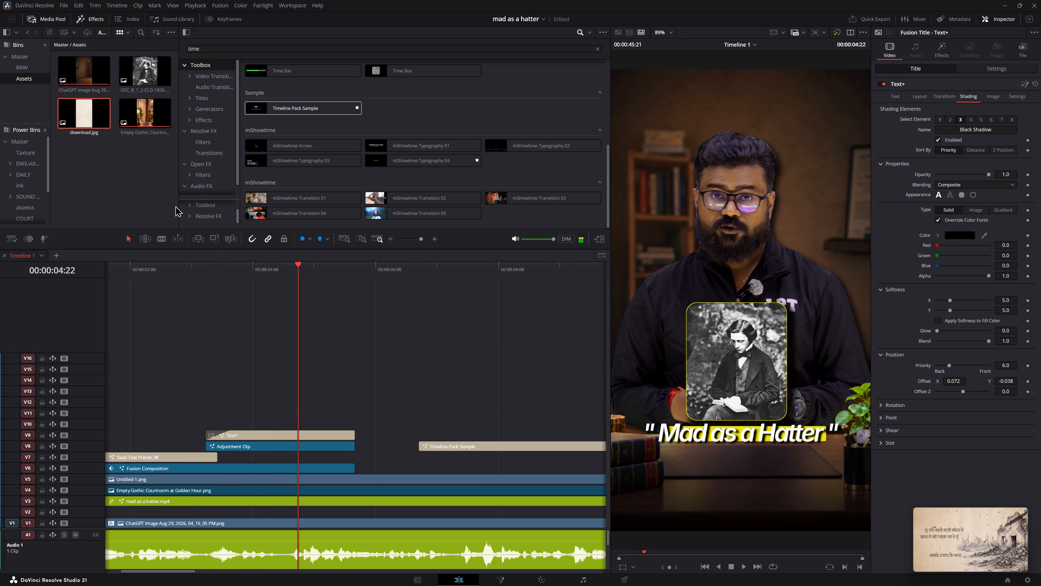
{"action": "left_click_drag", "start_coordinate": [79, 122], "coordinate": [408, 411]}
Move the Timeline Pack Sample title up to track V16, starting at about 6.3 seconds.
{"action": "left_click_drag", "start_coordinate": [433, 445], "coordinate": [435, 425]}
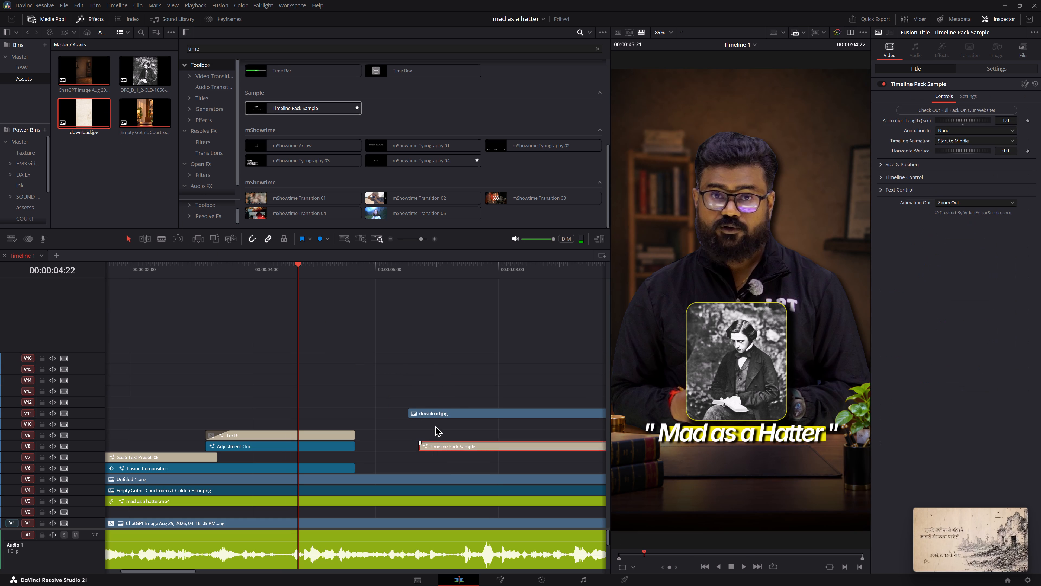
{"action": "left_click_drag", "start_coordinate": [435, 425], "coordinate": [411, 354]}
Move the download.jpg clip to track V7 beneath the "Mad as a Hatter" text, starting at about 4 seconds.
{"action": "left_click_drag", "start_coordinate": [438, 417], "coordinate": [306, 454]}
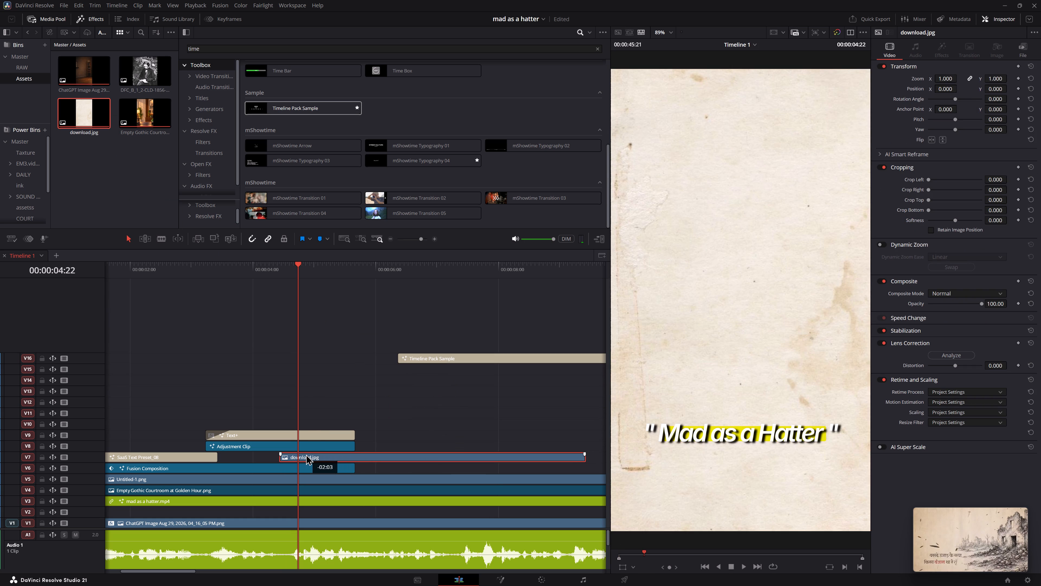
{"action": "left_click_drag", "start_coordinate": [306, 454], "coordinate": [306, 454]}
{"action": "left_click", "coordinate": [226, 280]}
{"action": "left_click", "coordinate": [221, 273]}
{"action": "key", "text": "space"}
{"action": "key", "text": "space"}
{"action": "left_click", "coordinate": [302, 456]}
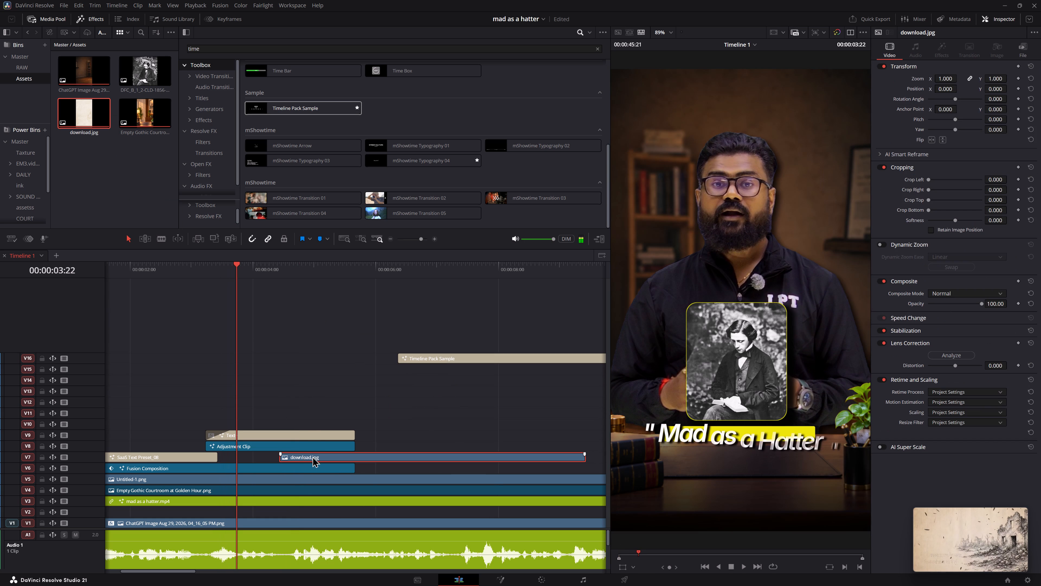
{"action": "left_click_drag", "start_coordinate": [312, 456], "coordinate": [287, 456]}
{"action": "key", "text": "space"}
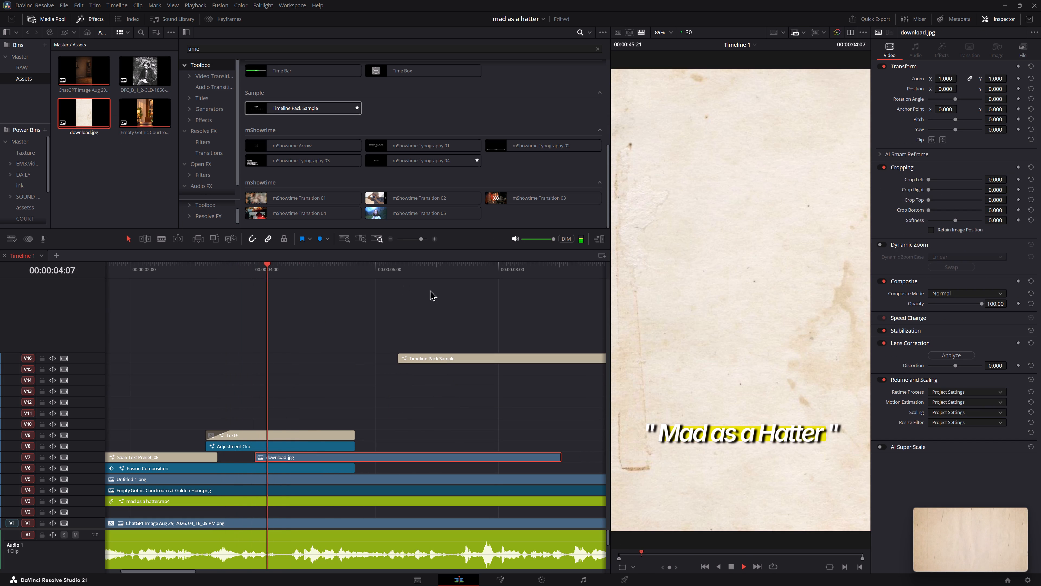
{"action": "key", "text": "space"}
Set the download.jpg paper clip's zoom to 1.010.
{"action": "left_click", "coordinate": [991, 77]}
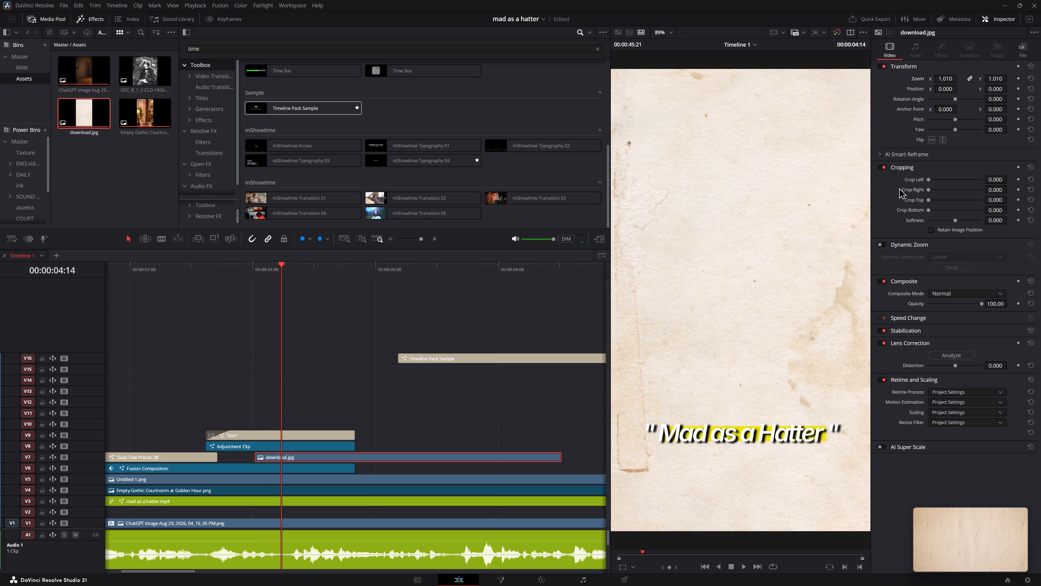
Play back the transition from the portrait shot into the paper background with the "Mad as a Hatter" title.
{"action": "left_click", "coordinate": [282, 345]}
{"action": "left_click", "coordinate": [175, 269]}
{"action": "key", "text": "space"}
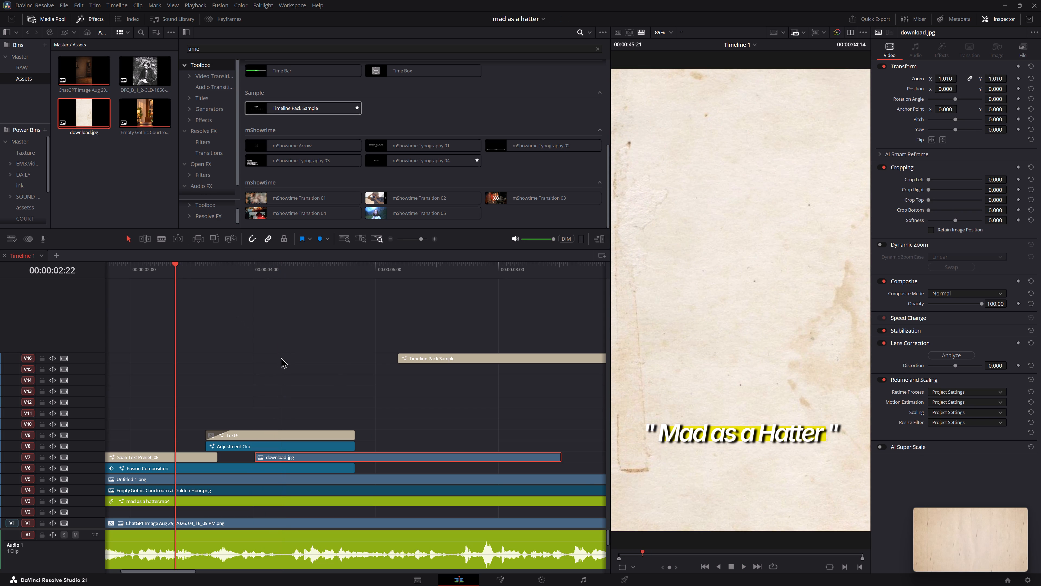
{"action": "key", "text": "space"}
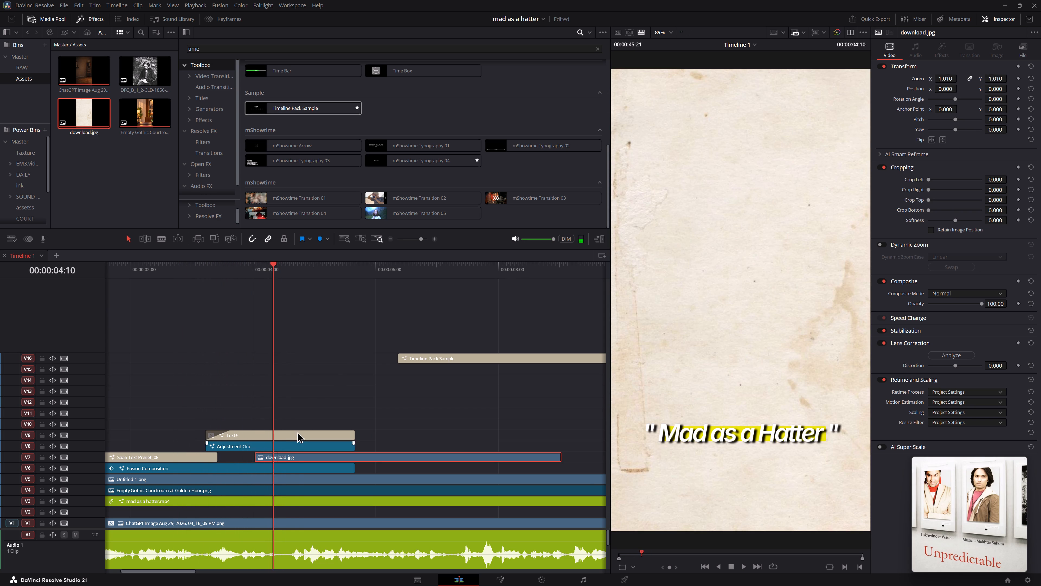
{"action": "key", "text": "space"}
{"action": "key", "text": "space"}
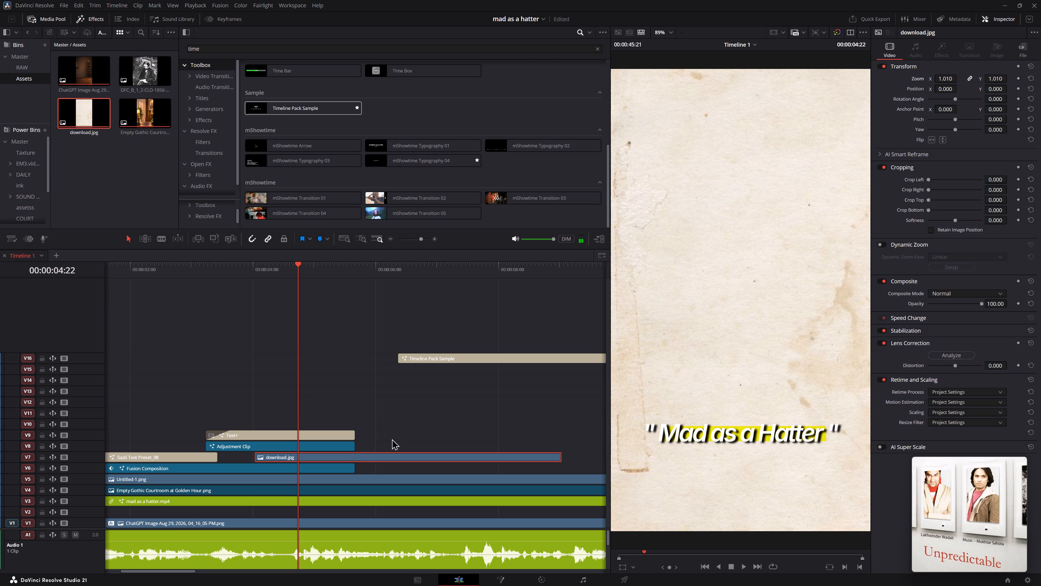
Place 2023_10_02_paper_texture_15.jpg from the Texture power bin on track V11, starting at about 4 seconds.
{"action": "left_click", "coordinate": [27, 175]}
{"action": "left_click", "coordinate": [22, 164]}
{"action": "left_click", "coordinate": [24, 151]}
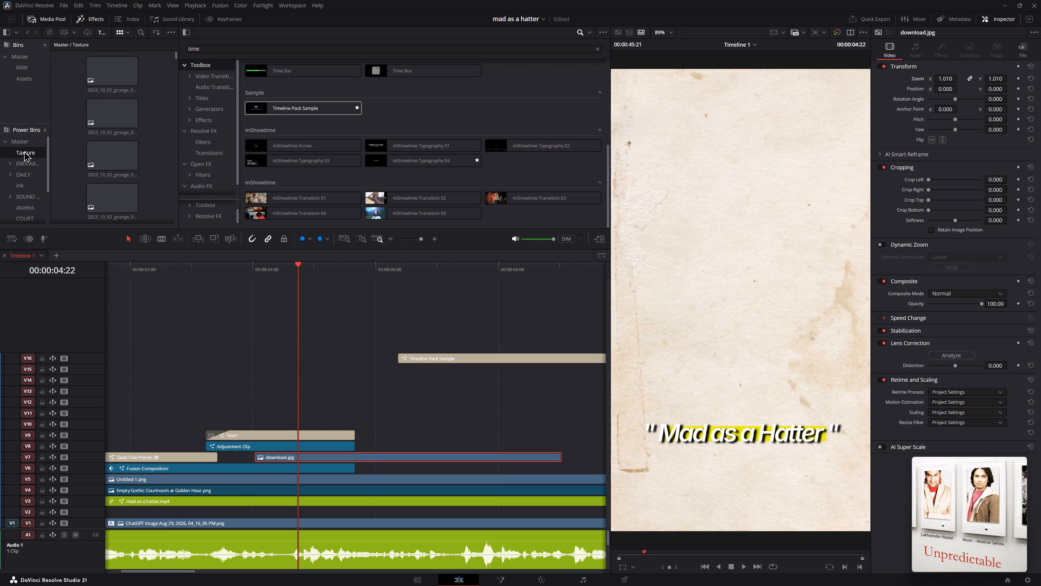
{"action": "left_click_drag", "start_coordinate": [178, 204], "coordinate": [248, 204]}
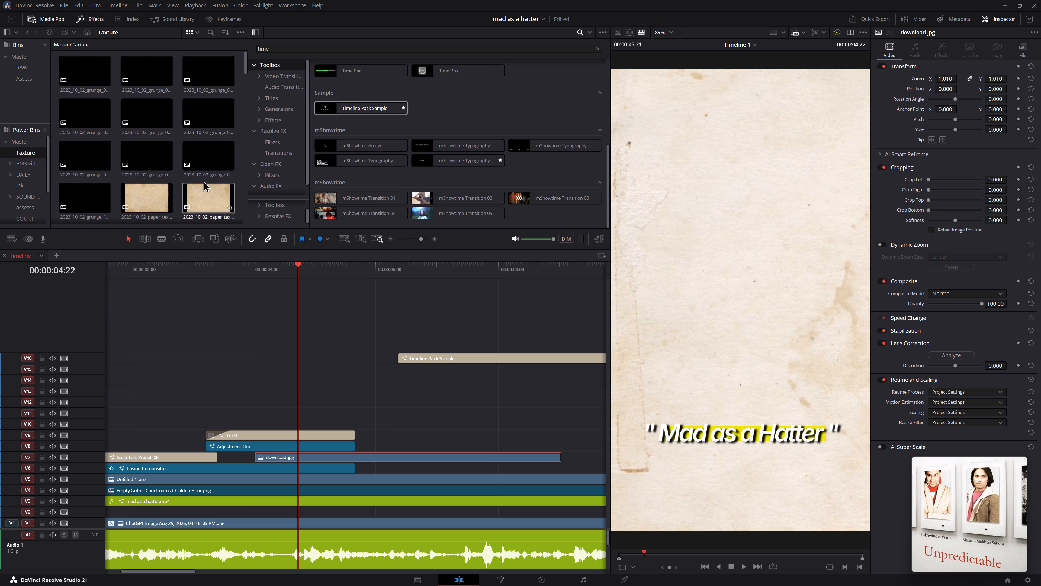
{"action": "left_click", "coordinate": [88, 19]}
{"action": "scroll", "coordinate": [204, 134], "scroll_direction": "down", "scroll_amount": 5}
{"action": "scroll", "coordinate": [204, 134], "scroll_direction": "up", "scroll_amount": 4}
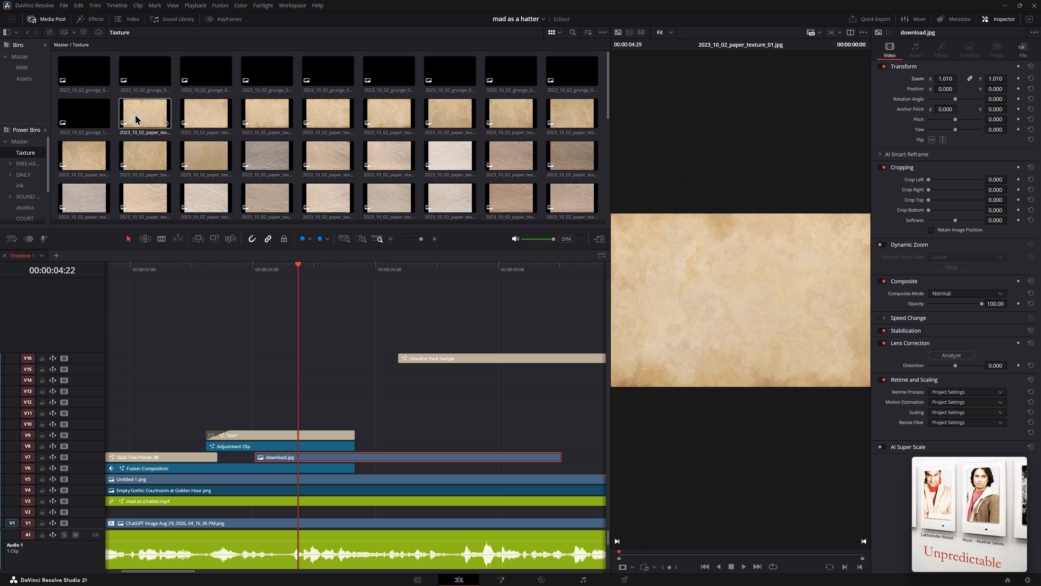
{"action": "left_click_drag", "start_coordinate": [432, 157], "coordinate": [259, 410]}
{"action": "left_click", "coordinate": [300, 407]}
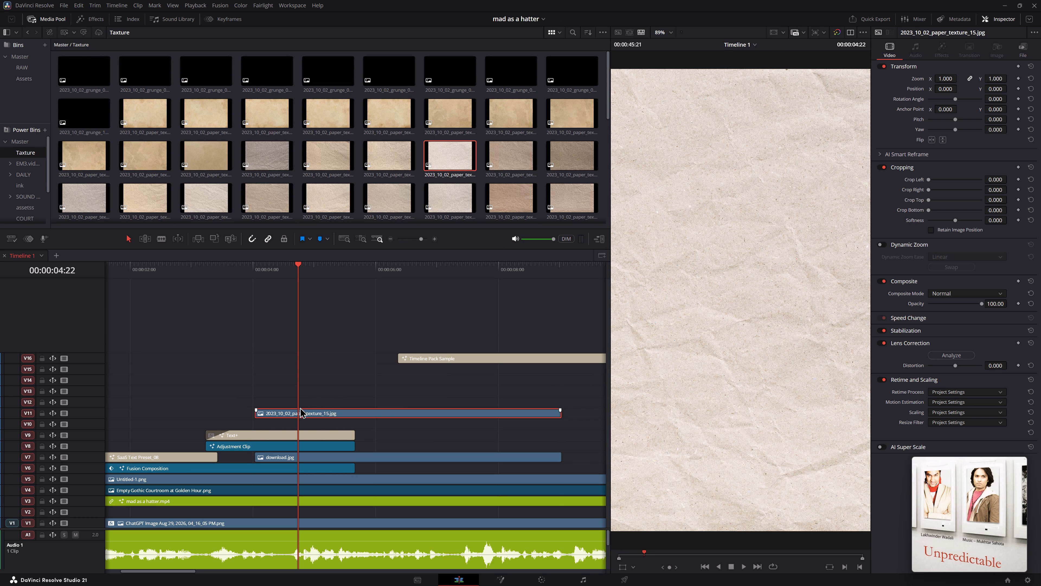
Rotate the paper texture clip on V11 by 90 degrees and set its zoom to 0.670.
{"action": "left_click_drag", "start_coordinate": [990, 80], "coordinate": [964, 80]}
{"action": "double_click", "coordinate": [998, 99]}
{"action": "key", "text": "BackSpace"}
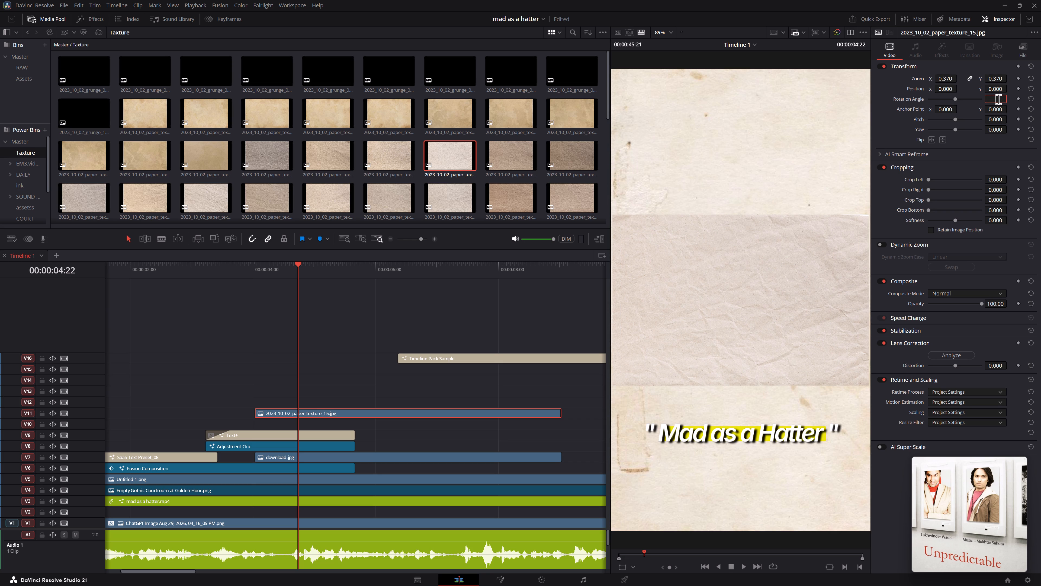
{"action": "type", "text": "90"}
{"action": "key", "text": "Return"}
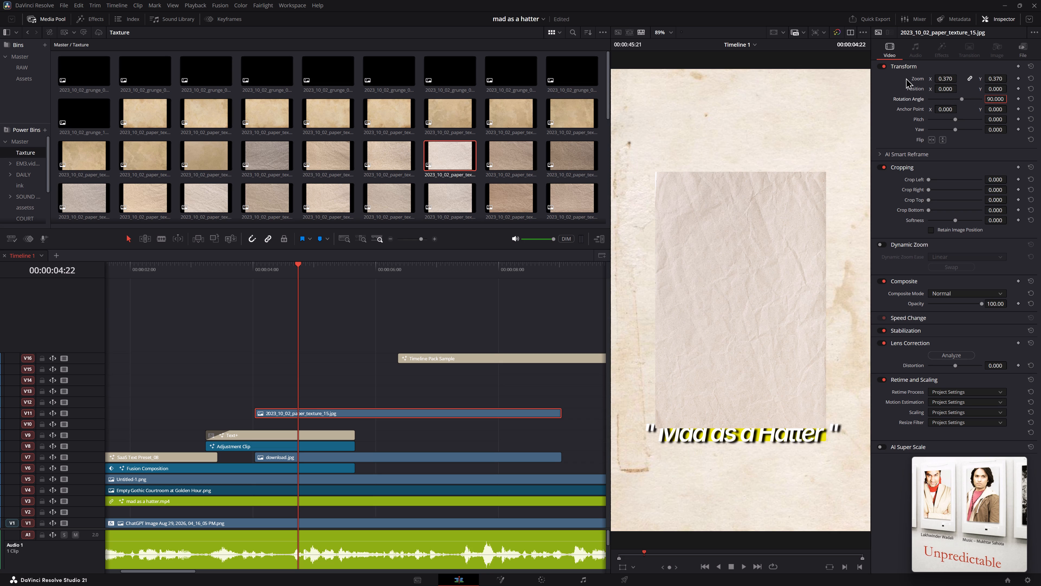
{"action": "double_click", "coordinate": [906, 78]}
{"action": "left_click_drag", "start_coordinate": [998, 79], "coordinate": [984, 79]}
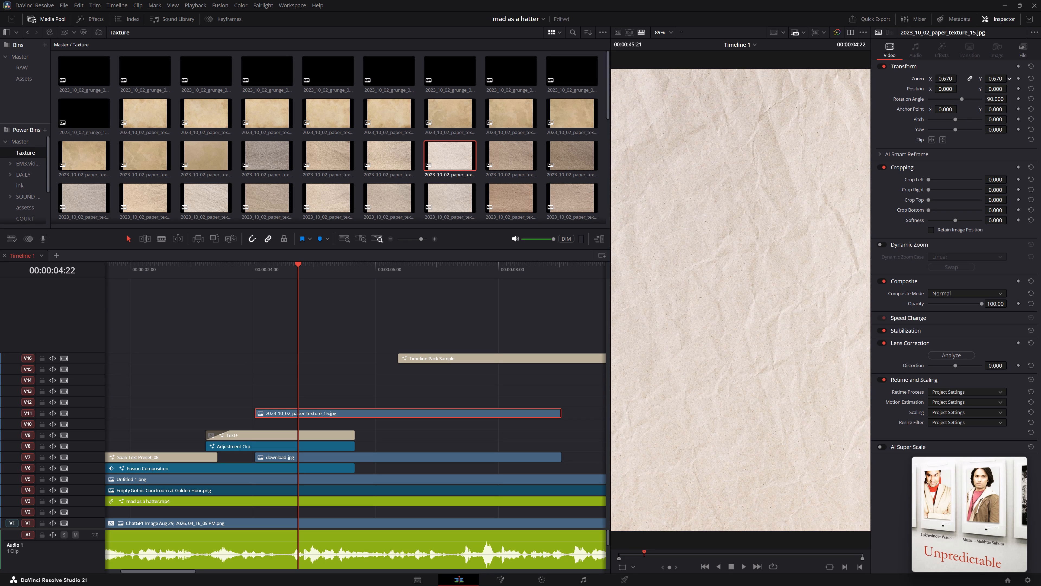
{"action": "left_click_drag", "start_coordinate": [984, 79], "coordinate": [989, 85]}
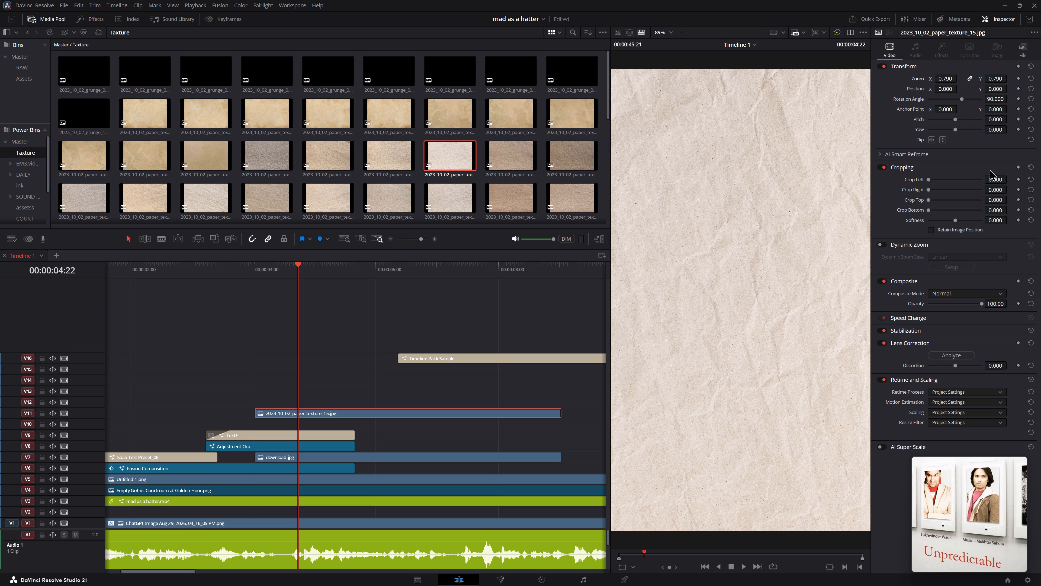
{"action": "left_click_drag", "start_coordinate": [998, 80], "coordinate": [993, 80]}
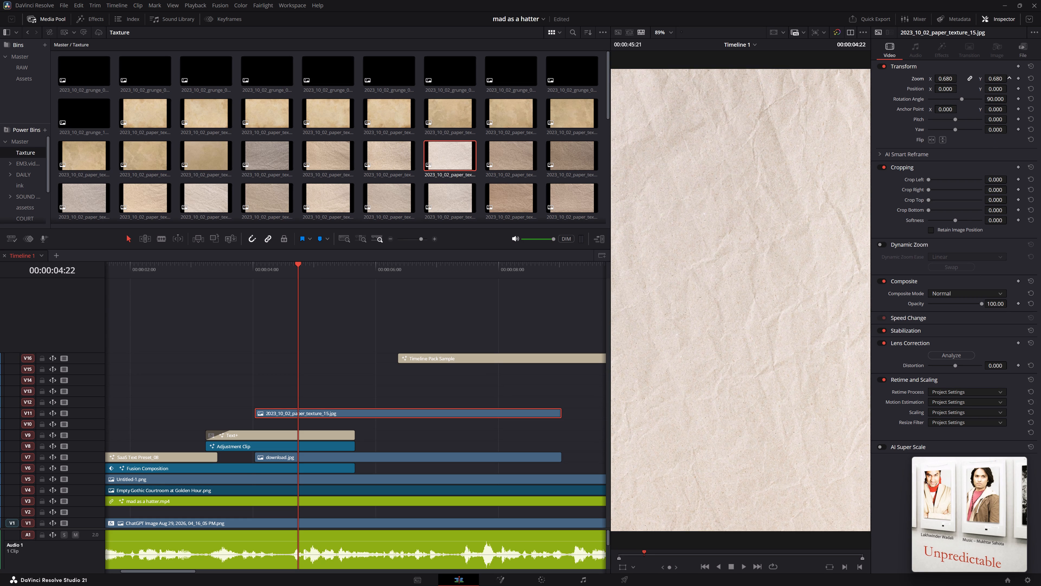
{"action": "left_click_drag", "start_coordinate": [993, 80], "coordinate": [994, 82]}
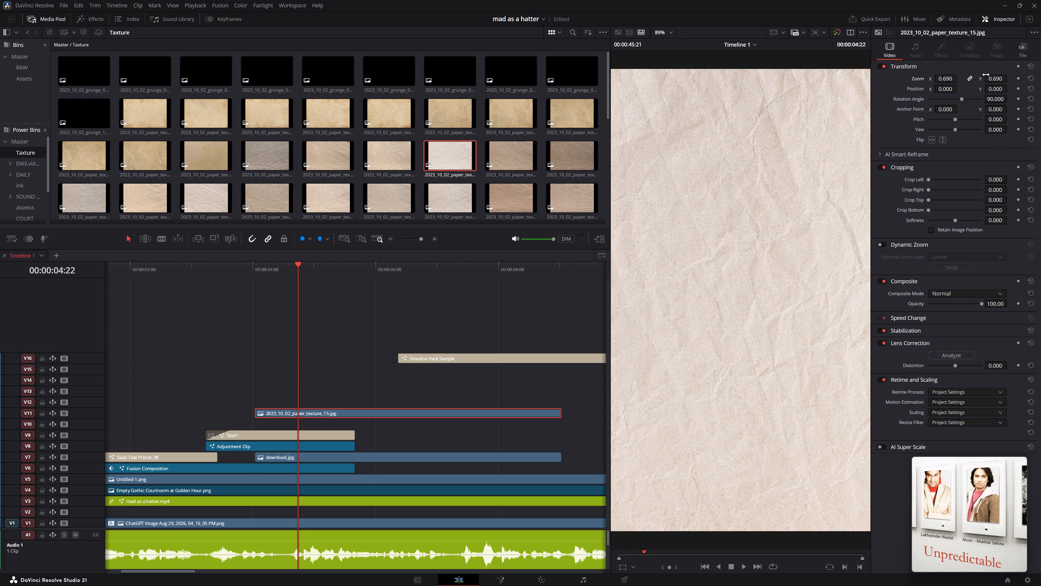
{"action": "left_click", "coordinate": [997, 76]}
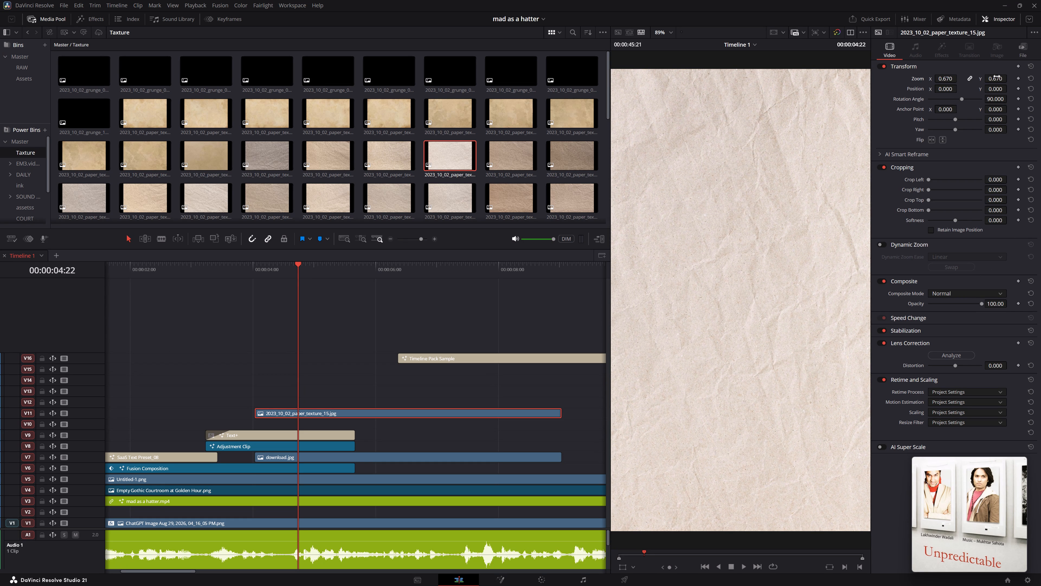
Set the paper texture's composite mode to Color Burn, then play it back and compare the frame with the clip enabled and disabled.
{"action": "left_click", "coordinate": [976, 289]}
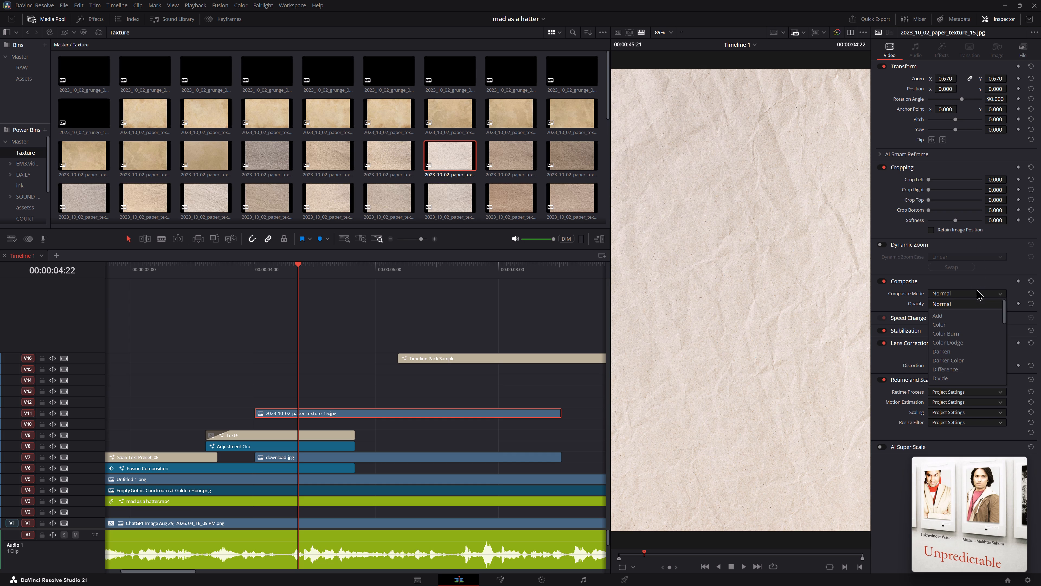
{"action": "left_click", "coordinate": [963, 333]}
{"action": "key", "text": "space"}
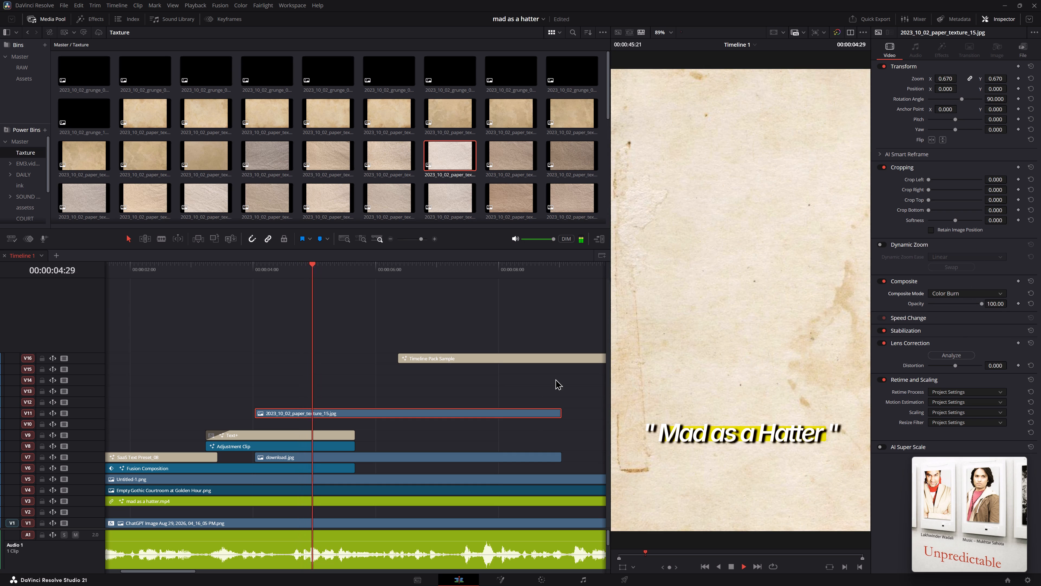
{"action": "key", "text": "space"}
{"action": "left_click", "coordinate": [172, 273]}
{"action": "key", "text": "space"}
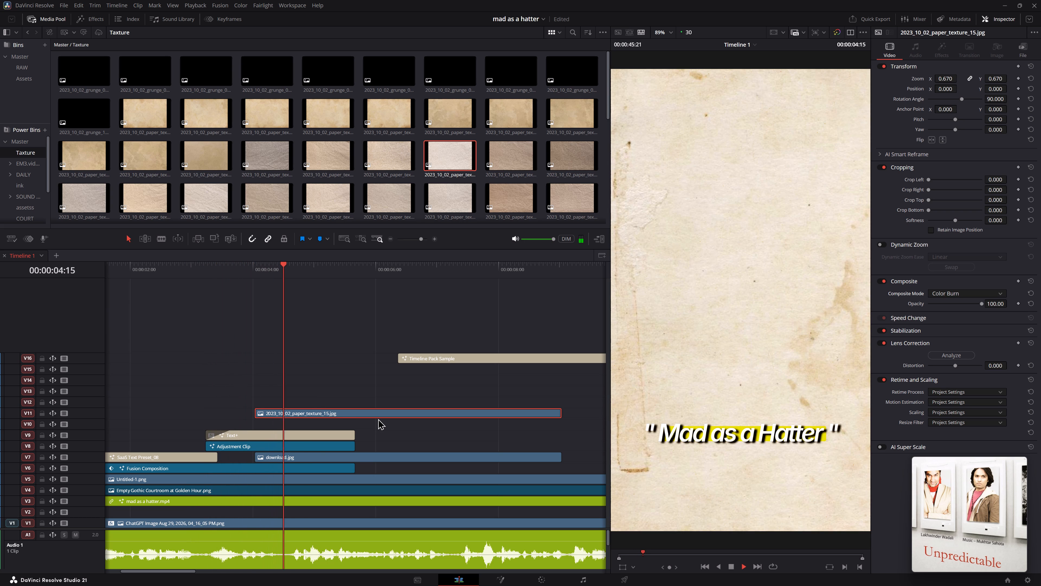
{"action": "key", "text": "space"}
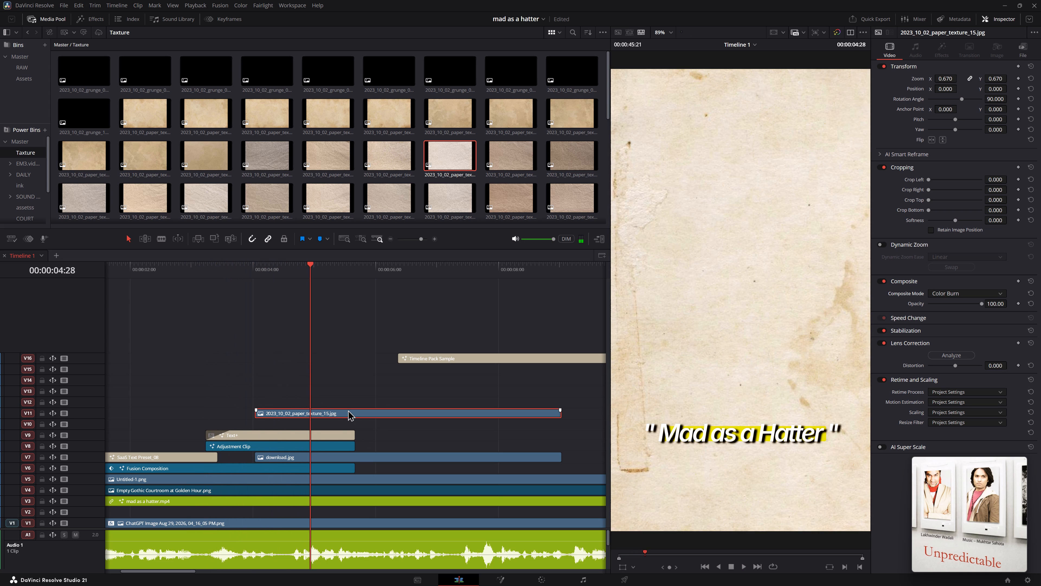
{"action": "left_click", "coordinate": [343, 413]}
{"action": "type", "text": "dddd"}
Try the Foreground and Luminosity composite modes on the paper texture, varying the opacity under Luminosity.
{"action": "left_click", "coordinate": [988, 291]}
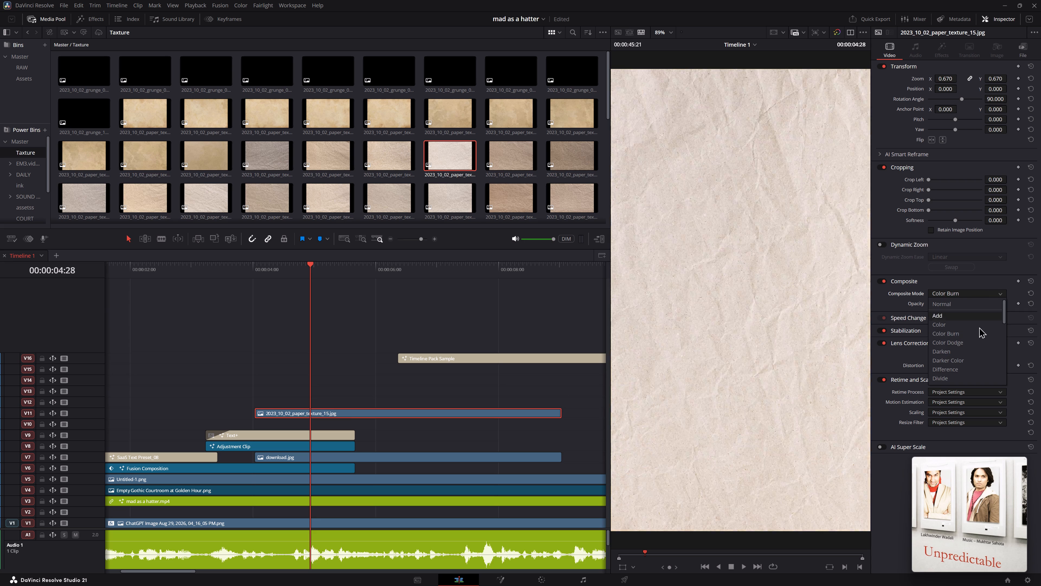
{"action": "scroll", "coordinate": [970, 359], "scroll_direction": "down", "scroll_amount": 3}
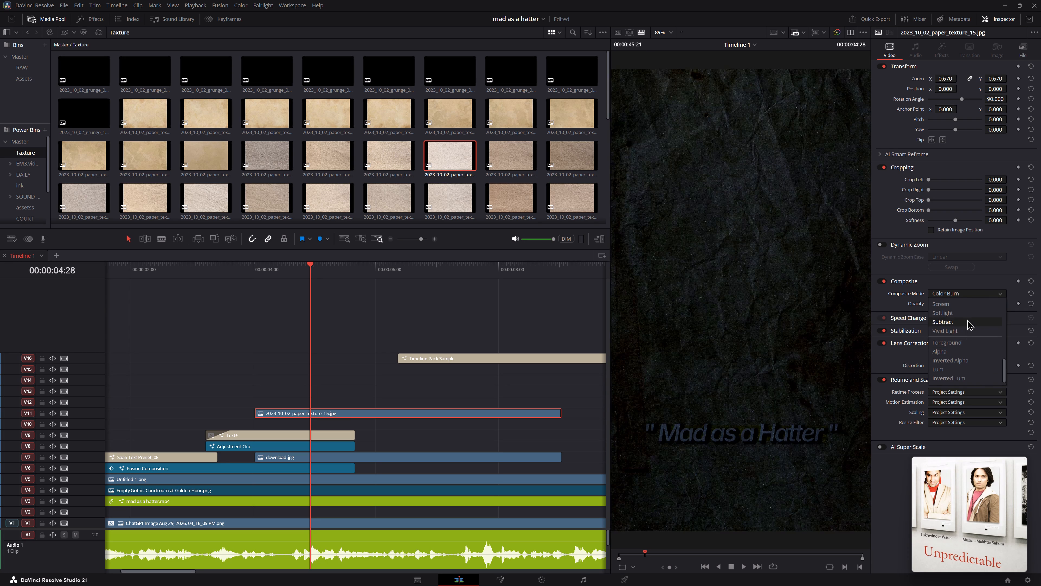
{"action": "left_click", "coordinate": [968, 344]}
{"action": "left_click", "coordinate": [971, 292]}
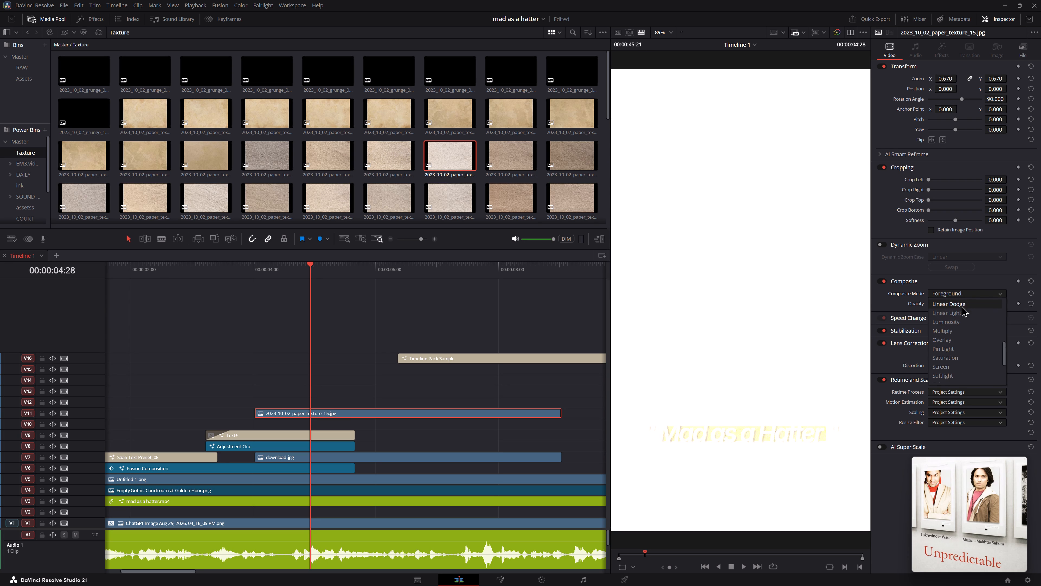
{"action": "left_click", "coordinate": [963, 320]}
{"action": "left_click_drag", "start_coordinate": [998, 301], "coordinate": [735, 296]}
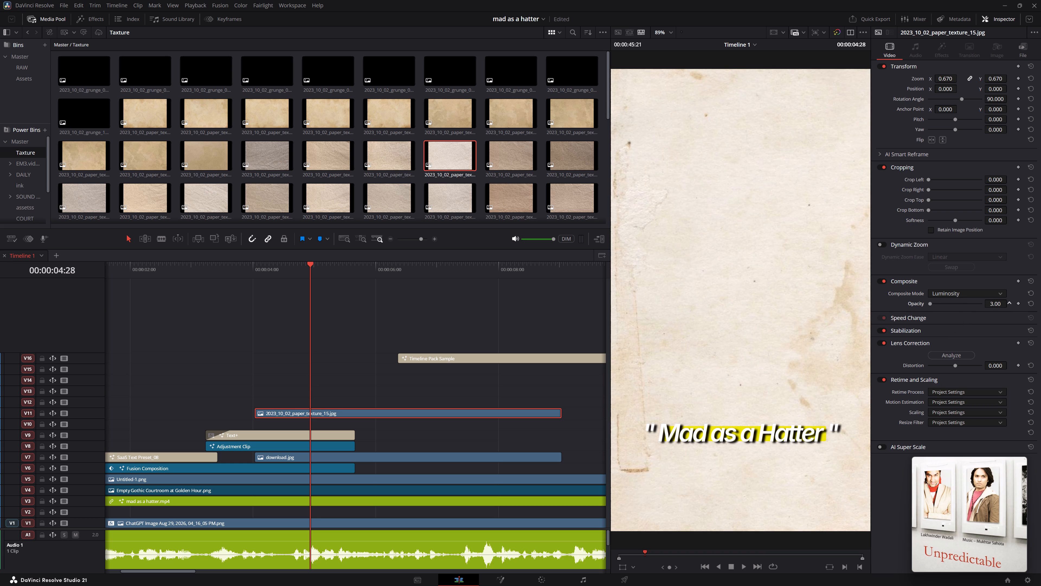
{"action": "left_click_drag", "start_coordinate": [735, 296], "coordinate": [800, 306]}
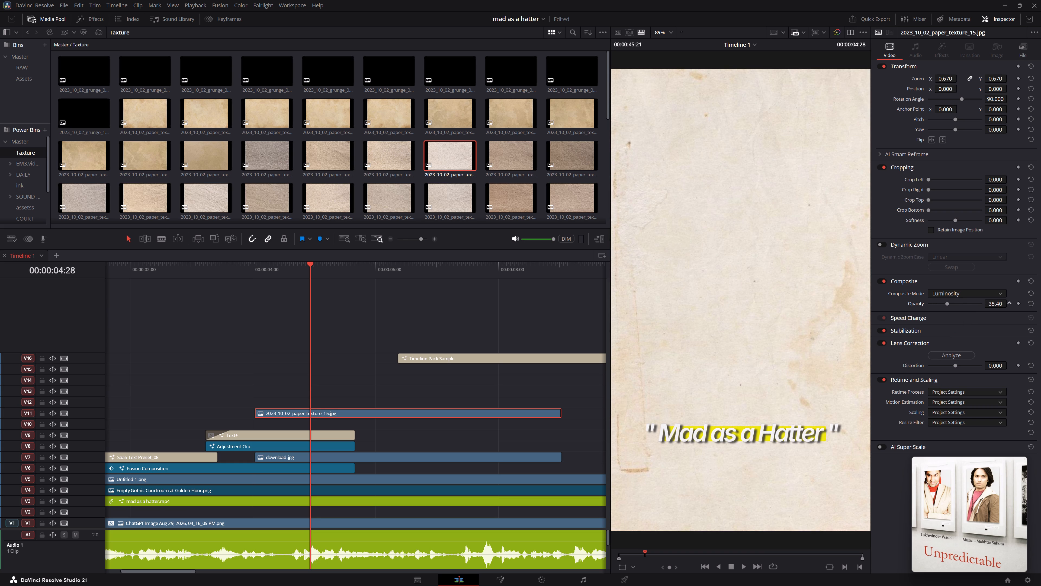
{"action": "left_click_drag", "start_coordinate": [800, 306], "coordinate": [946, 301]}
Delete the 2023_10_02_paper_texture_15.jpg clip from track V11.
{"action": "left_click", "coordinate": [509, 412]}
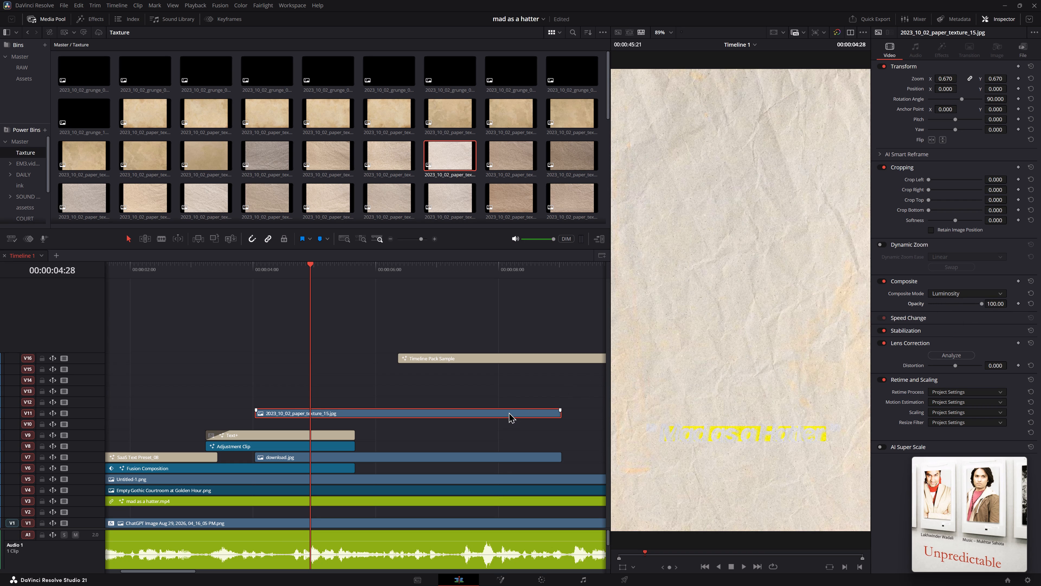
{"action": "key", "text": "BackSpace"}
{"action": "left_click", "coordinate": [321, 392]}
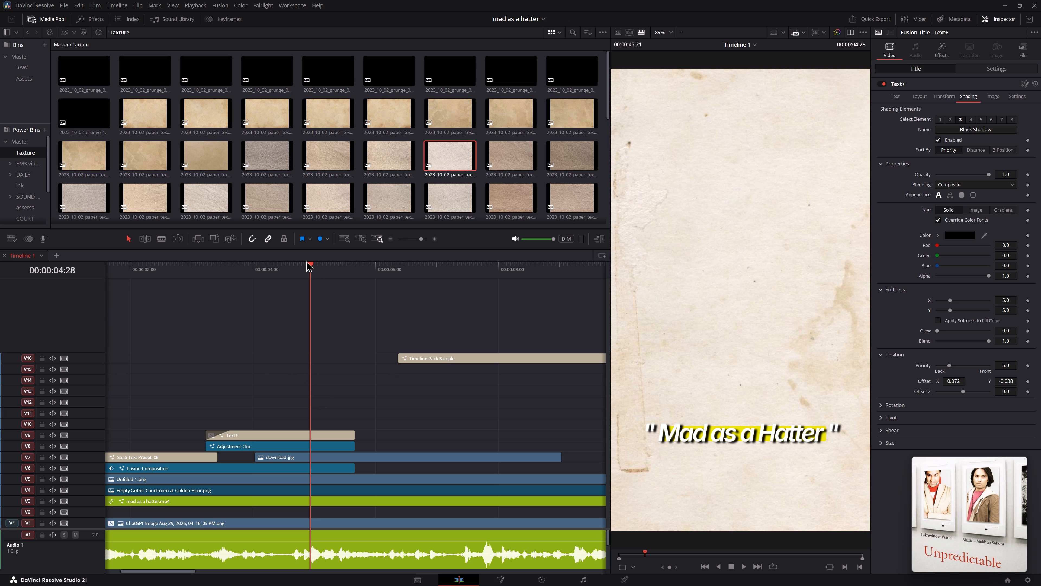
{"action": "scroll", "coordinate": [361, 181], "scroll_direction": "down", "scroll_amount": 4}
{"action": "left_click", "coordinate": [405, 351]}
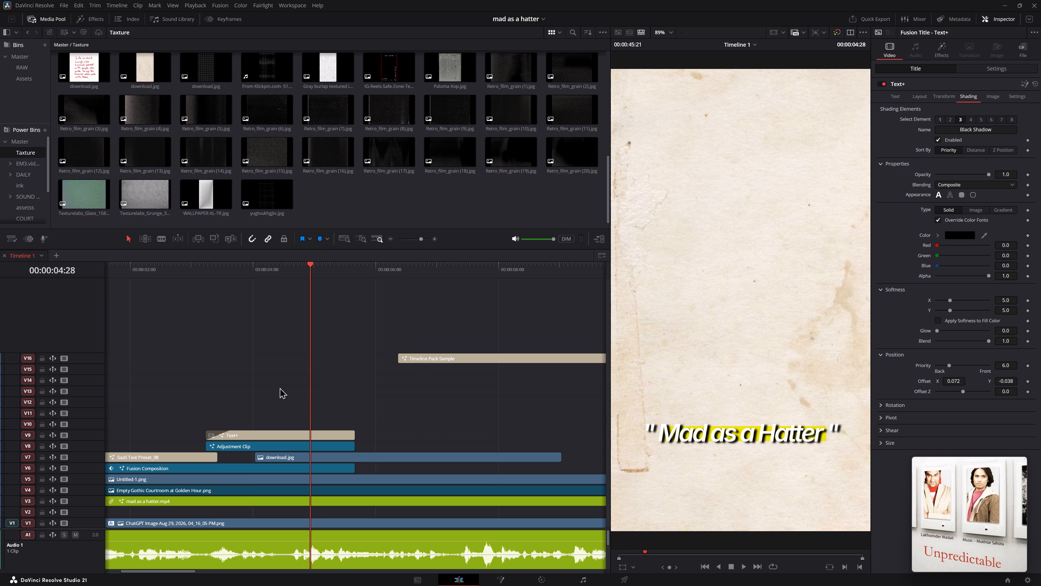
Play back the move from the portrait shot into the paper background and examine the frame just before the paper starts.
{"action": "left_click_drag", "start_coordinate": [267, 270], "coordinate": [257, 269]}
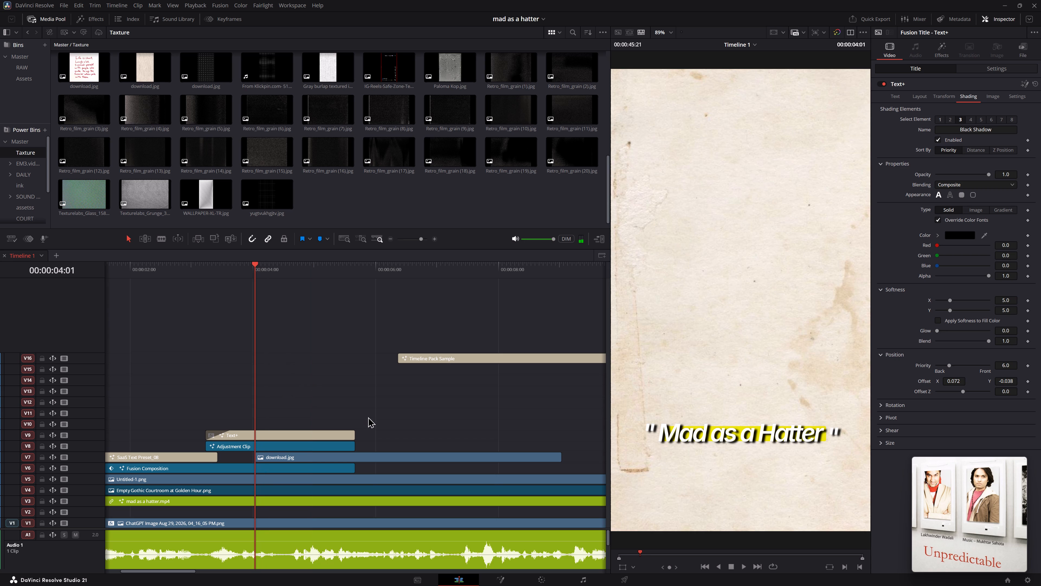
{"action": "key", "text": "space"}
{"action": "key", "text": "space"}
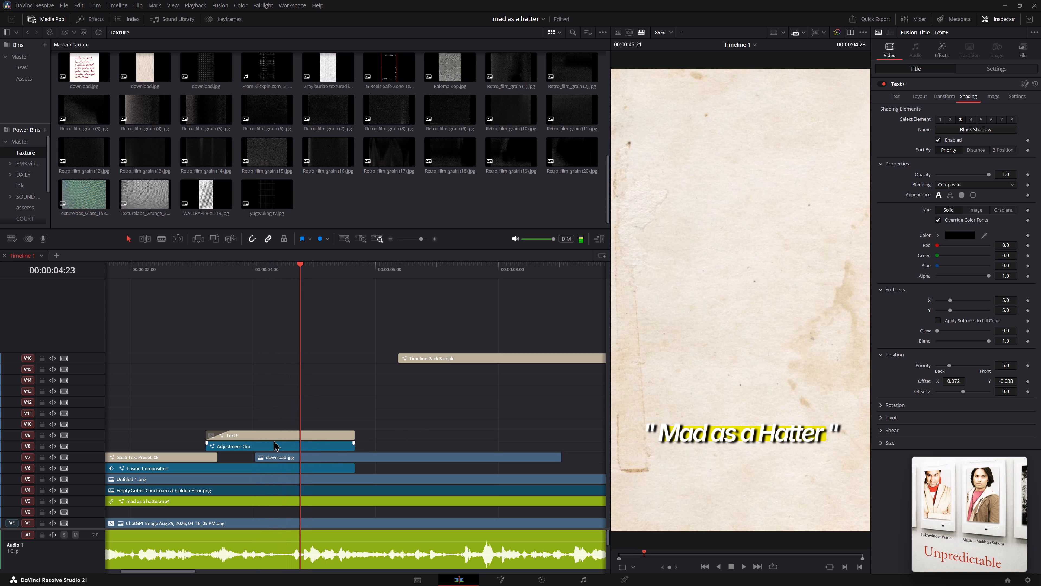
{"action": "left_click", "coordinate": [160, 279]}
{"action": "key", "text": "space"}
{"action": "key", "text": "space"}
{"action": "left_click", "coordinate": [160, 278]}
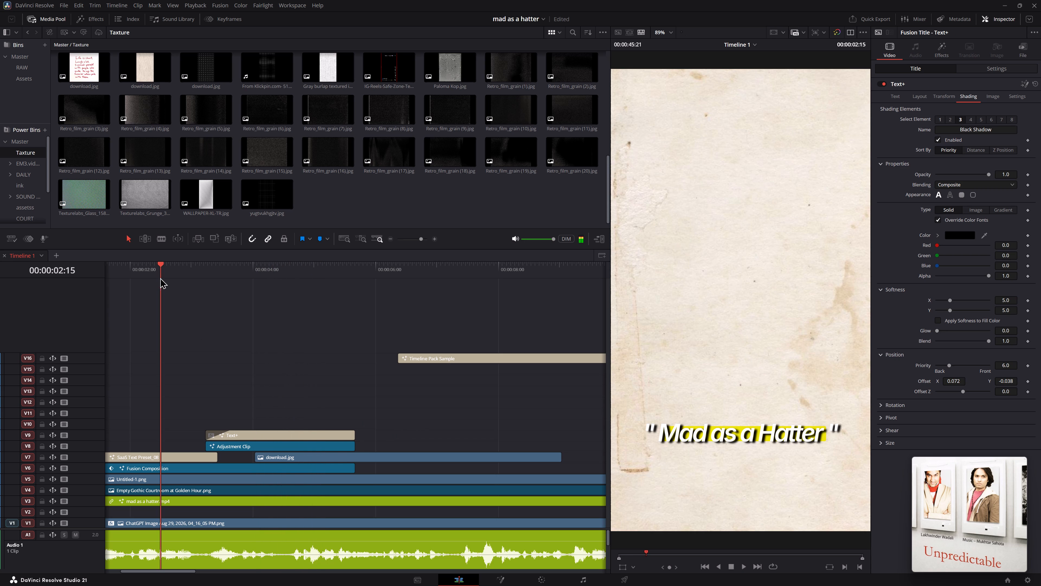
{"action": "key", "text": "space"}
{"action": "key", "text": "space"}
{"action": "key", "text": "space"}
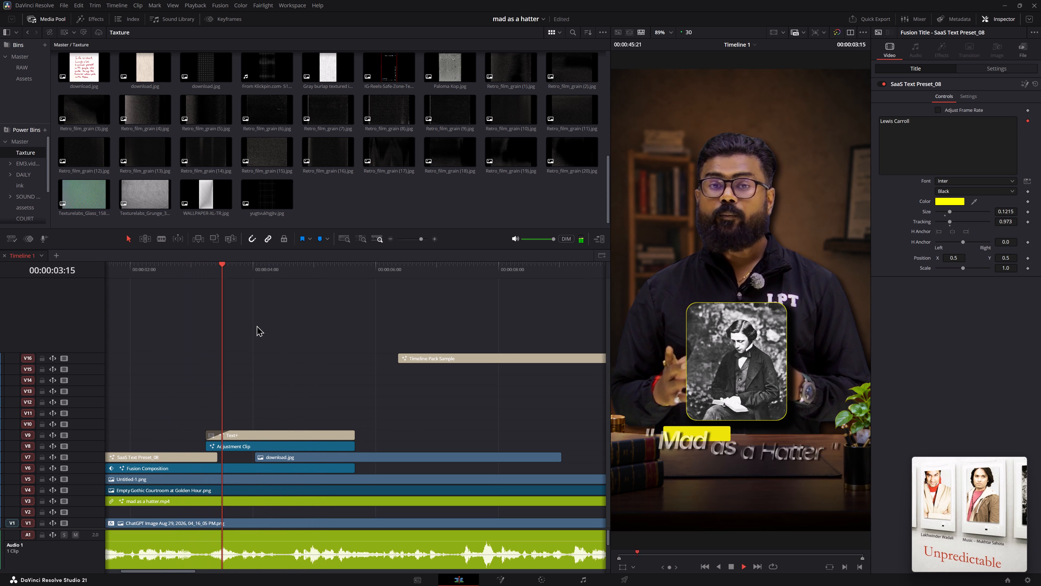
{"action": "key", "text": "space"}
{"action": "left_click_drag", "start_coordinate": [264, 270], "coordinate": [256, 270]}
{"action": "left_click", "coordinate": [302, 378]}
{"action": "key", "text": "Left"}
{"action": "key", "text": "Left"}
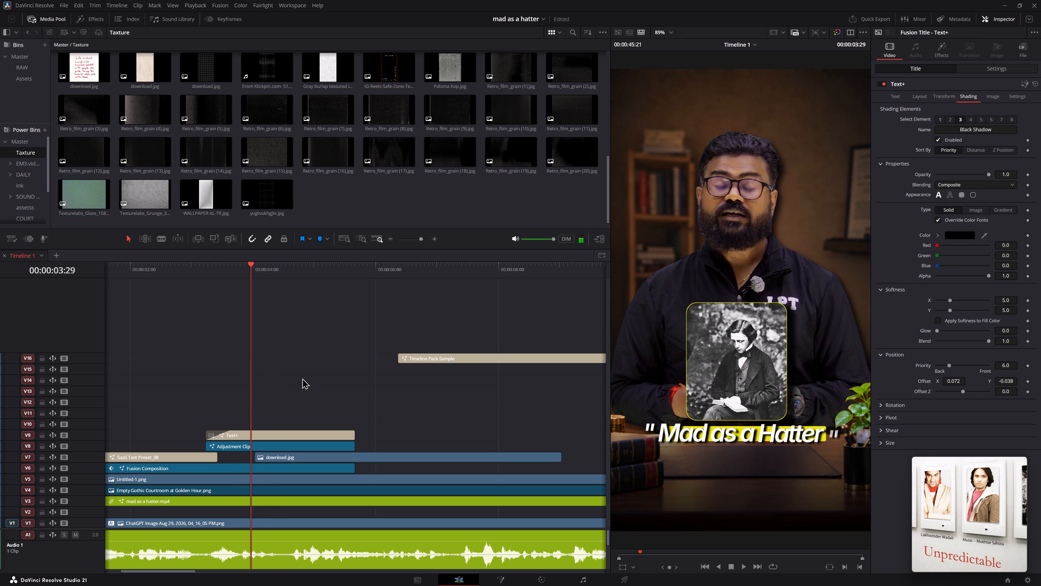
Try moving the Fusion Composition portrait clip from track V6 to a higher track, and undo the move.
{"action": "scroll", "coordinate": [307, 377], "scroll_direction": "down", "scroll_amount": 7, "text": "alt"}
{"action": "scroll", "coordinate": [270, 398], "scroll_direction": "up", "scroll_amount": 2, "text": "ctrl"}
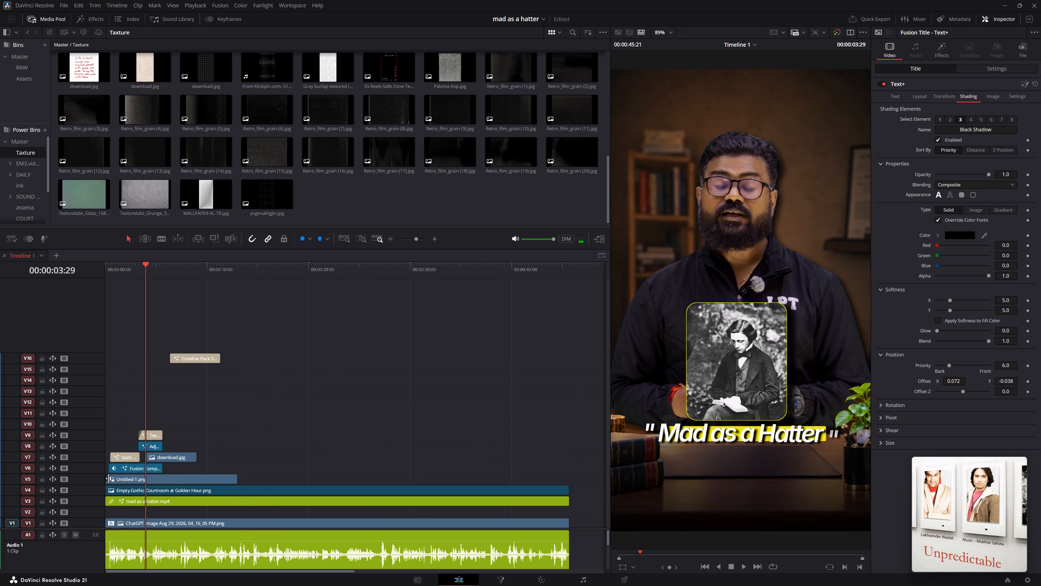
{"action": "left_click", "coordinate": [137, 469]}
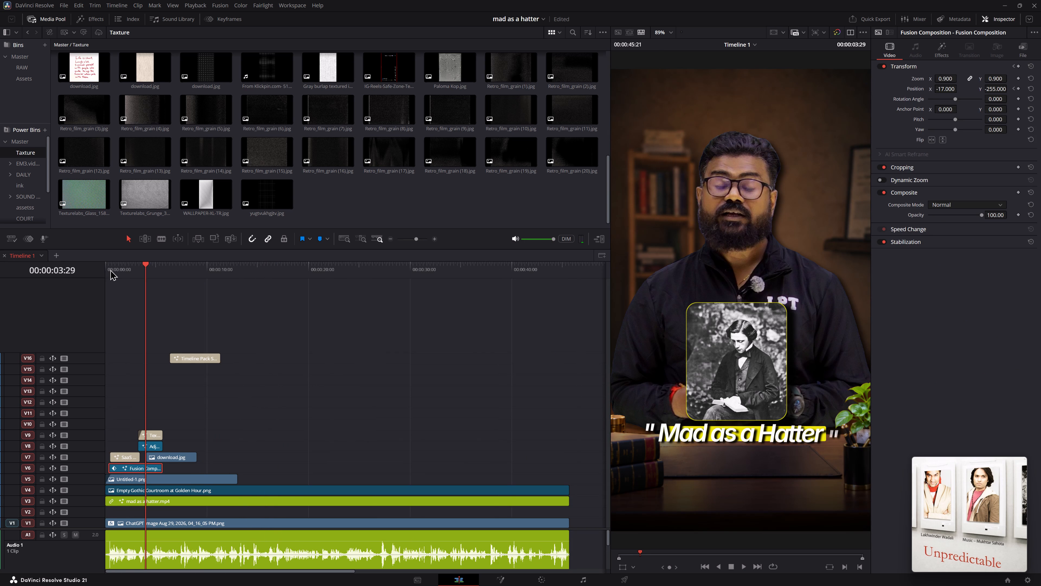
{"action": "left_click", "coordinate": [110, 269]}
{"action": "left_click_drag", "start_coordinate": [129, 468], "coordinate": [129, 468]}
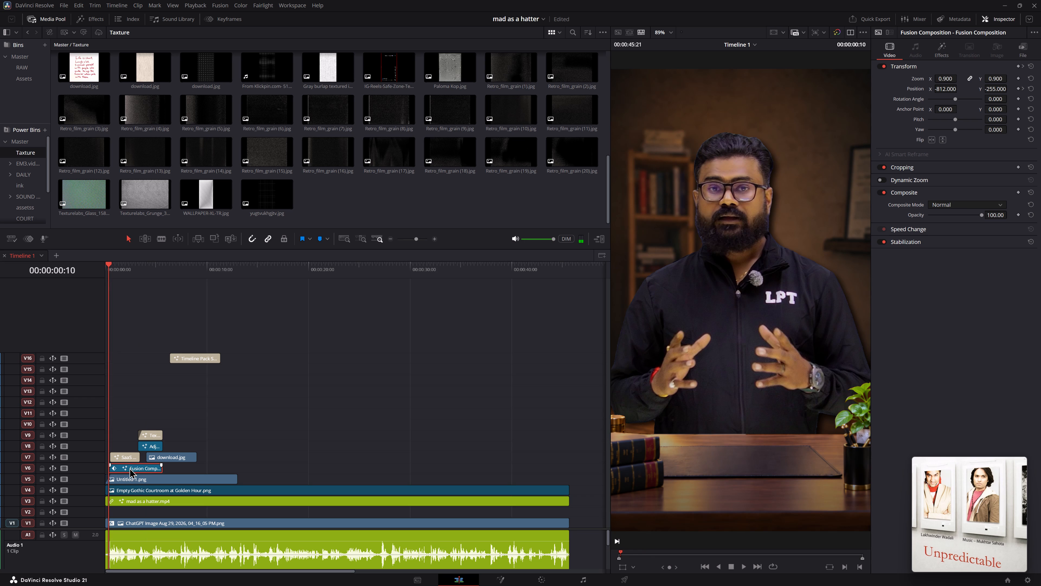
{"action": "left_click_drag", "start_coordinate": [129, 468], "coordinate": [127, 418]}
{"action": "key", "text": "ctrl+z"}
Move the Fusion Composition portrait clip from track V6 up to track V12, keeping its start time.
{"action": "scroll", "coordinate": [230, 418], "scroll_direction": "up", "scroll_amount": 14, "text": "alt"}
{"action": "left_click", "coordinate": [168, 471]}
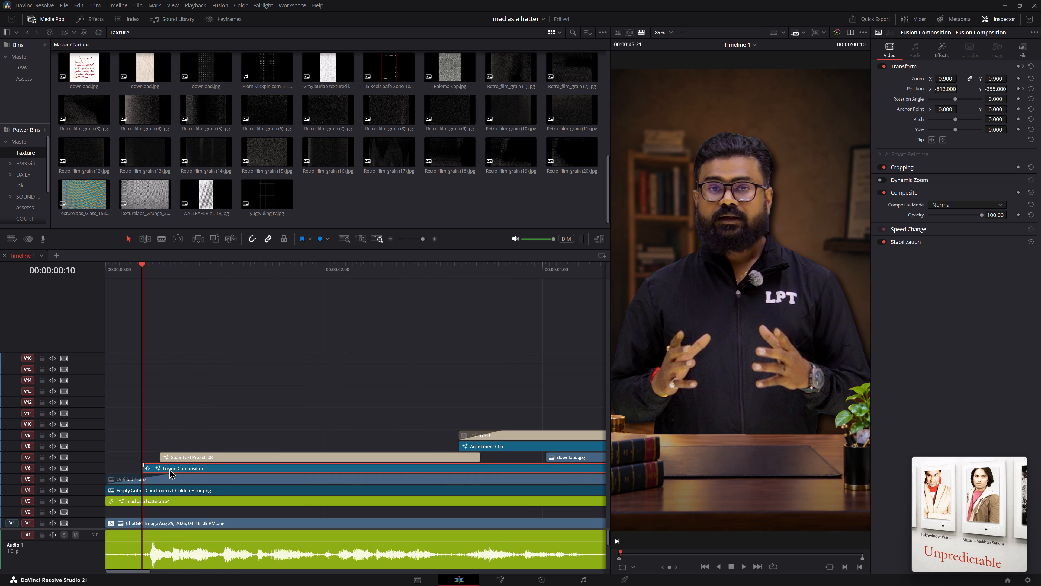
{"action": "left_click_drag", "start_coordinate": [169, 468], "coordinate": [175, 396]}
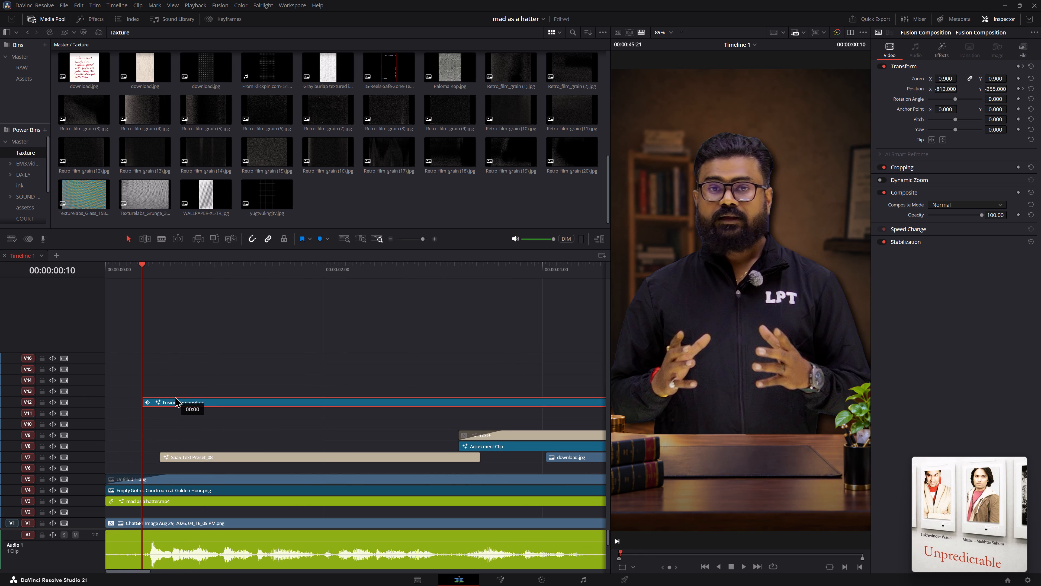
Extend the end of the Fusion Composition portrait clip on track V12 to about 00:00:08:26, just before download.jpg ends.
{"action": "left_click_drag", "start_coordinate": [175, 396], "coordinate": [174, 396]}
{"action": "scroll", "coordinate": [268, 367], "scroll_direction": "down", "scroll_amount": 7, "text": "alt"}
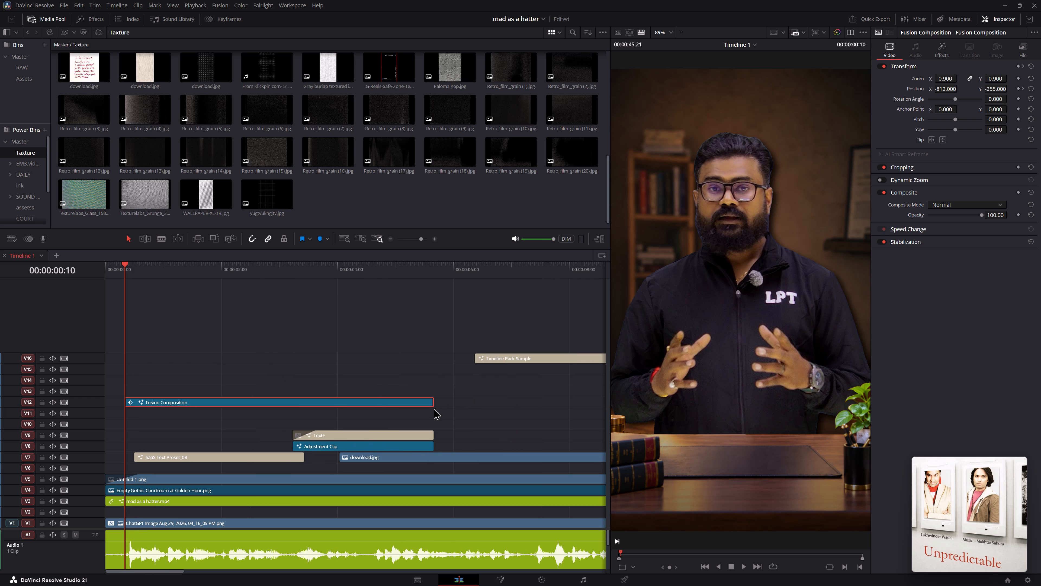
{"action": "left_click", "coordinate": [309, 260]}
{"action": "key", "text": "space"}
{"action": "left_click", "coordinate": [258, 278]}
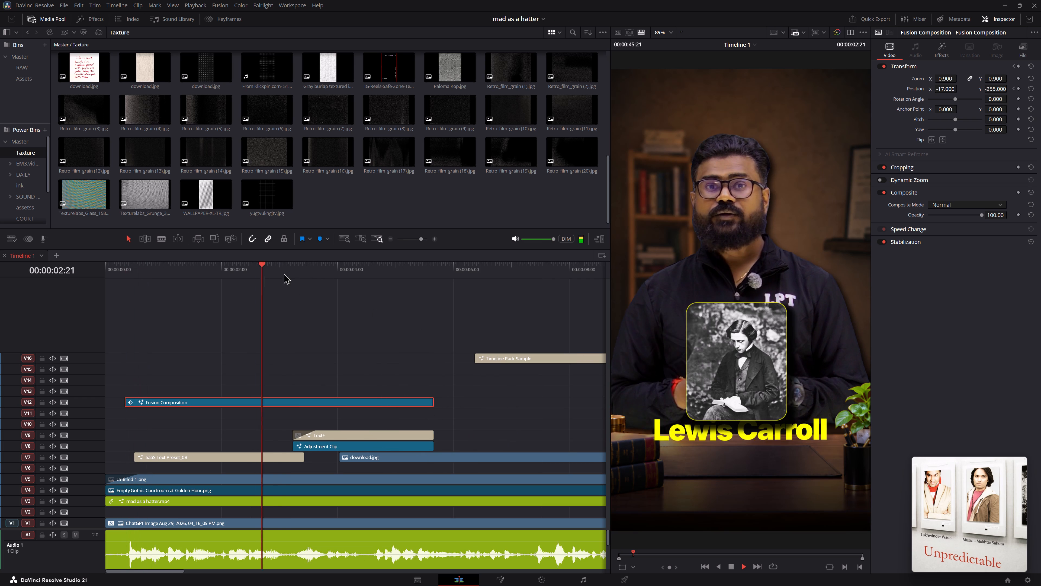
{"action": "middle_click_drag", "start_coordinate": [421, 355], "coordinate": [319, 349]}
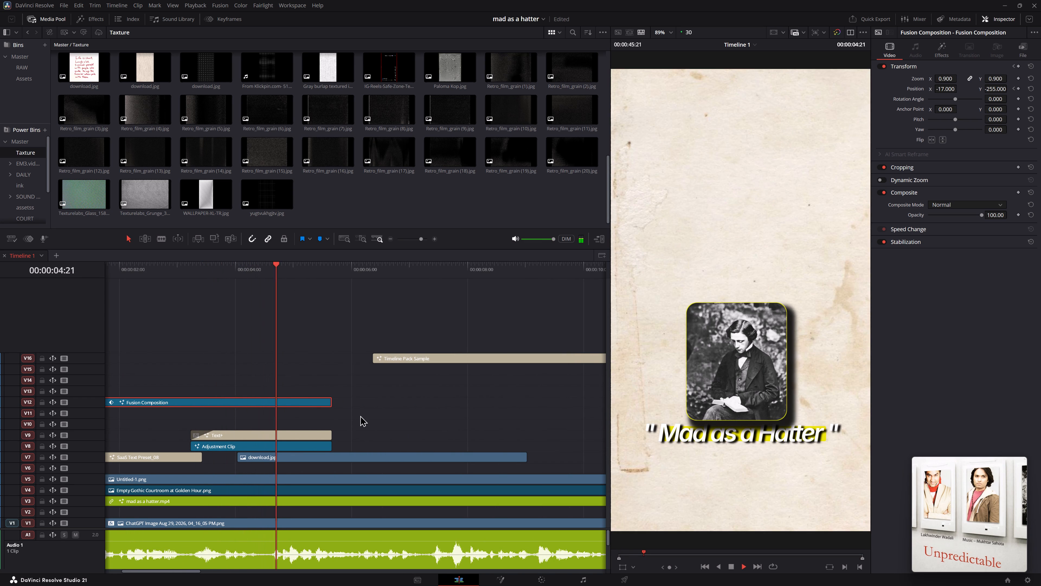
{"action": "key", "text": "space"}
{"action": "left_click_drag", "start_coordinate": [331, 403], "coordinate": [433, 411]}
{"action": "key", "text": "space"}
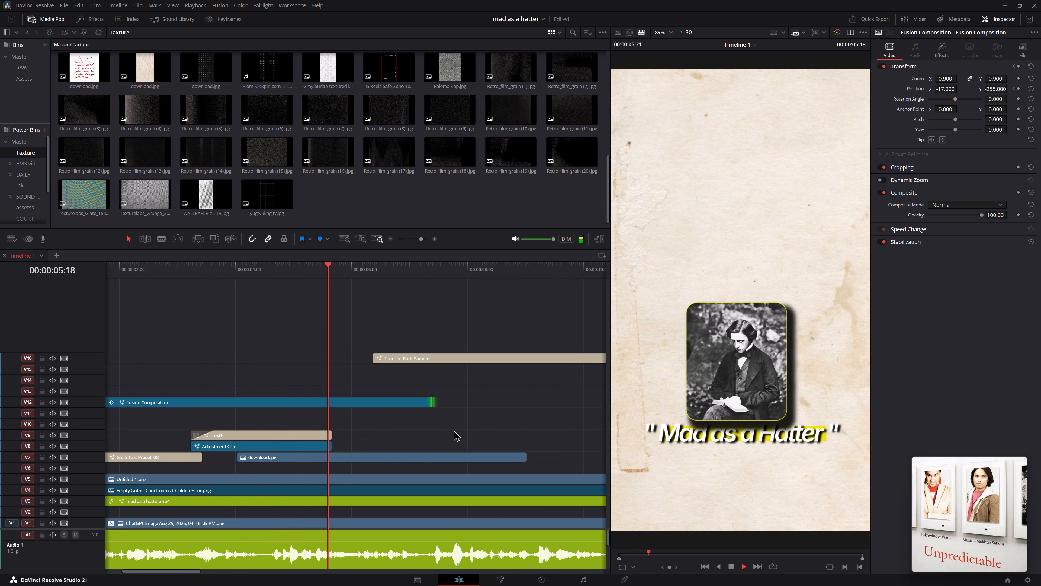
{"action": "middle_click_drag", "start_coordinate": [468, 427], "coordinate": [359, 411]}
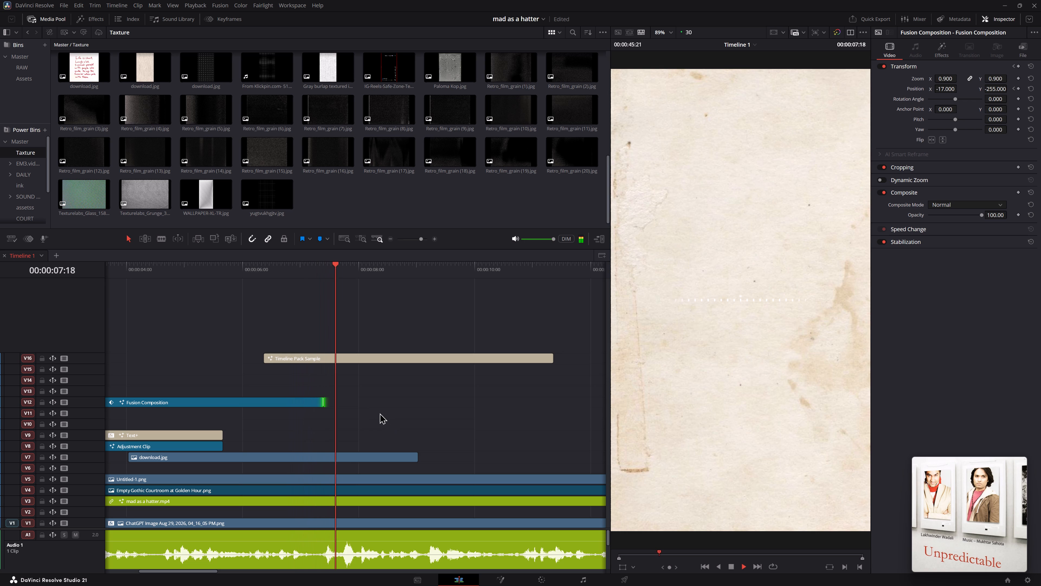
{"action": "key", "text": "space"}
{"action": "key", "text": "space"}
{"action": "key", "text": "space"}
{"action": "left_click_drag", "start_coordinate": [322, 402], "coordinate": [338, 403]}
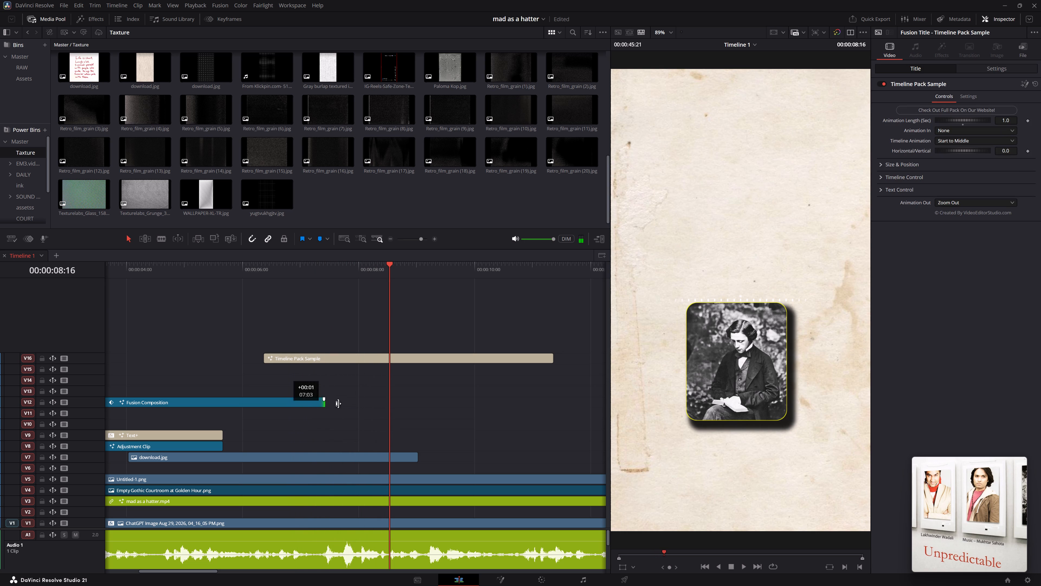
{"action": "left_click_drag", "start_coordinate": [338, 403], "coordinate": [410, 406]}
Play back the cut from the paper background to the speaker shot, and save the project.
{"action": "key", "text": "space"}
{"action": "key", "text": "space"}
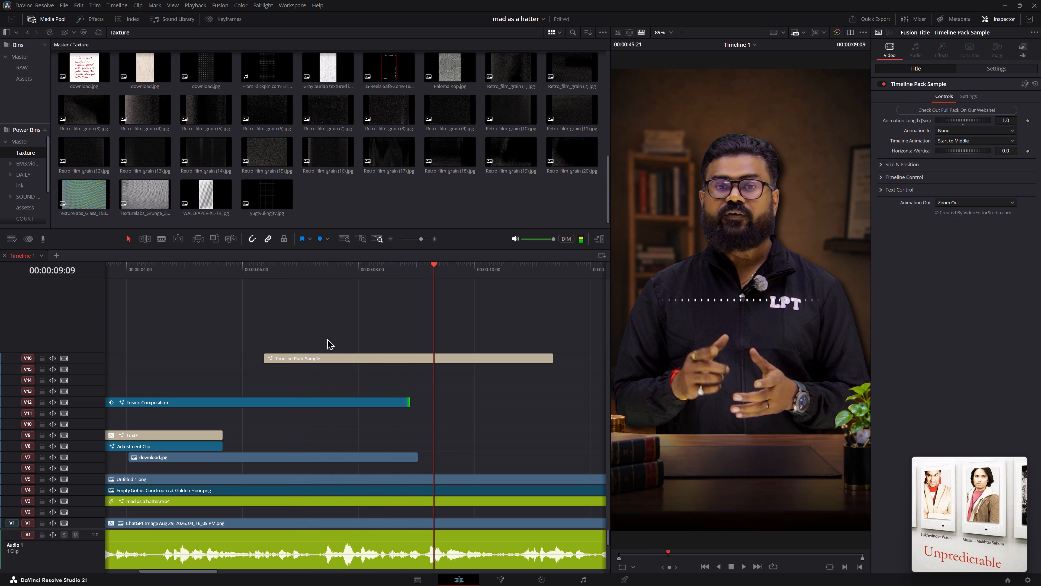
{"action": "key", "text": "space"}
{"action": "middle_click_drag", "start_coordinate": [510, 421], "coordinate": [364, 406]}
{"action": "key", "text": "space"}
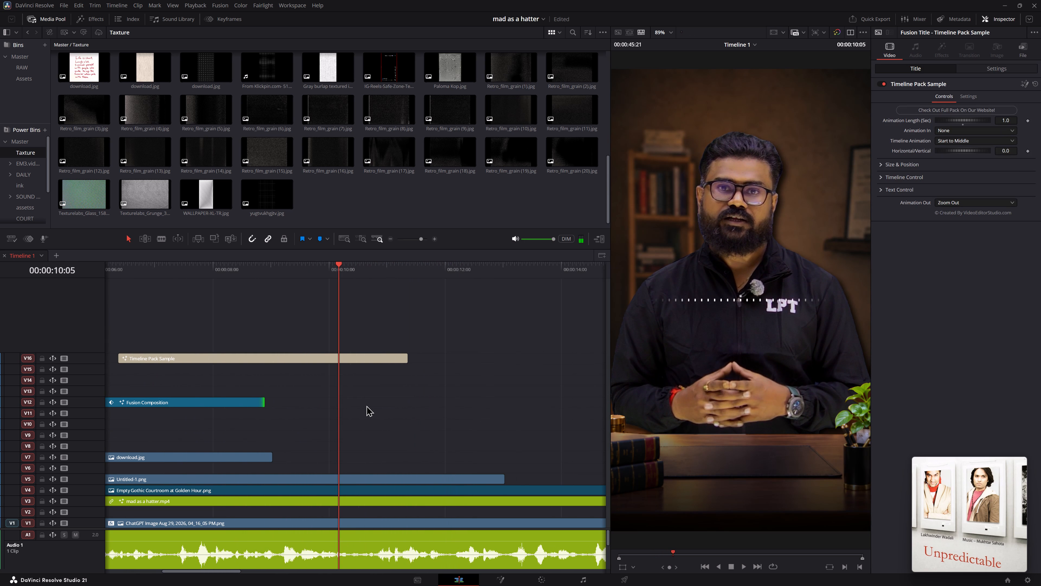
{"action": "key", "text": "ctrl+s"}
{"action": "key", "text": "ctrl+s"}
Play back the speaker section under the timeline graphic and replay the change from the paper background to the speaker.
{"action": "key", "text": "space"}
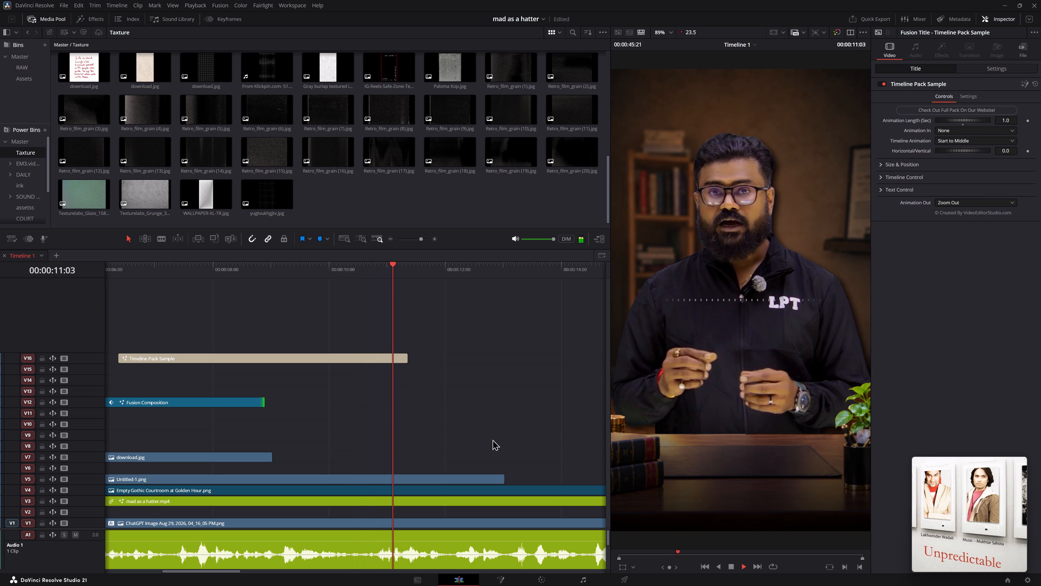
{"action": "key", "text": "space"}
{"action": "key", "text": "space"}
{"action": "key", "text": "space"}
{"action": "middle_click_drag", "start_coordinate": [472, 434], "coordinate": [647, 433]}
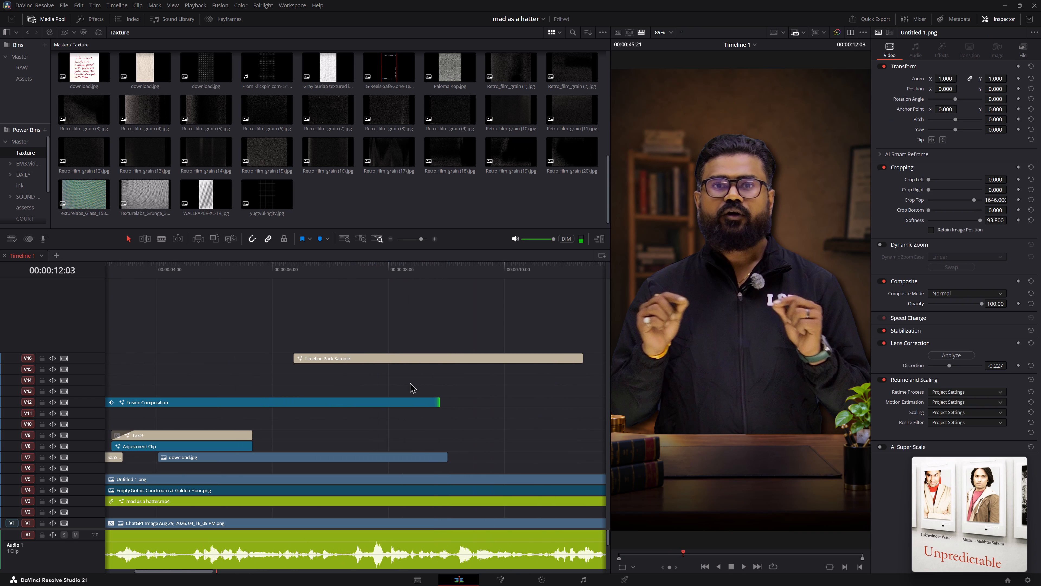
{"action": "left_click", "coordinate": [197, 258]}
{"action": "key", "text": "space"}
{"action": "left_click", "coordinate": [237, 267]}
{"action": "key", "text": "space"}
{"action": "key", "text": "space"}
{"action": "middle_click_drag", "start_coordinate": [405, 375], "coordinate": [505, 367]}
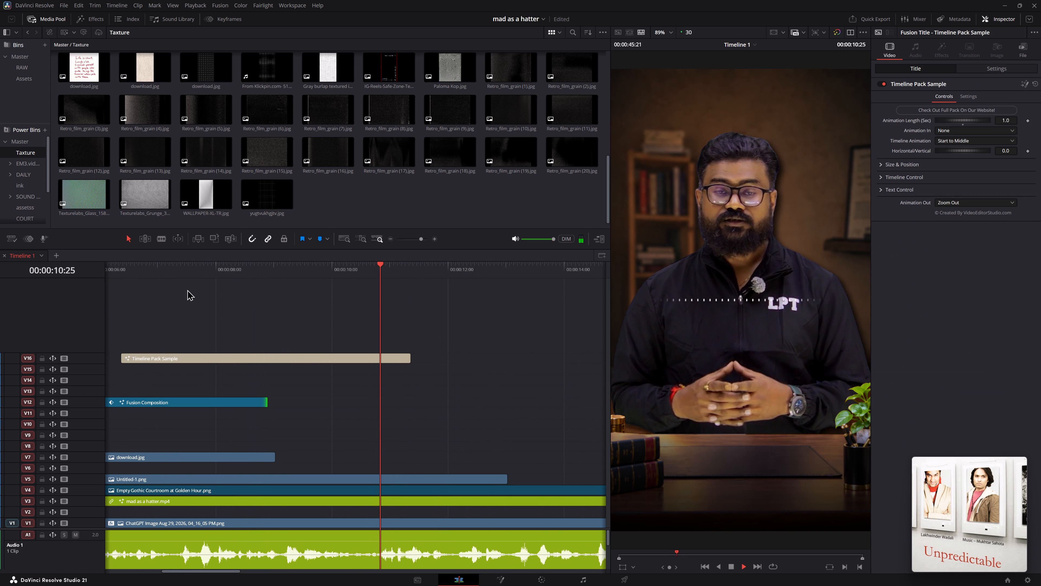
{"action": "key", "text": "space"}
{"action": "left_click", "coordinate": [160, 268]}
{"action": "key", "text": "space"}
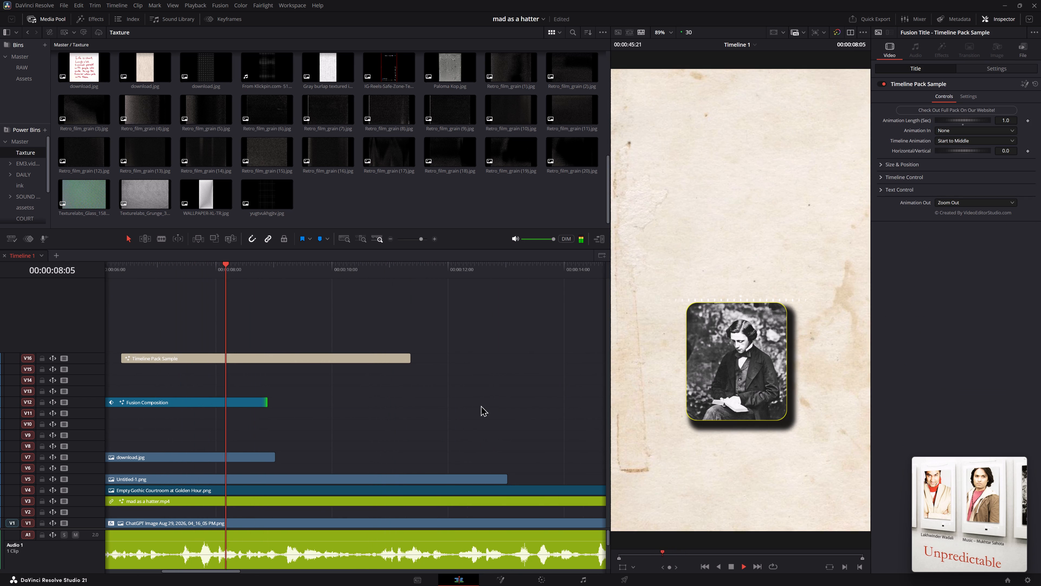
{"action": "key", "text": "space"}
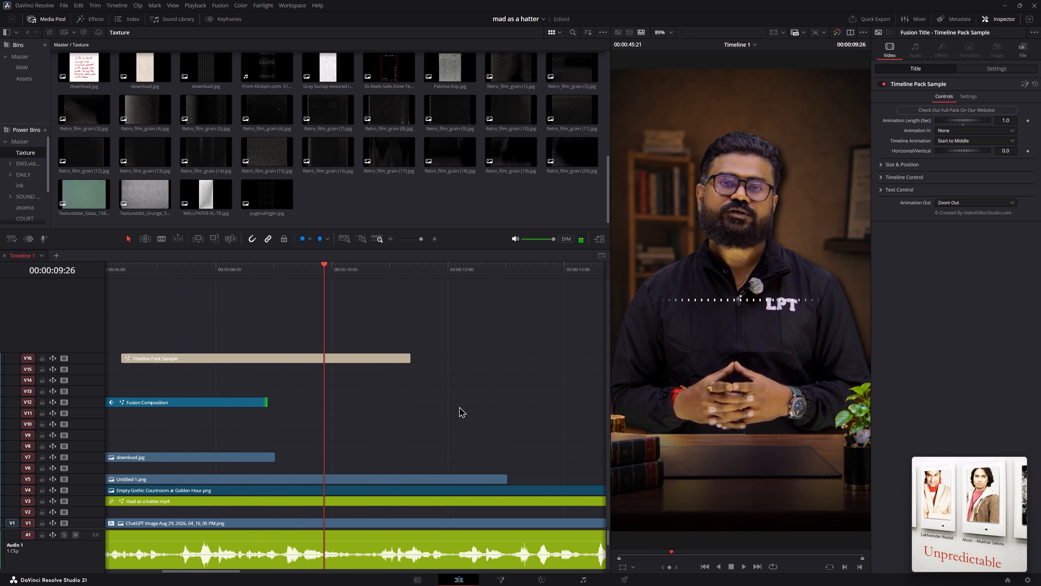
Switch to Chrome and search Google Images for "Falt maded hat".
{"action": "key", "text": "alt+Tab"}
{"action": "left_click", "coordinate": [460, 319], "text": "alt"}
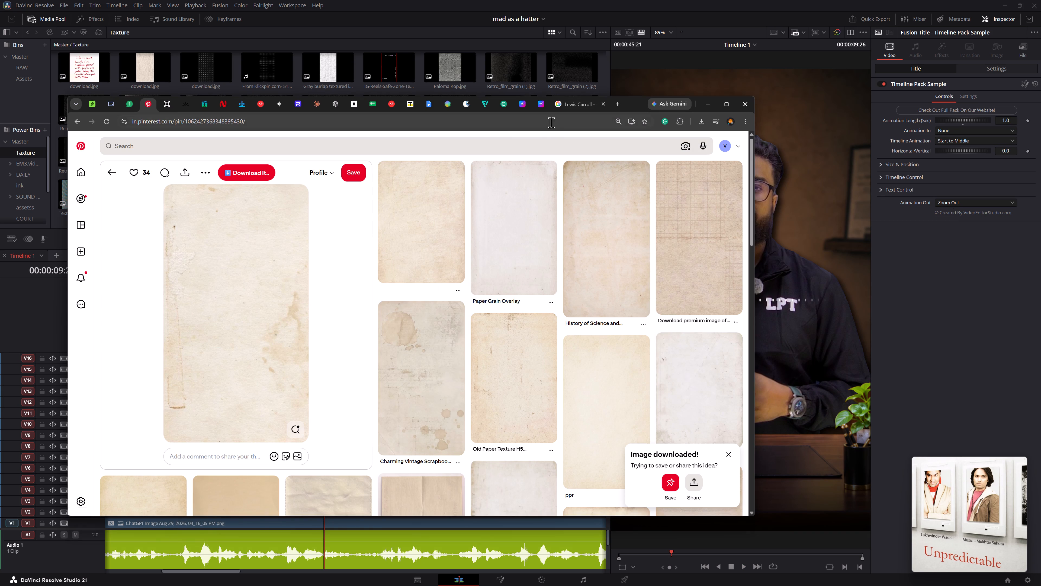
{"action": "left_click", "coordinate": [586, 98]}
{"action": "left_click", "coordinate": [445, 150]}
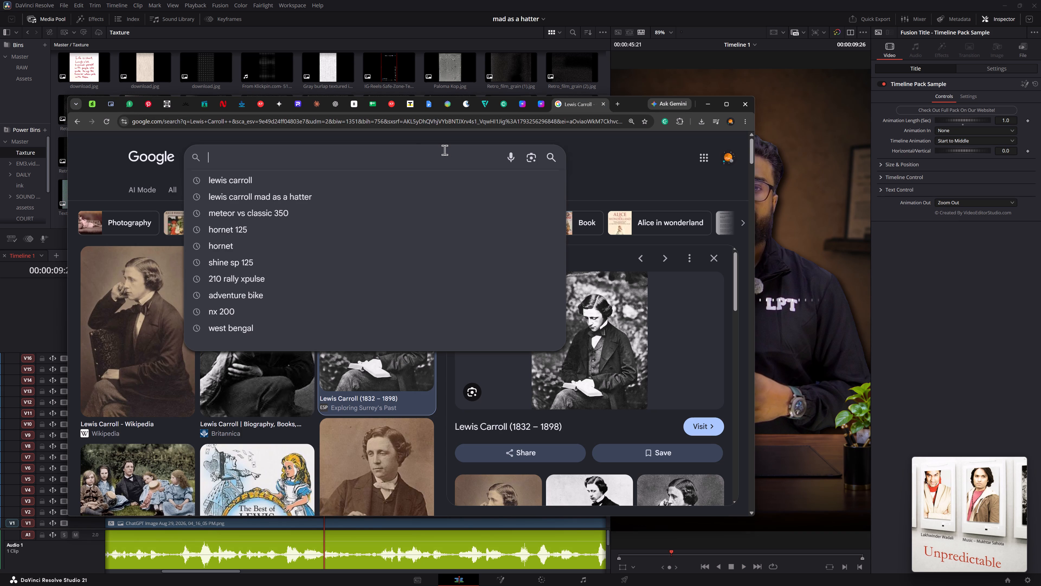
{"action": "type", "text": "Fa"}
{"action": "key", "text": "l"}
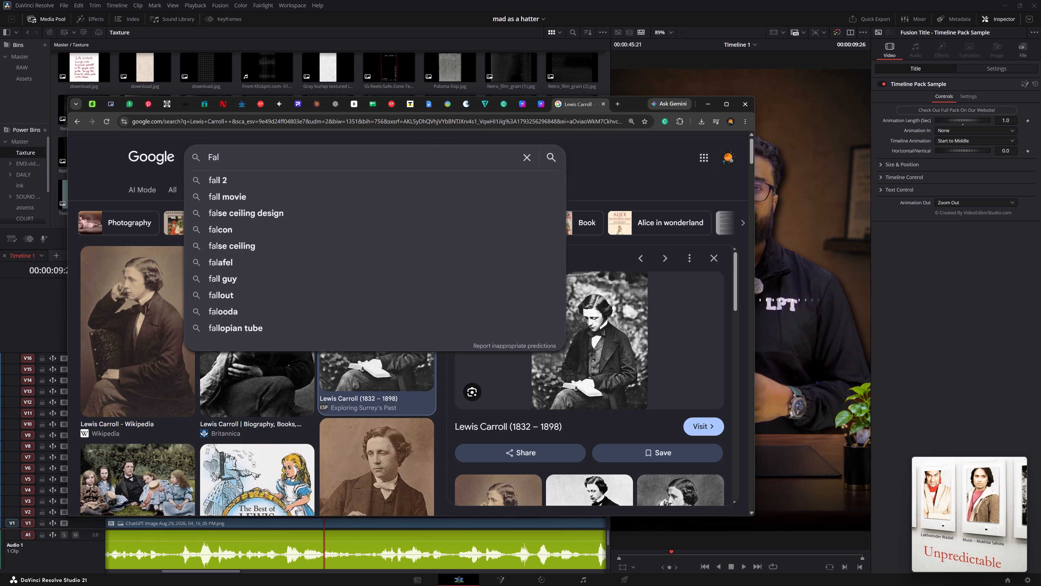
{"action": "type", "text": "t maded"}
{"action": "key", "text": "space"}
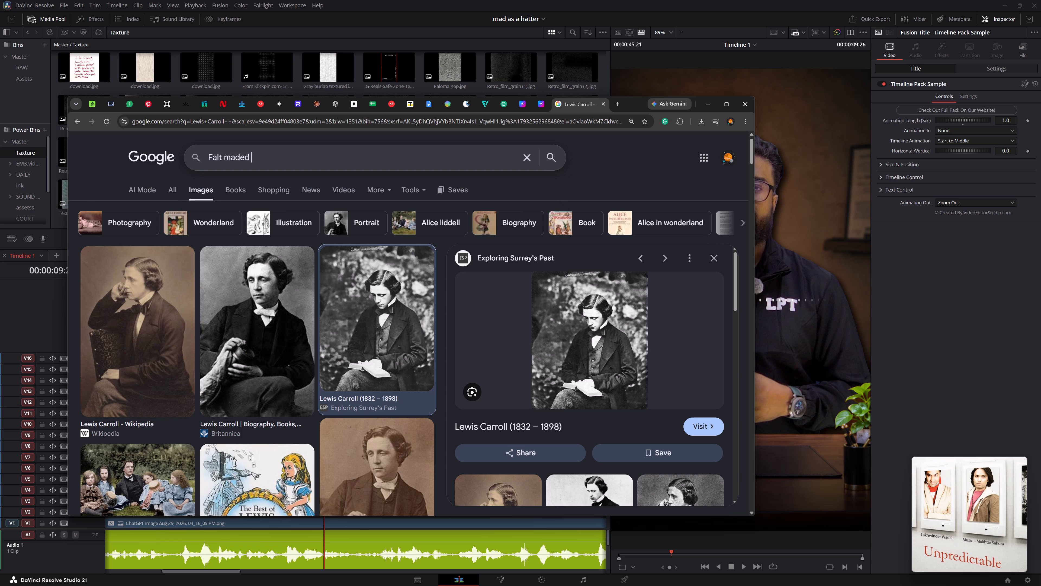
{"action": "type", "text": "hea"}
{"action": "key", "text": "BackSpace"}
{"action": "key", "text": "BackSpace"}
{"action": "type", "text": "at"}
{"action": "key", "text": "Return"}
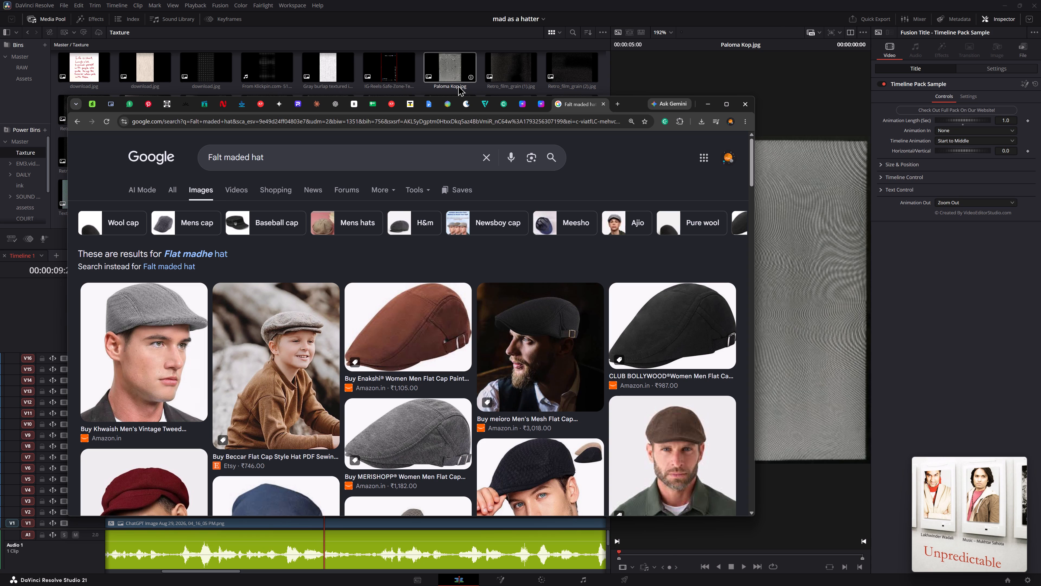
Switch to the suggested search "Flat madhe hat" and examine its image results and all web results.
{"action": "left_click", "coordinate": [187, 253]}
{"action": "scroll", "coordinate": [418, 323], "scroll_direction": "down", "scroll_amount": 1}
{"action": "scroll", "coordinate": [427, 339], "scroll_direction": "up", "scroll_amount": 1}
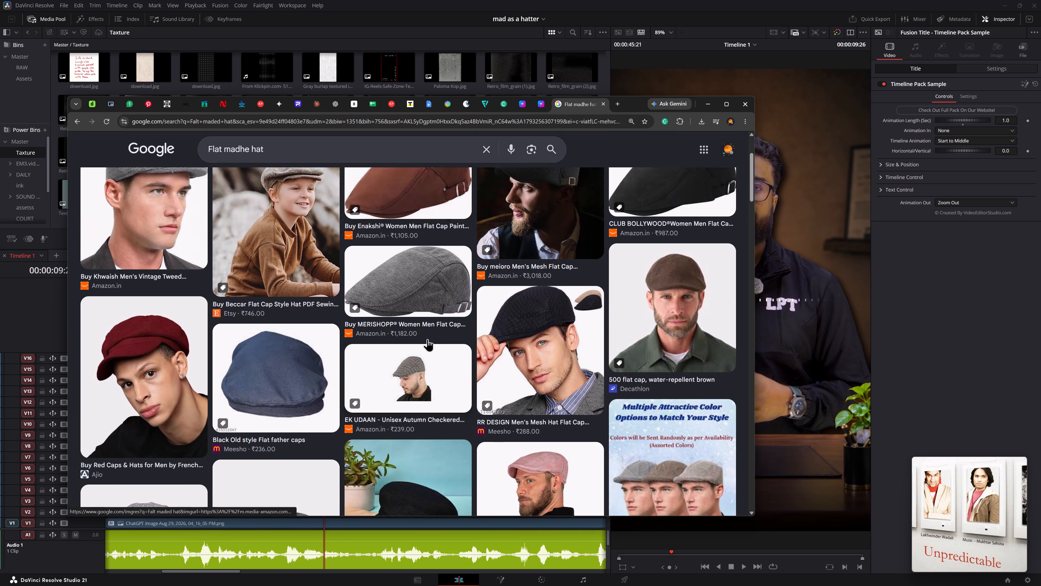
{"action": "scroll", "coordinate": [427, 339], "scroll_direction": "up", "scroll_amount": 1}
{"action": "left_click", "coordinate": [171, 189]}
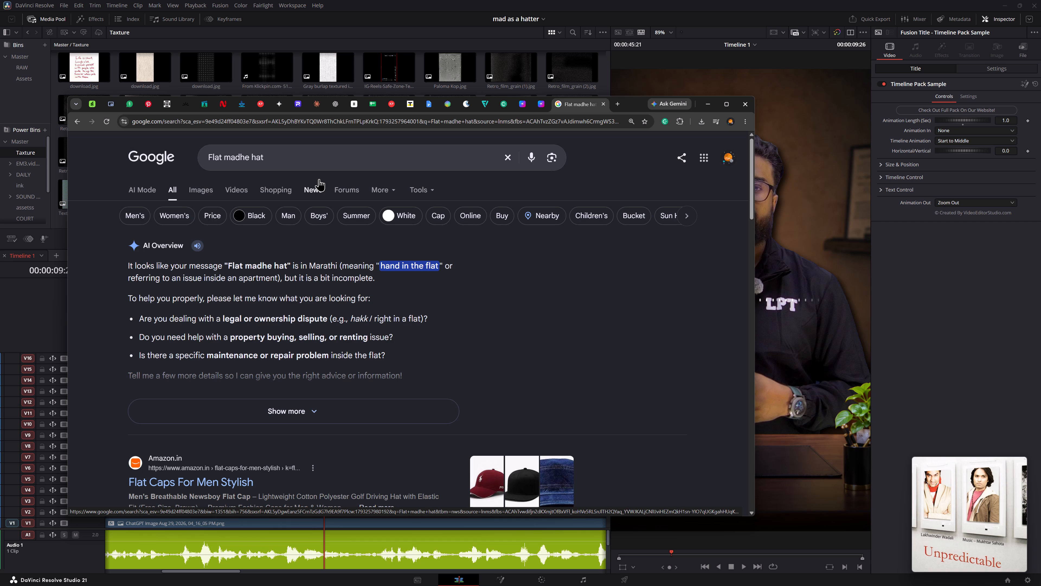
{"action": "scroll", "coordinate": [638, 388], "scroll_direction": "down", "scroll_amount": 1}
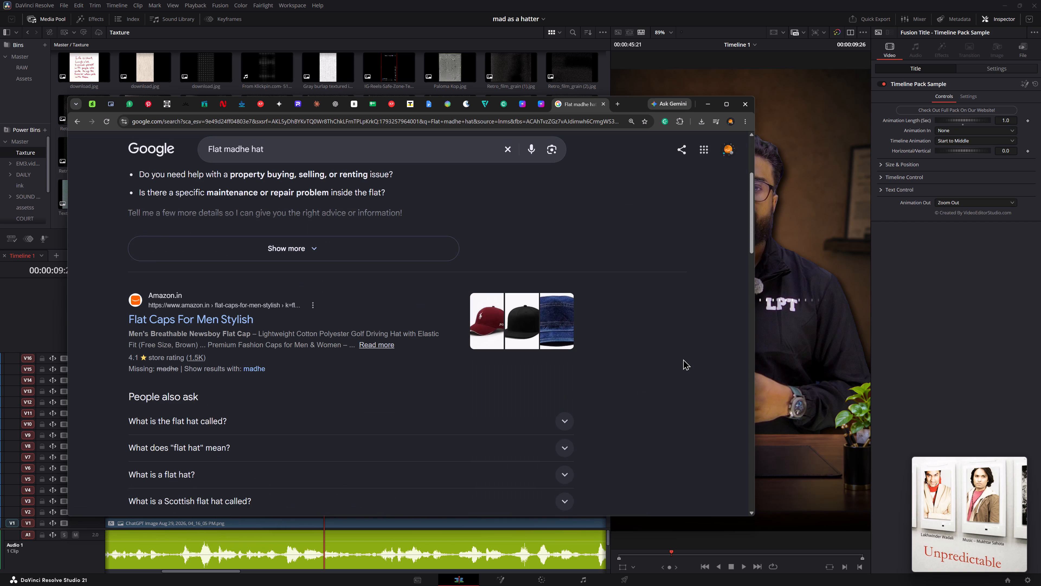
{"action": "scroll", "coordinate": [682, 359], "scroll_direction": "up", "scroll_amount": 3}
Return to DaVinci Resolve and play back the portrait and title from about 00:00:02:27 into the paper background.
{"action": "left_click", "coordinate": [938, 303]}
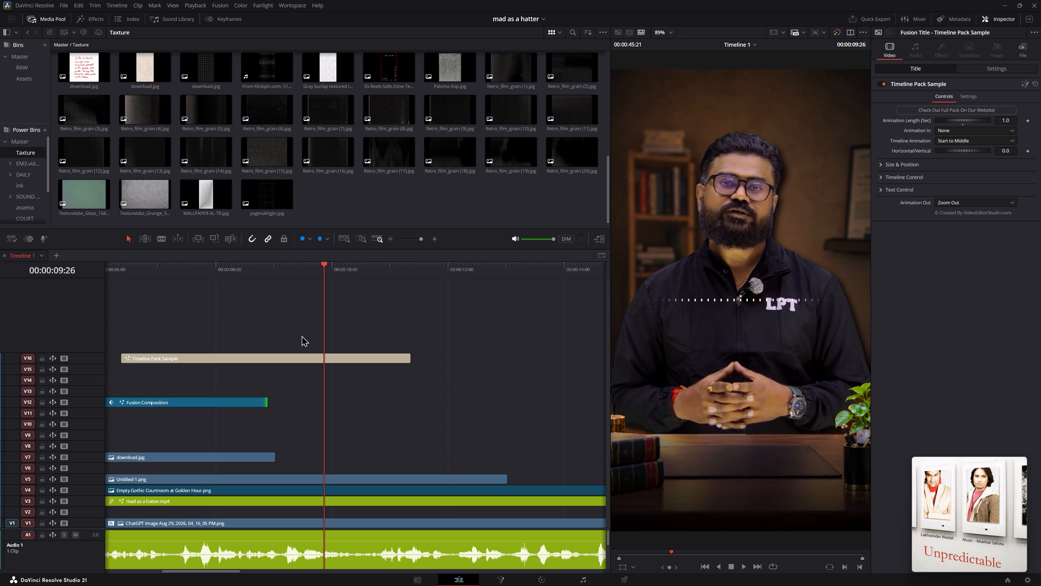
{"action": "middle_click_drag", "start_coordinate": [361, 336], "coordinate": [591, 323]}
{"action": "scroll", "coordinate": [591, 323], "scroll_direction": "up", "scroll_amount": 1}
{"action": "left_click", "coordinate": [150, 267]}
{"action": "key", "text": "space"}
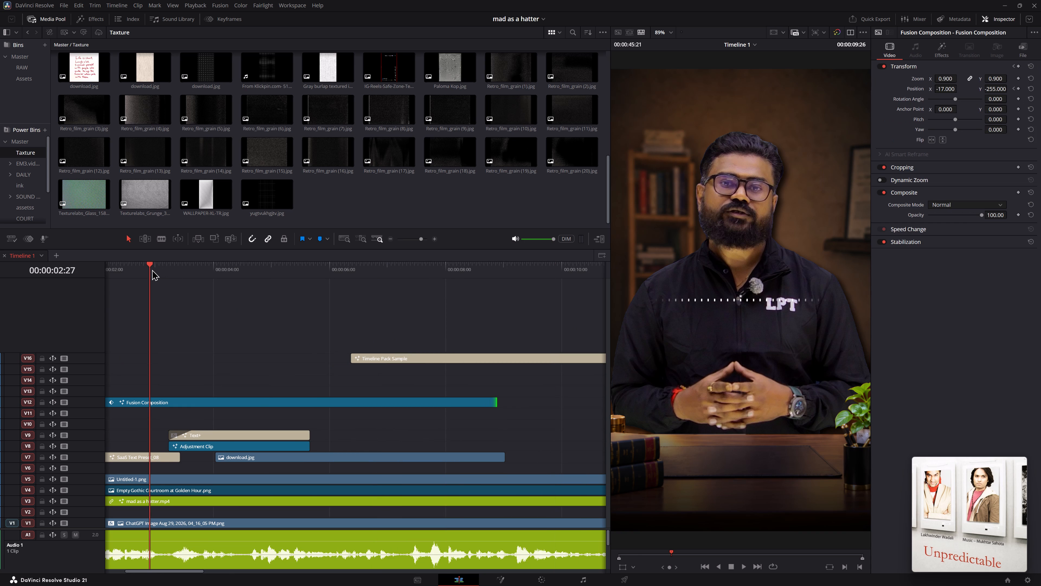
{"action": "key", "text": "space"}
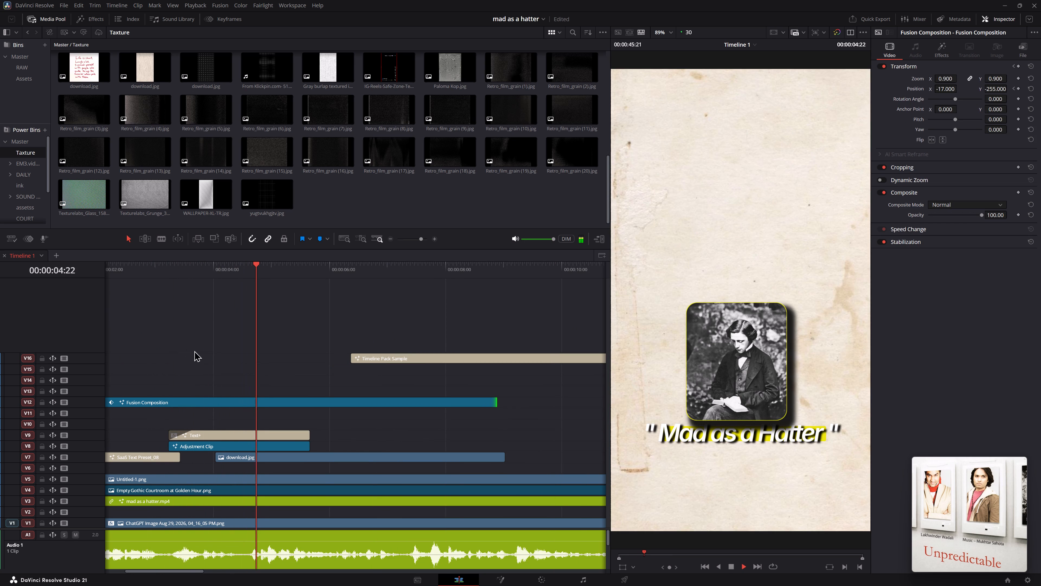
{"action": "key", "text": "space"}
{"action": "key", "text": "space"}
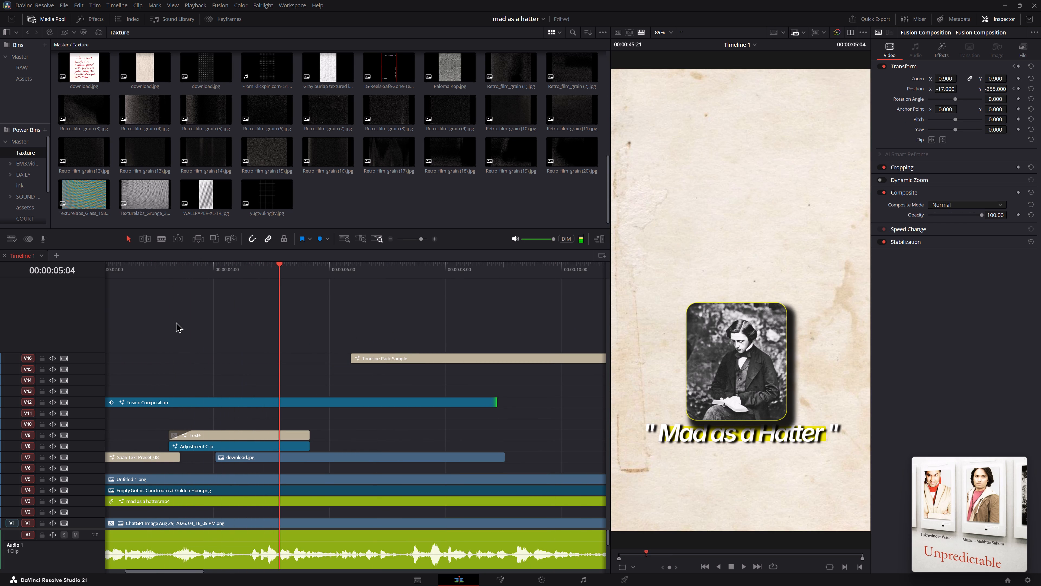
Shift the download.jpg paper clip on track V7 about 10 frames later, starting at about 00:00:04:11.
{"action": "left_click", "coordinate": [159, 279]}
{"action": "left_click", "coordinate": [158, 269]}
{"action": "key", "text": "space"}
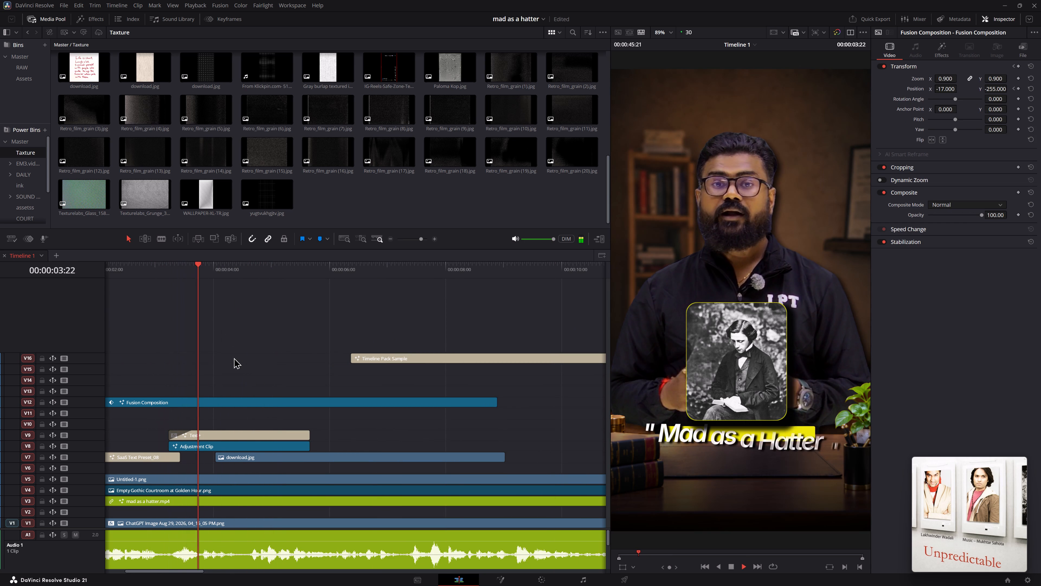
{"action": "key", "text": "space"}
{"action": "key", "text": "space"}
{"action": "key", "text": "space"}
{"action": "left_click_drag", "start_coordinate": [258, 459], "coordinate": [281, 458]}
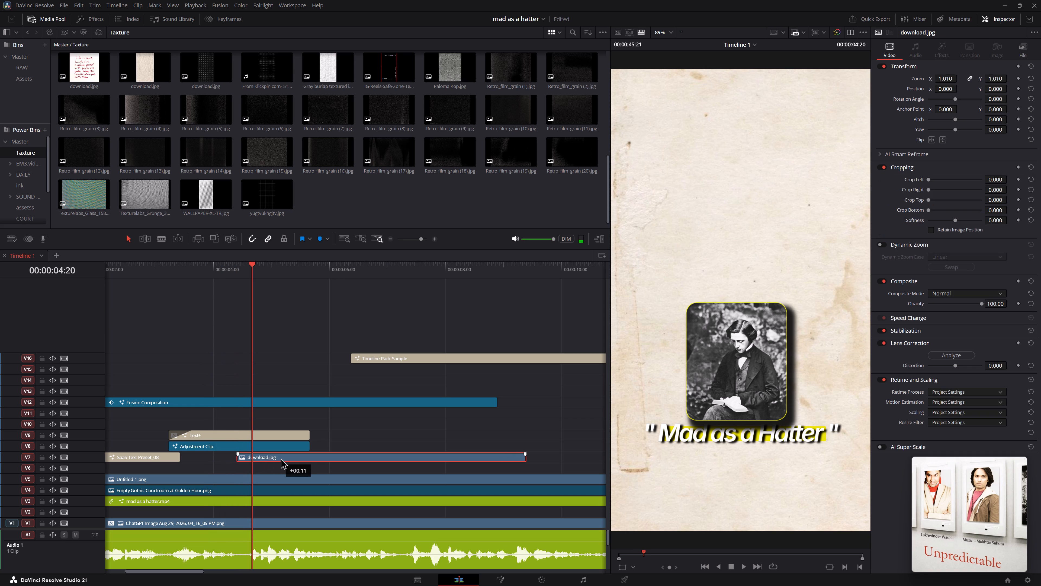
{"action": "left_click_drag", "start_coordinate": [281, 458], "coordinate": [283, 458]}
{"action": "left_click_drag", "start_coordinate": [274, 454], "coordinate": [267, 454]}
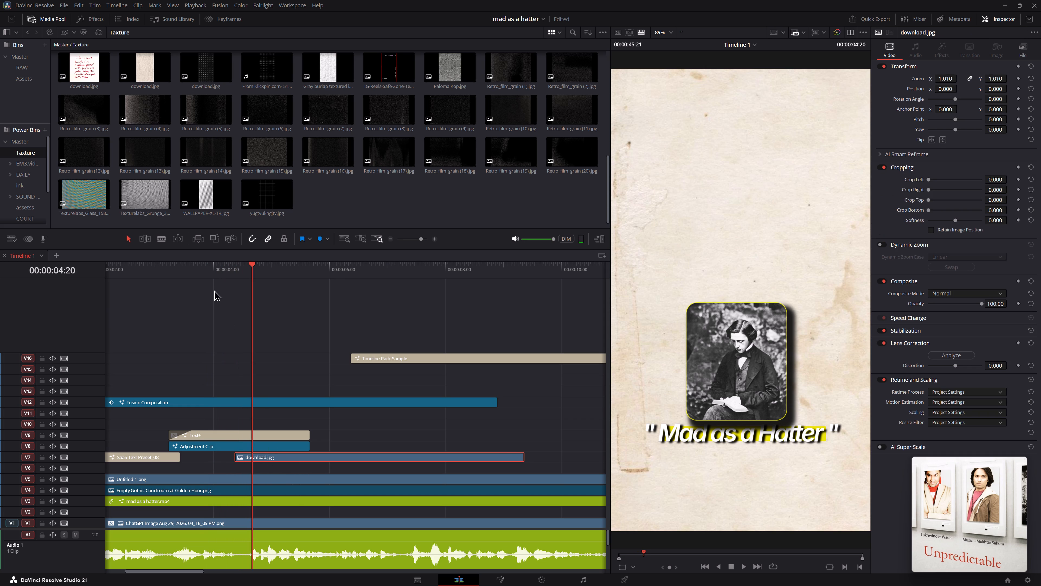
Replay the paper background's entry and shift the download.jpg clip on V7 about 8 frames later, to start near 00:00:04:19.
{"action": "left_click", "coordinate": [200, 272]}
{"action": "key", "text": "space"}
{"action": "key", "text": "space"}
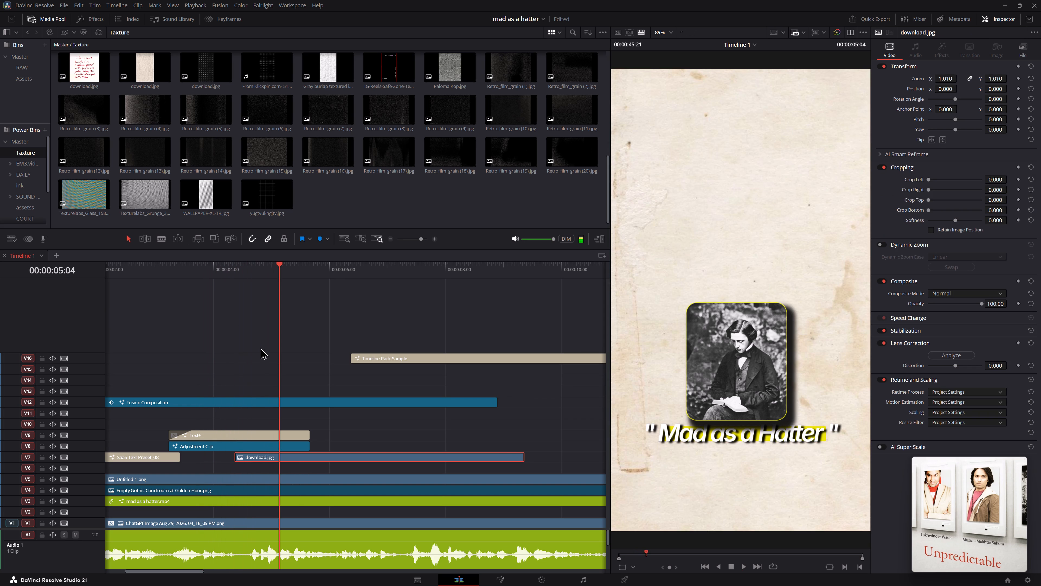
{"action": "key", "text": "space"}
{"action": "key", "text": "space"}
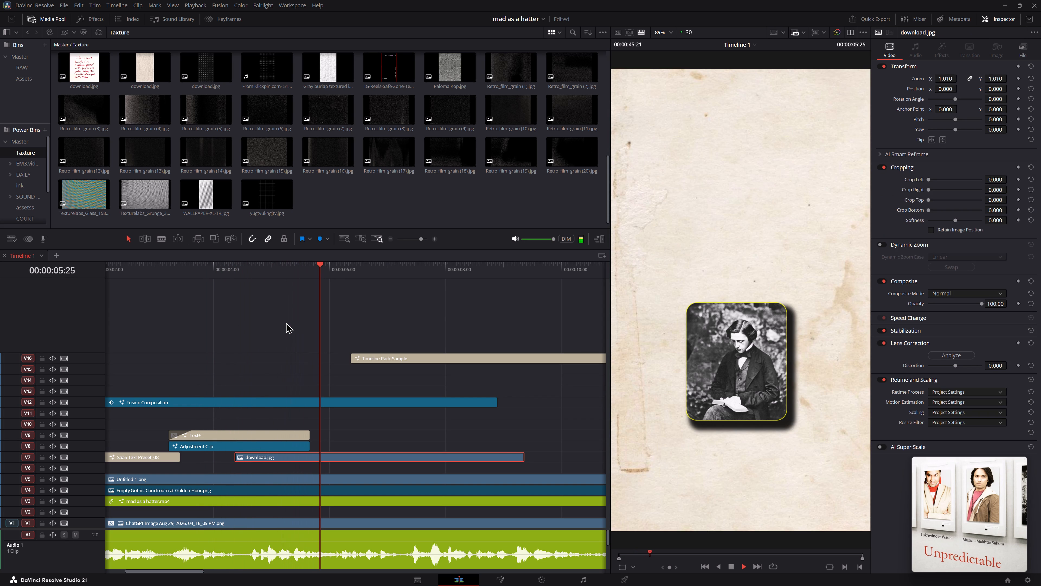
{"action": "left_click", "coordinate": [194, 275]}
{"action": "key", "text": "space"}
{"action": "key", "text": "space"}
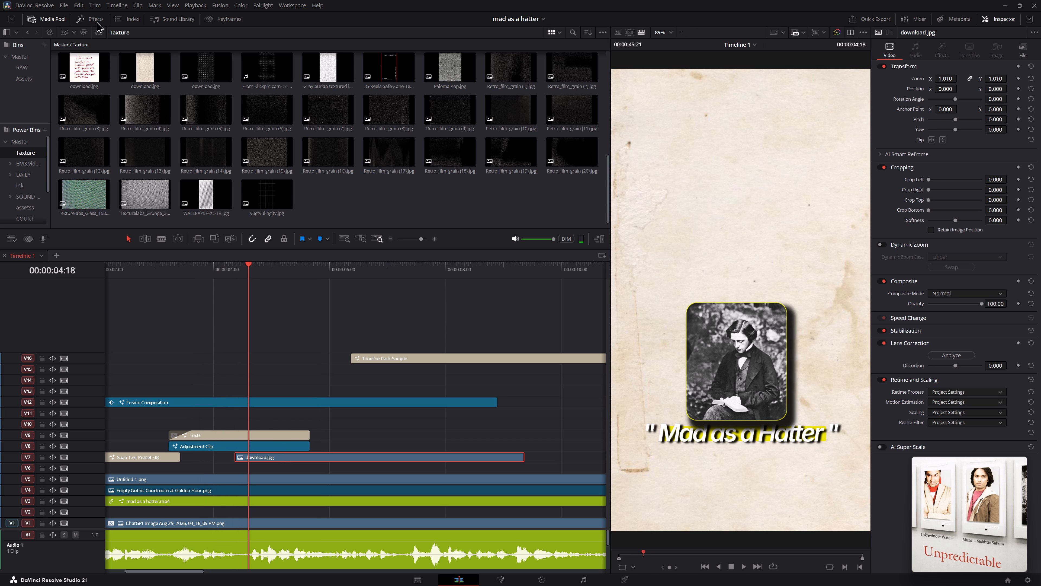
{"action": "key", "text": "space"}
{"action": "key", "text": "space"}
{"action": "left_click_drag", "start_coordinate": [282, 457], "coordinate": [291, 457]}
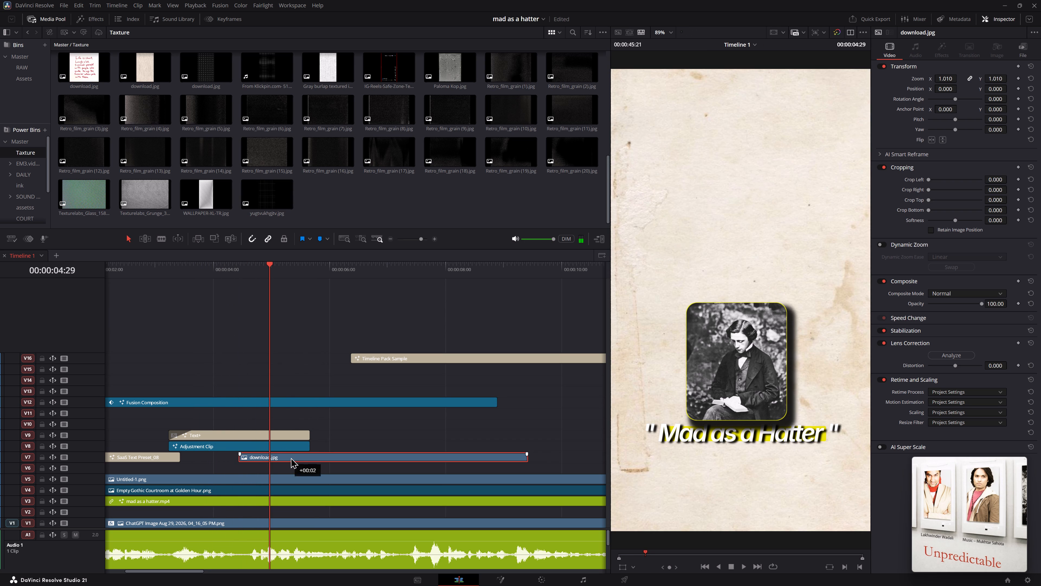
{"action": "left_click_drag", "start_coordinate": [291, 457], "coordinate": [298, 457]}
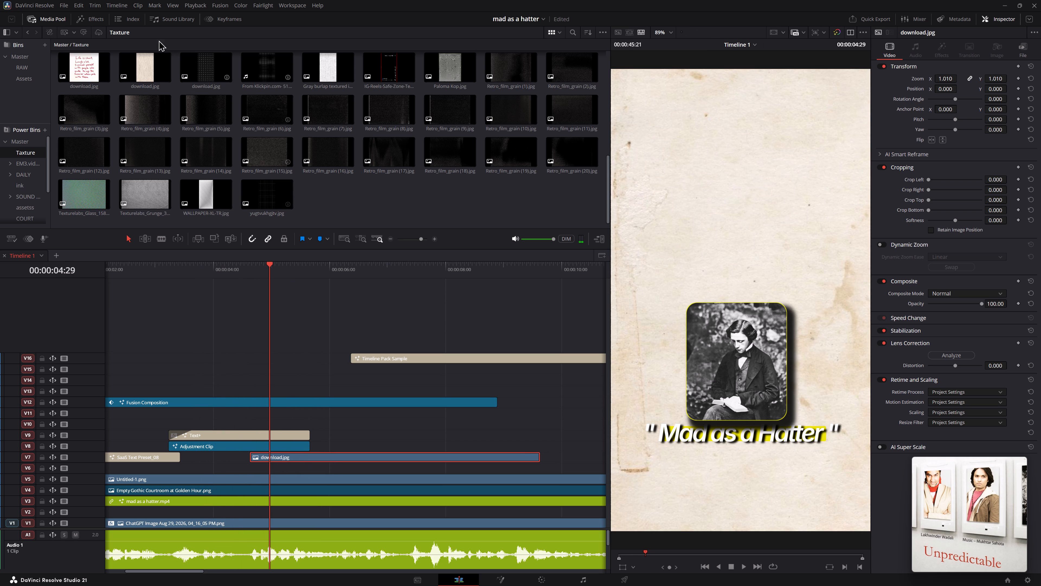
Show the effects library in place of the media pool and clear its "time" search, keeping the search scope at All Folders.
{"action": "left_click", "coordinate": [92, 21]}
{"action": "scroll", "coordinate": [539, 175], "scroll_direction": "down", "scroll_amount": 2}
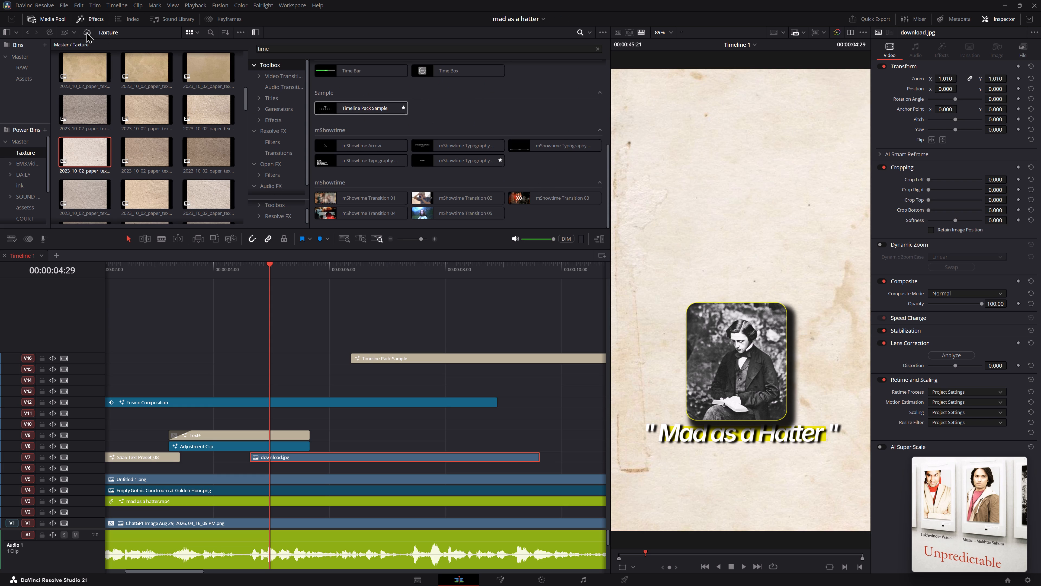
{"action": "left_click", "coordinate": [52, 20]}
{"action": "scroll", "coordinate": [504, 195], "scroll_direction": "down", "scroll_amount": 3}
{"action": "scroll", "coordinate": [510, 192], "scroll_direction": "up", "scroll_amount": 3}
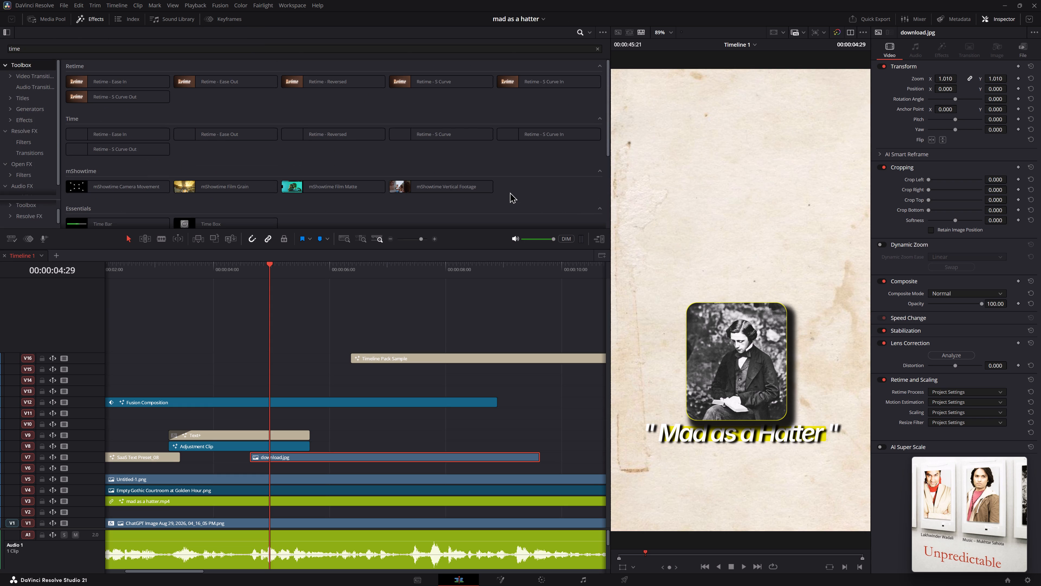
{"action": "scroll", "coordinate": [510, 192], "scroll_direction": "up", "scroll_amount": 2}
{"action": "left_click", "coordinate": [37, 72]}
{"action": "scroll", "coordinate": [410, 195], "scroll_direction": "up", "scroll_amount": 5}
{"action": "scroll", "coordinate": [510, 141], "scroll_direction": "down", "scroll_amount": 4}
{"action": "scroll", "coordinate": [501, 147], "scroll_direction": "up", "scroll_amount": 7}
{"action": "left_click", "coordinate": [27, 64]}
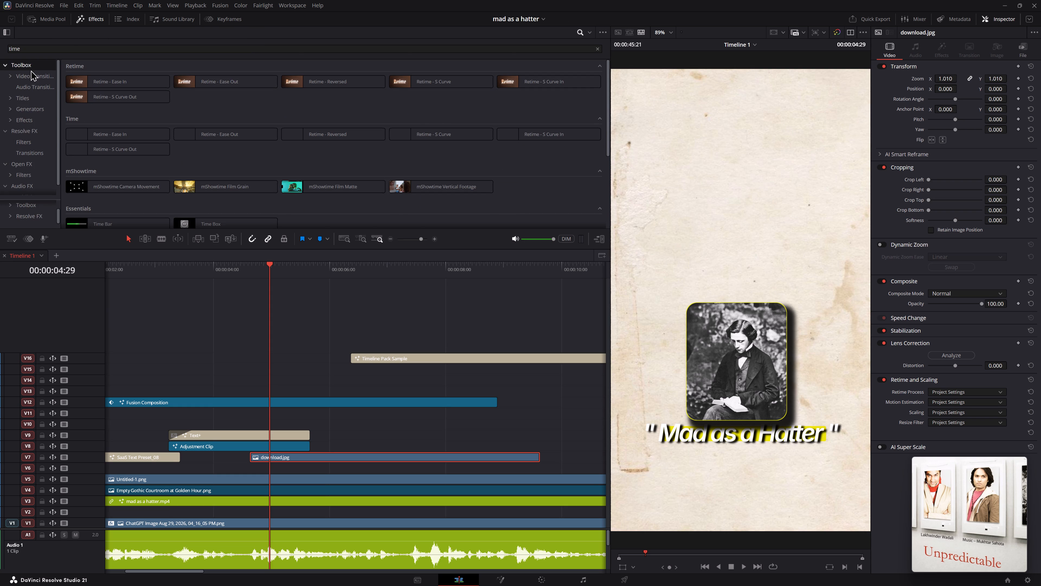
{"action": "scroll", "coordinate": [373, 174], "scroll_direction": "up", "scroll_amount": 5}
{"action": "left_click", "coordinate": [598, 49]}
{"action": "left_click", "coordinate": [590, 33]}
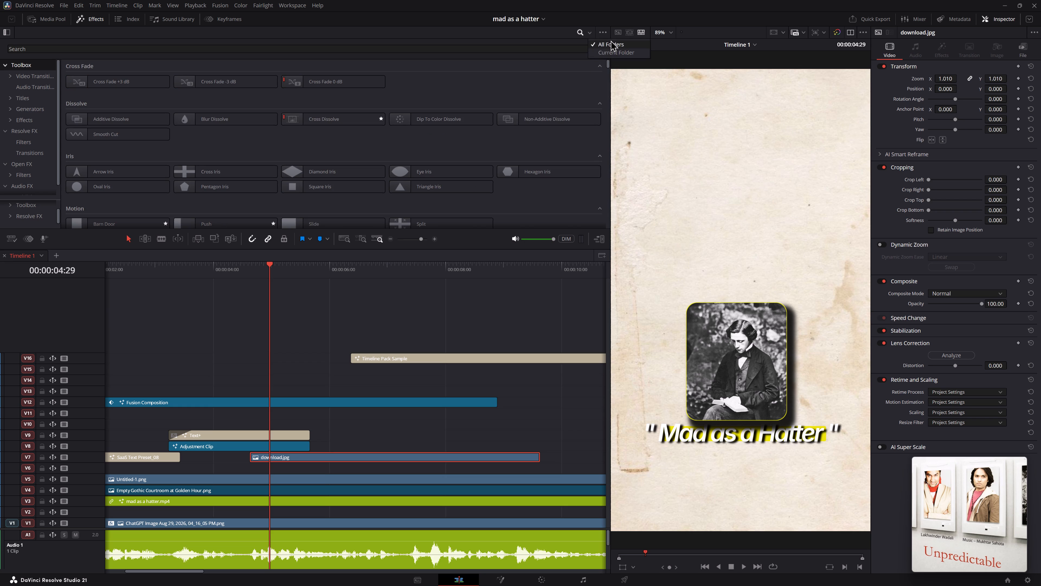
{"action": "left_click", "coordinate": [611, 40]}
Apply the Noise Dissolve transition to the start of the download.jpg paper clip on track V7.
{"action": "scroll", "coordinate": [551, 116], "scroll_direction": "down", "scroll_amount": 1}
{"action": "scroll", "coordinate": [516, 173], "scroll_direction": "down", "scroll_amount": 1}
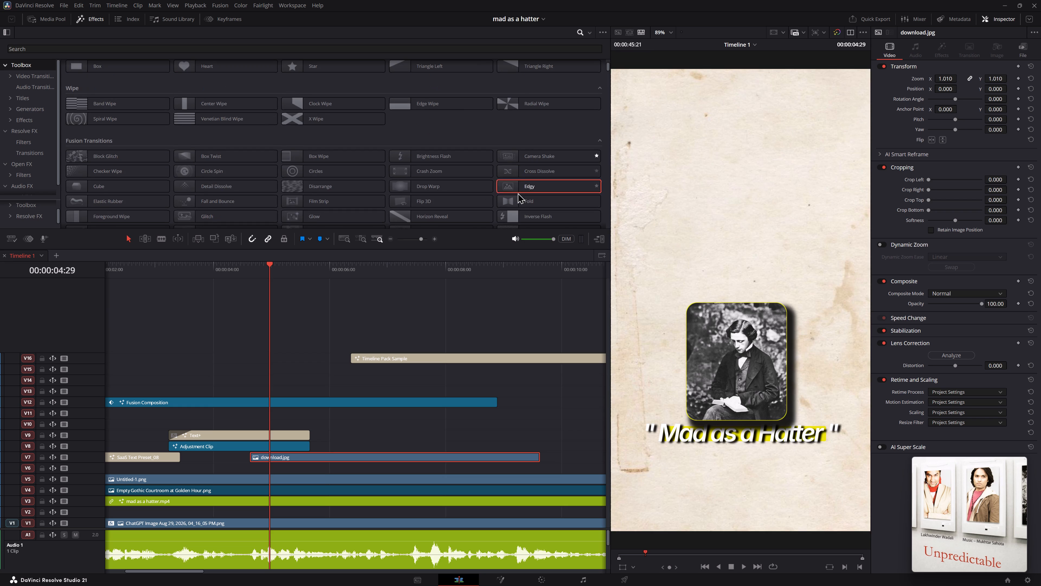
{"action": "scroll", "coordinate": [516, 196], "scroll_direction": "down", "scroll_amount": 1}
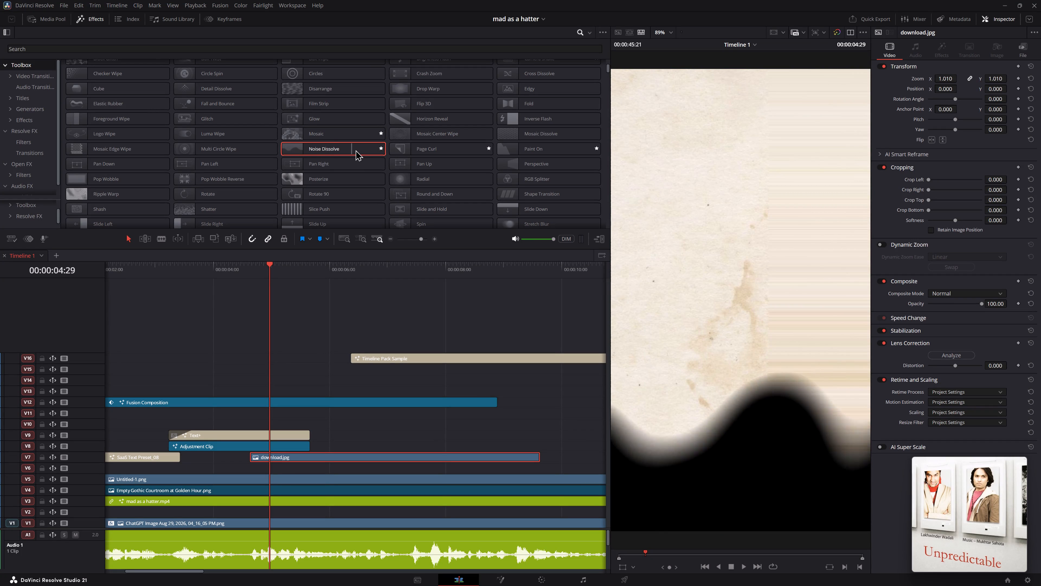
{"action": "scroll", "coordinate": [211, 167], "scroll_direction": "down", "scroll_amount": 1}
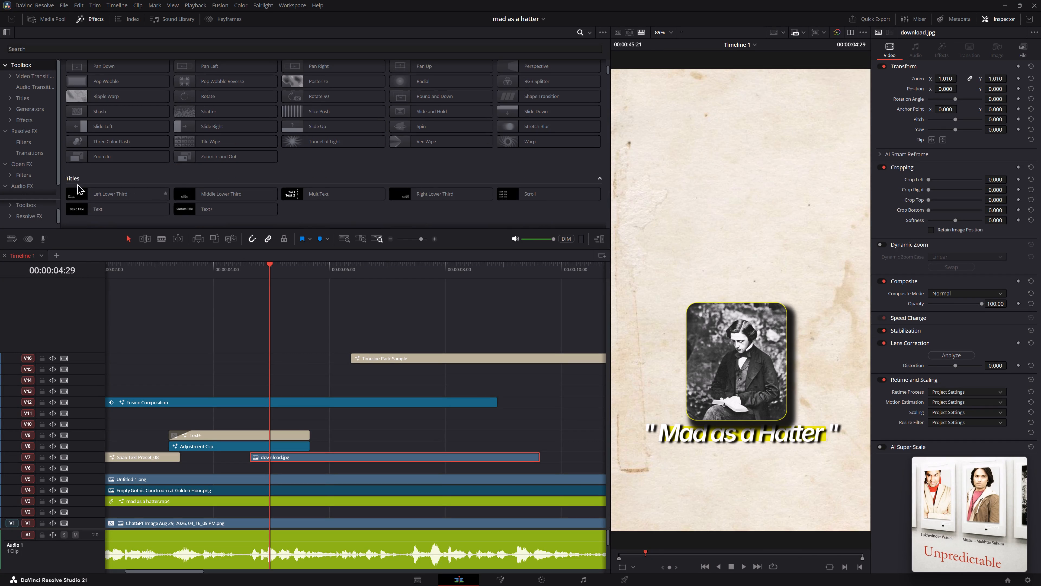
{"action": "scroll", "coordinate": [386, 161], "scroll_direction": "up", "scroll_amount": 1}
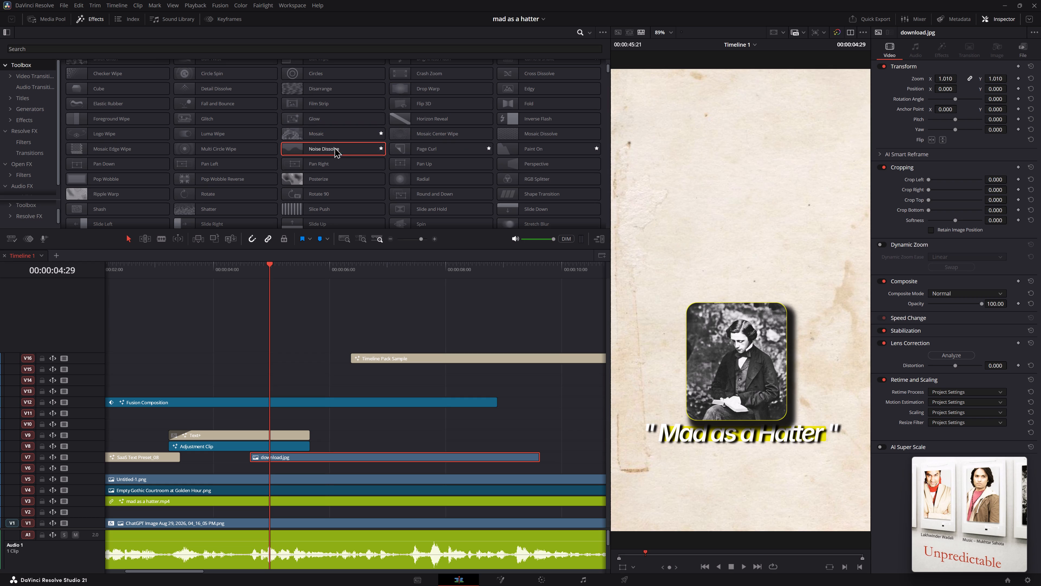
{"action": "left_click_drag", "start_coordinate": [303, 145], "coordinate": [282, 410]}
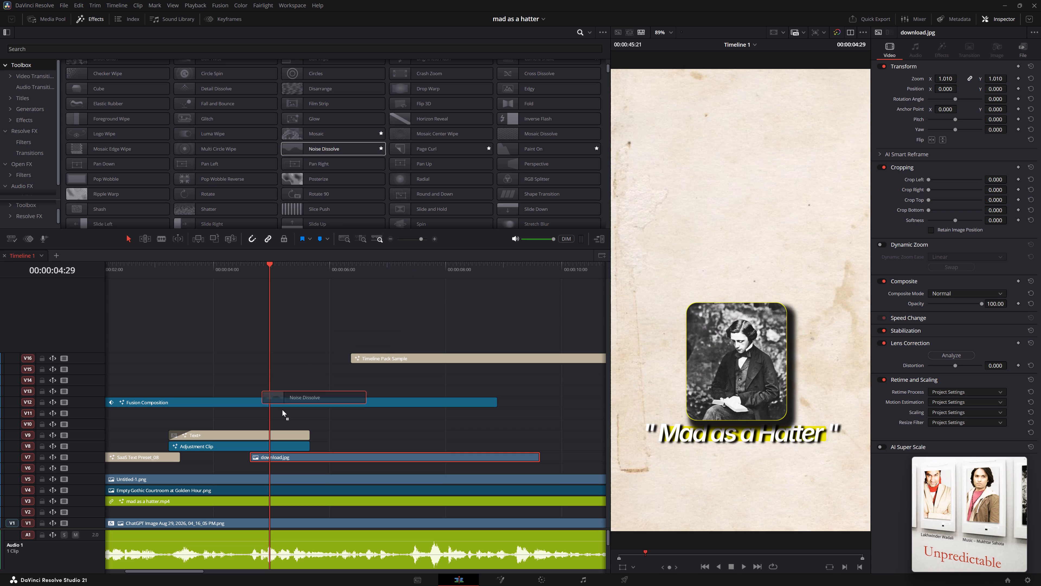
{"action": "left_click_drag", "start_coordinate": [282, 410], "coordinate": [266, 456]}
Play back the Noise Dissolve into the paper background through about 00:00:08:13, and restart playback from near the timeline's beginning.
{"action": "left_click", "coordinate": [241, 270]}
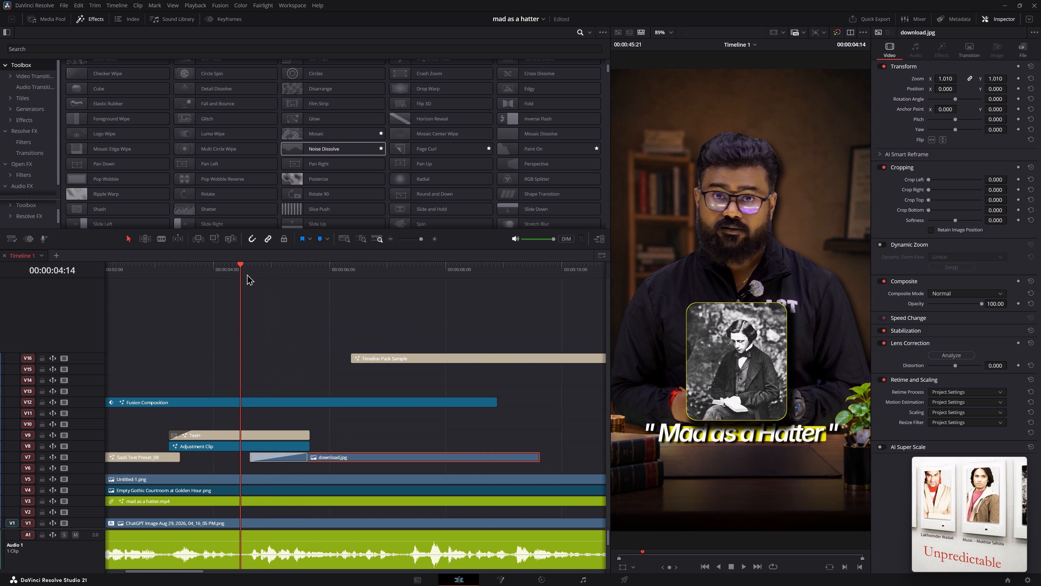
{"action": "key", "text": "space"}
{"action": "key", "text": "space"}
{"action": "key", "text": "space"}
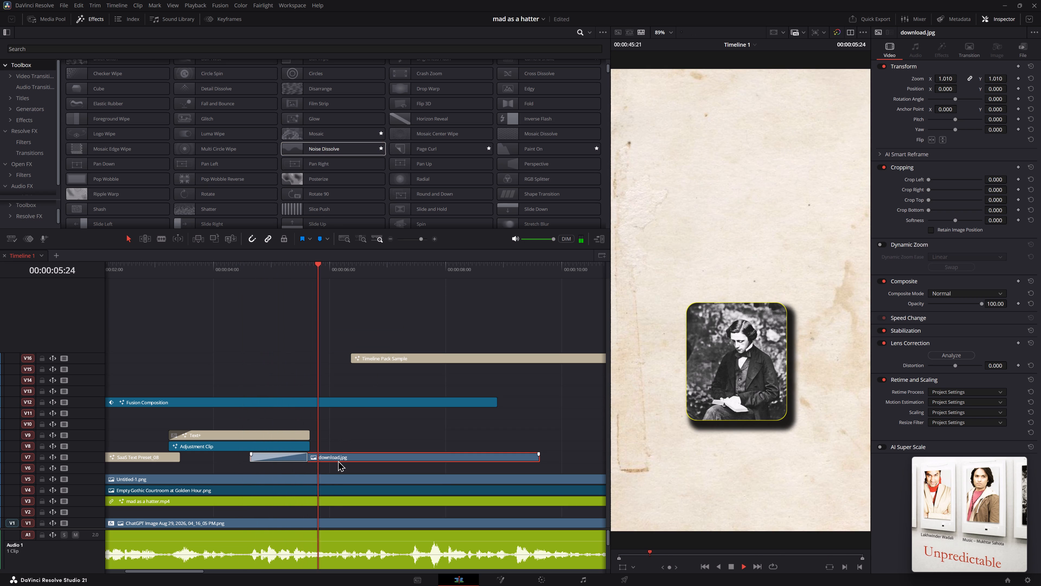
{"action": "key", "text": "space"}
{"action": "left_click", "coordinate": [202, 263]}
{"action": "key", "text": "space"}
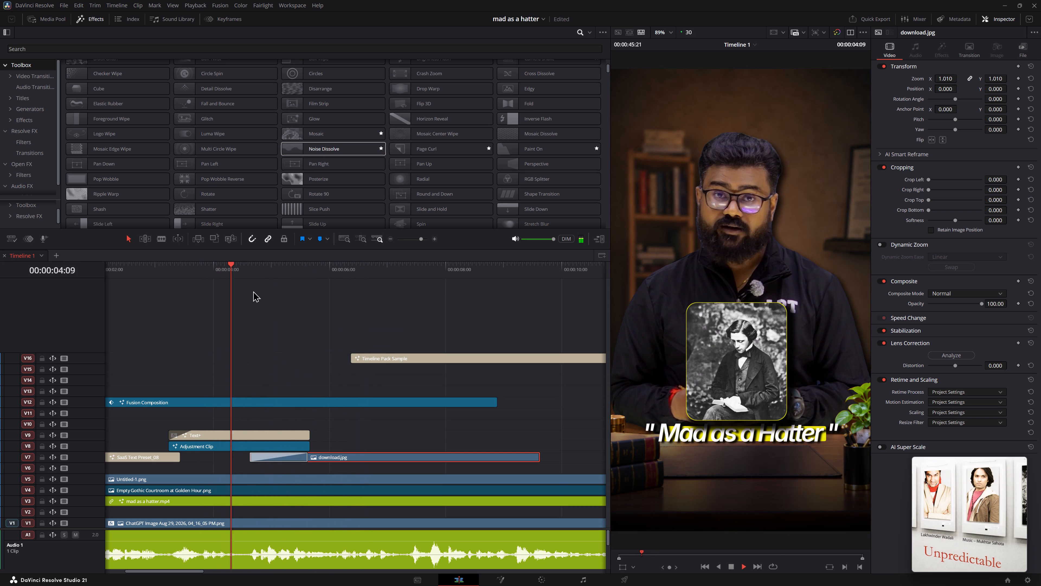
{"action": "key", "text": "space"}
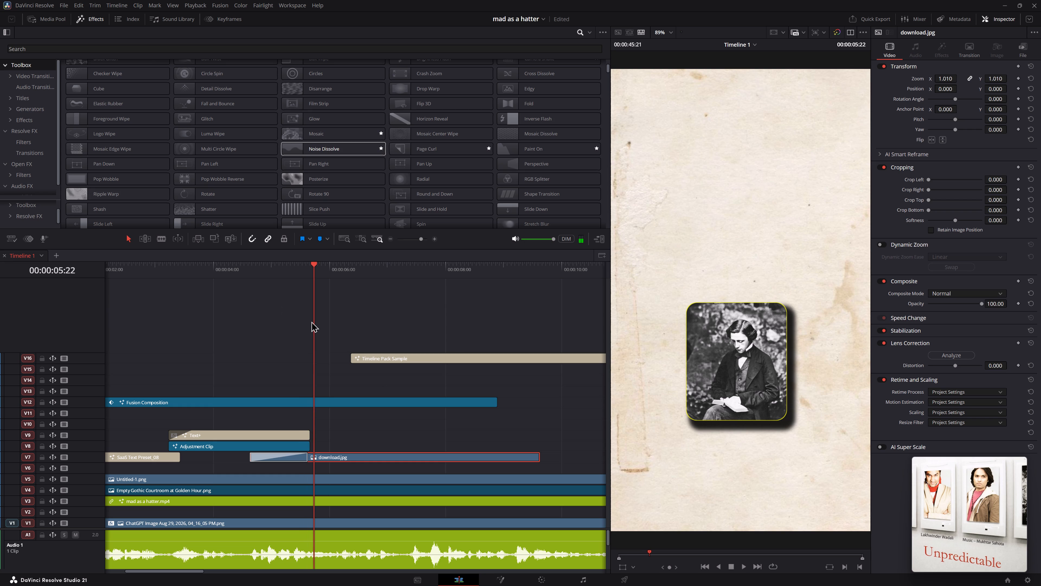
{"action": "key", "text": "space"}
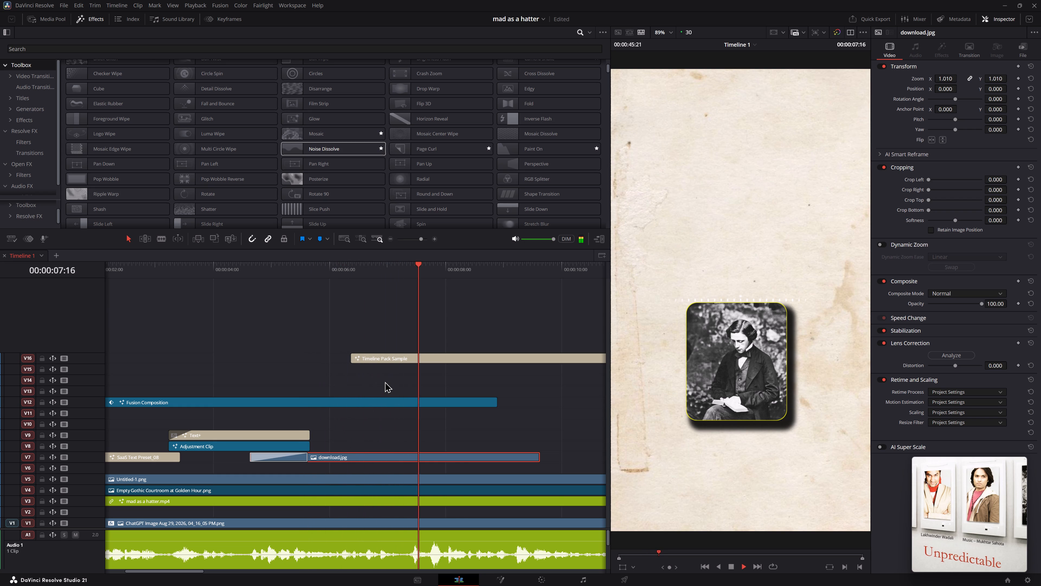
{"action": "key", "text": "space"}
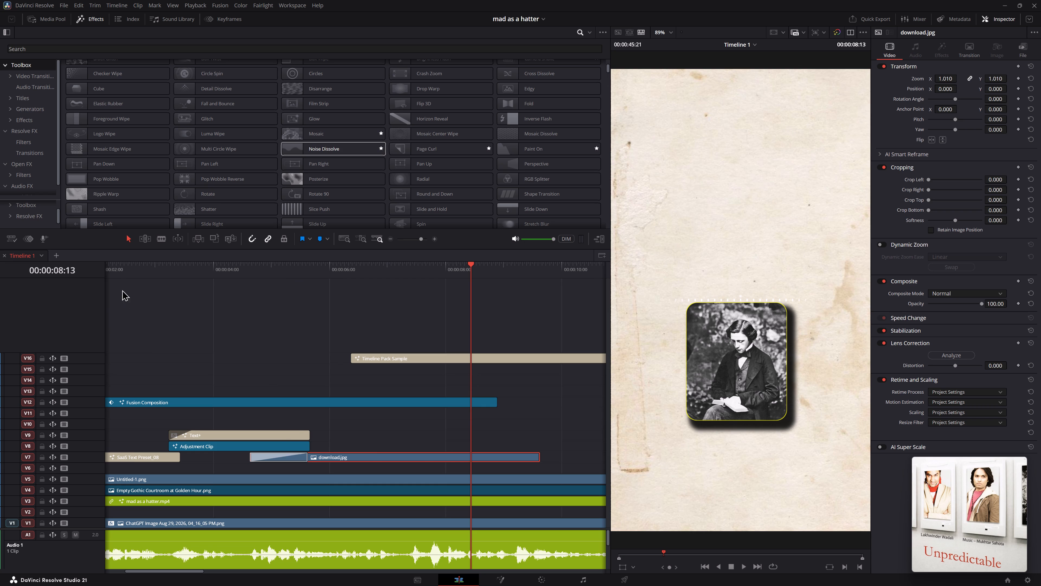
{"action": "left_click_drag", "start_coordinate": [115, 272], "coordinate": [71, 271]}
{"action": "key", "text": "space"}
Save the project.
{"action": "key", "text": "ctrl+s"}
{"action": "key", "text": "ctrl+s"}
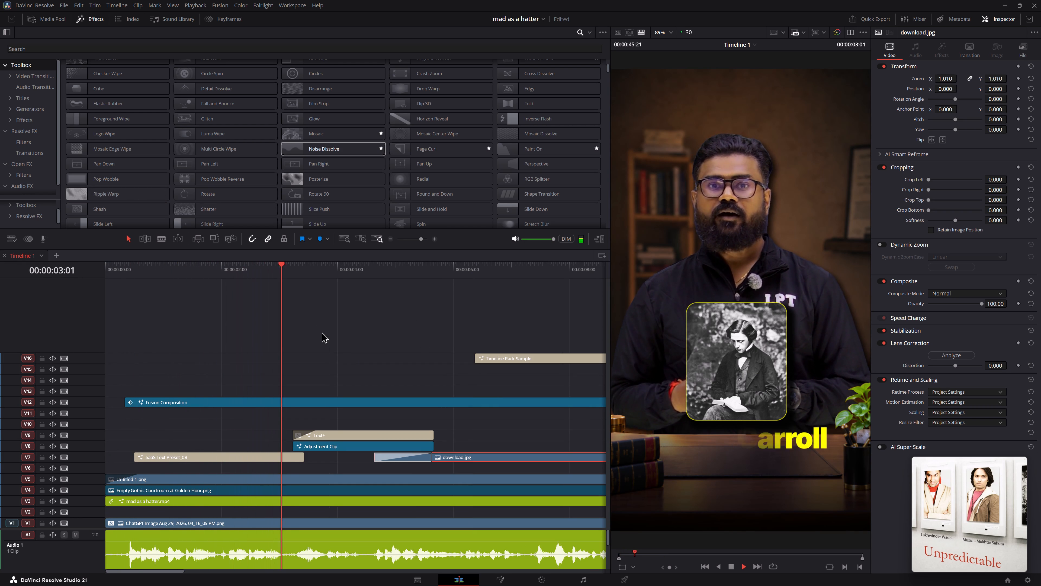
Replay the title and paper entry, and shorten the Noise Dissolve on the V7 download.jpg clip to 15 frames.
{"action": "middle_click_drag", "start_coordinate": [314, 325], "coordinate": [233, 310]}
{"action": "key", "text": "space"}
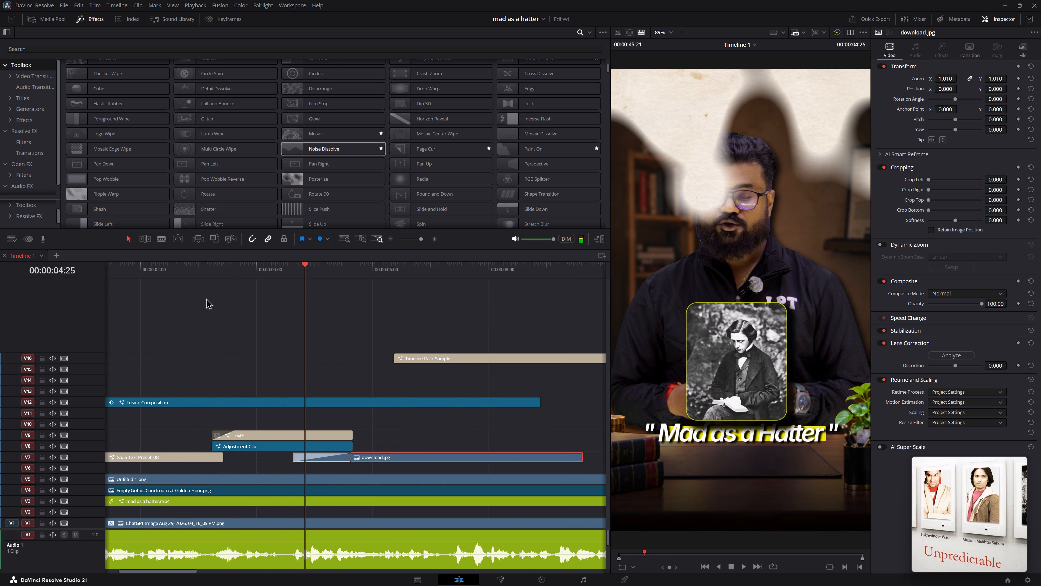
{"action": "key", "text": "space"}
{"action": "key", "text": "space"}
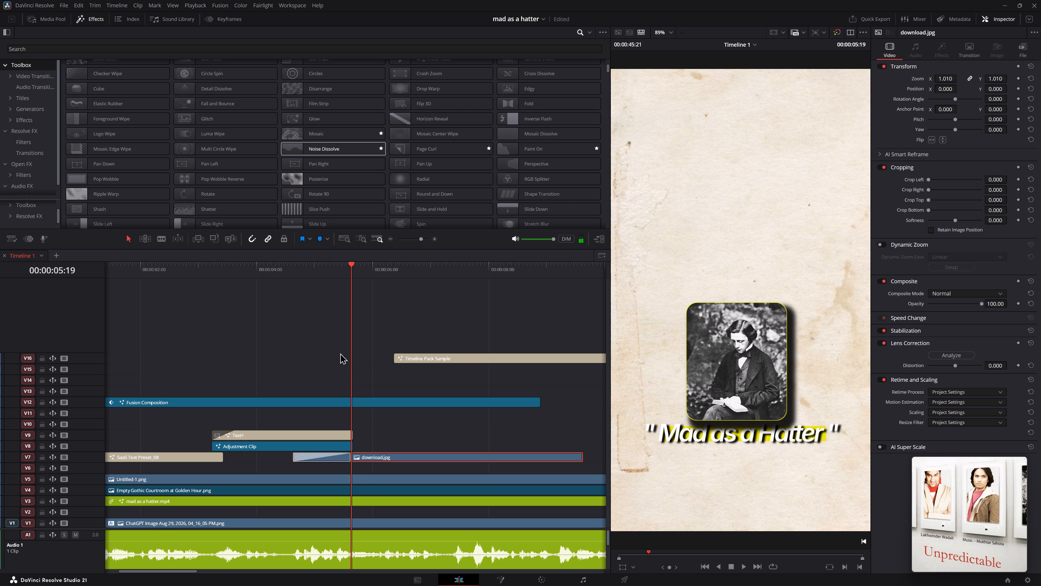
{"action": "left_click_drag", "start_coordinate": [201, 265], "coordinate": [189, 265]}
{"action": "key", "text": "space"}
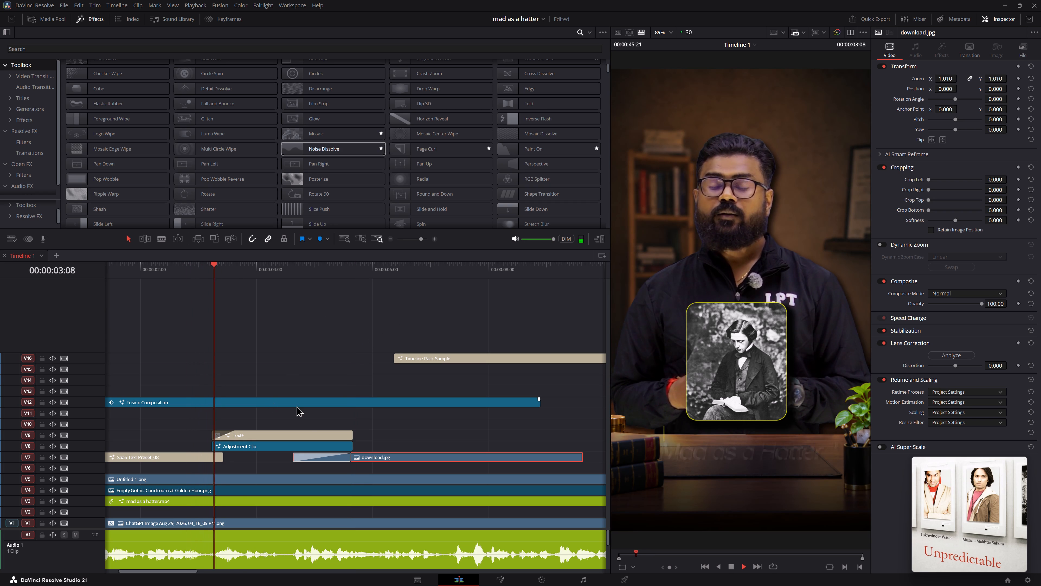
{"action": "key", "text": "space"}
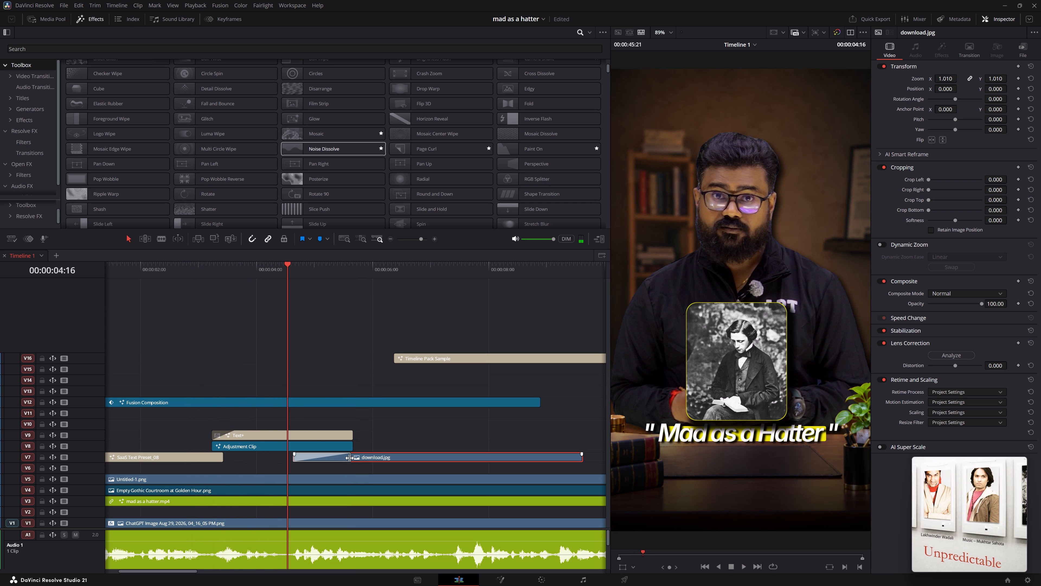
{"action": "left_click_drag", "start_coordinate": [349, 458], "coordinate": [320, 460]}
Play back the shortened Noise Dissolve from about 00:00:03:13 several times, checking the portrait's Fusion Composition on V12 against the paper background.
{"action": "key", "text": "space"}
{"action": "key", "text": "space"}
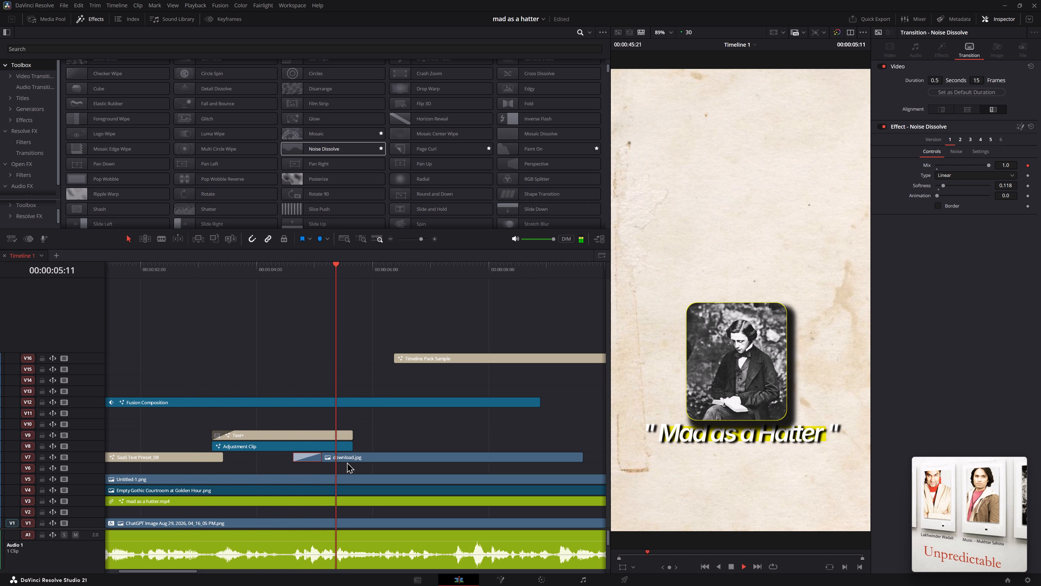
{"action": "left_click", "coordinate": [361, 402]}
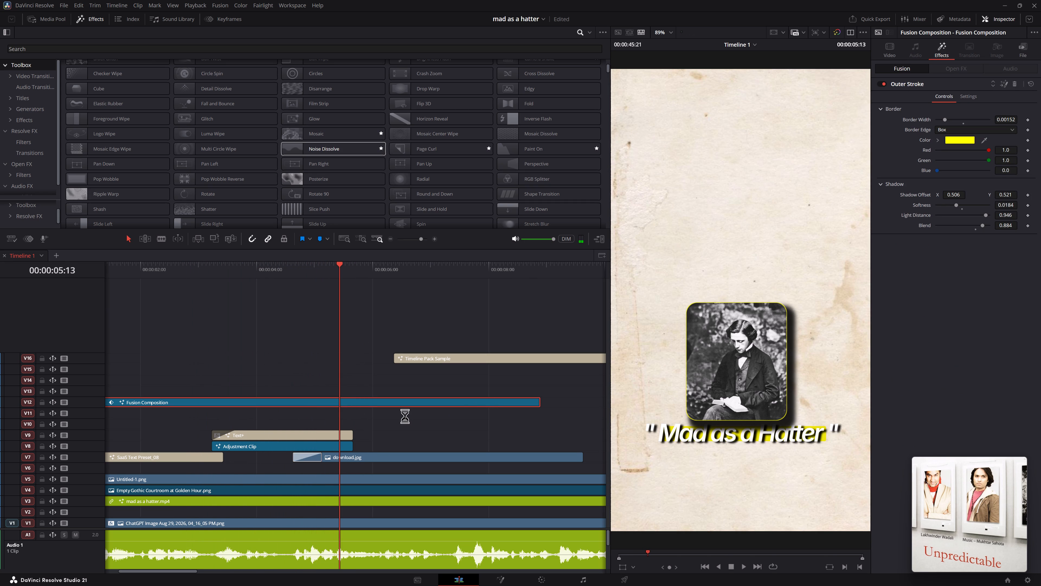
{"action": "left_click", "coordinate": [231, 275]}
{"action": "key", "text": "space"}
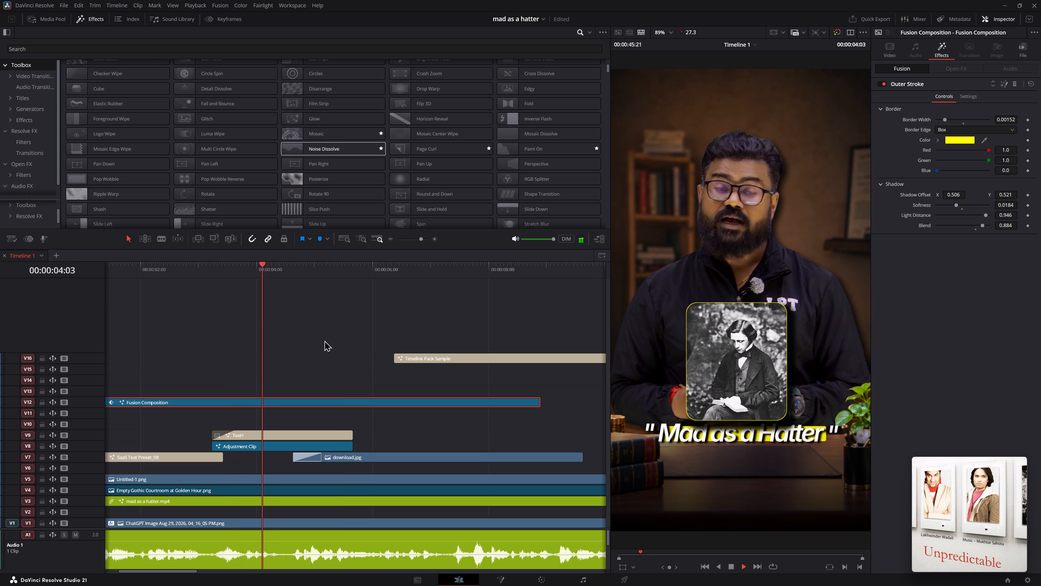
{"action": "key", "text": "space"}
{"action": "key", "text": "space"}
{"action": "key", "text": "space"}
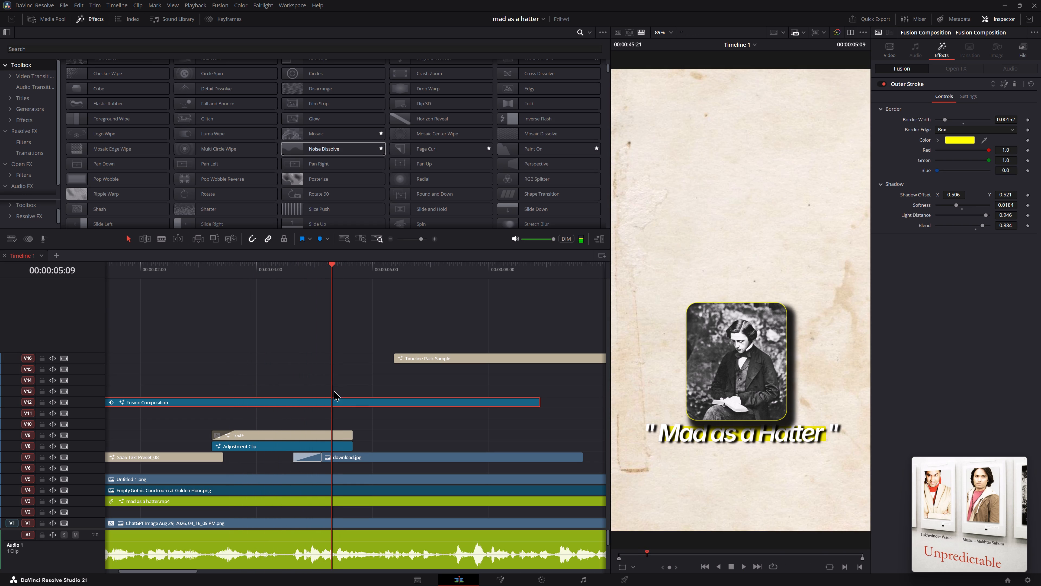
{"action": "left_click", "coordinate": [356, 401]}
{"action": "left_click", "coordinate": [220, 272]}
{"action": "key", "text": "space"}
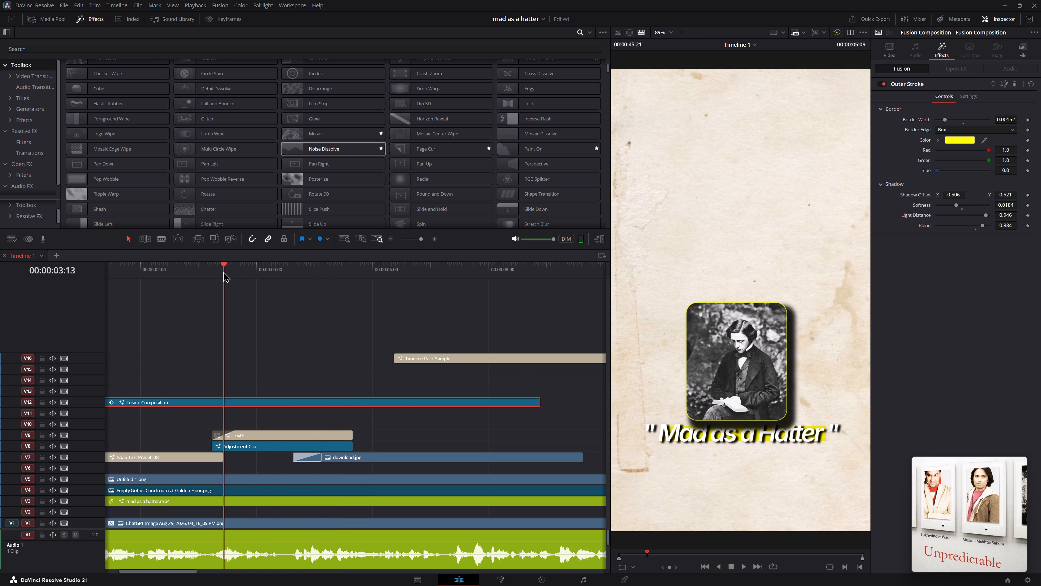
{"action": "key", "text": "space"}
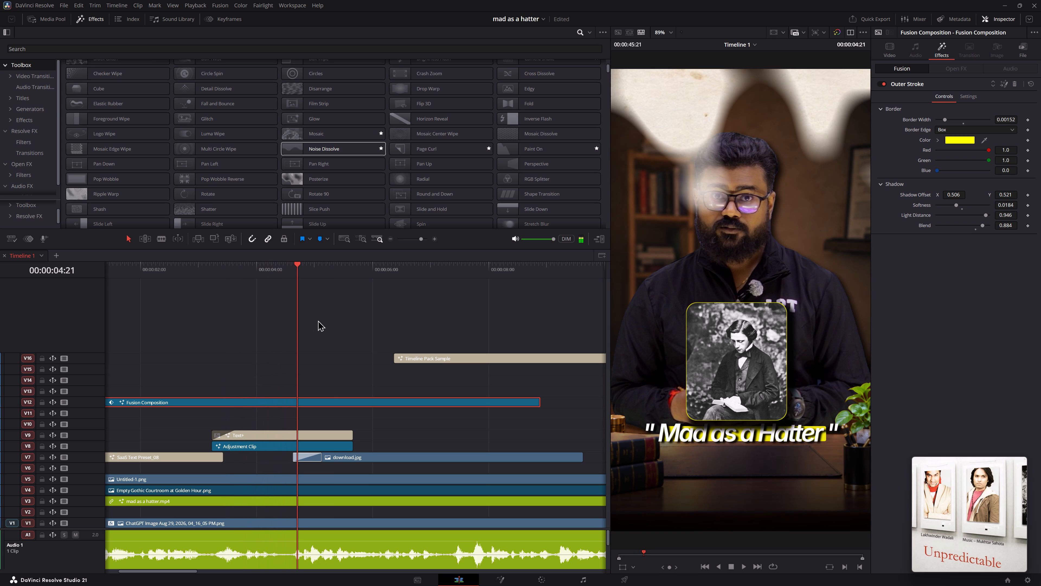
{"action": "key", "text": "space"}
{"action": "key", "text": "space"}
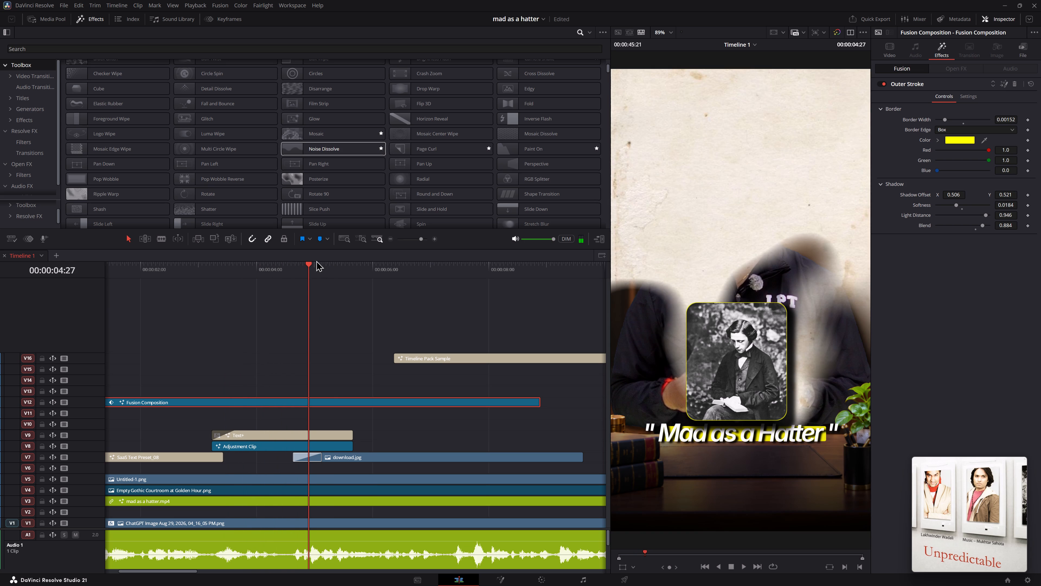
Add a Position keyframe to the V12 Fusion Composition portrait at 00:00:04:19, where the paper transition starts.
{"action": "left_click_drag", "start_coordinate": [308, 264], "coordinate": [292, 265]}
{"action": "left_click", "coordinate": [319, 402]}
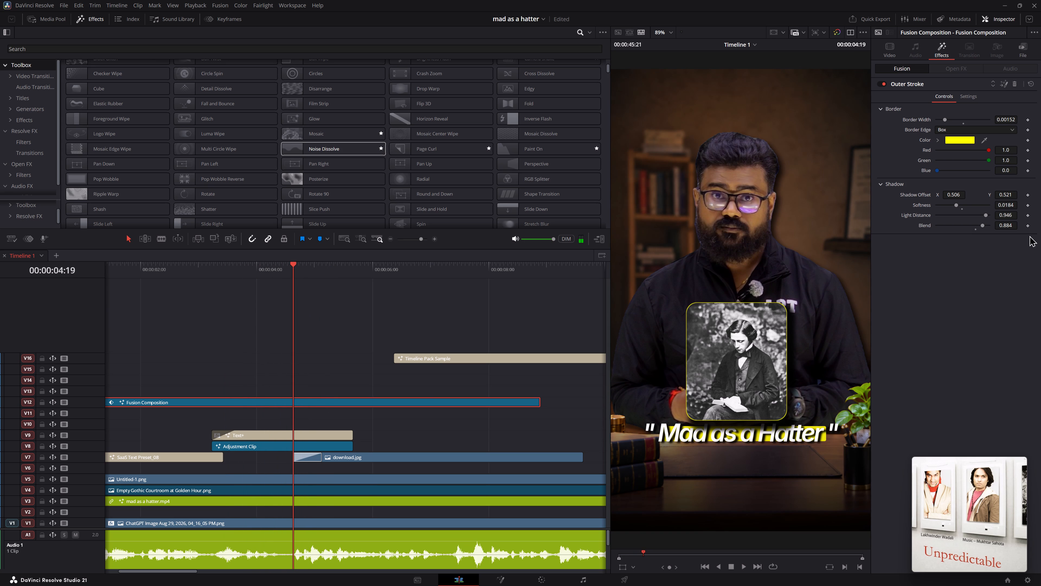
{"action": "left_click_drag", "start_coordinate": [894, 48], "coordinate": [897, 50]}
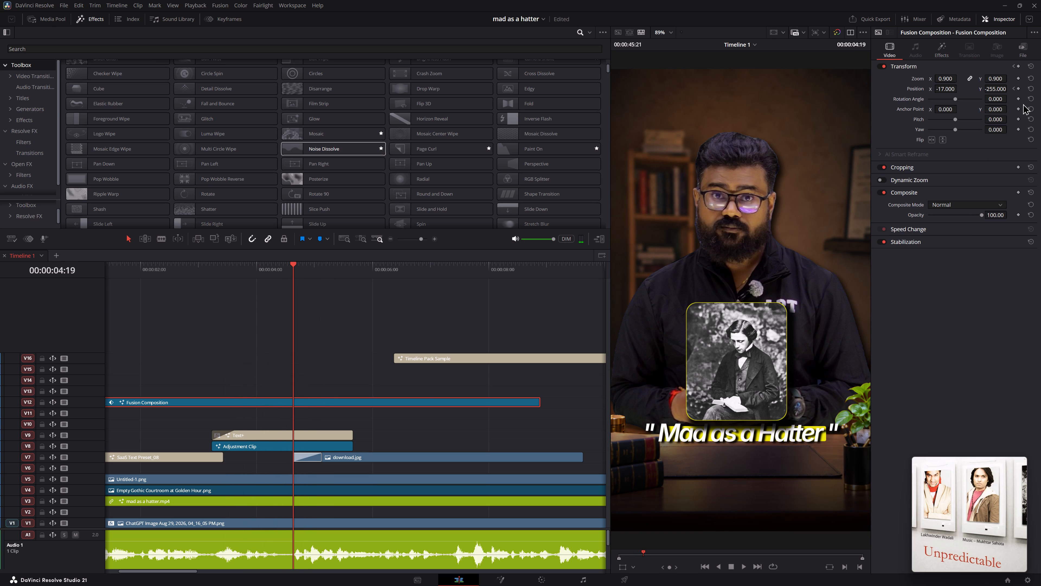
{"action": "left_click", "coordinate": [1019, 88]}
Add a Position keyframe to the V12 portrait at 00:00:05:04 and raise its Position Y to 41.
{"action": "key", "text": "space"}
{"action": "key", "text": "space"}
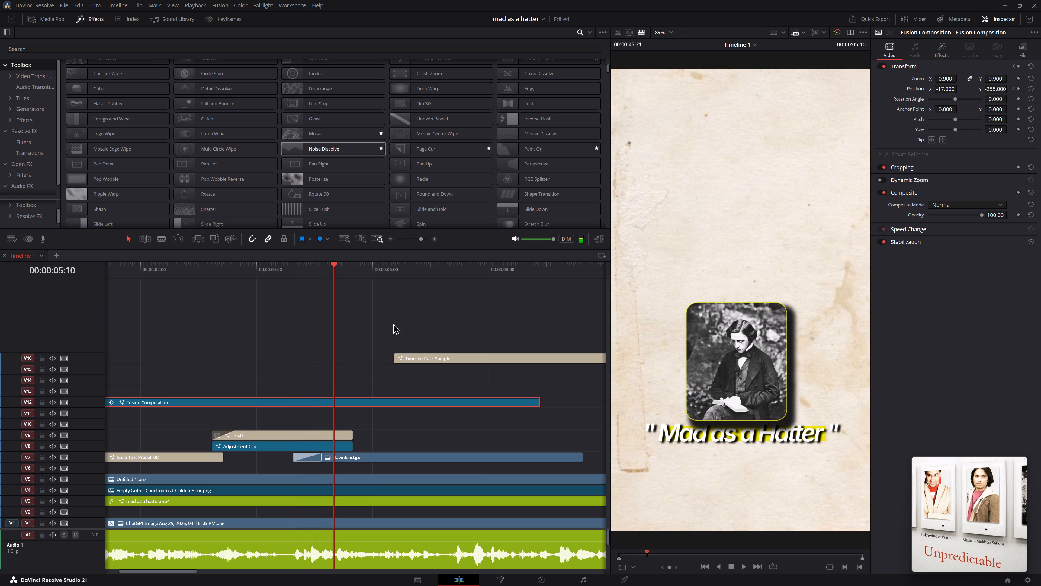
{"action": "left_click_drag", "start_coordinate": [330, 264], "coordinate": [326, 264]}
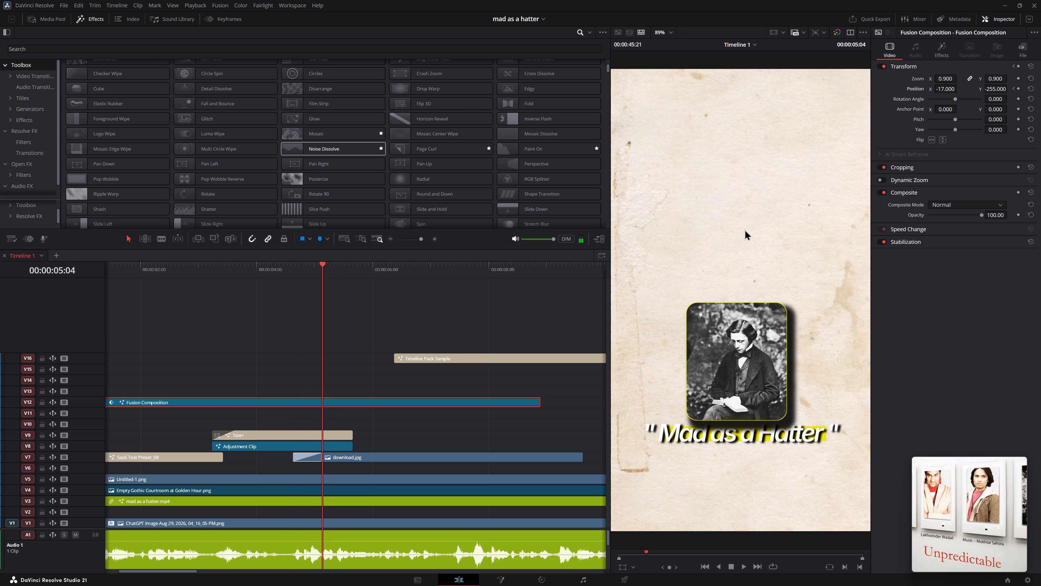
{"action": "left_click", "coordinate": [1018, 88]}
{"action": "left_click_drag", "start_coordinate": [999, 90], "coordinate": [635, 294]}
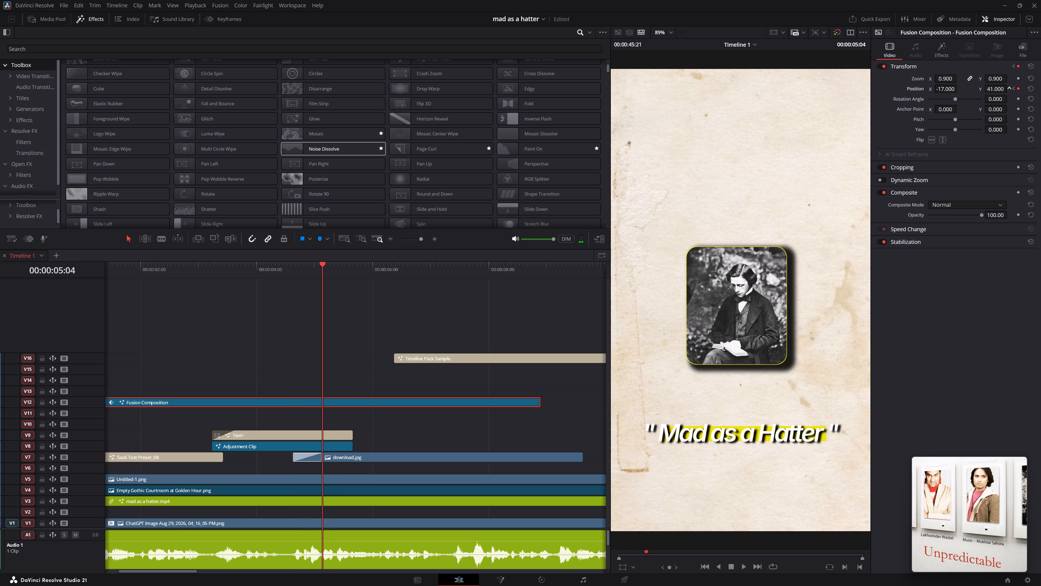
Raise the V12 portrait's Position Y to 628 at the 00:00:05:04 keyframe, placing it near the top of the frame.
{"action": "left_click_drag", "start_coordinate": [635, 294], "coordinate": [837, 316]}
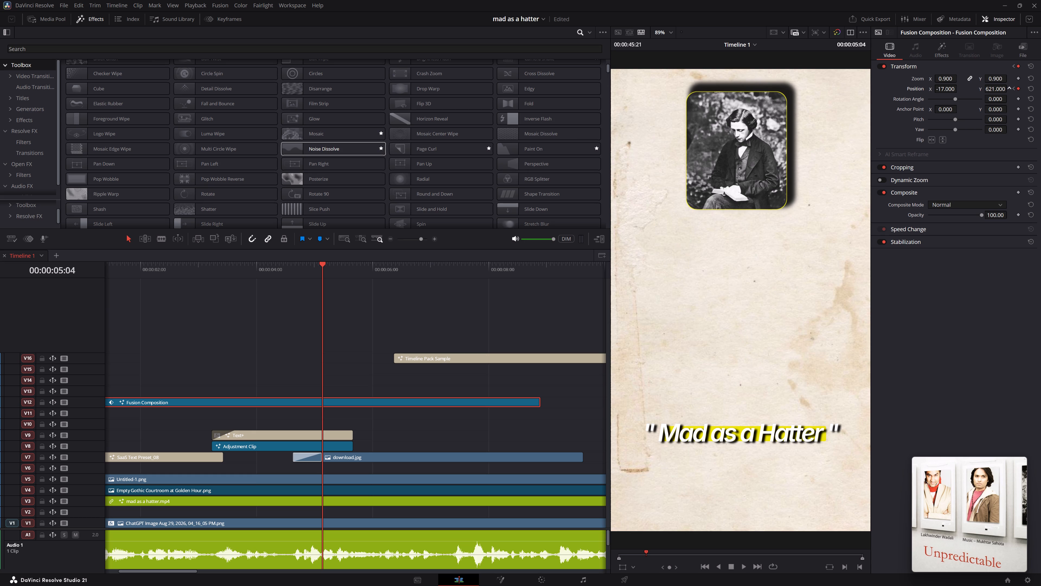
{"action": "left_click_drag", "start_coordinate": [837, 316], "coordinate": [840, 317]}
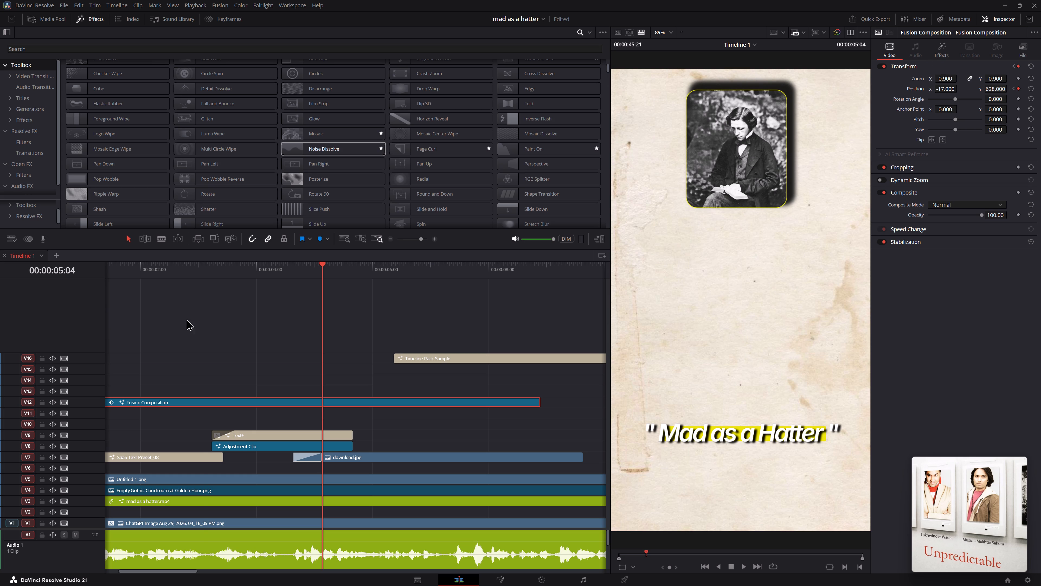
Change the easing of the V12 portrait's Position keyframe at 00:00:05:04 and play back the upward move.
{"action": "left_click", "coordinate": [203, 269]}
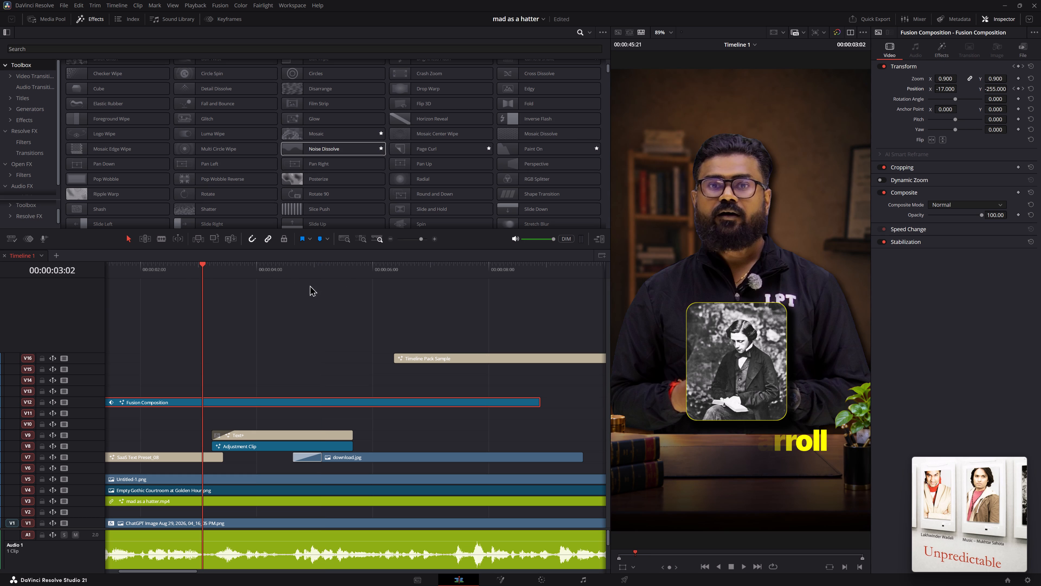
{"action": "left_click", "coordinate": [1022, 88]}
{"action": "left_click", "coordinate": [1024, 88]}
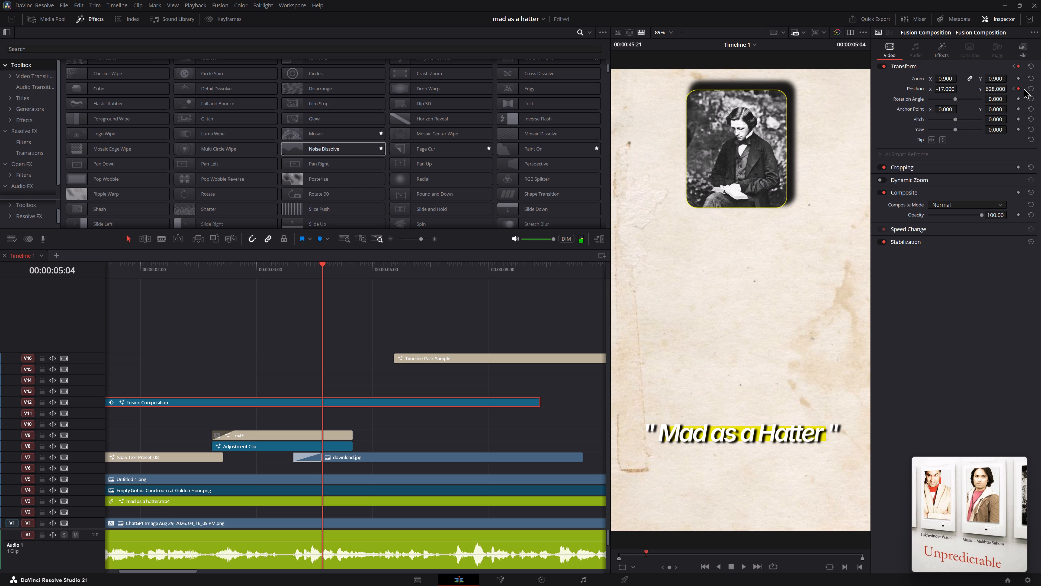
{"action": "right_click", "coordinate": [1019, 88]}
{"action": "left_click", "coordinate": [1005, 106]}
{"action": "left_click", "coordinate": [261, 272]}
{"action": "key", "text": "space"}
{"action": "key", "text": "space"}
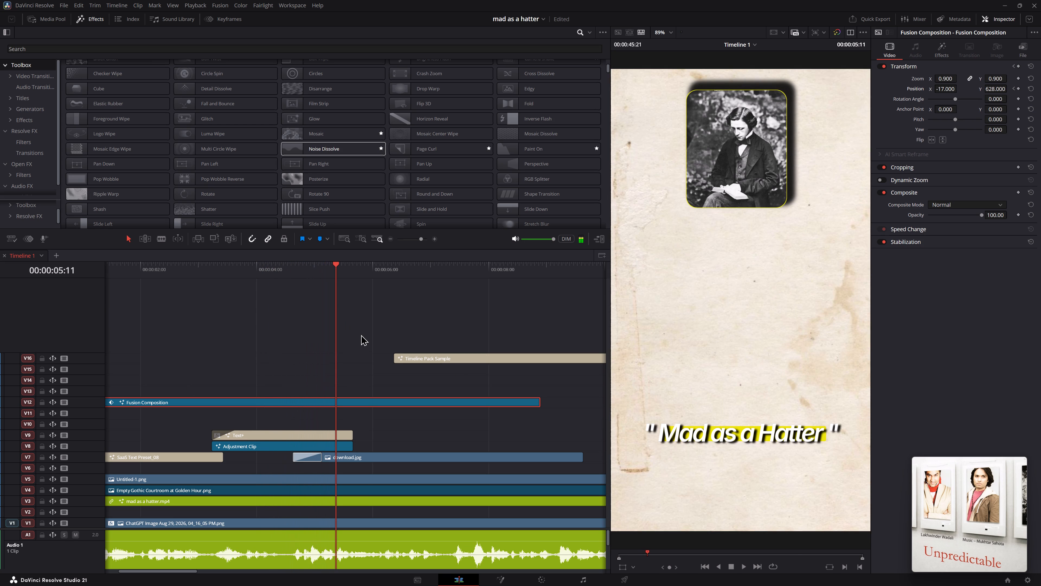
Change the easing of the V12 portrait's starting Position keyframe at 00:00:04:19 and play back the move.
{"action": "left_click", "coordinate": [1012, 89]}
{"action": "left_click", "coordinate": [1012, 89]}
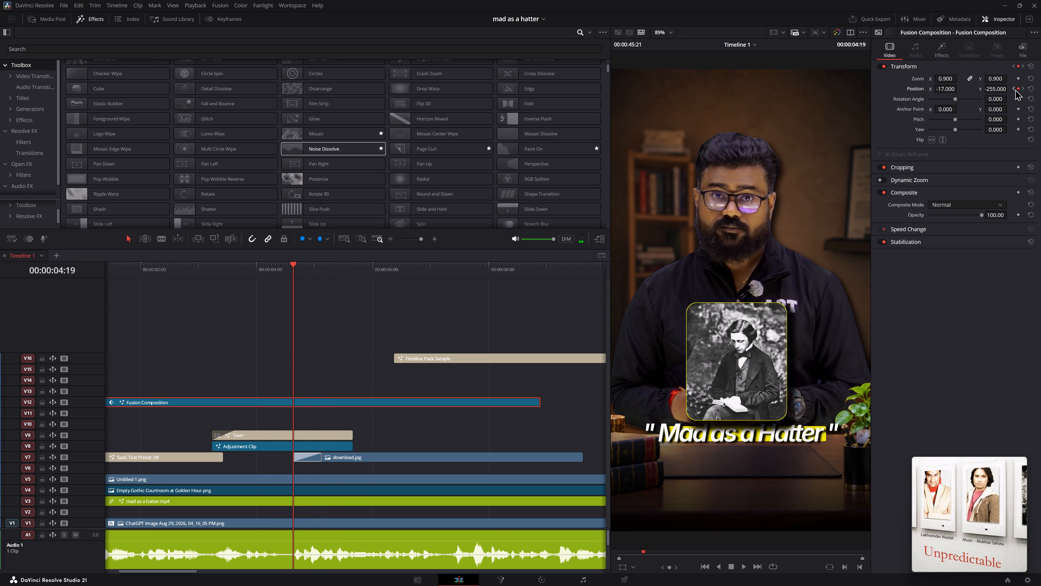
{"action": "right_click", "coordinate": [1017, 90]}
{"action": "left_click", "coordinate": [1013, 114]}
{"action": "key", "text": "space"}
{"action": "key", "text": "space"}
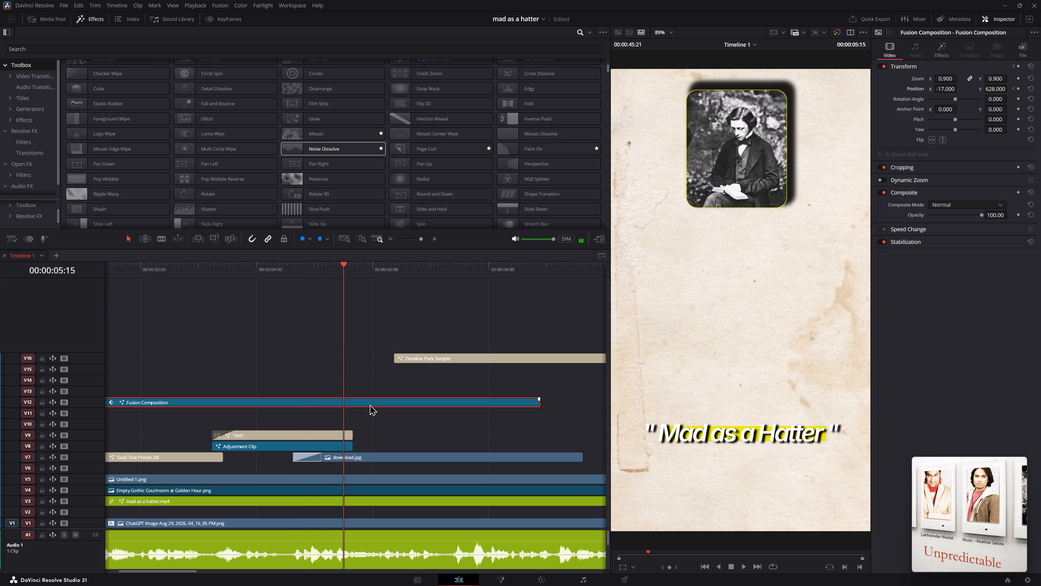
Soften the portrait's Outer Stroke shadow, setting Shadow Offset X to 0.499, Y to 0.505 and Blend to 0.462.
{"action": "left_click", "coordinate": [347, 406]}
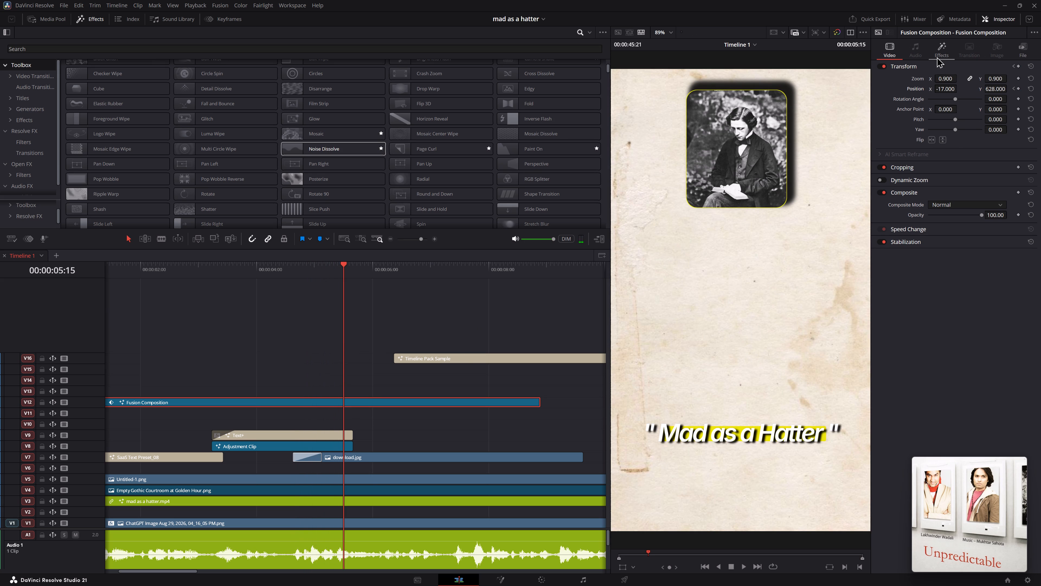
{"action": "left_click", "coordinate": [938, 55]}
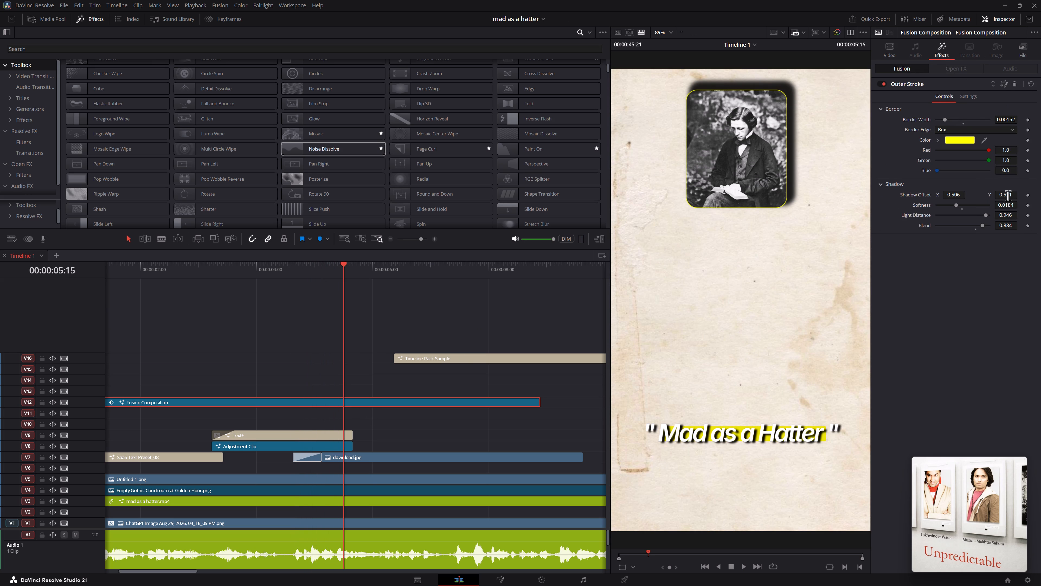
{"action": "left_click_drag", "start_coordinate": [1008, 195], "coordinate": [995, 189]}
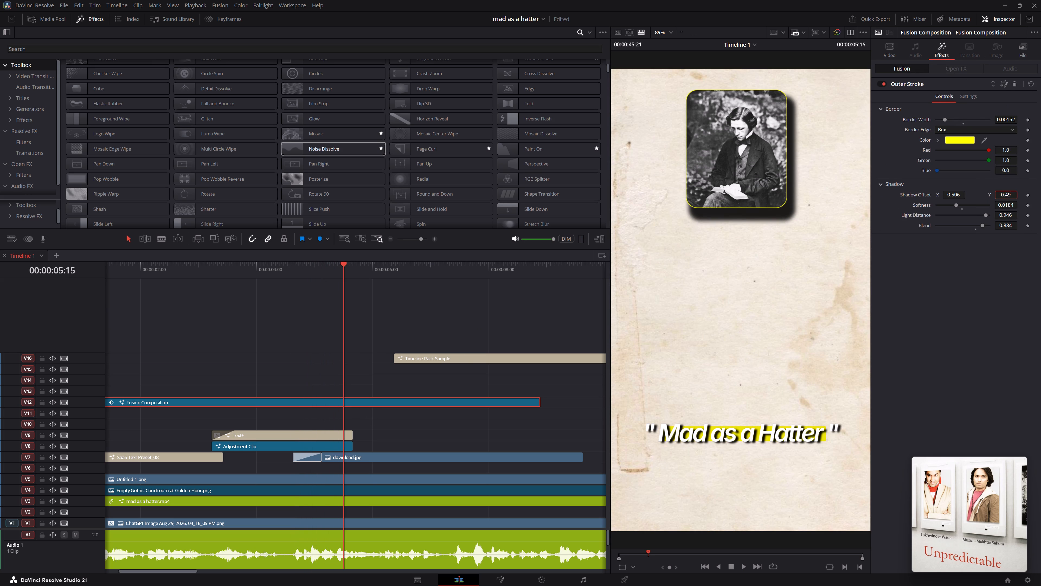
{"action": "left_click_drag", "start_coordinate": [995, 189], "coordinate": [997, 189]}
{"action": "left_click", "coordinate": [1008, 194]}
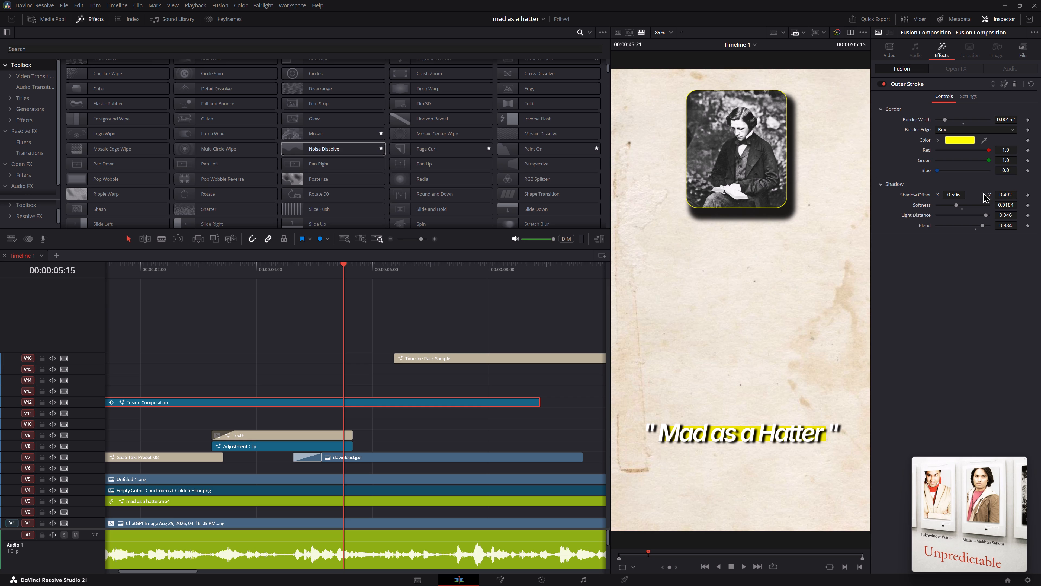
{"action": "left_click_drag", "start_coordinate": [956, 192], "coordinate": [954, 192]}
{"action": "left_click_drag", "start_coordinate": [1013, 195], "coordinate": [1016, 195]}
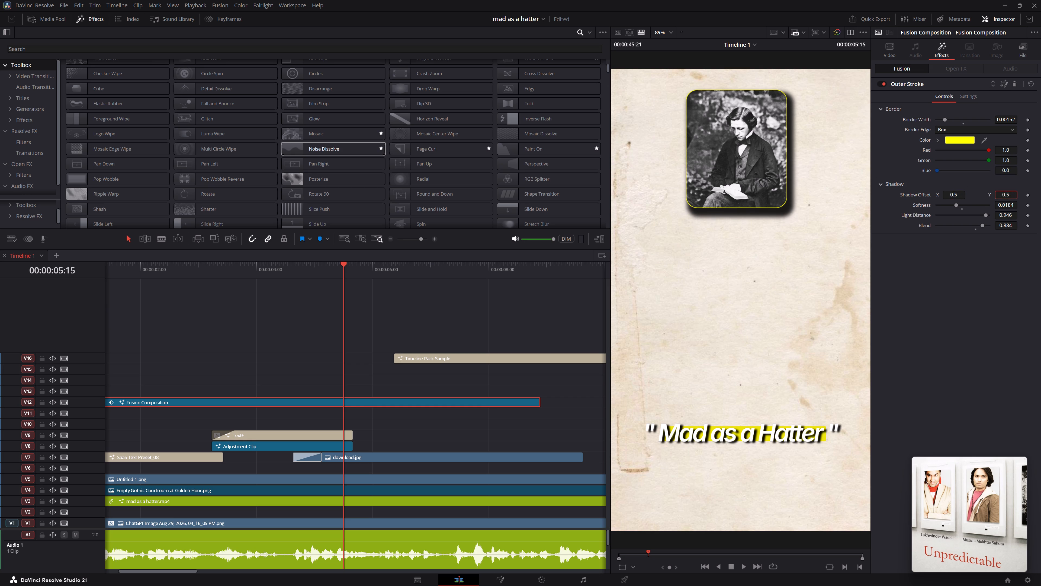
{"action": "left_click_drag", "start_coordinate": [1016, 195], "coordinate": [1017, 195]}
{"action": "left_click_drag", "start_coordinate": [1014, 225], "coordinate": [913, 213]}
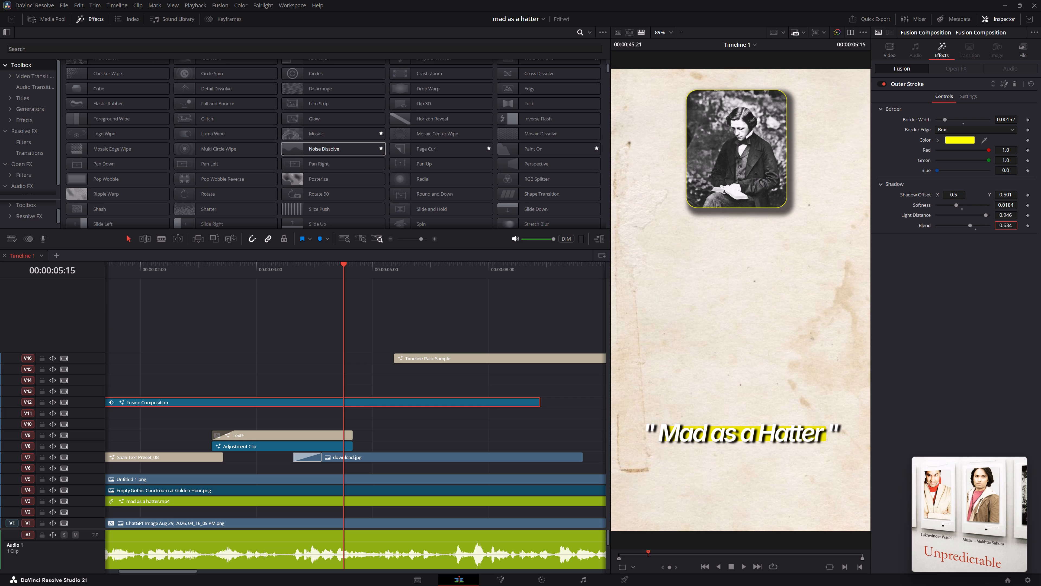
{"action": "left_click_drag", "start_coordinate": [913, 213], "coordinate": [807, 183]}
{"action": "left_click", "coordinate": [949, 192]}
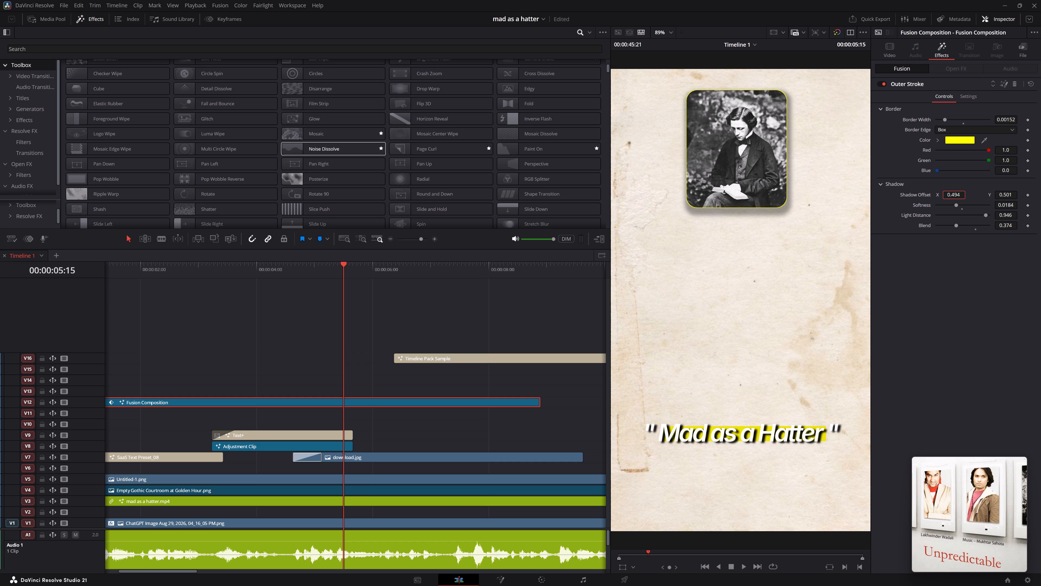
{"action": "left_click", "coordinate": [1004, 196]}
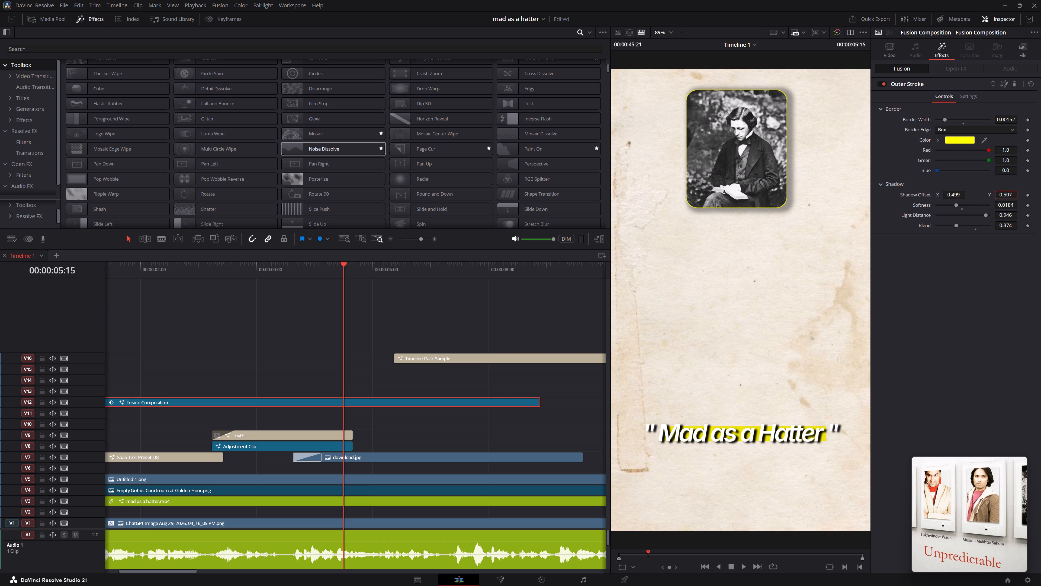
{"action": "left_click_drag", "start_coordinate": [1008, 223], "coordinate": [521, 233]}
{"action": "left_click_drag", "start_coordinate": [521, 233], "coordinate": [530, 235]}
Play back the title and paper transition several times, checking the portrait's eased rise and its lighter shadow.
{"action": "left_click", "coordinate": [219, 267]}
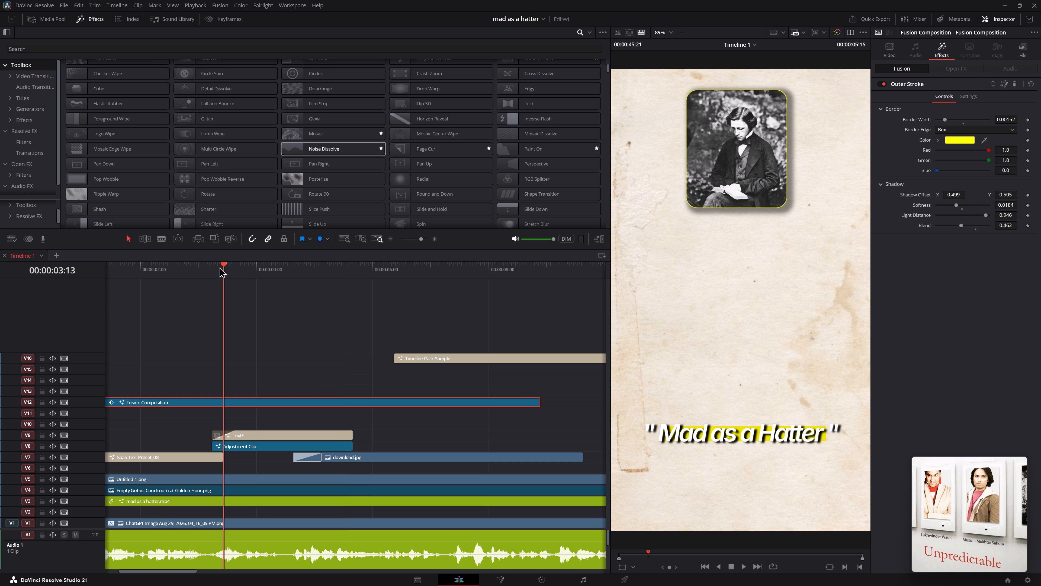
{"action": "key", "text": "space"}
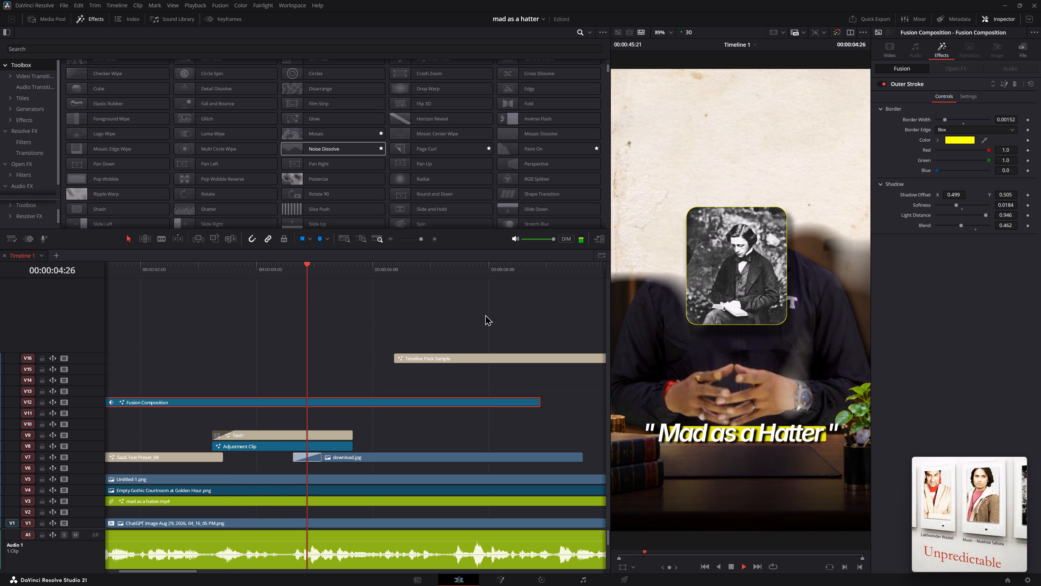
{"action": "key", "text": "space"}
{"action": "key", "text": "space"}
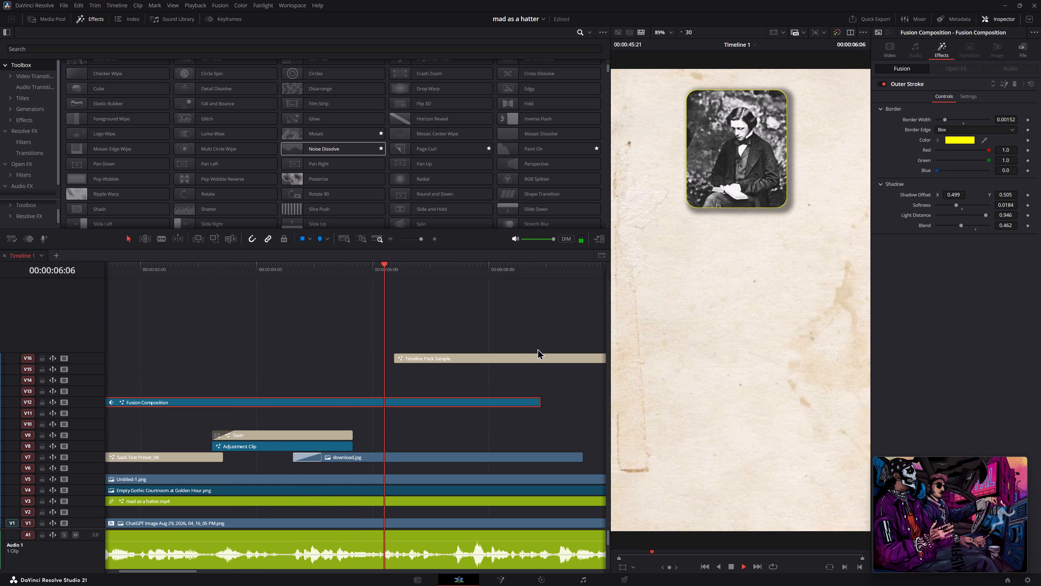
{"action": "key", "text": "space"}
{"action": "left_click", "coordinate": [165, 270]}
{"action": "key", "text": "space"}
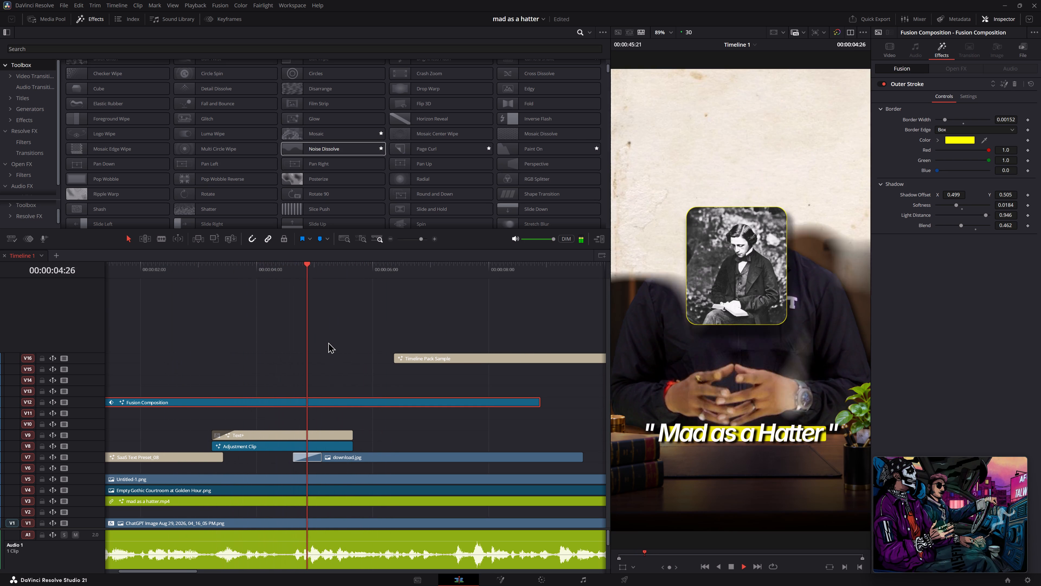
{"action": "key", "text": "space"}
{"action": "left_click_drag", "start_coordinate": [301, 266], "coordinate": [282, 266]}
{"action": "key", "text": "space"}
{"action": "key", "text": "space"}
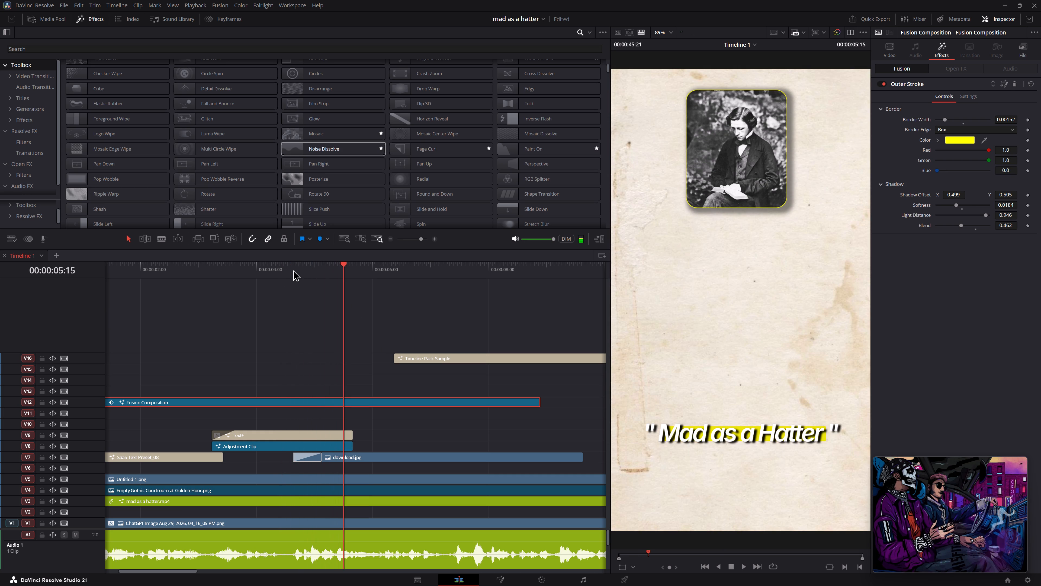
{"action": "left_click", "coordinate": [224, 263]}
{"action": "key", "text": "space"}
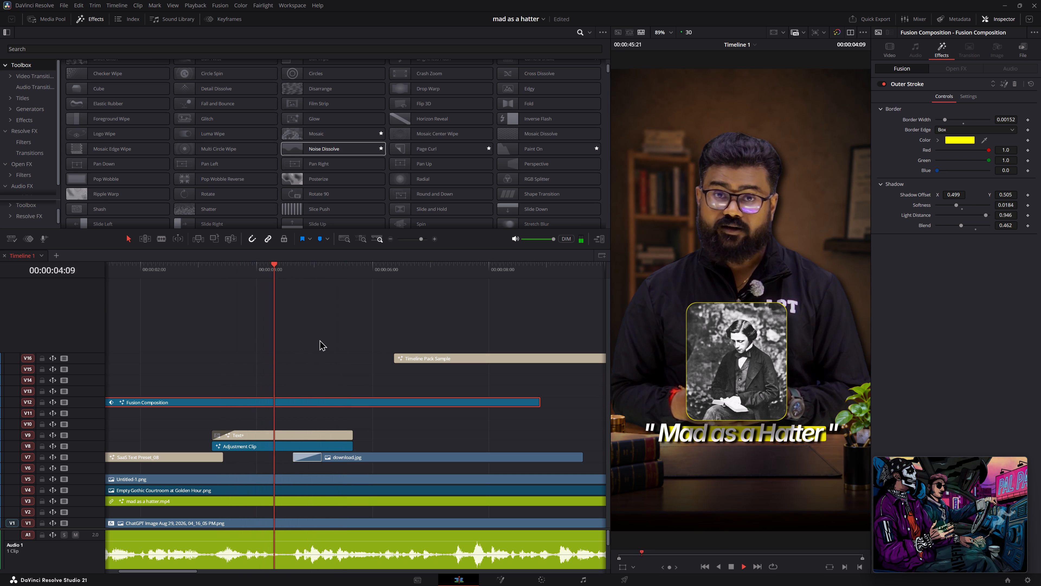
{"action": "key", "text": "space"}
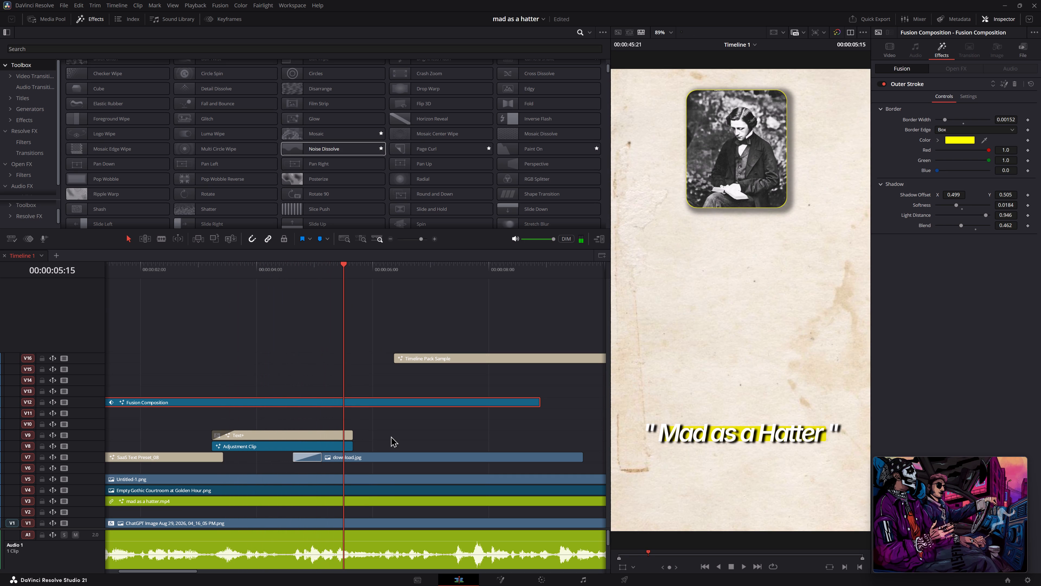
Extend the V9 Text+ title and V8 Adjustment Clip to the end of the V12 Fusion Composition, and replay the section.
{"action": "left_click_drag", "start_coordinate": [373, 446], "coordinate": [334, 419]}
{"action": "left_click_drag", "start_coordinate": [348, 446], "coordinate": [411, 451]}
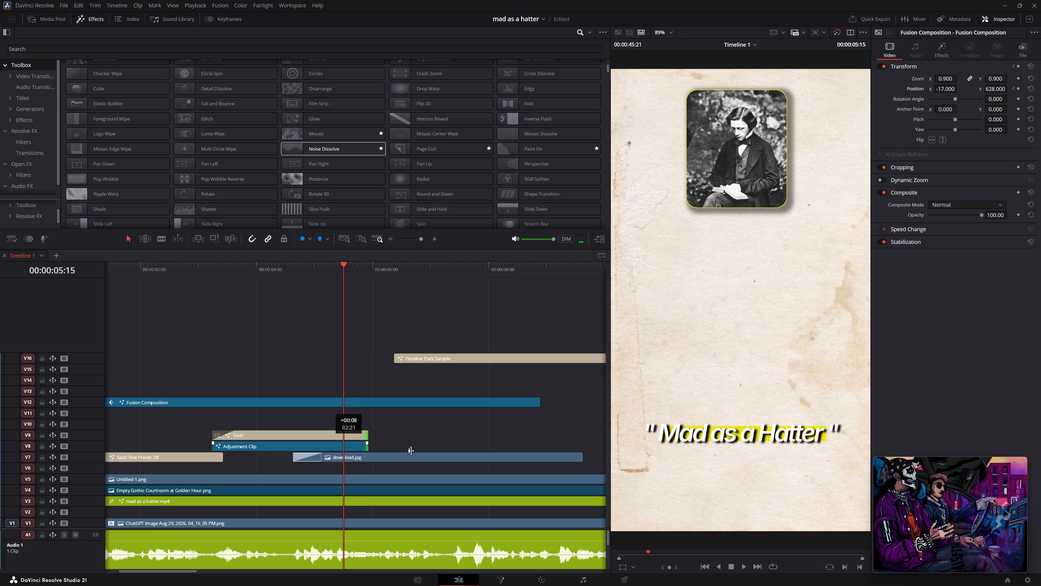
{"action": "left_click_drag", "start_coordinate": [411, 451], "coordinate": [536, 451]}
{"action": "left_click", "coordinate": [495, 420]}
{"action": "key", "text": "space"}
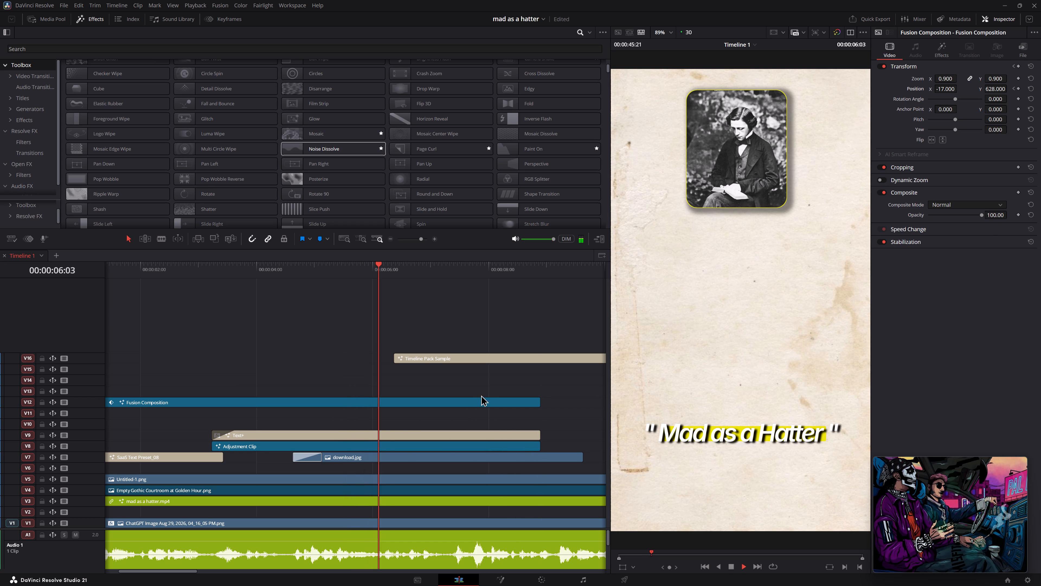
{"action": "key", "text": "space"}
{"action": "left_click", "coordinate": [231, 269]}
{"action": "key", "text": "space"}
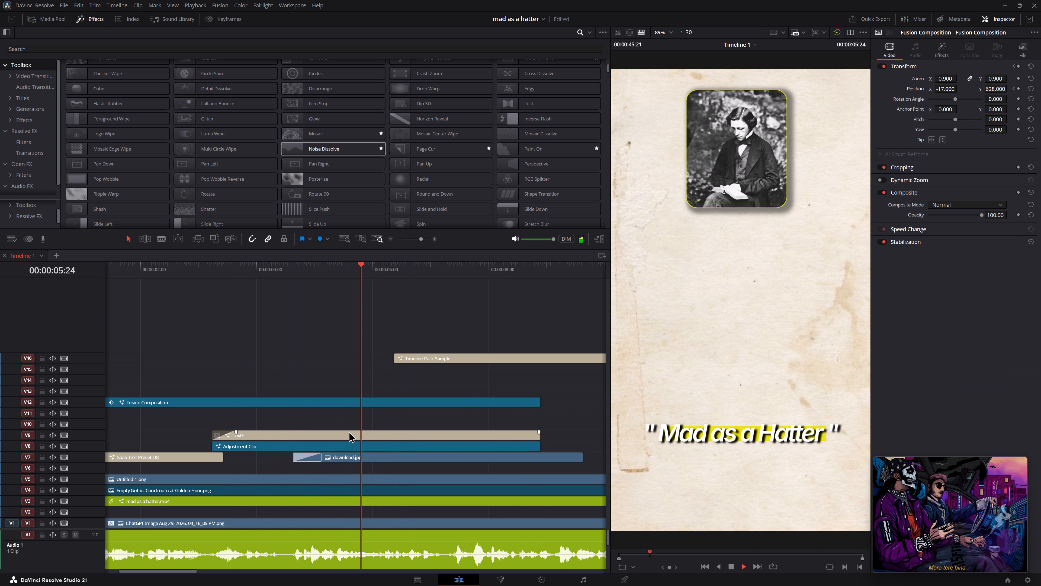
{"action": "key", "text": "space"}
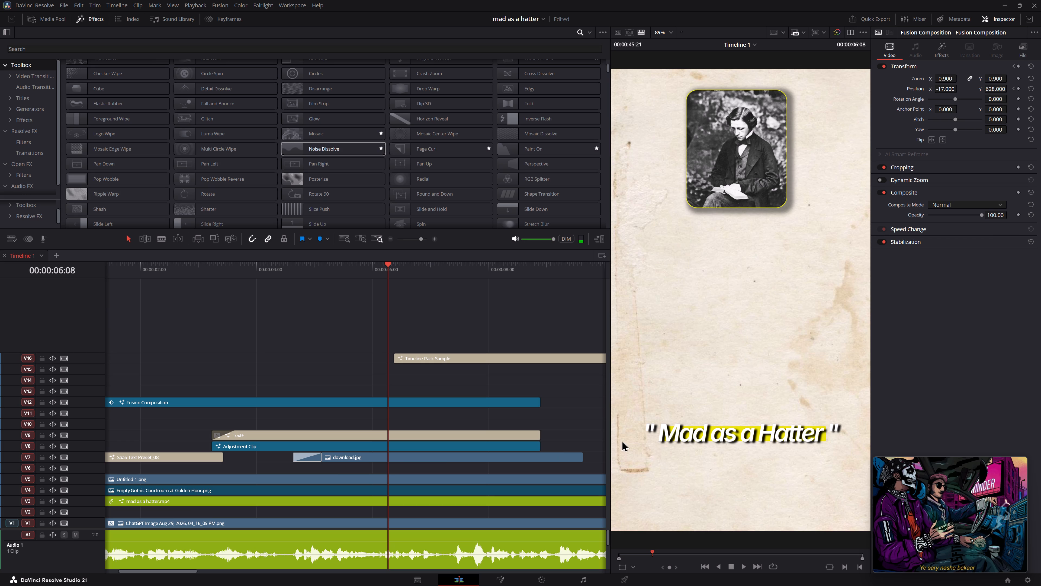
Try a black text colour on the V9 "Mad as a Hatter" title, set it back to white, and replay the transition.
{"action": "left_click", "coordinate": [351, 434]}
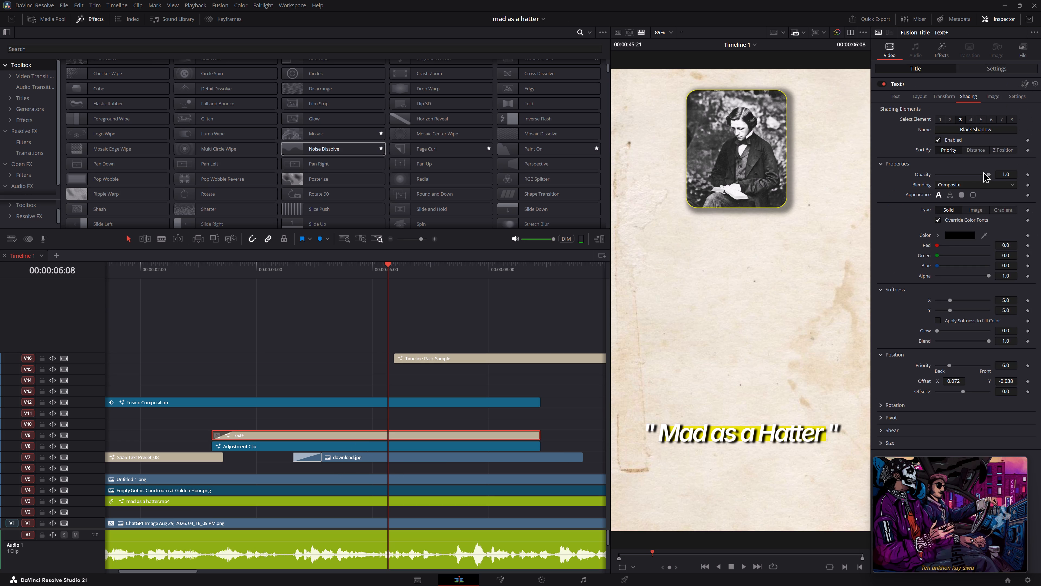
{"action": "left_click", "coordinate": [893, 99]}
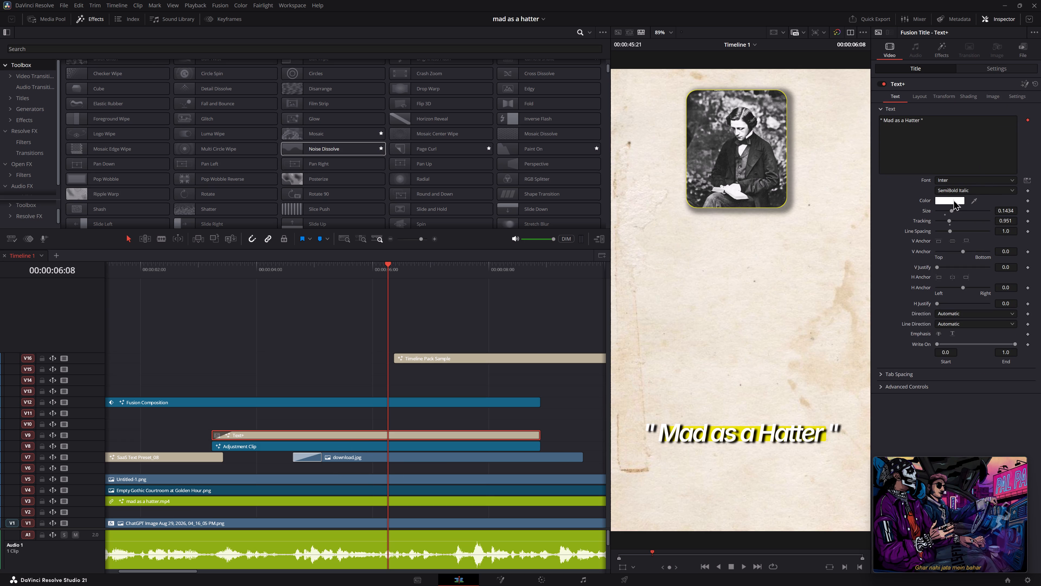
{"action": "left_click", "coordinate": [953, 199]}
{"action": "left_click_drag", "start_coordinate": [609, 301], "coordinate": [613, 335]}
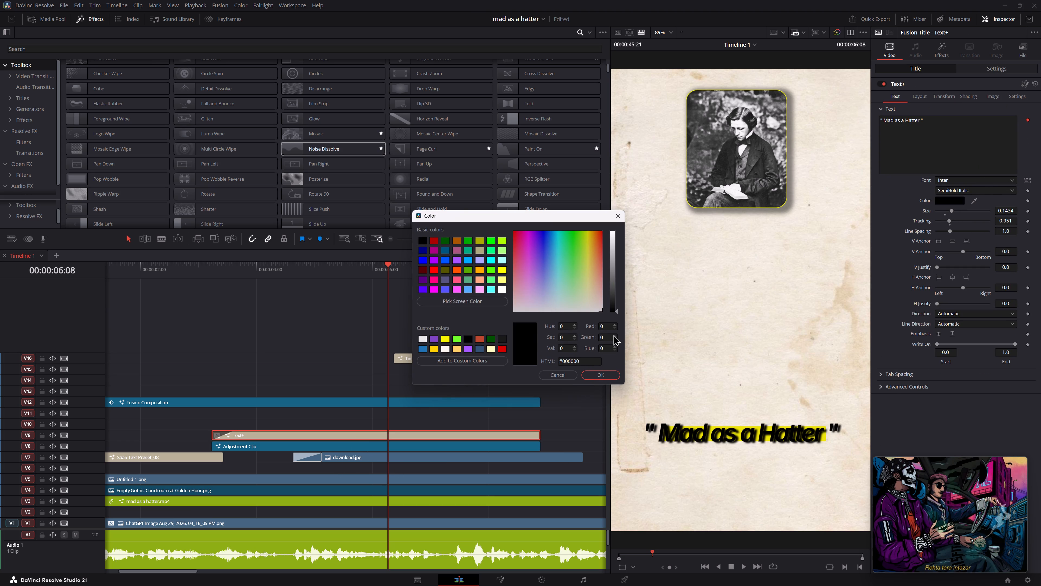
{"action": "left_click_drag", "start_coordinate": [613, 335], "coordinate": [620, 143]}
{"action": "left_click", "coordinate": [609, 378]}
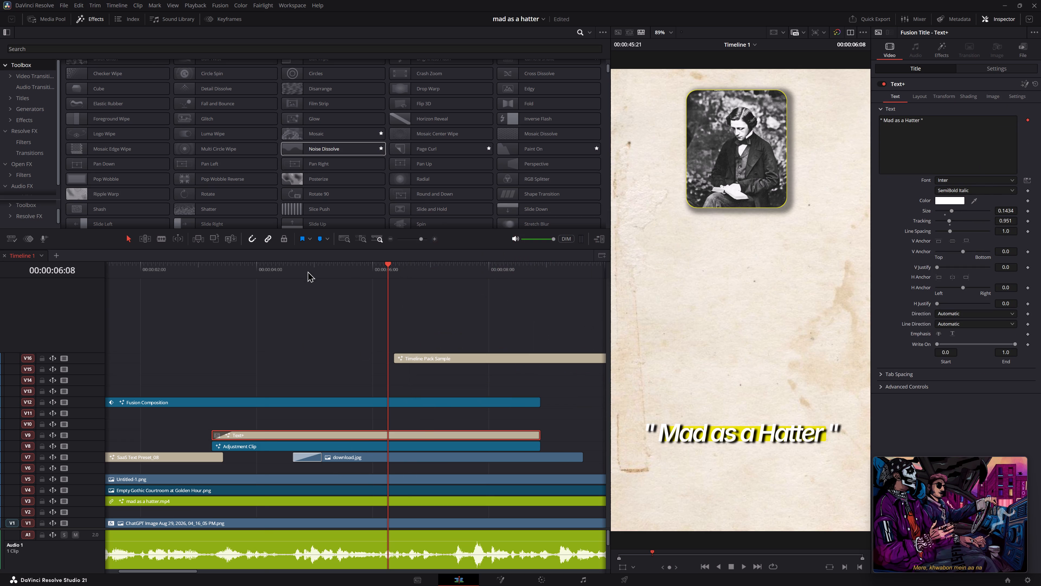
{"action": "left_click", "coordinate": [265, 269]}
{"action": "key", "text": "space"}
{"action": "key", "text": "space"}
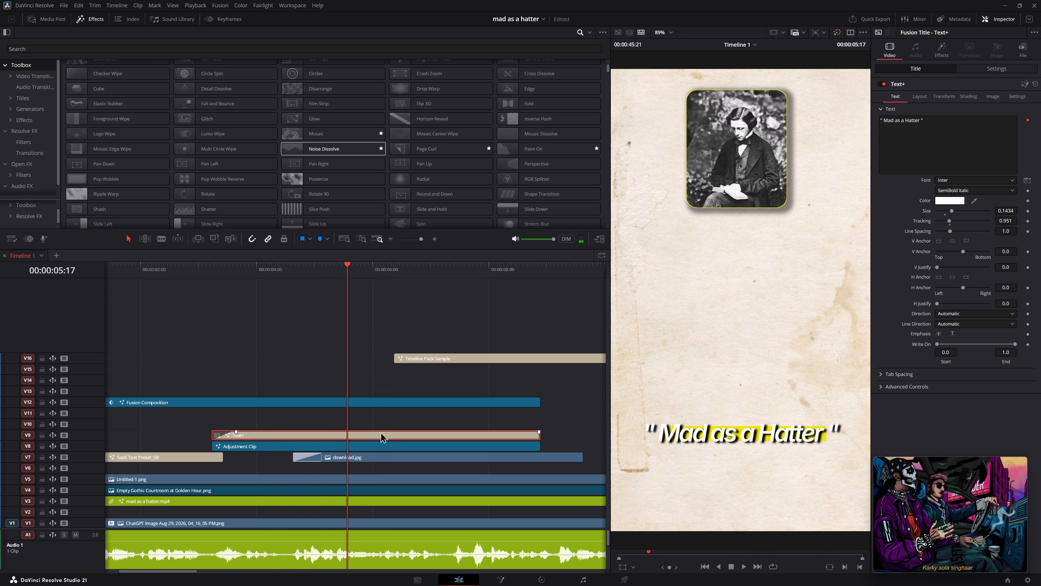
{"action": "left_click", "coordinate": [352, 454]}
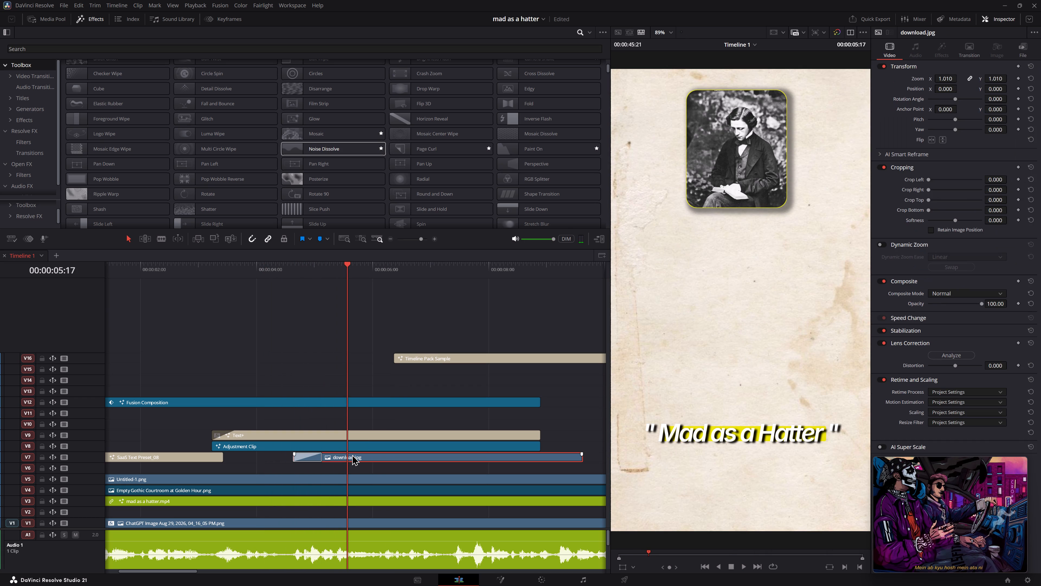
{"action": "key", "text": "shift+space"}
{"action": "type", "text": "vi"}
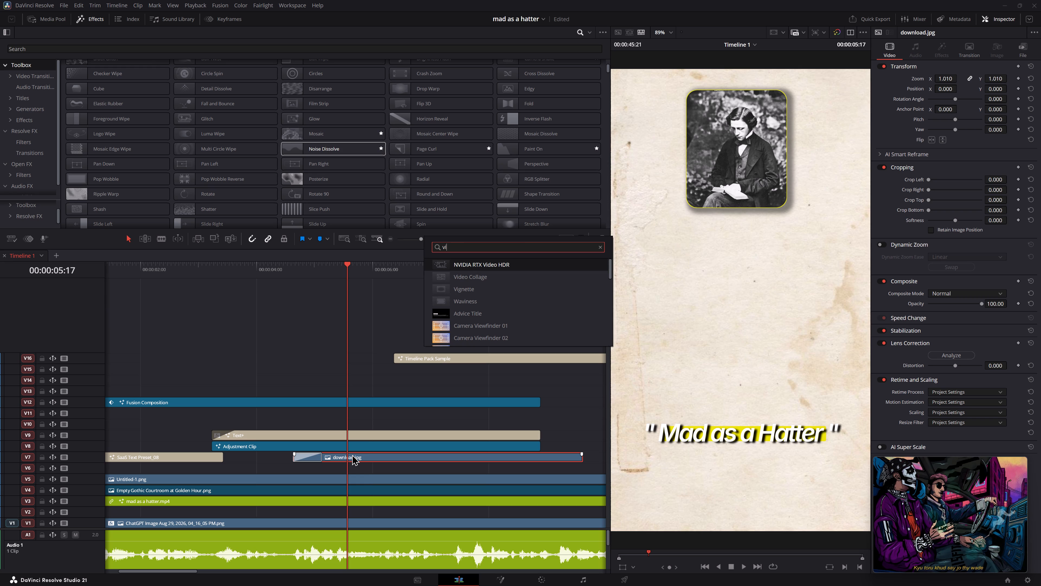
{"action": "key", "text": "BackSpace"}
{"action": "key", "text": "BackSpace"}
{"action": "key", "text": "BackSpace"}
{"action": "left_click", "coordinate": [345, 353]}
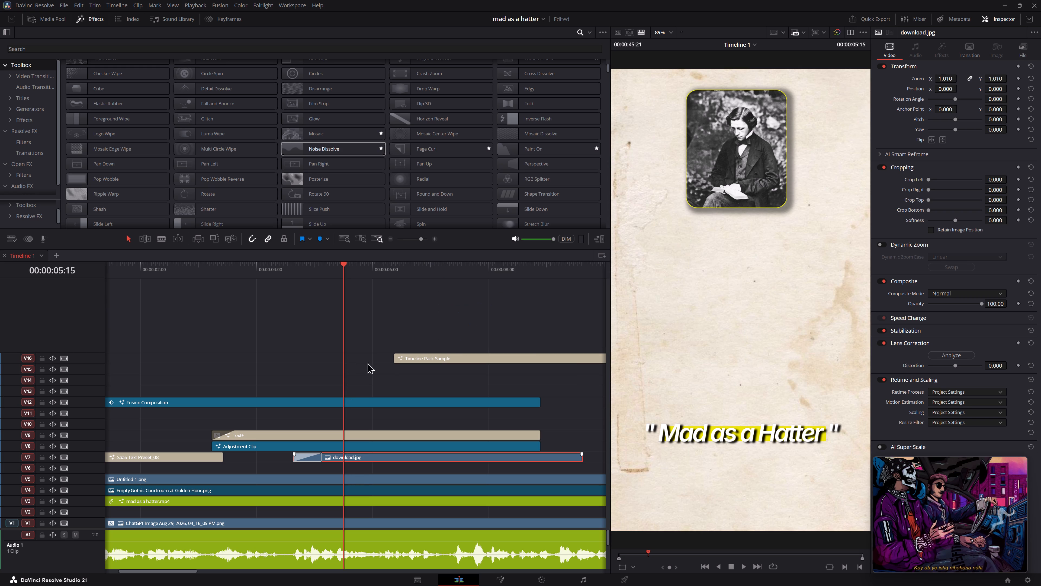
Check the V9 Text+ title's transform settings and play from the paper transition through the timeline graphic's entrance.
{"action": "left_click", "coordinate": [394, 380]}
{"action": "left_click", "coordinate": [367, 452]}
{"action": "left_click", "coordinate": [359, 437]}
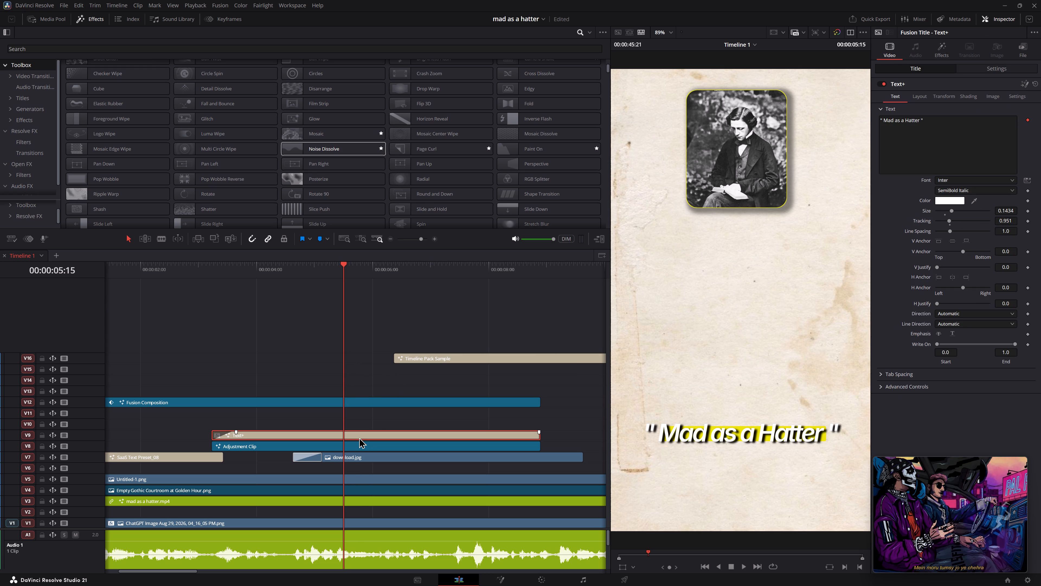
{"action": "left_click", "coordinate": [273, 281]}
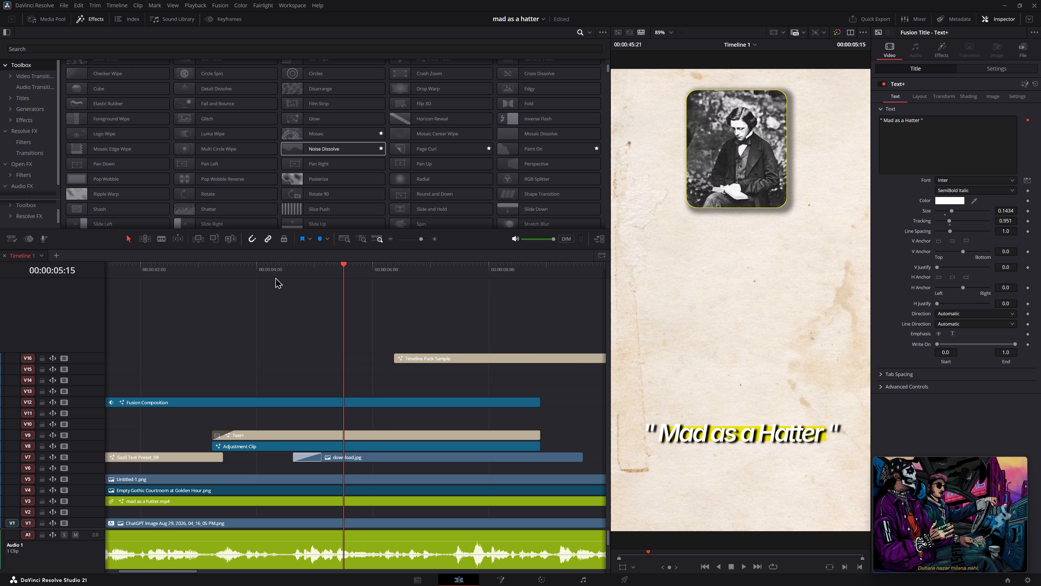
{"action": "left_click", "coordinate": [281, 270]}
{"action": "left_click_drag", "start_coordinate": [281, 270], "coordinate": [290, 270]}
{"action": "key", "text": "Right"}
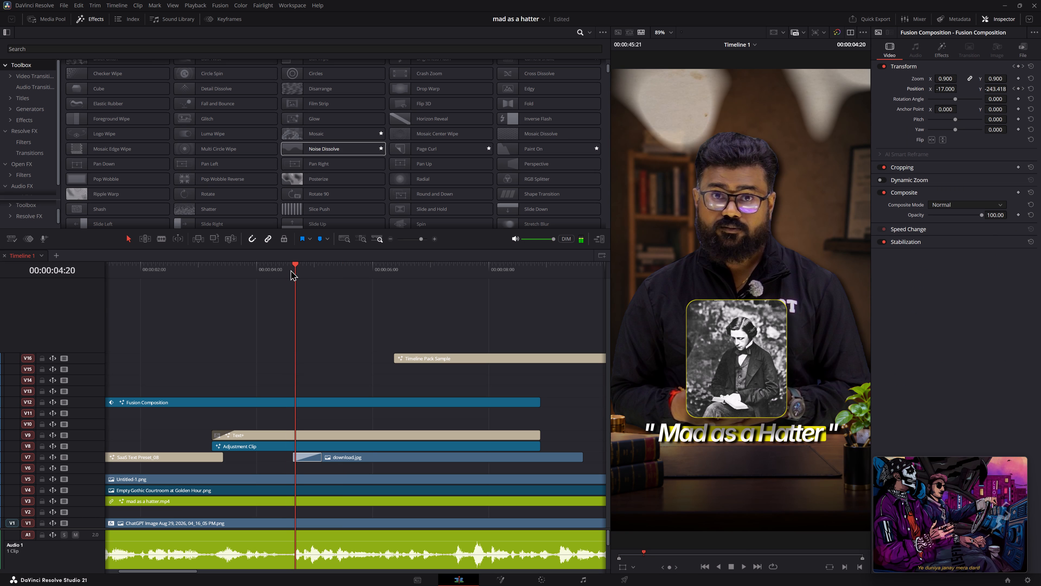
{"action": "key", "text": "Left"}
{"action": "left_click", "coordinate": [348, 432]}
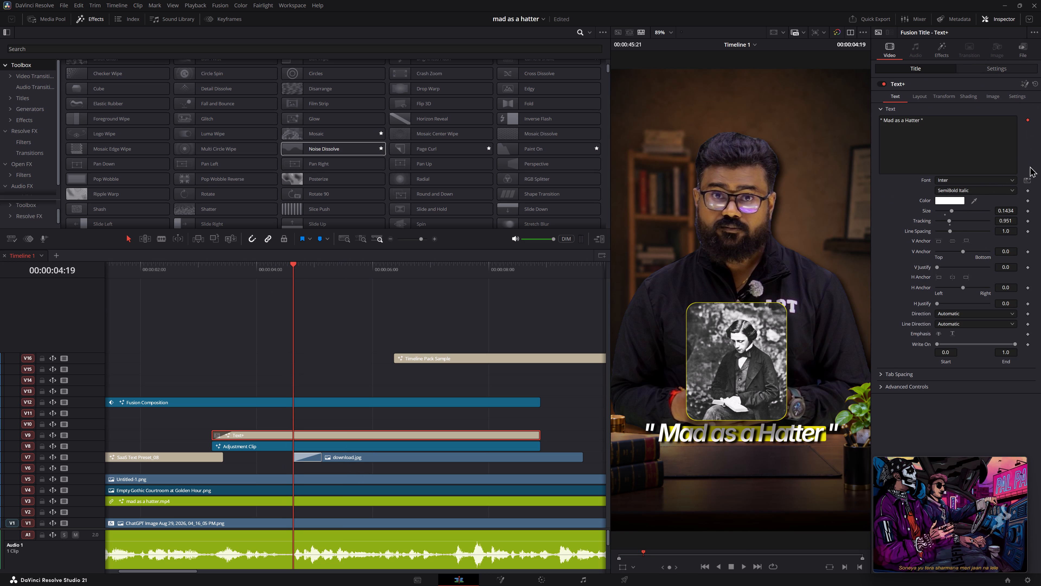
{"action": "left_click", "coordinate": [996, 67]}
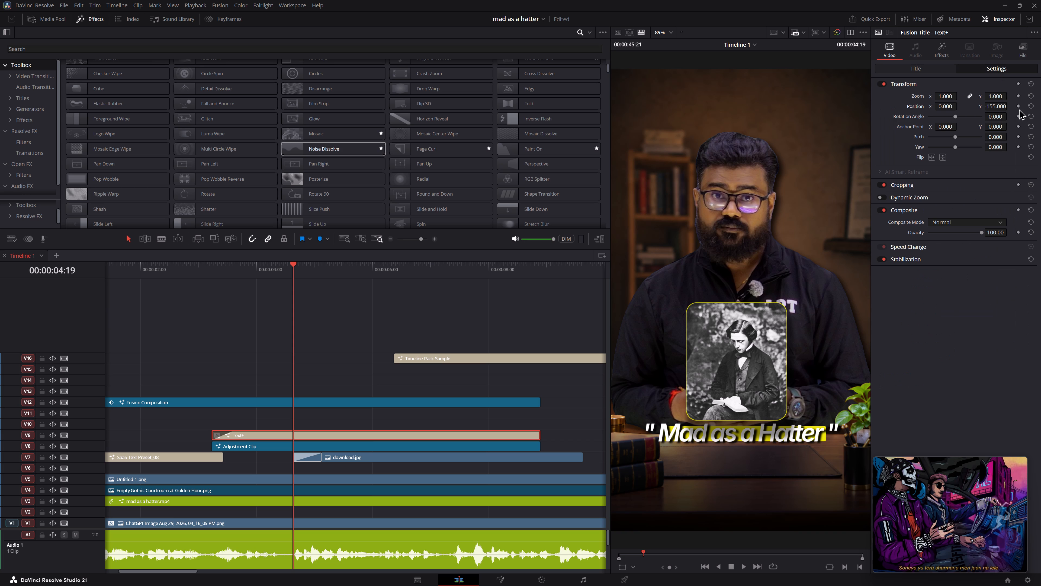
{"action": "key", "text": "space"}
{"action": "key", "text": "space"}
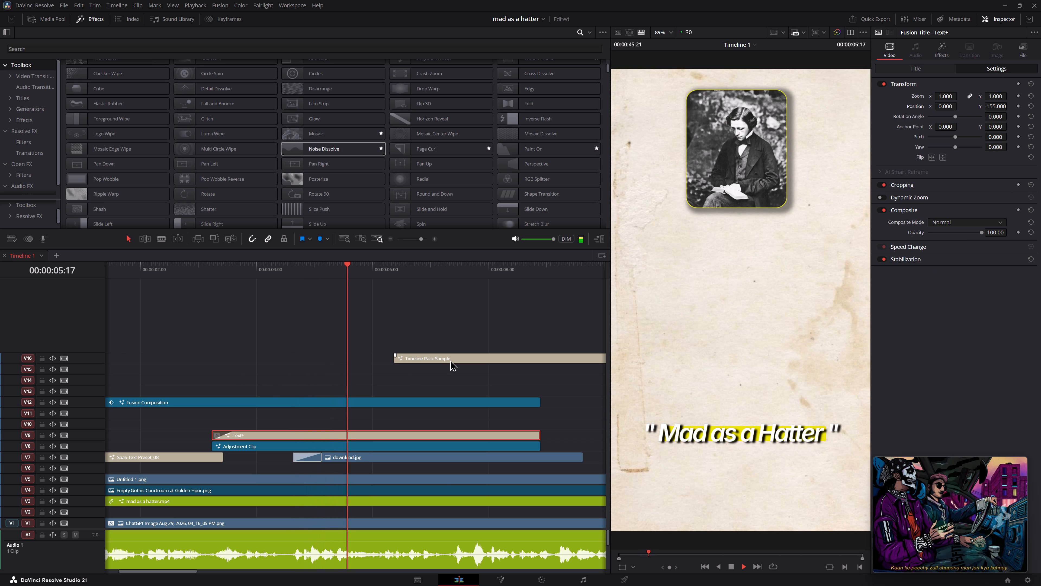
{"action": "key", "text": "space"}
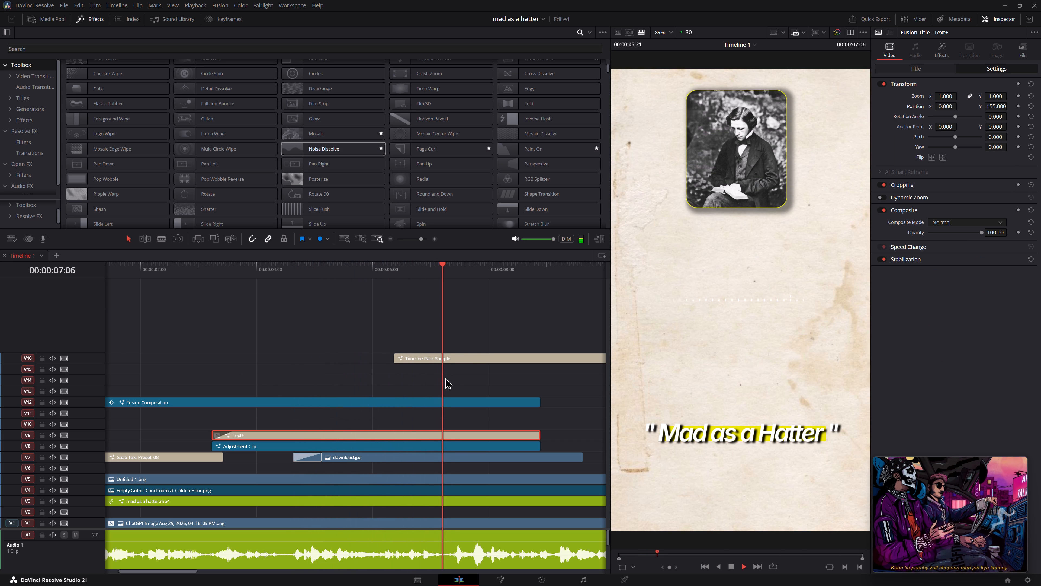
{"action": "key", "text": "space"}
Move the V16 Timeline Pack Sample clip earlier so it starts at about 00:00:04:23, during the paper transition.
{"action": "left_click_drag", "start_coordinate": [437, 357], "coordinate": [343, 352]}
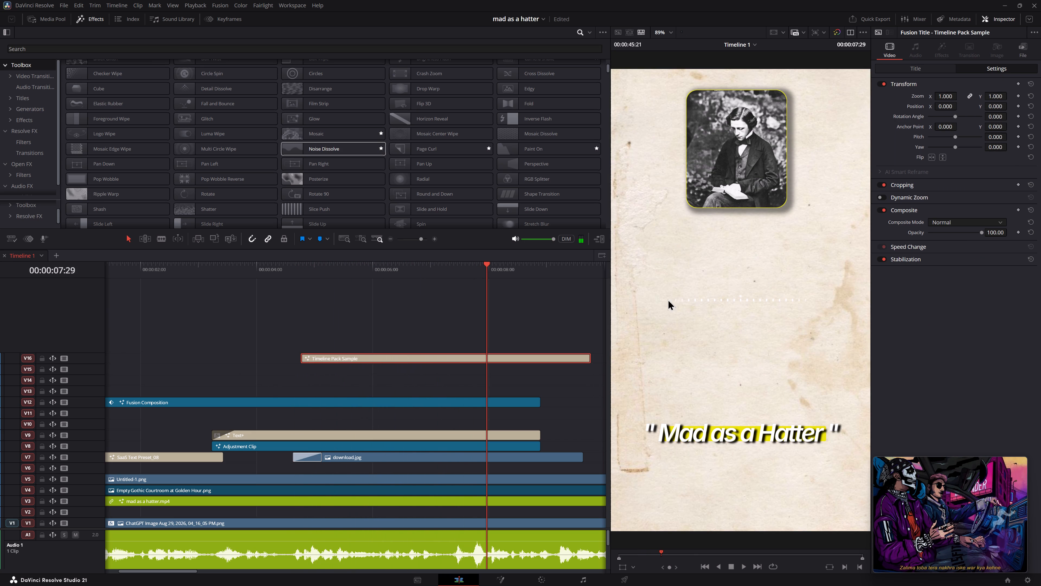
Open the Timeline Pack Sample's title controls and expand its Timeline Control settings.
{"action": "left_click", "coordinate": [916, 67]}
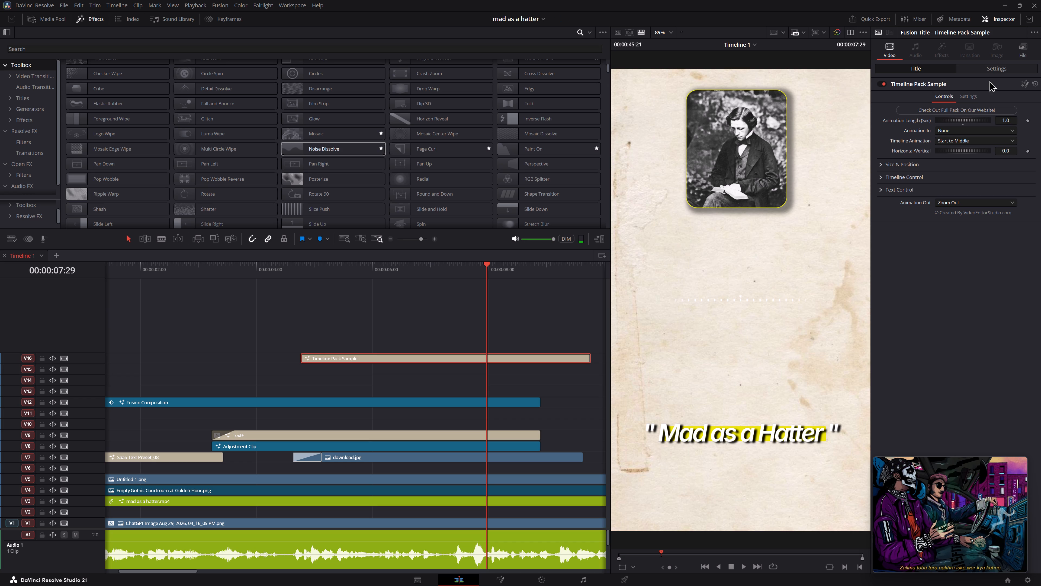
{"action": "left_click", "coordinate": [965, 93]}
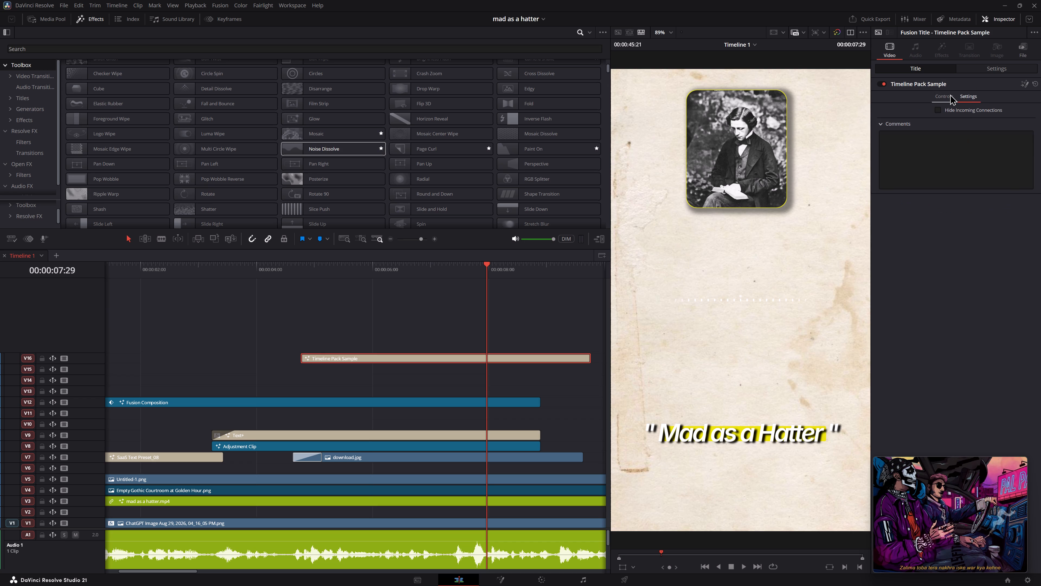
{"action": "left_click", "coordinate": [950, 94]}
{"action": "left_click", "coordinate": [879, 166]}
{"action": "left_click", "coordinate": [878, 167]}
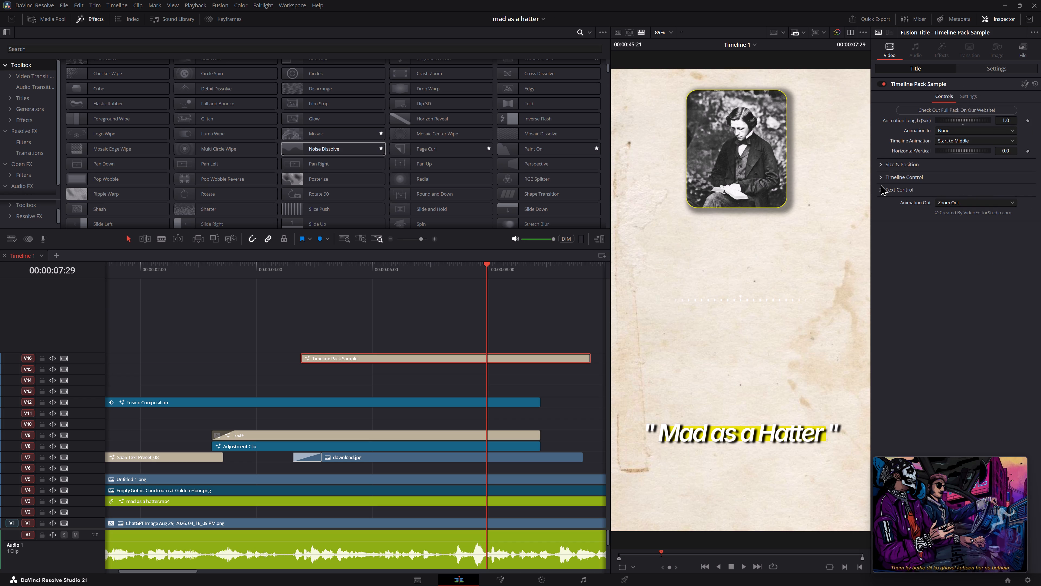
{"action": "left_click", "coordinate": [877, 180]}
{"action": "left_click", "coordinate": [880, 180]}
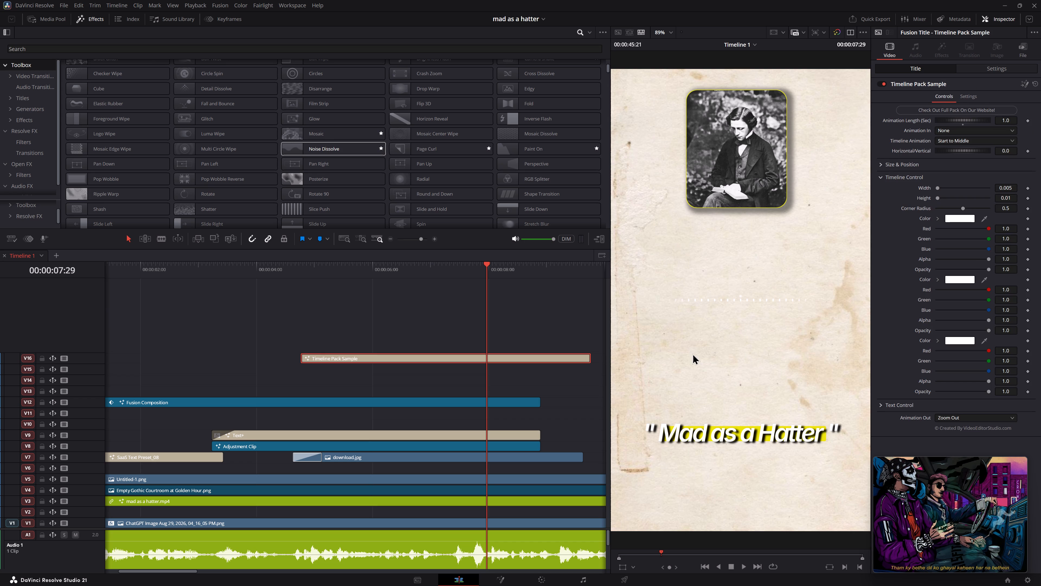
Replay the graphic's entrance and set the first two Timeline Control colours of the Timeline Pack Sample to black (#000000).
{"action": "left_click", "coordinate": [302, 260]}
{"action": "left_click", "coordinate": [299, 269]}
{"action": "key", "text": "space"}
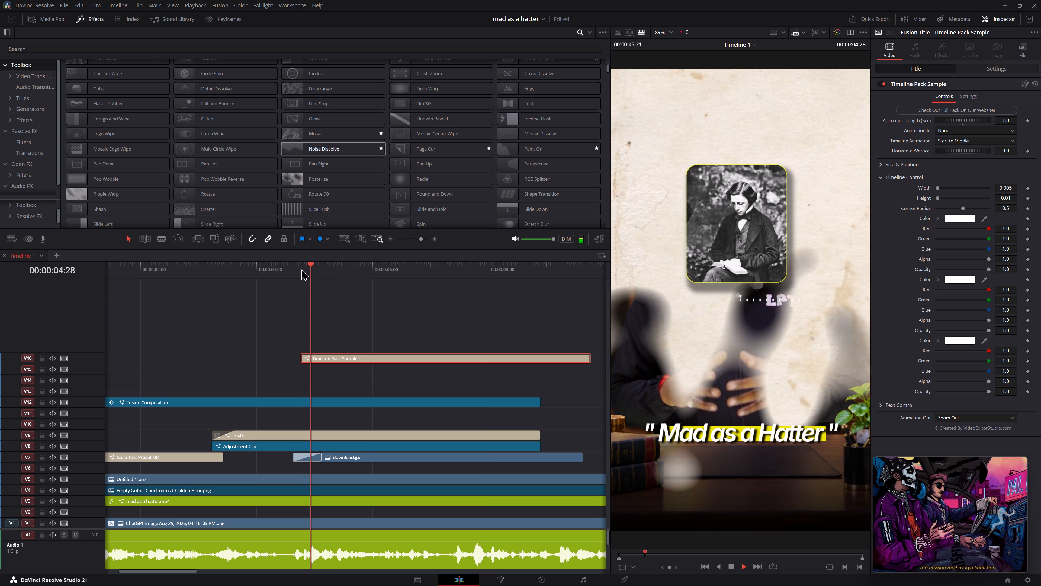
{"action": "key", "text": "space"}
{"action": "left_click", "coordinate": [367, 358]}
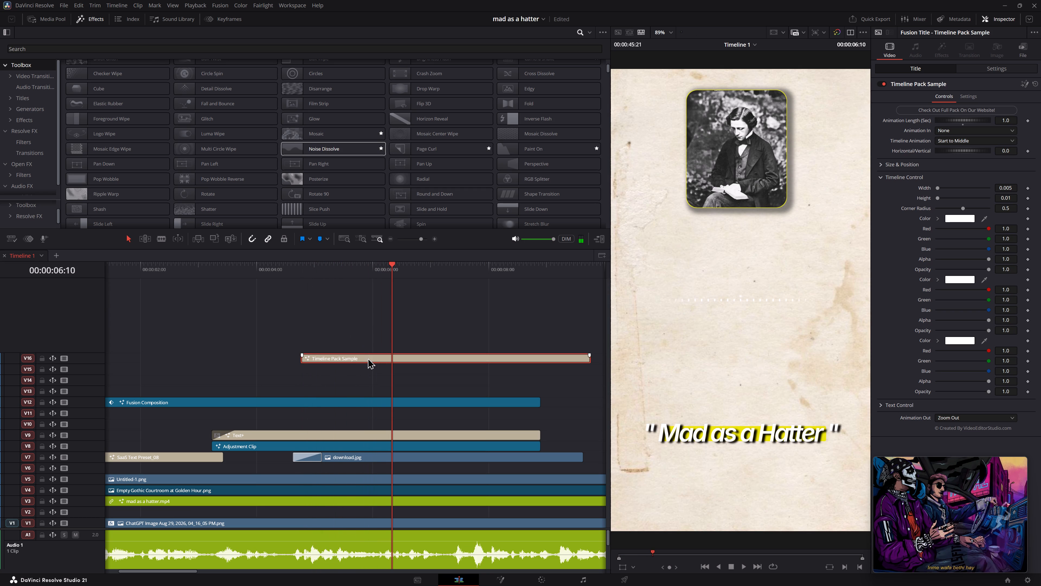
{"action": "left_click", "coordinate": [955, 213]}
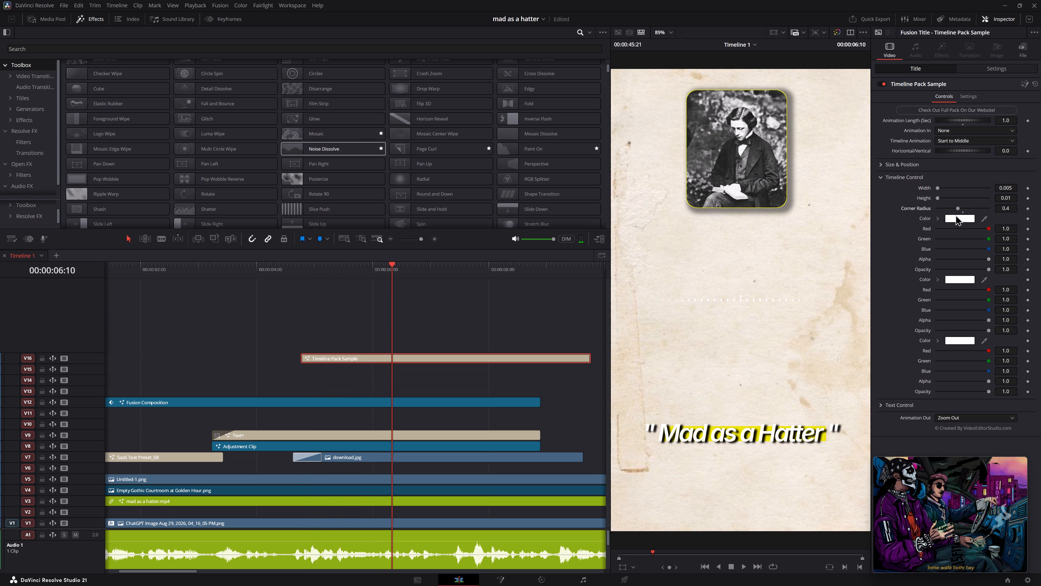
{"action": "key", "text": "ctrl+z"}
{"action": "left_click", "coordinate": [961, 218]}
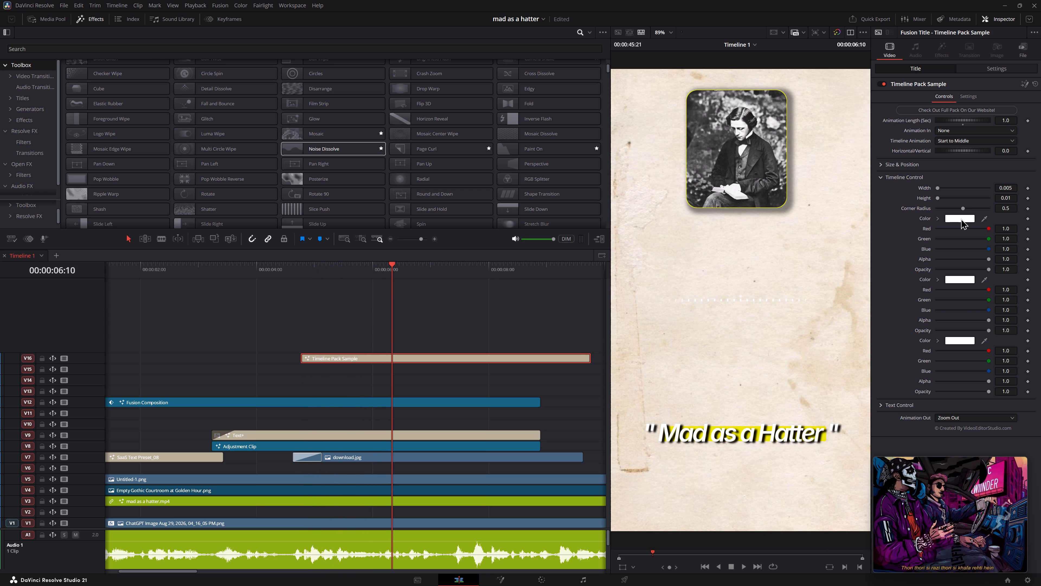
{"action": "left_click_drag", "start_coordinate": [611, 301], "coordinate": [614, 339]}
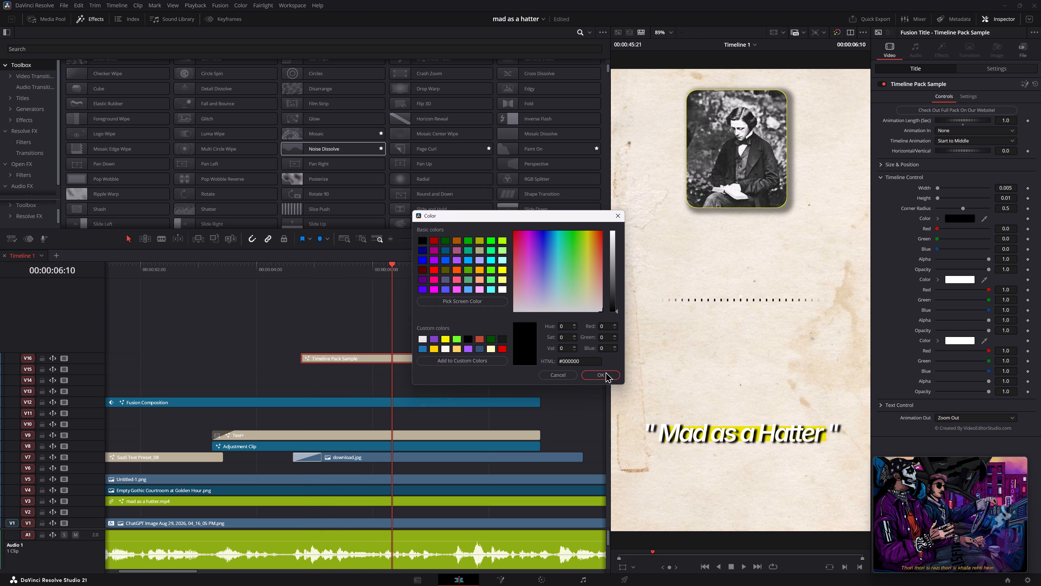
{"action": "left_click", "coordinate": [605, 374]}
{"action": "left_click", "coordinate": [958, 276]}
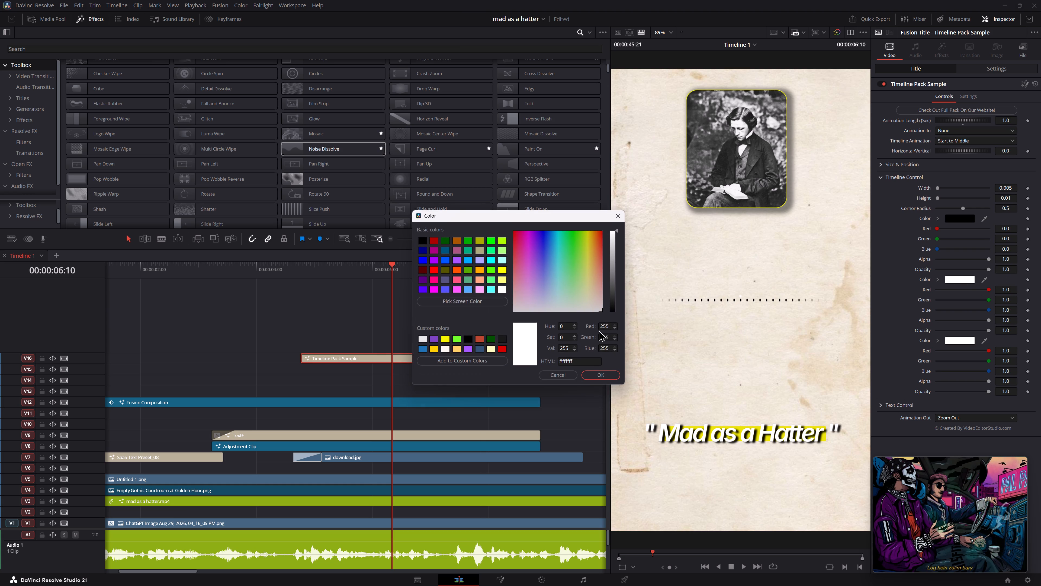
{"action": "left_click_drag", "start_coordinate": [611, 300], "coordinate": [615, 337]}
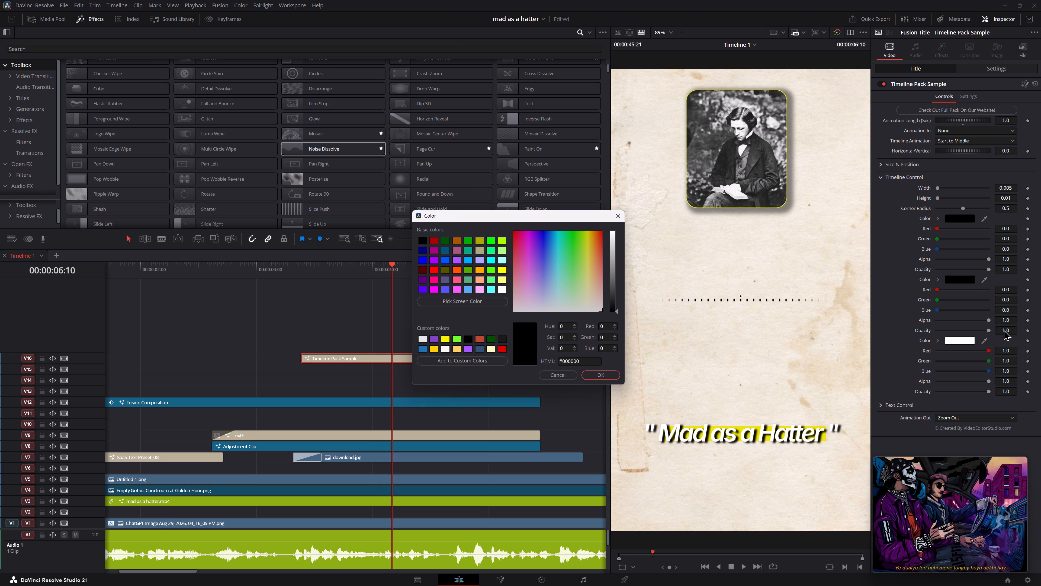
{"action": "left_click", "coordinate": [953, 340]}
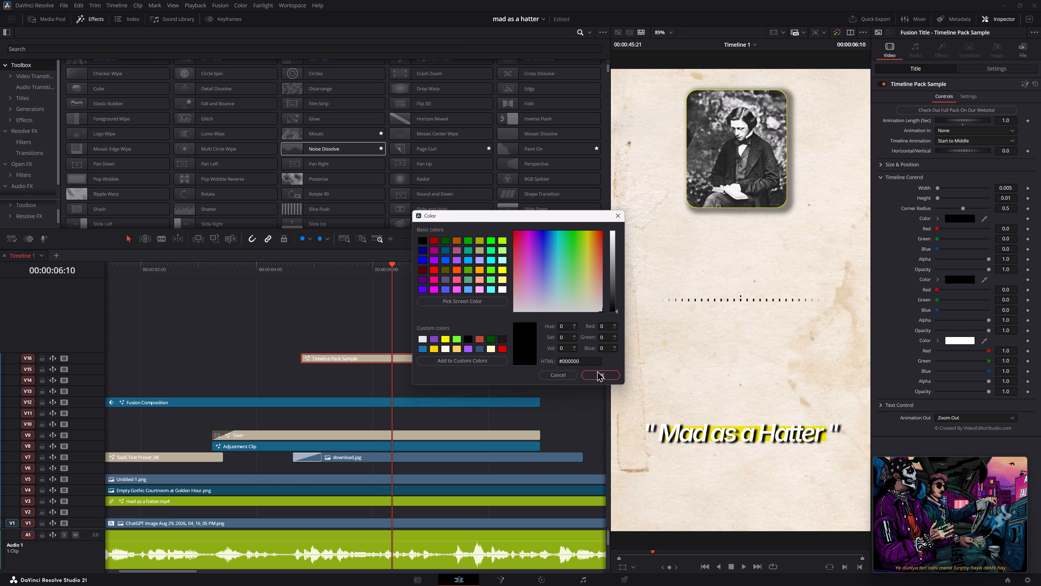
{"action": "left_click", "coordinate": [597, 371]}
Replay the recoloured graphic and set the third Timeline Control colour to black (#000000).
{"action": "left_click_drag", "start_coordinate": [327, 280], "coordinate": [302, 270]}
{"action": "left_click", "coordinate": [302, 270]}
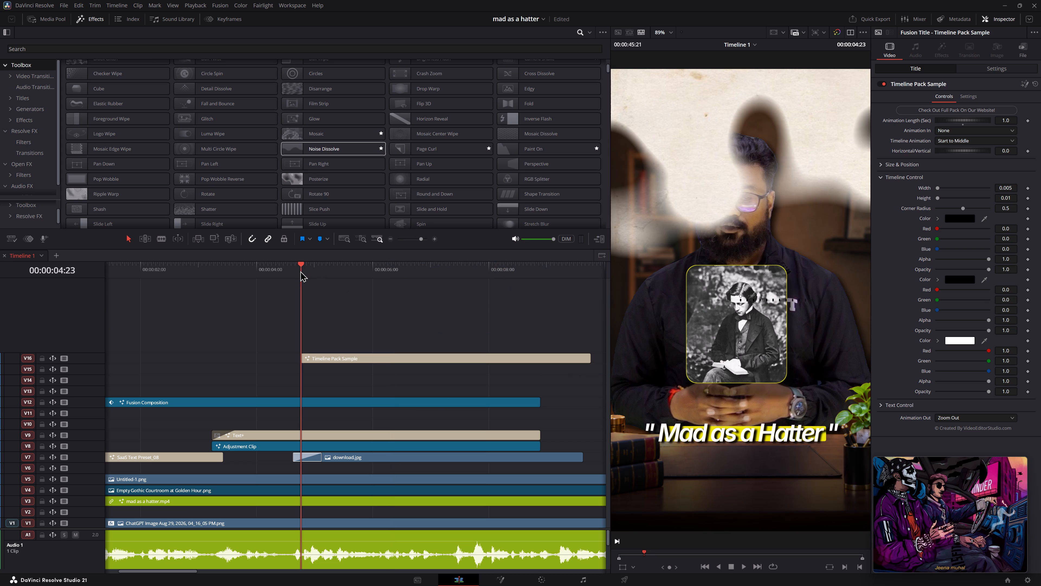
{"action": "key", "text": "space"}
{"action": "key", "text": "space"}
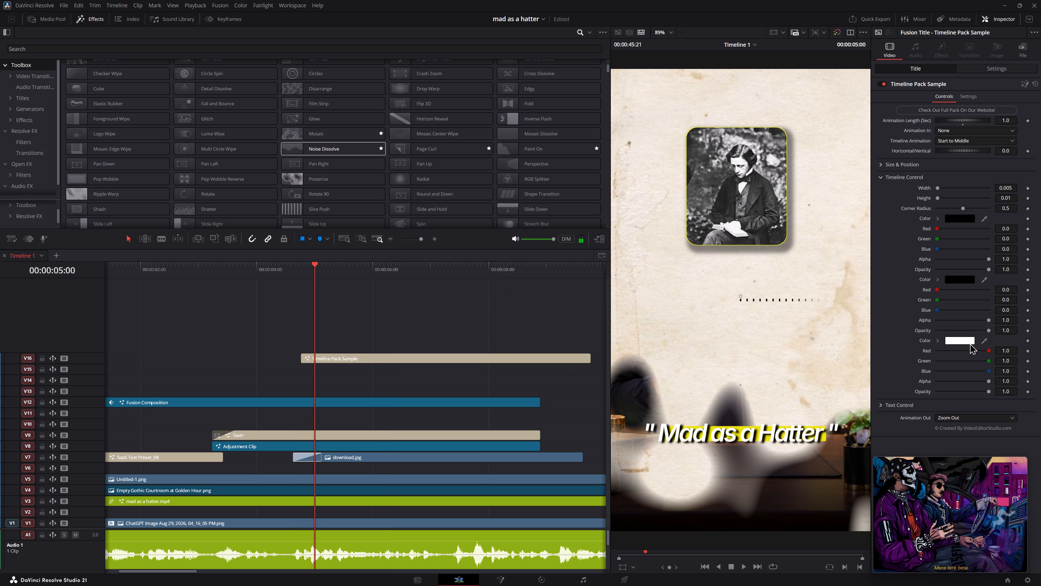
{"action": "left_click", "coordinate": [970, 343]}
{"action": "left_click", "coordinate": [597, 374]}
{"action": "key", "text": "space"}
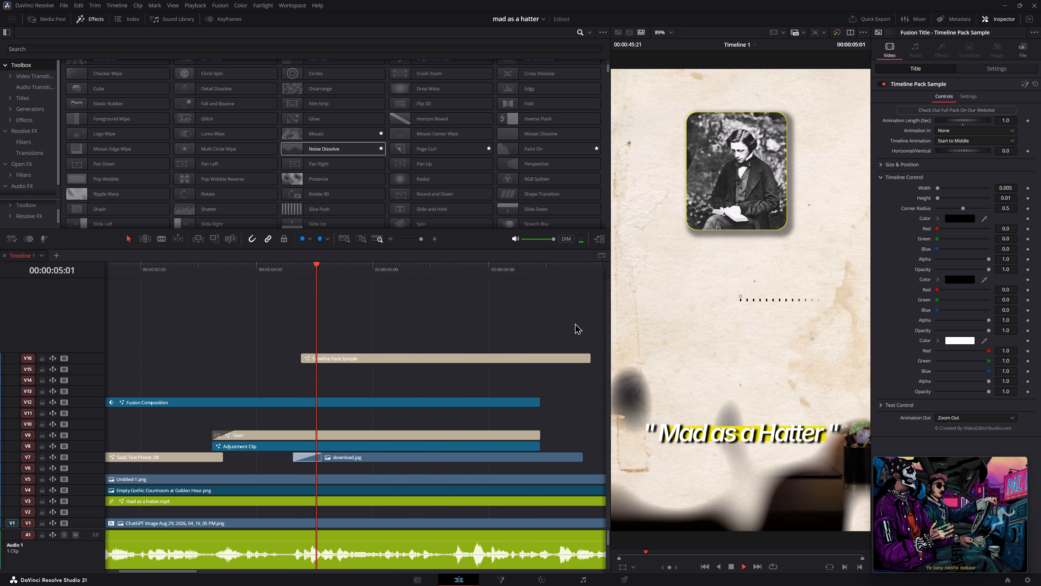
{"action": "key", "text": "space"}
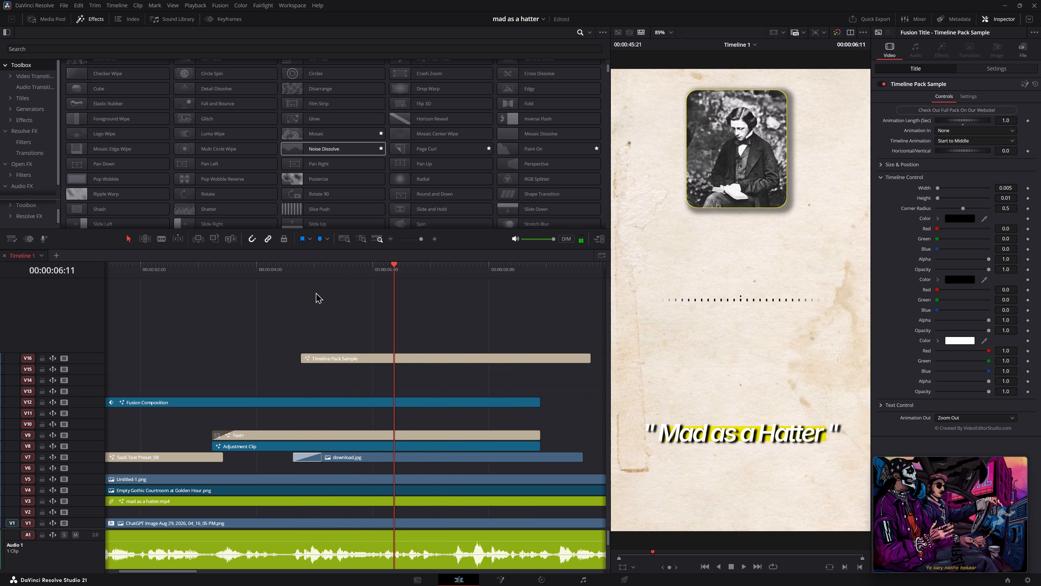
{"action": "left_click_drag", "start_coordinate": [318, 265], "coordinate": [299, 266]}
{"action": "left_click", "coordinate": [954, 340]}
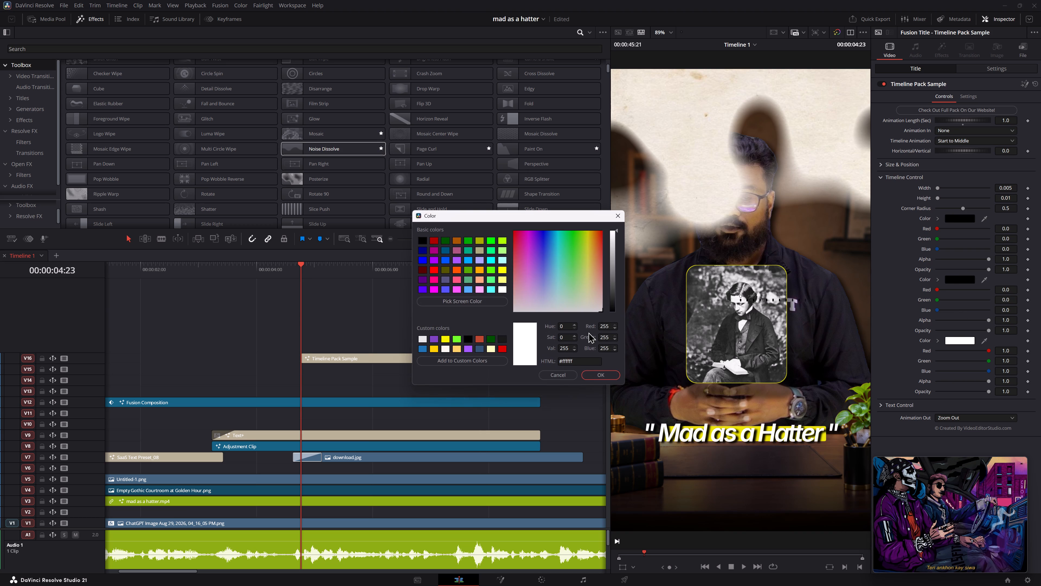
{"action": "left_click_drag", "start_coordinate": [615, 301], "coordinate": [612, 348]}
{"action": "left_click", "coordinate": [608, 374]}
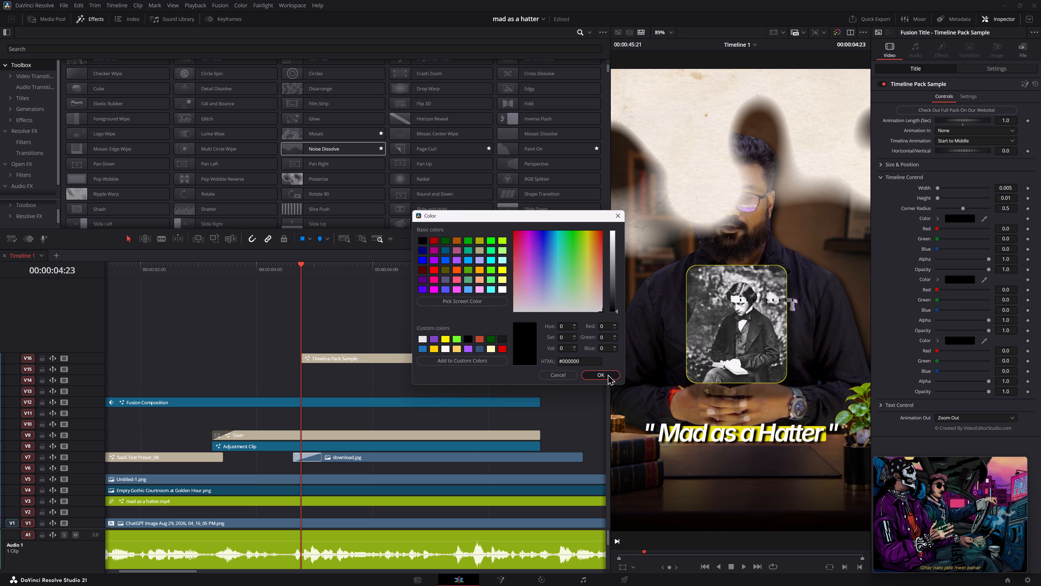
{"action": "key", "text": "space"}
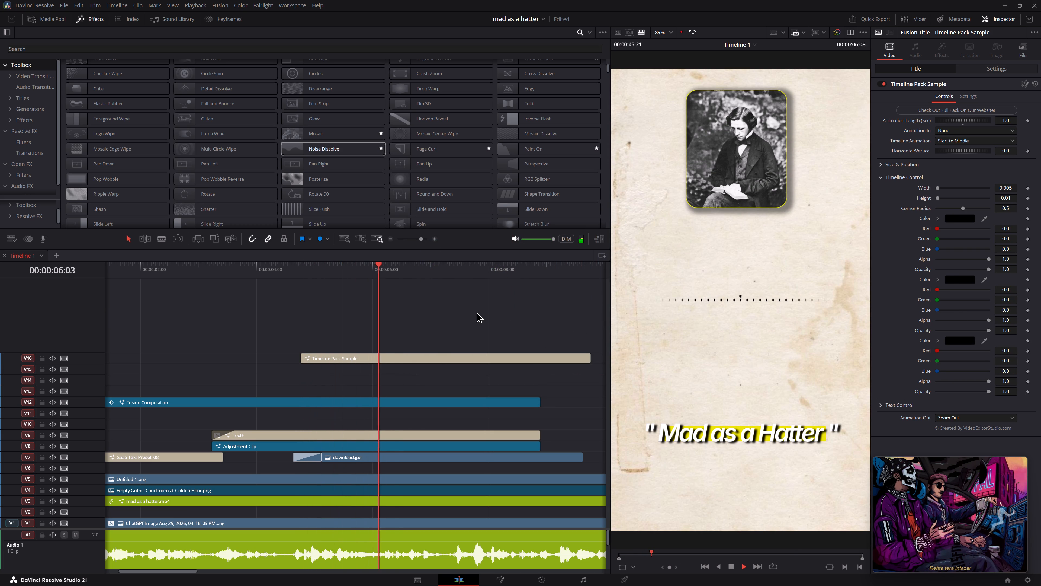
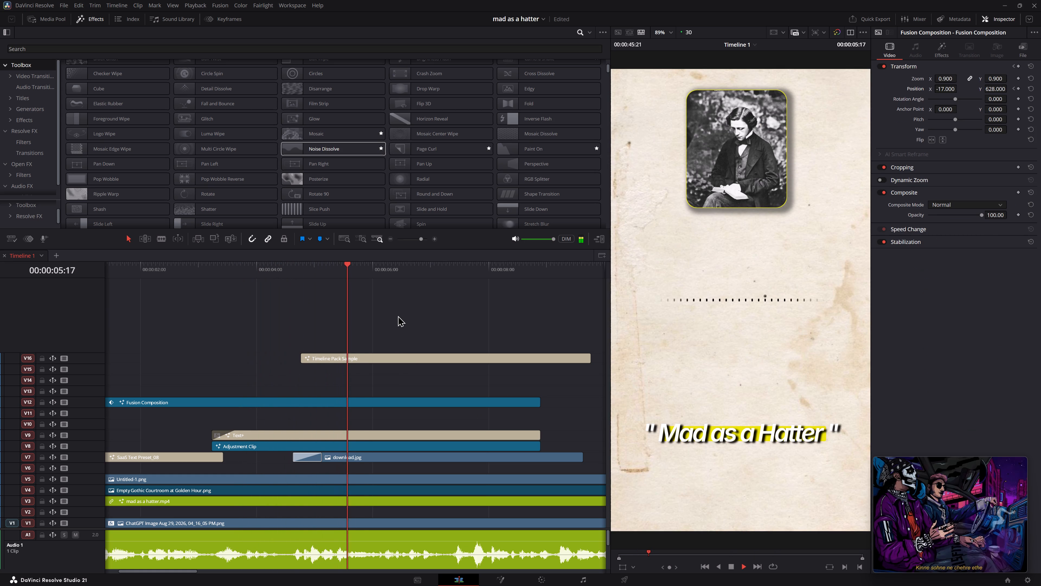
Replay the transition into the vintage paper background to check the start of the Timeline Pack Sample clip.
{"action": "key", "text": "space"}
{"action": "key", "text": "space"}
{"action": "key", "text": "space"}
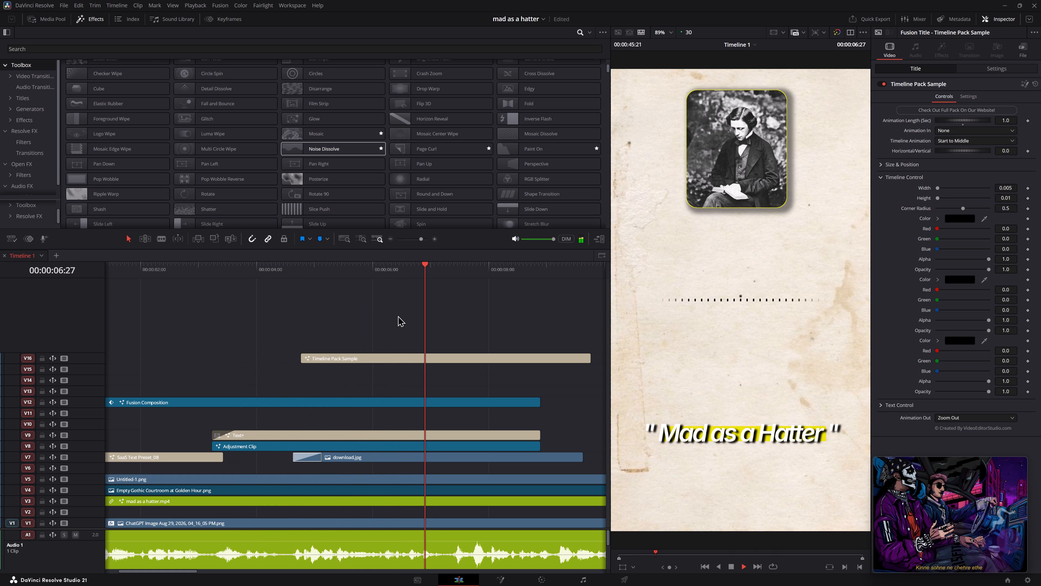
{"action": "left_click", "coordinate": [205, 268]}
{"action": "key", "text": "space"}
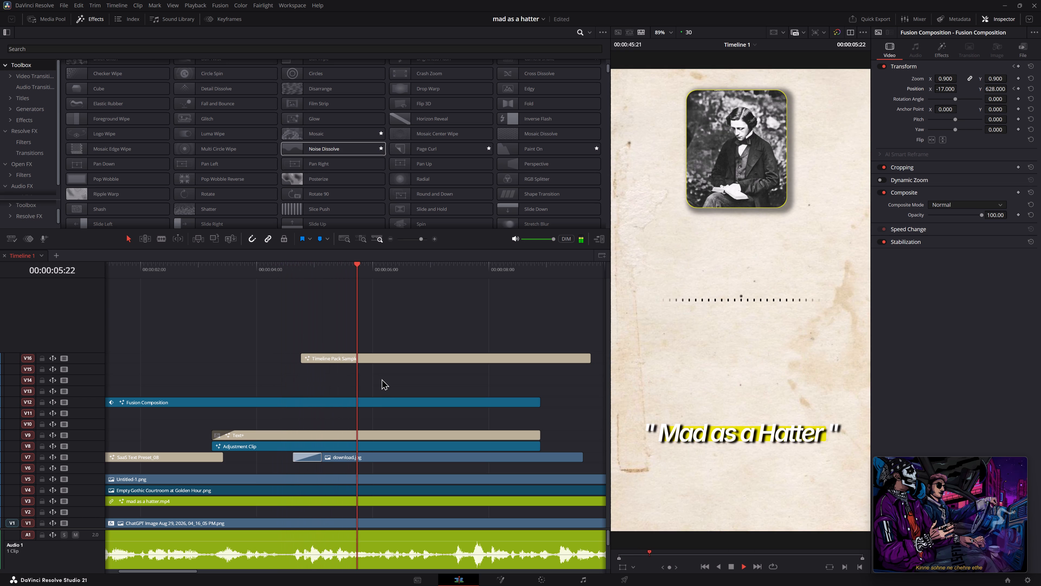
{"action": "key", "text": "space"}
{"action": "key", "text": "space"}
{"action": "key", "text": "space"}
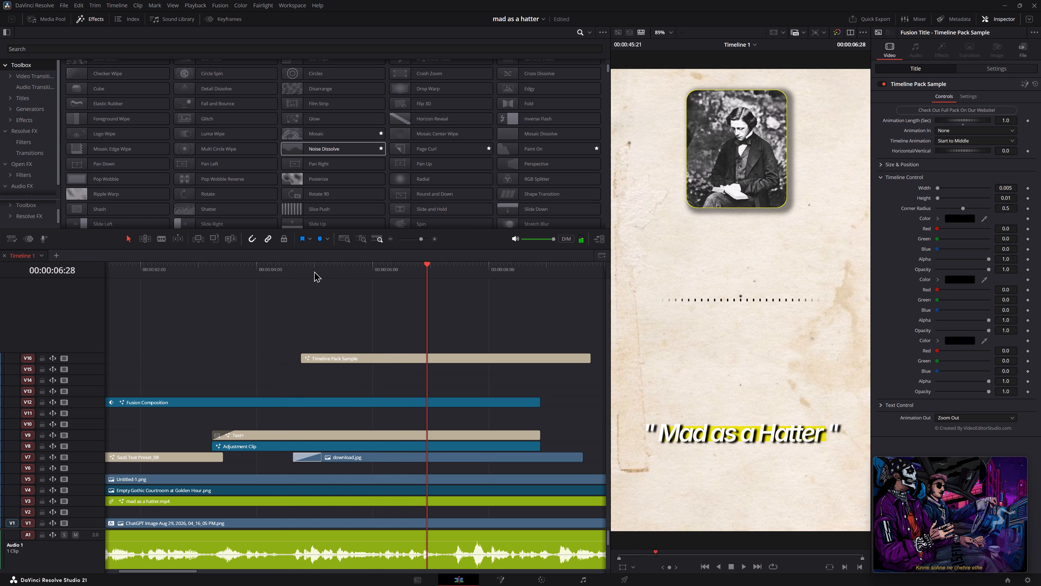
Move the Timeline Pack Sample clip on V16 earlier so it starts with download.jpg at about 00:00:04:19.
{"action": "left_click", "coordinate": [302, 267]}
{"action": "left_click_drag", "start_coordinate": [334, 353], "coordinate": [323, 355]}
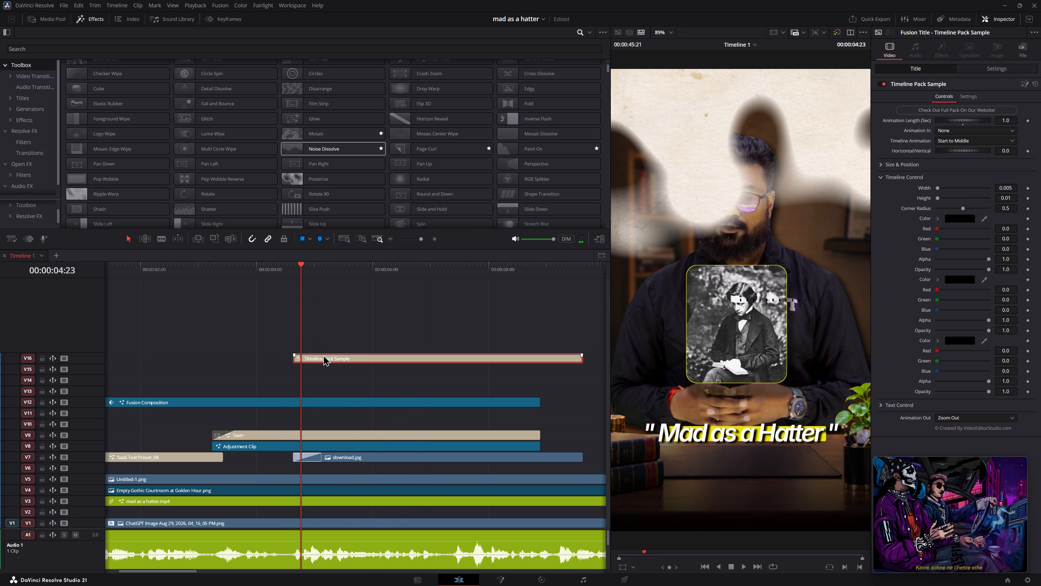
Replay the section with the moved Timeline Pack Sample clip to check its timing against the background and portrait.
{"action": "left_click", "coordinate": [274, 271]}
{"action": "key", "text": "space"}
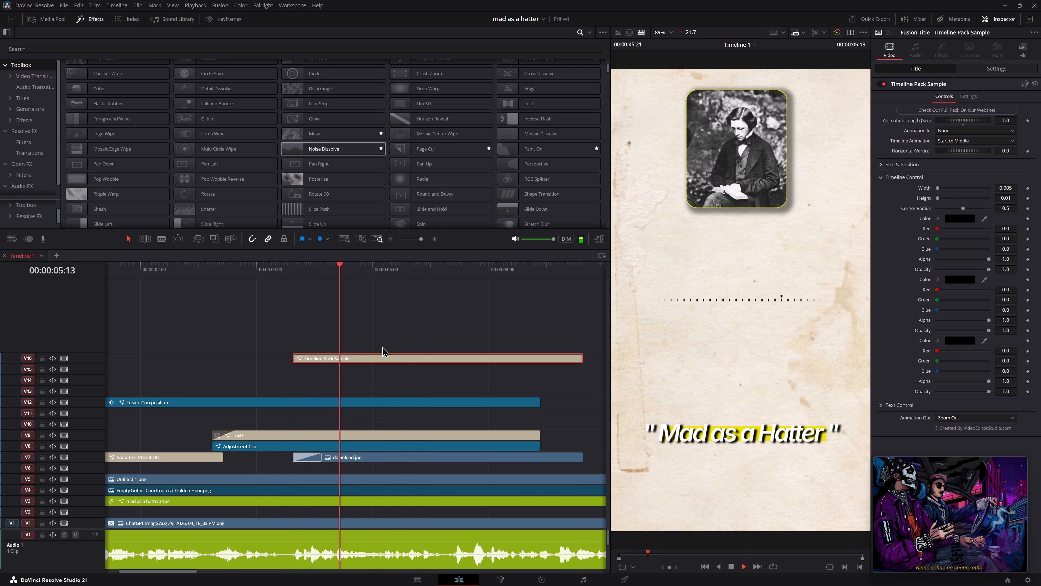
{"action": "key", "text": "space"}
{"action": "key", "text": "space"}
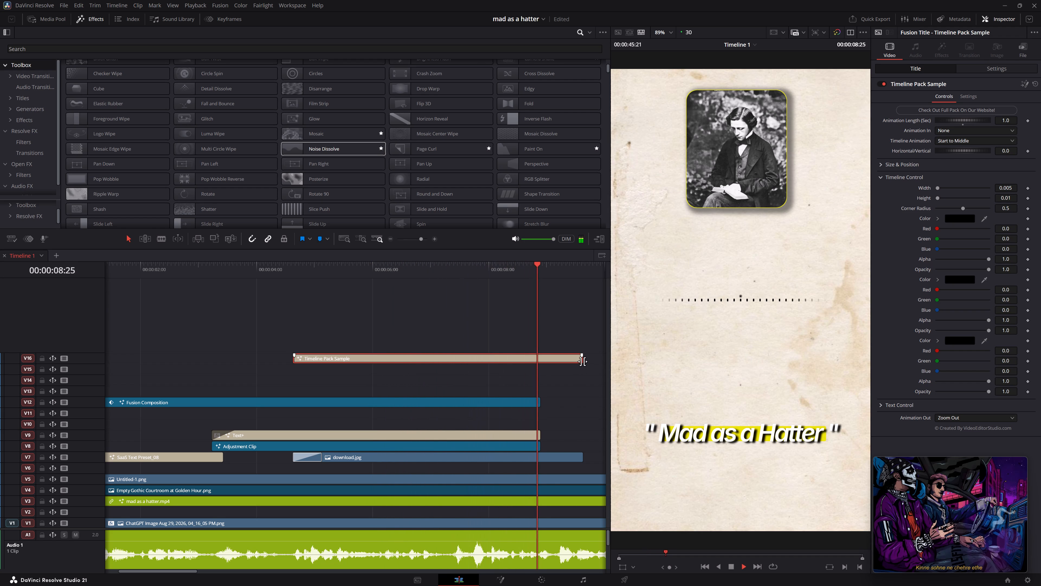
{"action": "key", "text": "space"}
{"action": "left_click", "coordinate": [289, 257]}
{"action": "key", "text": "space"}
{"action": "left_click", "coordinate": [305, 266]}
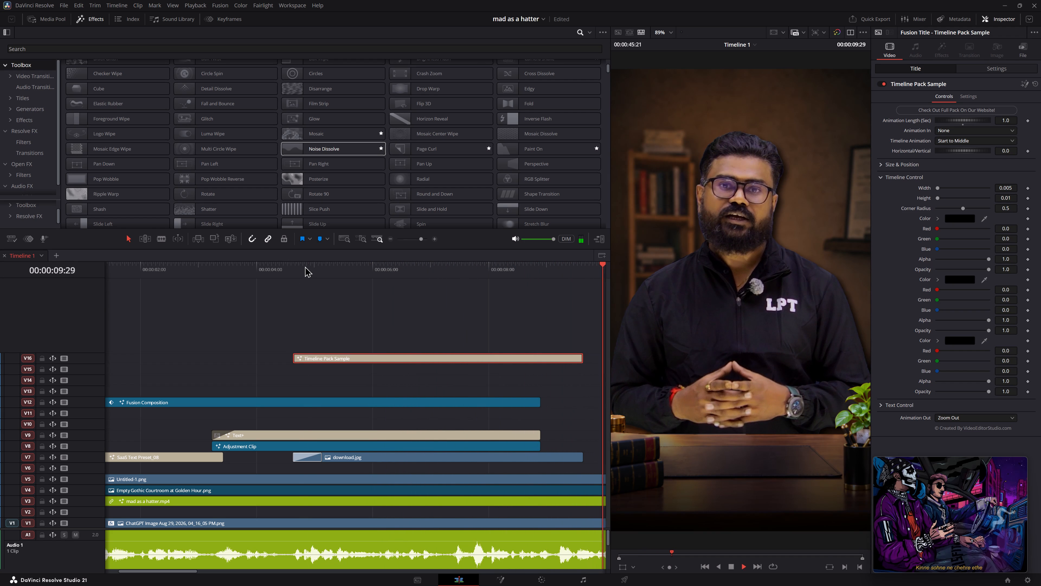
{"action": "left_click", "coordinate": [293, 269]}
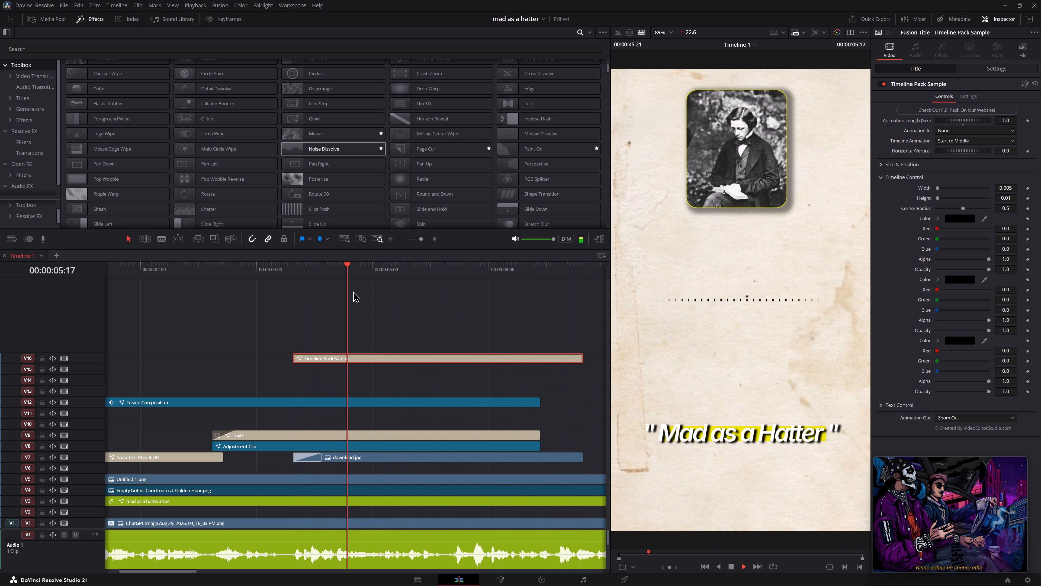
Trim the end of the Timeline Pack Sample clip back to about 00:00:07:23.
{"action": "key", "text": "space"}
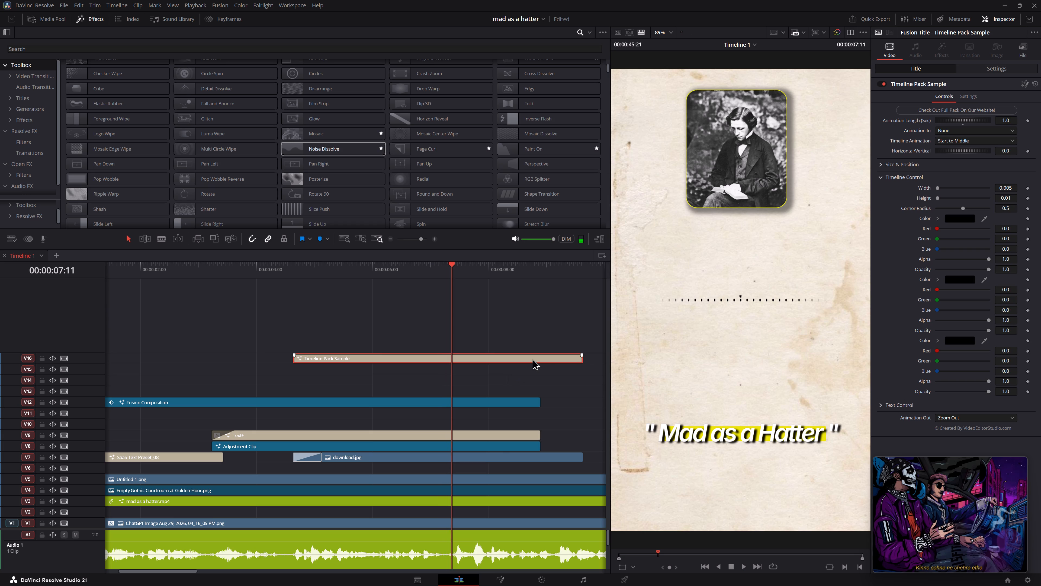
{"action": "left_click_drag", "start_coordinate": [578, 358], "coordinate": [471, 359]}
Replay the transition and the shortened Timeline Pack Sample clip to check its entrance and exit.
{"action": "key", "text": "space"}
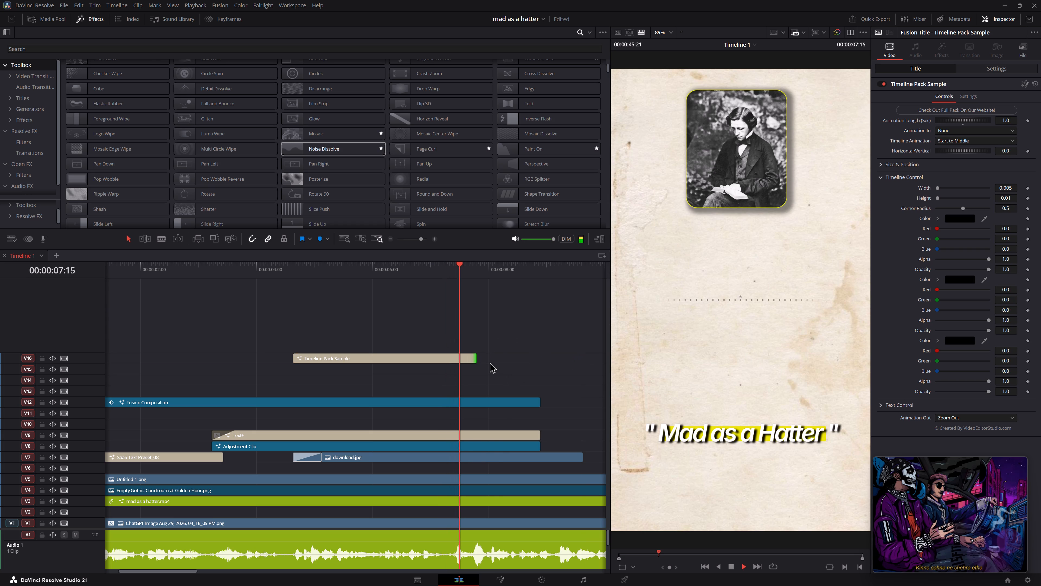
{"action": "key", "text": "space"}
{"action": "left_click_drag", "start_coordinate": [257, 276], "coordinate": [261, 275]}
{"action": "key", "text": "space"}
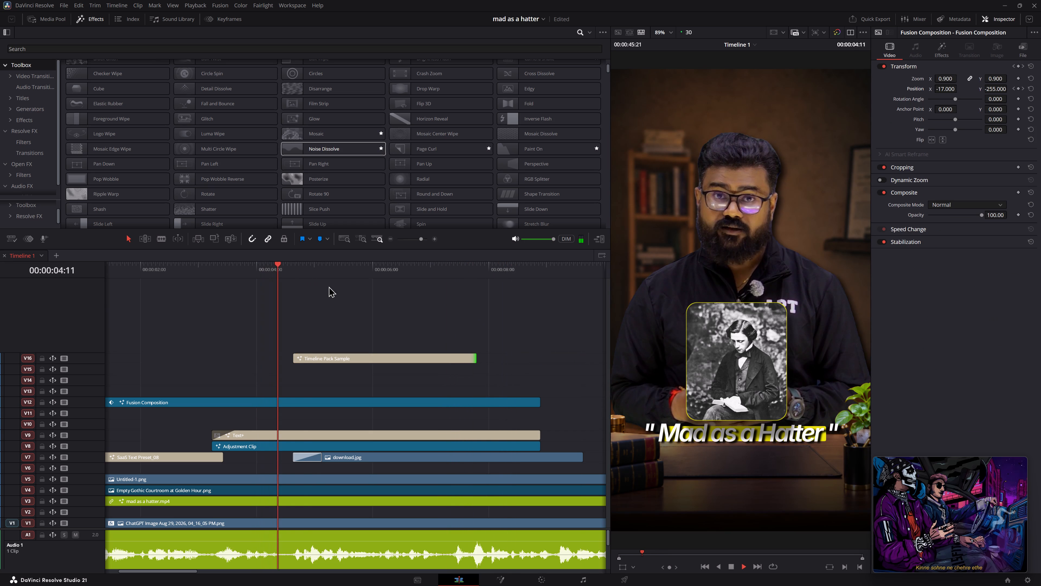
{"action": "key", "text": "space"}
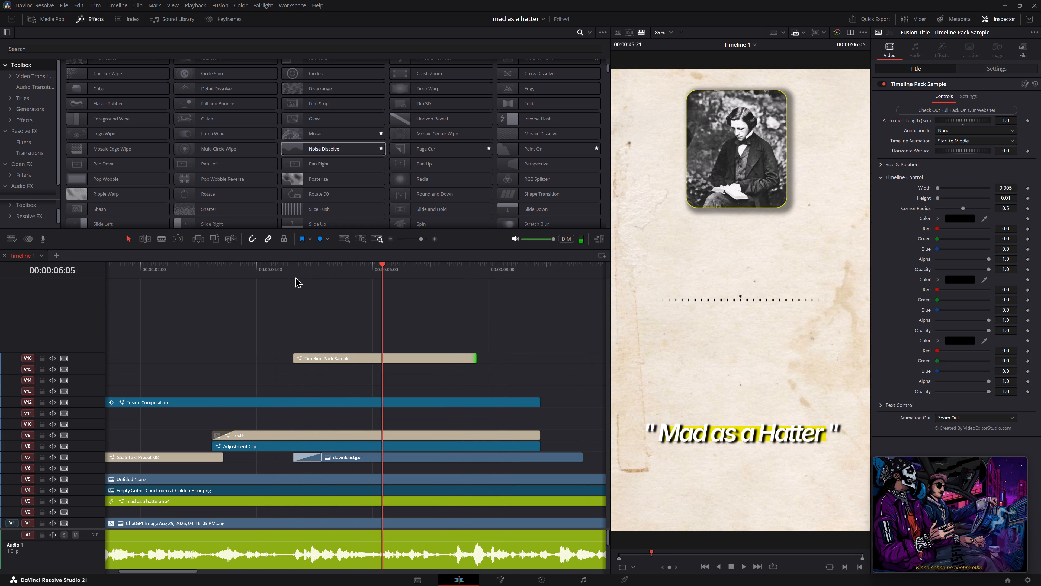
{"action": "left_click", "coordinate": [290, 270]}
Replace the first Text Control label of the Timeline Pack Sample with 1800.
{"action": "left_click", "coordinate": [313, 354]}
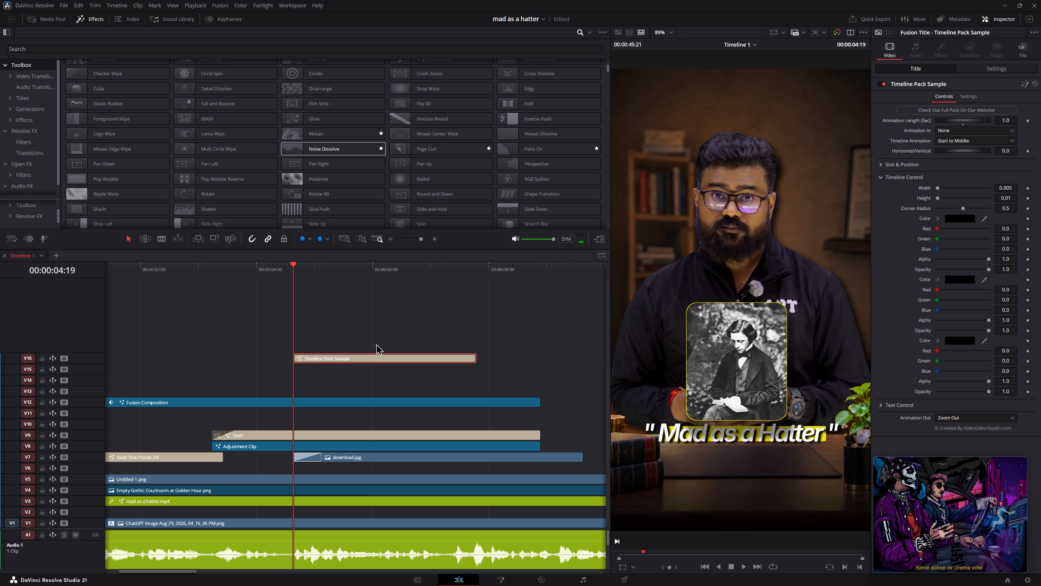
{"action": "key", "text": "space"}
{"action": "key", "text": "space"}
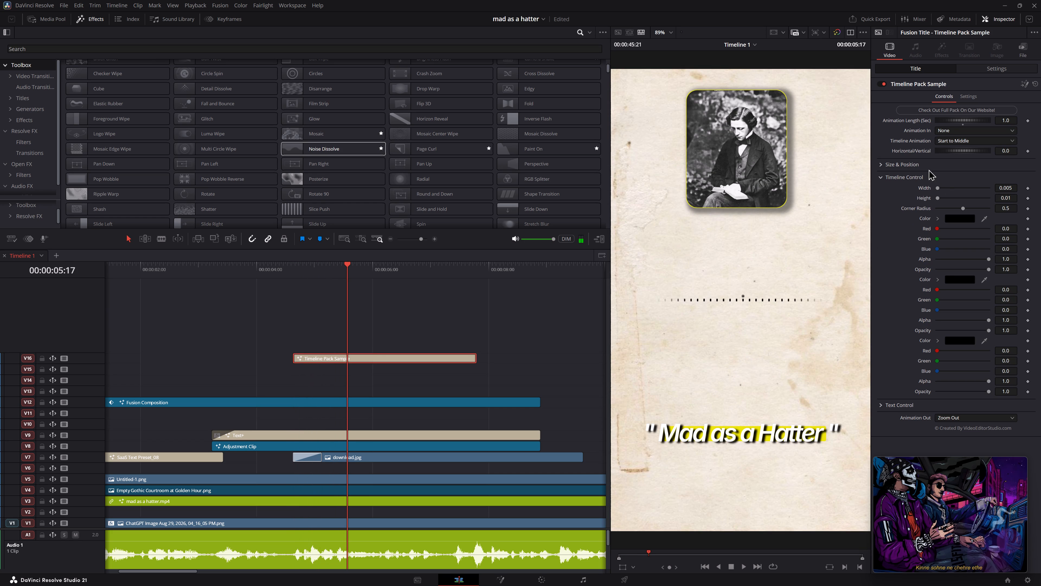
{"action": "left_click", "coordinate": [880, 176]}
{"action": "left_click", "coordinate": [882, 192]}
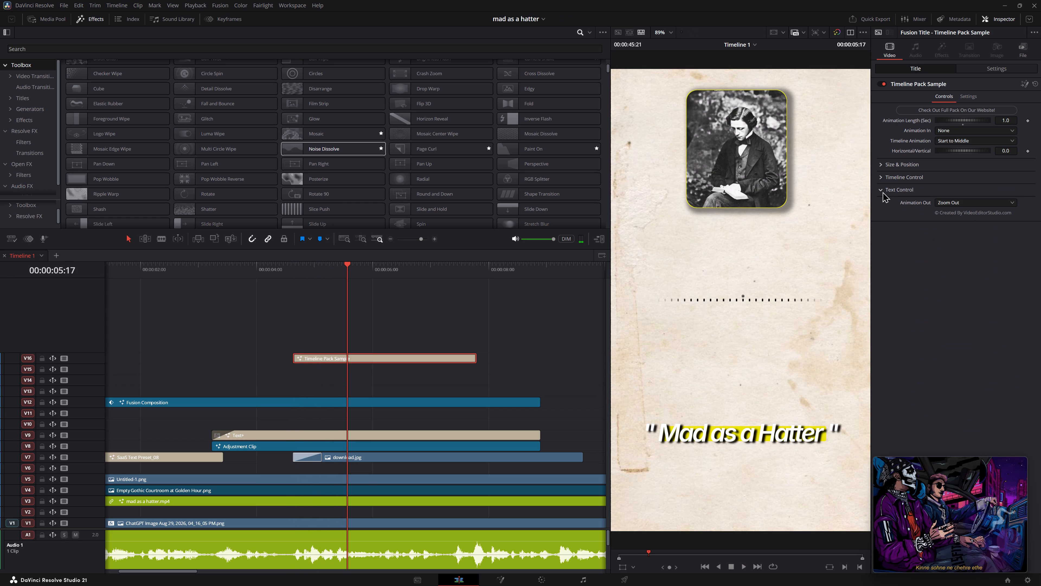
{"action": "triple_click", "coordinate": [912, 206]}
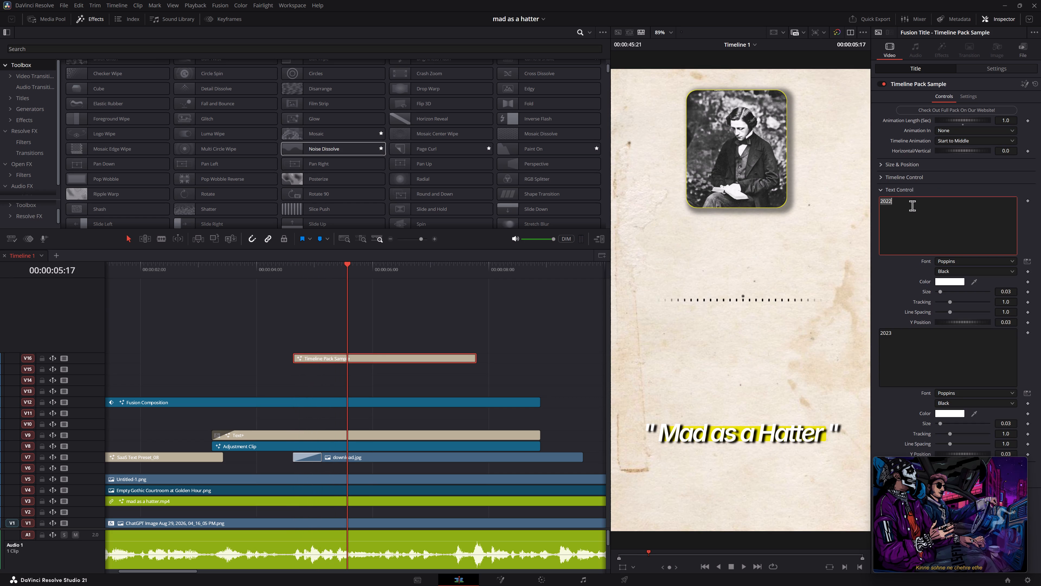
{"action": "key", "text": "BackSpace"}
{"action": "type", "text": "1800"}
Replace the second Text Control label of the Timeline Pack Sample with 1900.
{"action": "double_click", "coordinate": [953, 360]}
{"action": "key", "text": "BackSpace"}
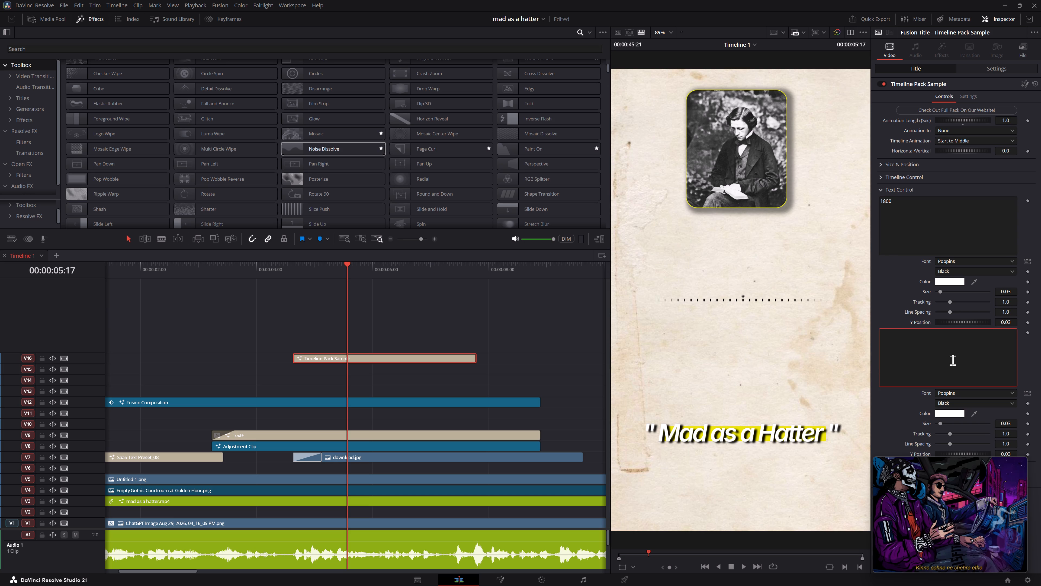
{"action": "key", "text": "1"}
{"action": "type", "text": "900"}
{"action": "left_click", "coordinate": [907, 305]}
Replay the Timeline Pack Sample from just before its start to check the new year labels.
{"action": "left_click_drag", "start_coordinate": [298, 267], "coordinate": [296, 267]}
{"action": "left_click", "coordinate": [286, 270]}
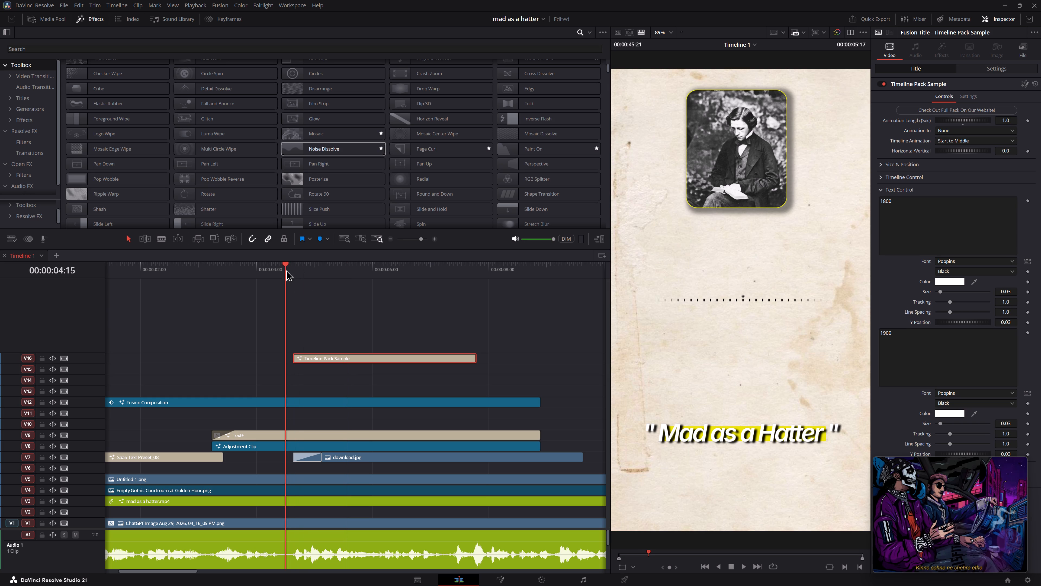
{"action": "key", "text": "space"}
{"action": "key", "text": "space"}
Move the floating video off the text settings and set the font of the 1900 and 1800 labels to Impact.
{"action": "scroll", "coordinate": [921, 334], "scroll_direction": "down", "scroll_amount": 4}
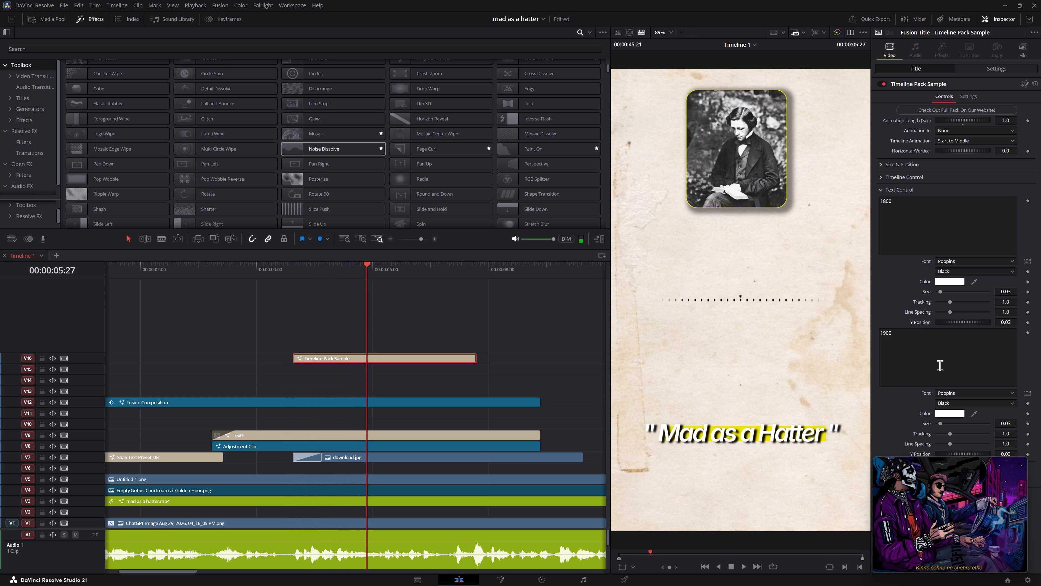
{"action": "left_click_drag", "start_coordinate": [959, 498], "coordinate": [646, 492]}
{"action": "left_click", "coordinate": [959, 394]}
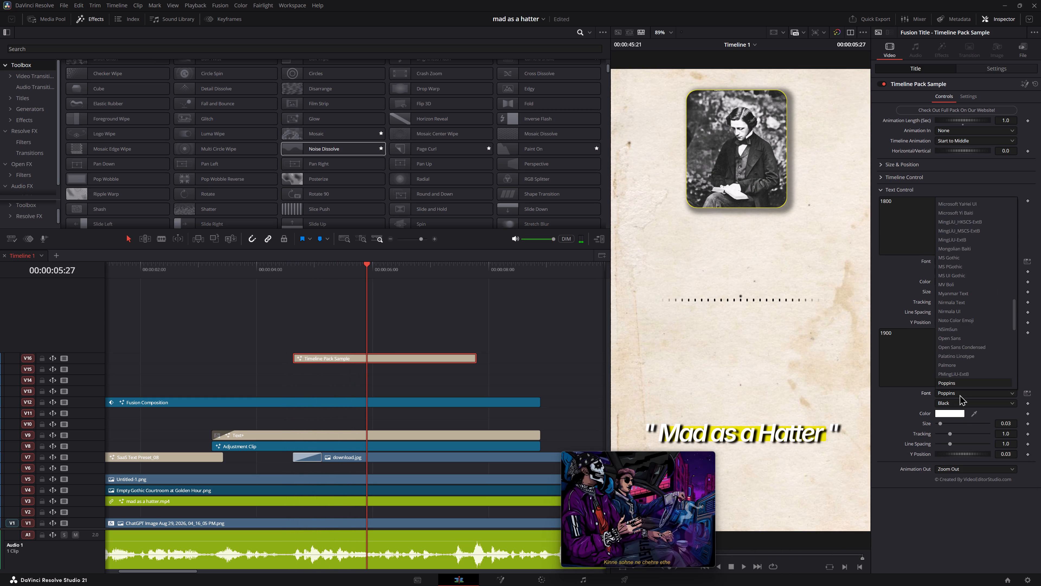
{"action": "key", "text": "i"}
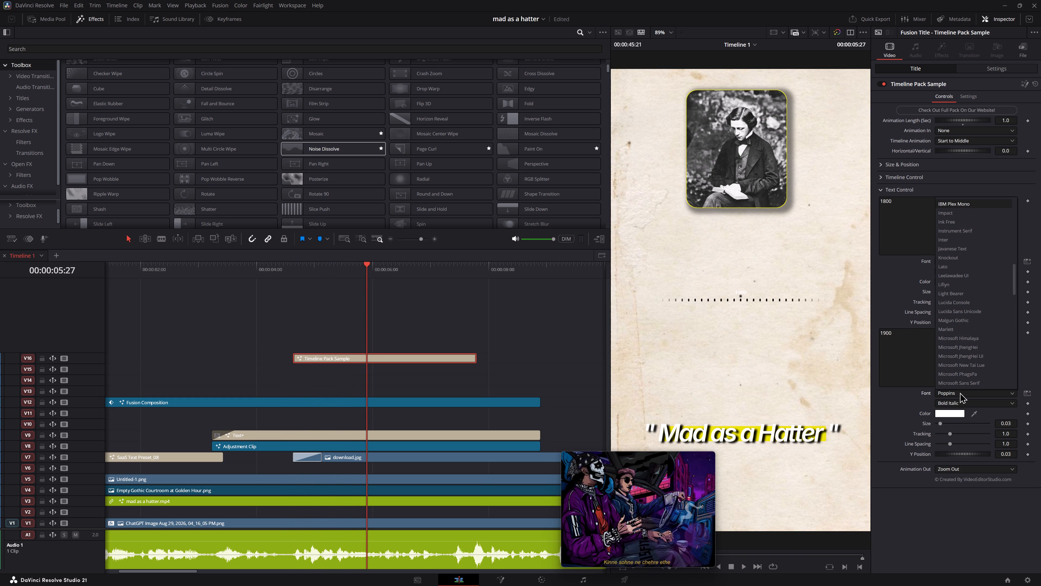
{"action": "left_click", "coordinate": [961, 212]}
{"action": "left_click", "coordinate": [950, 224]}
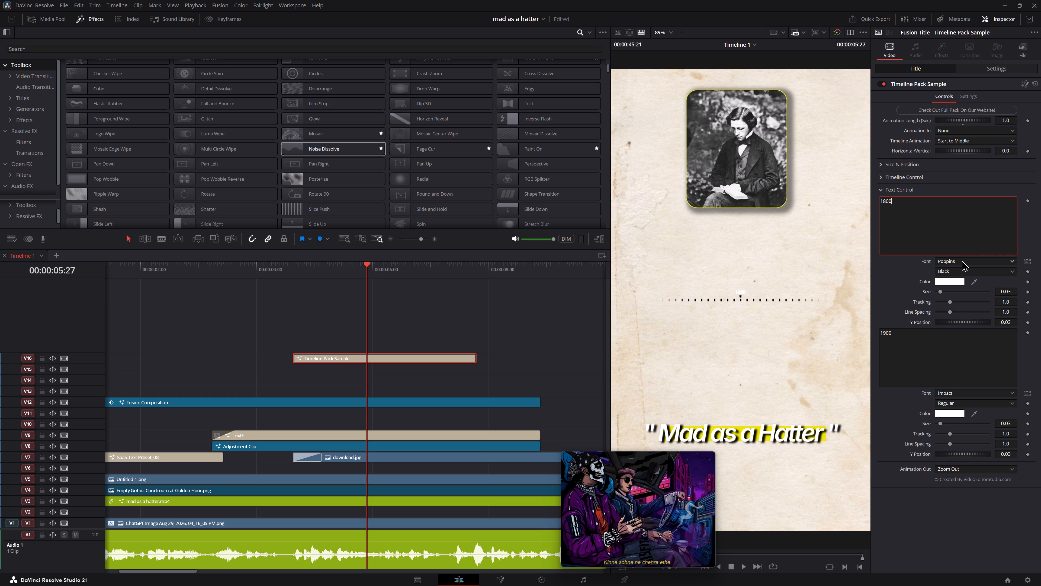
{"action": "left_click", "coordinate": [962, 260]}
{"action": "key", "text": "i"}
{"action": "left_click", "coordinate": [951, 284]}
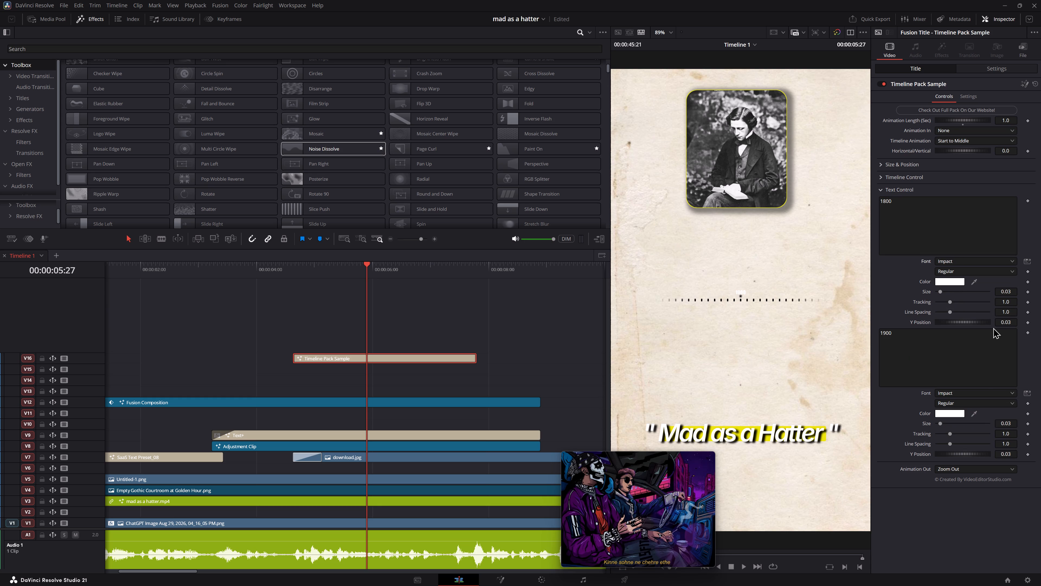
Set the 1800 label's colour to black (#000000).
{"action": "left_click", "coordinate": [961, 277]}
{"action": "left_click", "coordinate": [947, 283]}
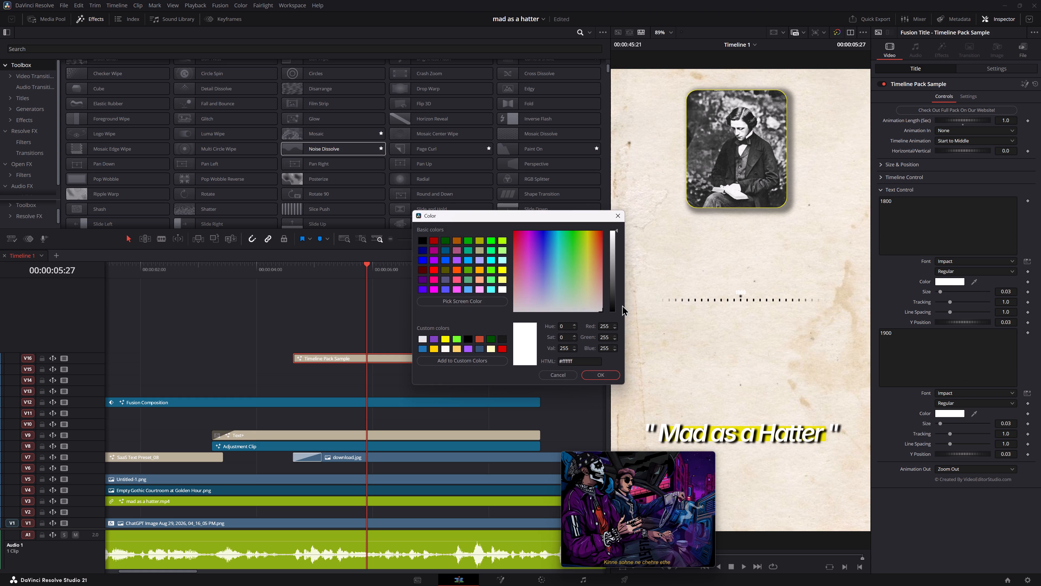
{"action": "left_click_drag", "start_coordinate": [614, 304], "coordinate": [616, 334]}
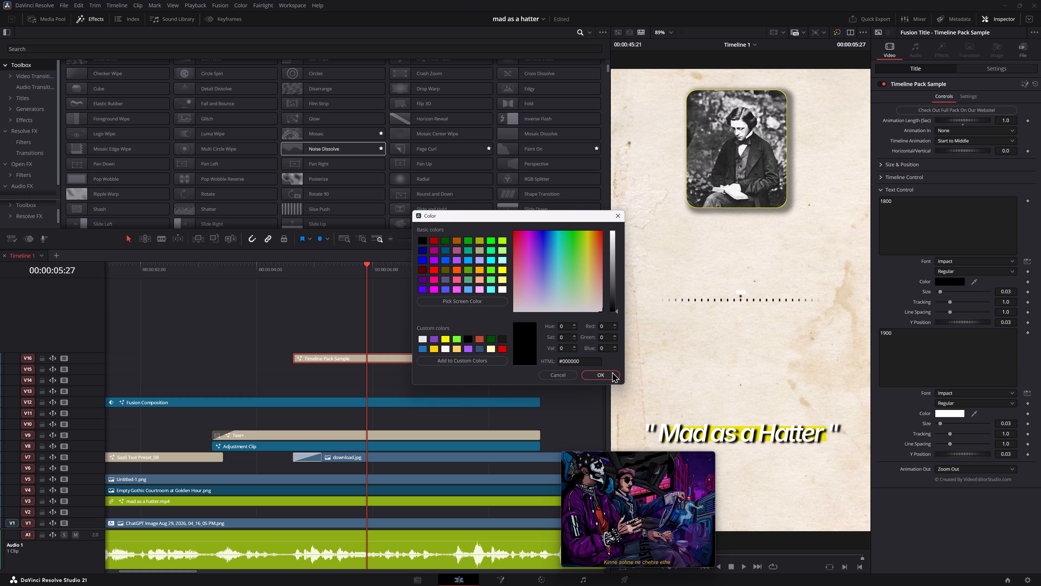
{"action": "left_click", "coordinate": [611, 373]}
Set the 1900 label's colour to the custom red (#d60000).
{"action": "left_click", "coordinate": [952, 414]}
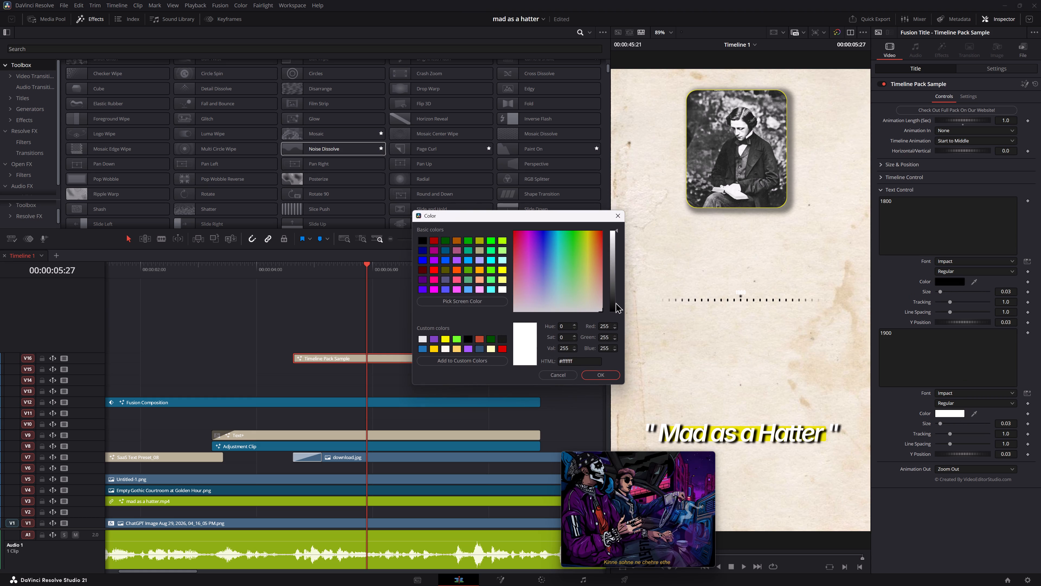
{"action": "left_click_drag", "start_coordinate": [615, 302], "coordinate": [615, 334]}
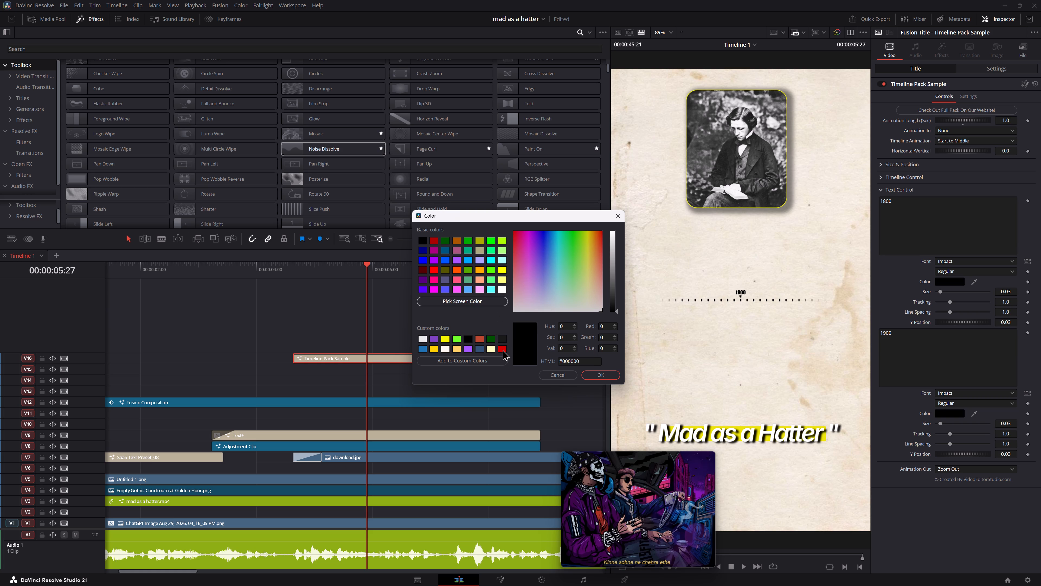
{"action": "left_click", "coordinate": [502, 349]}
{"action": "left_click", "coordinate": [602, 376]}
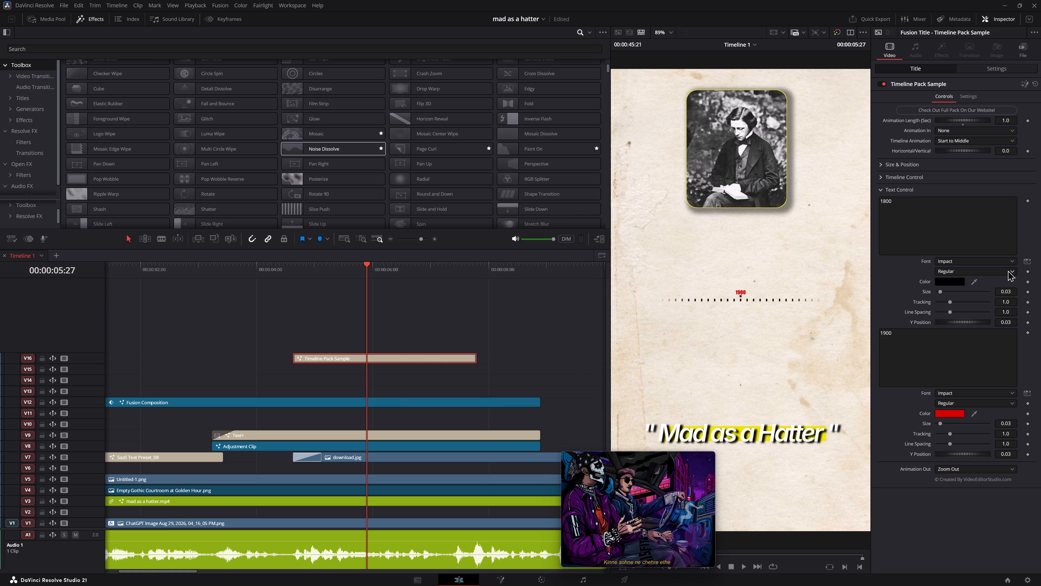
Set the 1800 label's colour to the custom red (#d60000).
{"action": "left_click", "coordinate": [960, 223]}
{"action": "left_click", "coordinate": [951, 283]}
{"action": "left_click", "coordinate": [504, 348]}
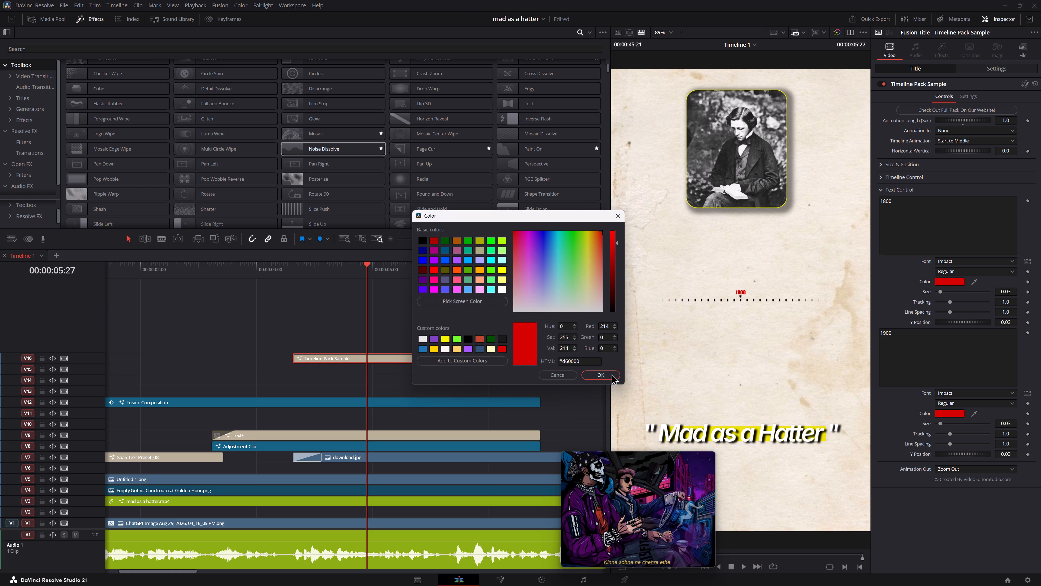
{"action": "left_click", "coordinate": [611, 374]}
Enlarge the 1900 label by setting its size to 0.107.
{"action": "left_click_drag", "start_coordinate": [1006, 422], "coordinate": [638, 413]}
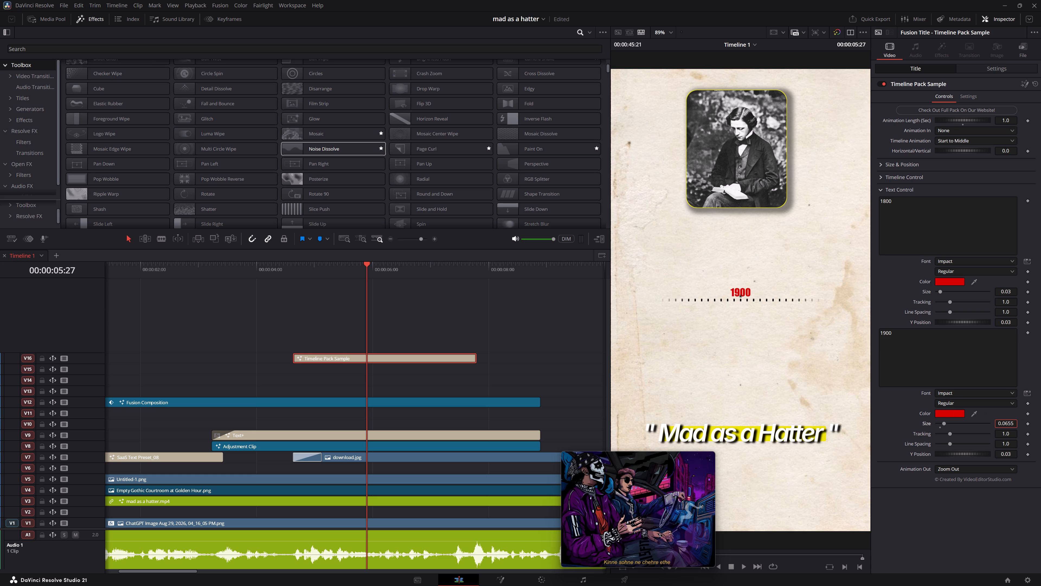
{"action": "left_click_drag", "start_coordinate": [638, 413], "coordinate": [866, 385]}
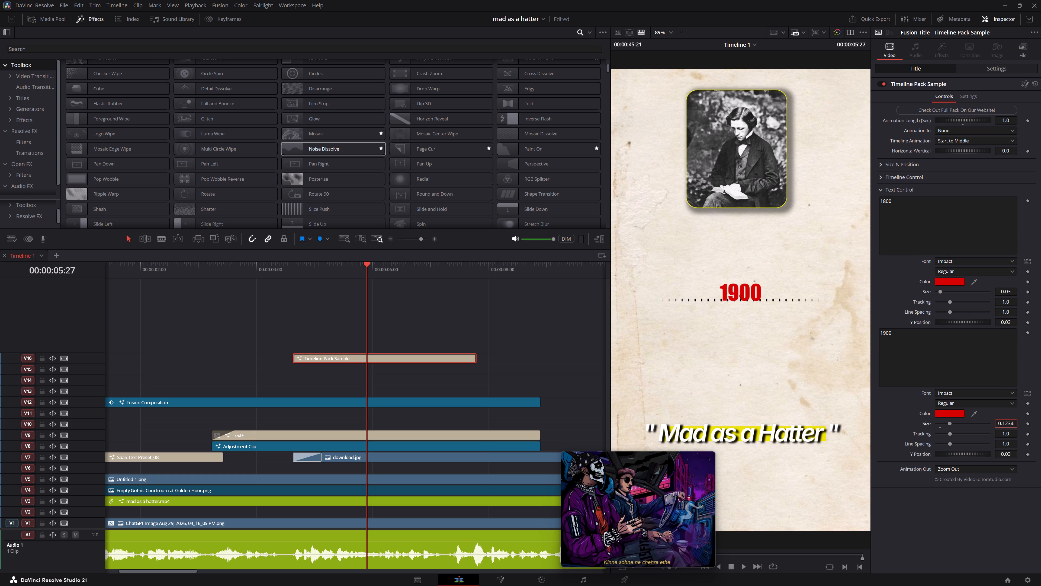
{"action": "left_click_drag", "start_coordinate": [866, 385], "coordinate": [799, 380]}
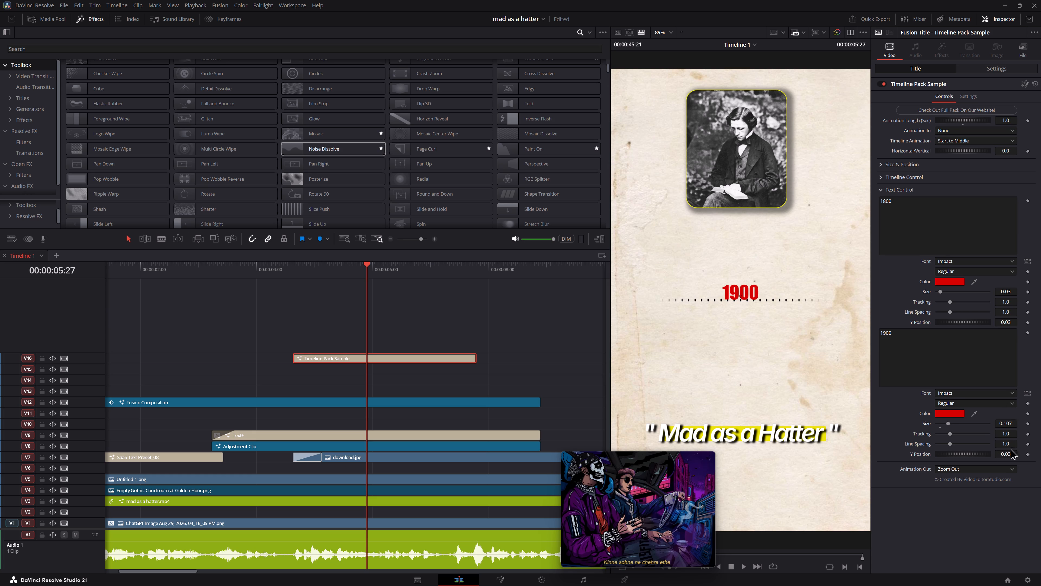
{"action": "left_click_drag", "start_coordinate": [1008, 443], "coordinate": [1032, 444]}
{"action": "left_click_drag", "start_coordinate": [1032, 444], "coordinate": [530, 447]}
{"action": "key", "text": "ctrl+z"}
Raise the 1900 label above the dotted timeline with a Y position of 0.065 and play back the animation.
{"action": "left_click_drag", "start_coordinate": [1006, 455], "coordinate": [505, 452]}
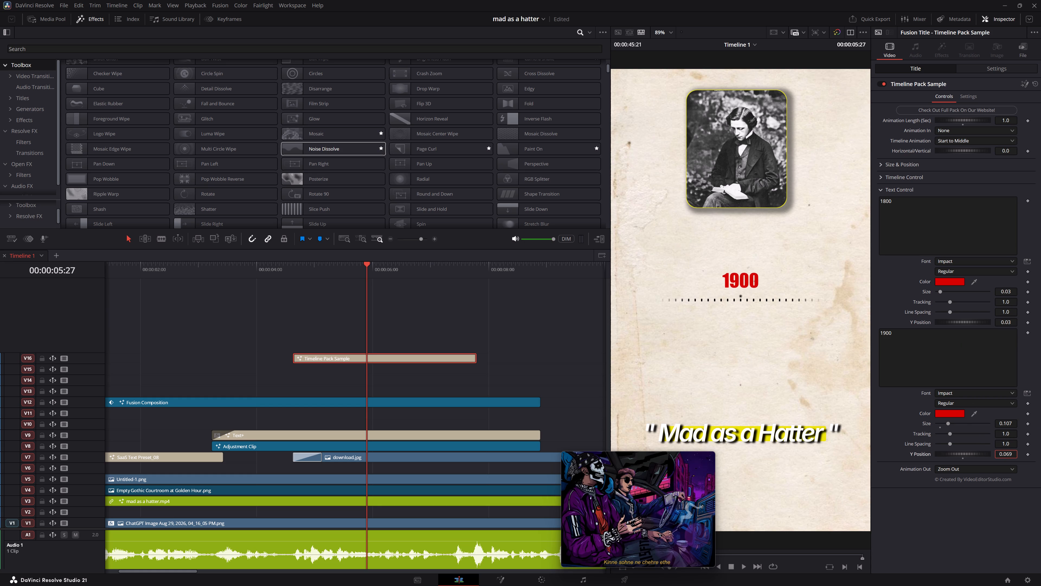
{"action": "left_click_drag", "start_coordinate": [505, 452], "coordinate": [507, 452]}
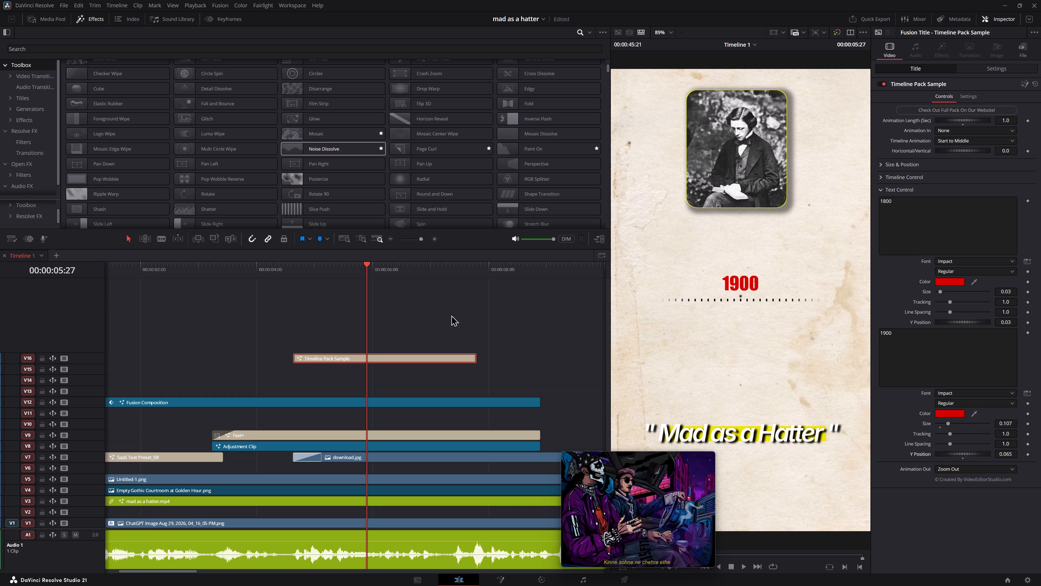
{"action": "left_click_drag", "start_coordinate": [303, 267], "coordinate": [290, 265]}
{"action": "key", "text": "space"}
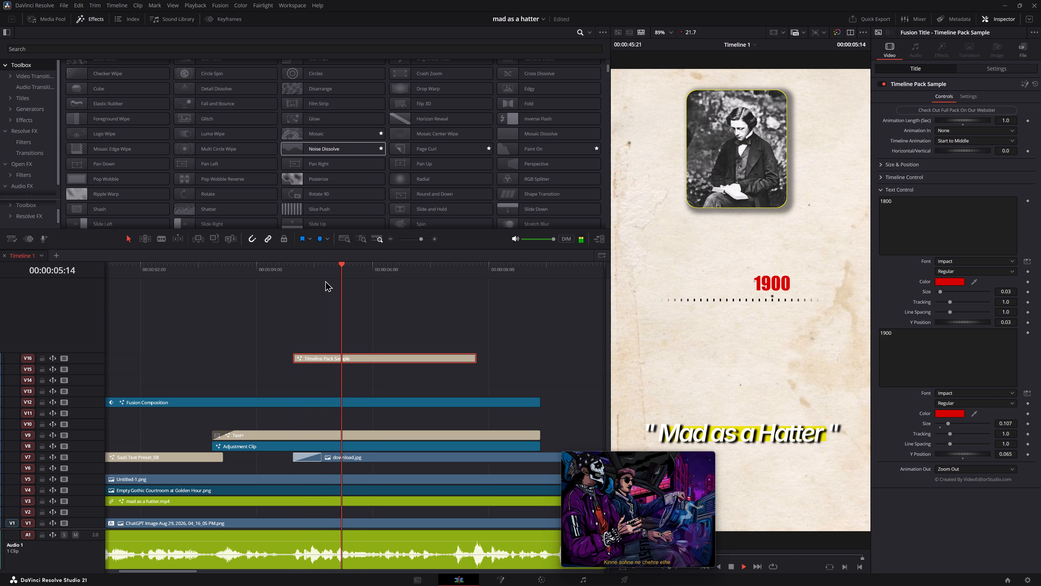
{"action": "key", "text": "space"}
{"action": "left_click", "coordinate": [287, 265]}
{"action": "key", "text": "space"}
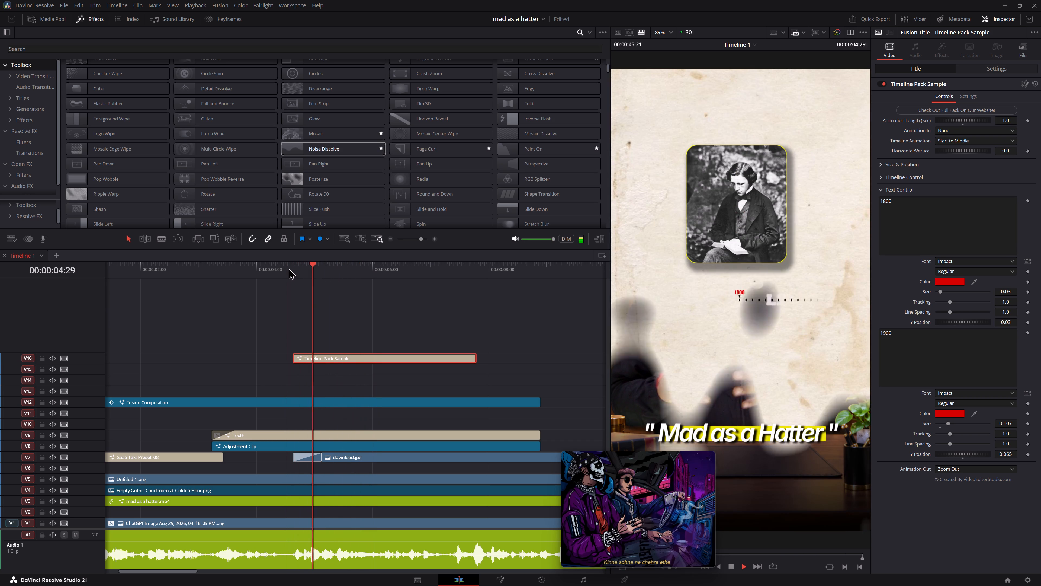
{"action": "key", "text": "space"}
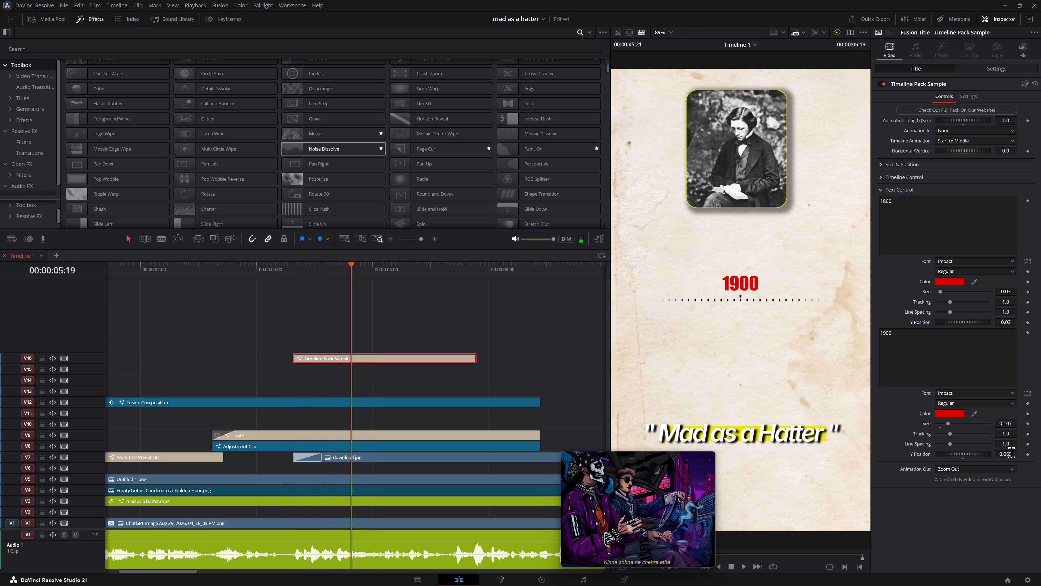
Copy the 1900 label's Y position of 0.065 to the 1800 label.
{"action": "double_click", "coordinate": [1011, 453]}
{"action": "key", "text": "ctrl+c"}
{"action": "double_click", "coordinate": [1008, 324]}
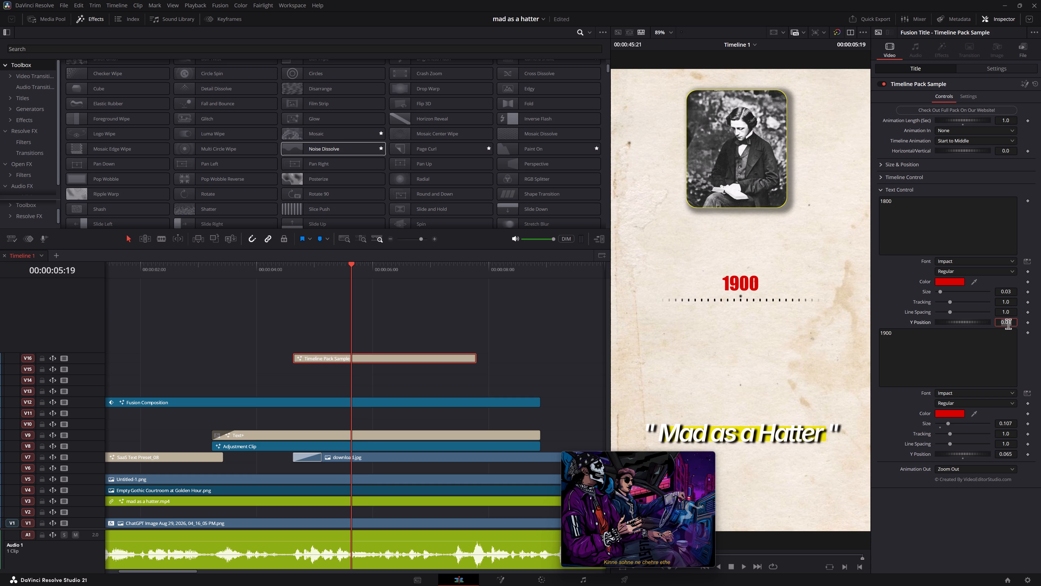
{"action": "key", "text": "BackSpace"}
{"action": "key", "text": "ctrl+v"}
{"action": "key", "text": "Return"}
Copy the 1900 label's size of 0.107 to the 1800 label and play back the result.
{"action": "double_click", "coordinate": [1005, 423]}
{"action": "key", "text": "ctrl+c"}
{"action": "double_click", "coordinate": [1002, 294]}
{"action": "key", "text": "BackSpace"}
{"action": "key", "text": "ctrl+v"}
{"action": "key", "text": "Return"}
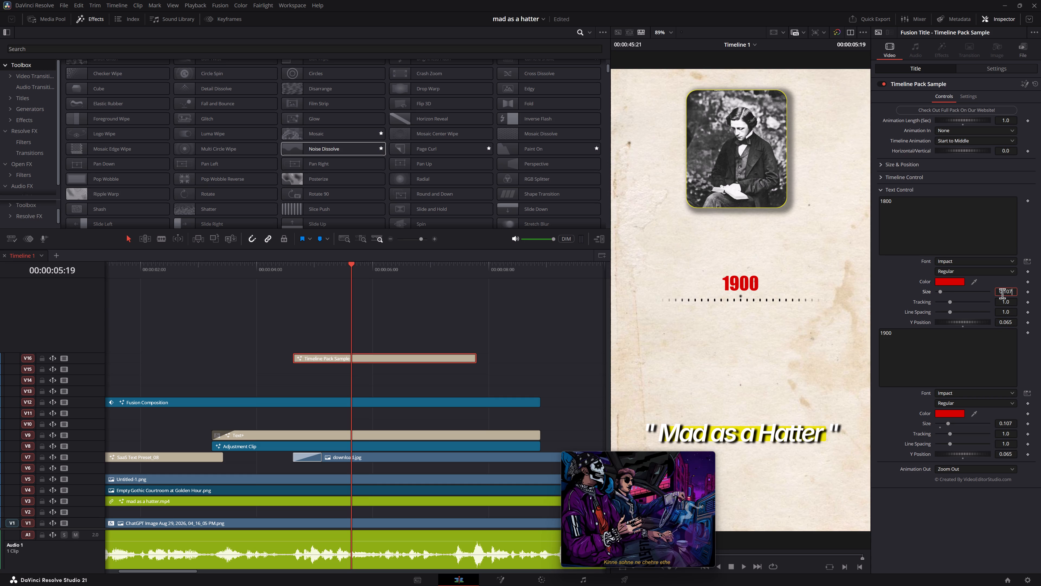
{"action": "left_click", "coordinate": [267, 258]}
{"action": "left_click_drag", "start_coordinate": [281, 265], "coordinate": [285, 265]}
{"action": "key", "text": "space"}
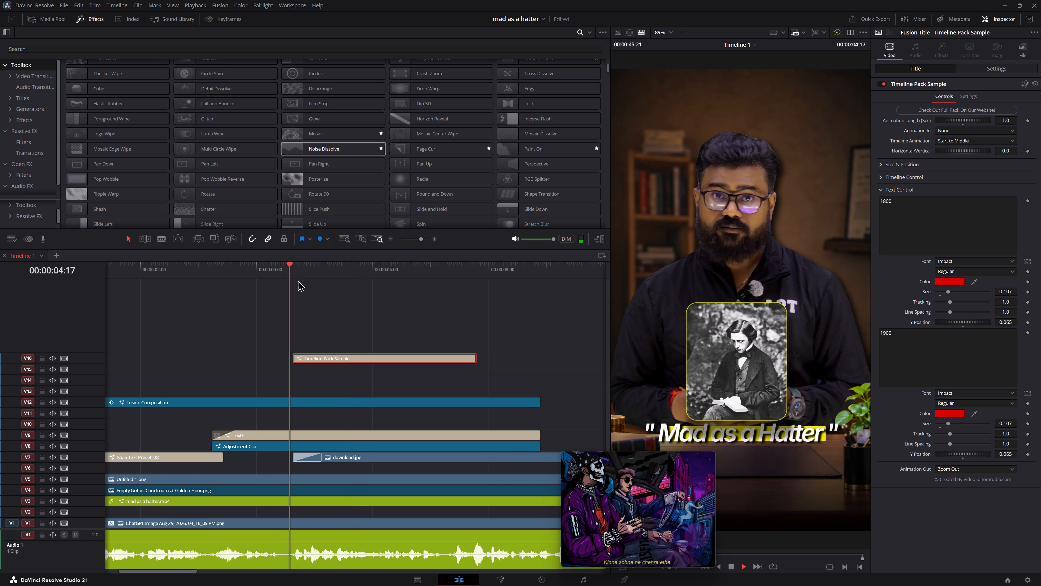
{"action": "key", "text": "space"}
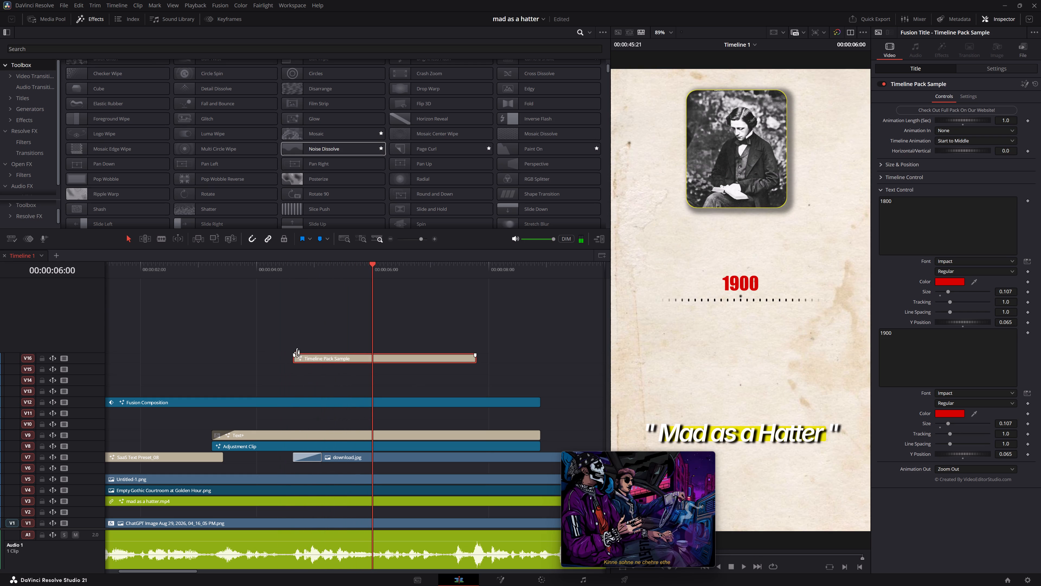
Add a short fade-in to the start of the Timeline Pack Sample clip and play it back.
{"action": "left_click_drag", "start_coordinate": [294, 353], "coordinate": [302, 354]}
{"action": "left_click", "coordinate": [287, 268]}
{"action": "key", "text": "space"}
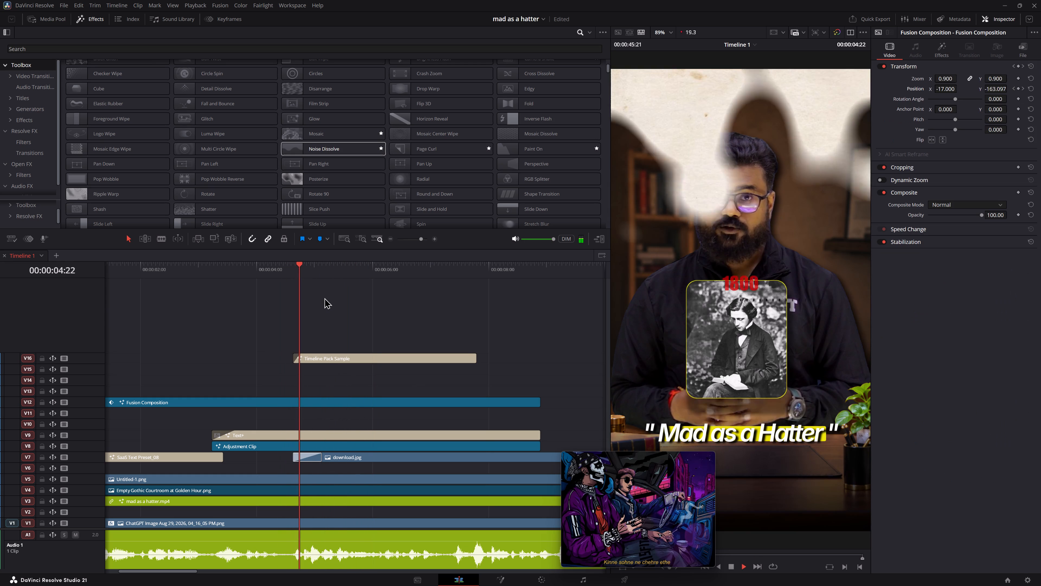
{"action": "key", "text": "space"}
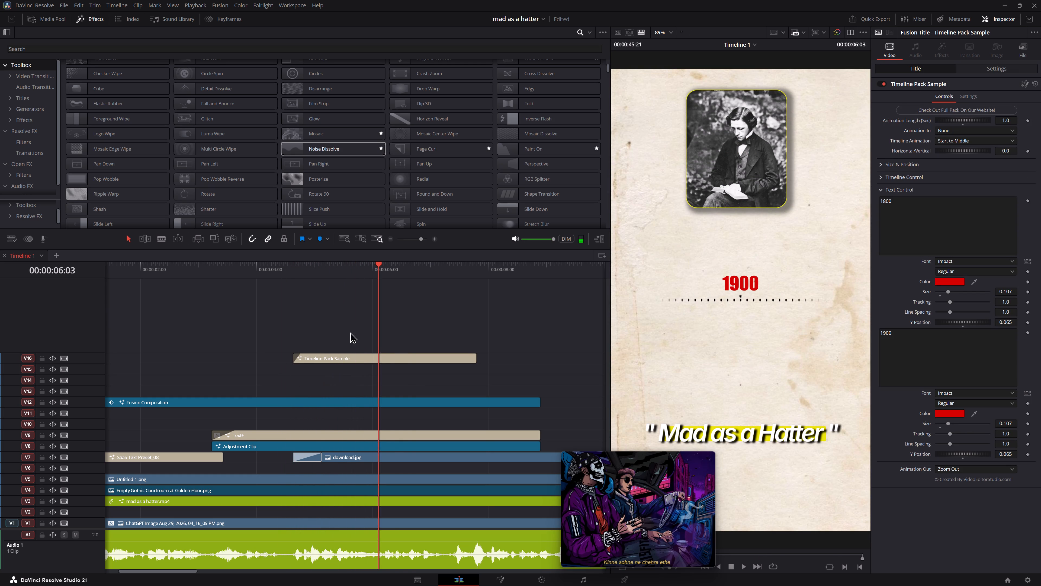
{"action": "key", "text": "space"}
{"action": "key", "text": "space"}
{"action": "key", "text": "space"}
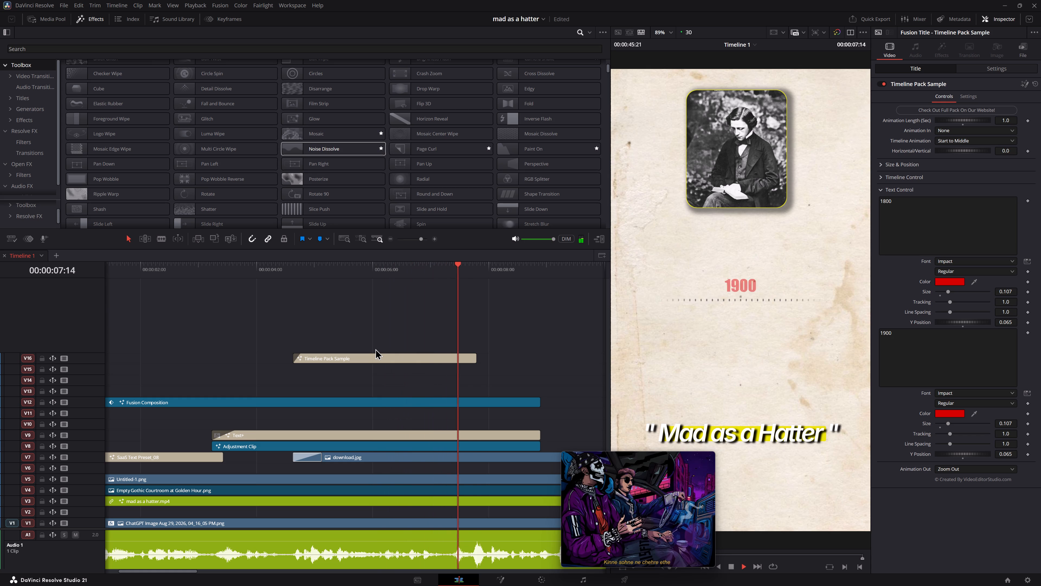
{"action": "key", "text": "space"}
{"action": "key", "text": "space"}
{"action": "key", "text": "space"}
{"action": "middle_click_drag", "start_coordinate": [531, 345], "coordinate": [454, 336]}
{"action": "key", "text": "space"}
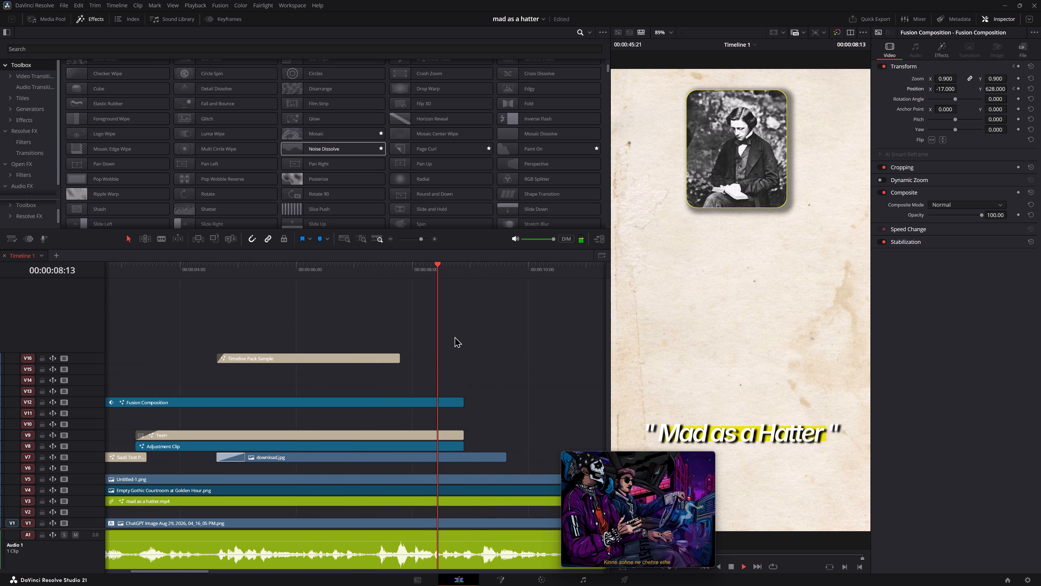
{"action": "middle_click_drag", "start_coordinate": [499, 346], "coordinate": [296, 320]}
{"action": "key", "text": "space"}
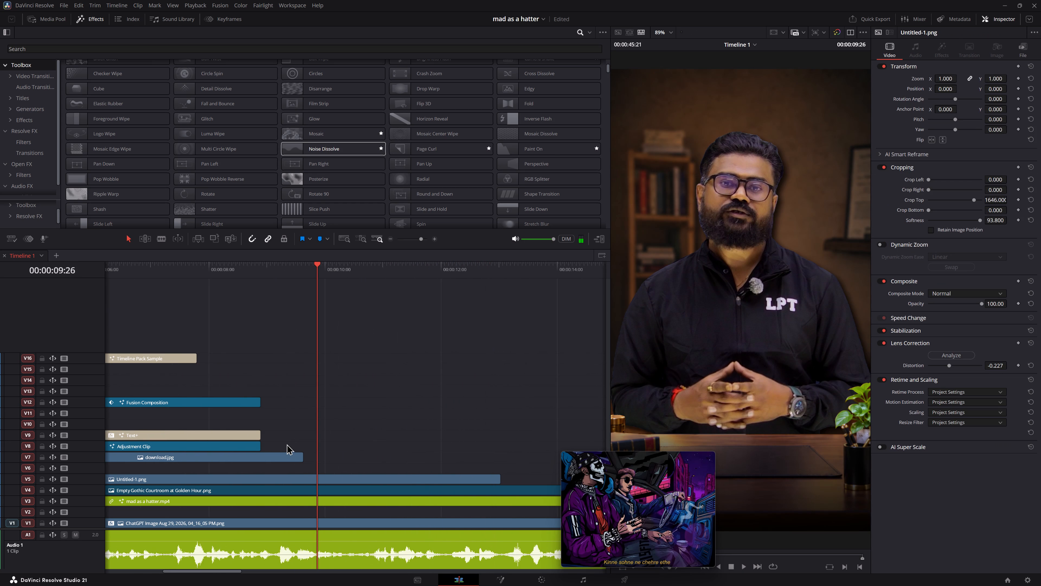
{"action": "left_click_drag", "start_coordinate": [281, 445], "coordinate": [236, 393]}
{"action": "left_click_drag", "start_coordinate": [258, 446], "coordinate": [286, 446]}
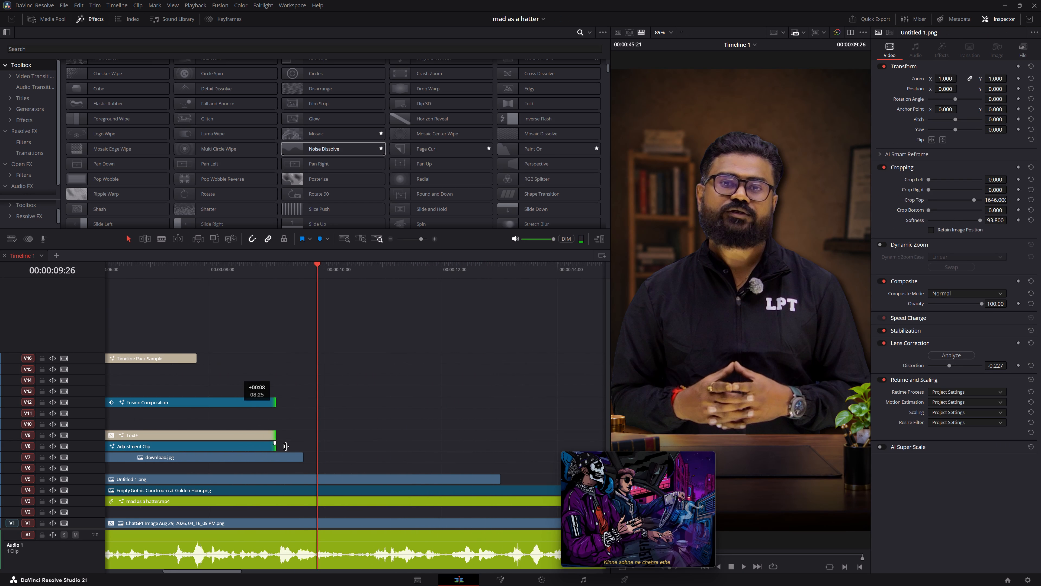
{"action": "left_click_drag", "start_coordinate": [286, 446], "coordinate": [304, 445]}
{"action": "left_click_drag", "start_coordinate": [345, 352], "coordinate": [339, 342]}
{"action": "left_click", "coordinate": [187, 267]}
{"action": "key", "text": "space"}
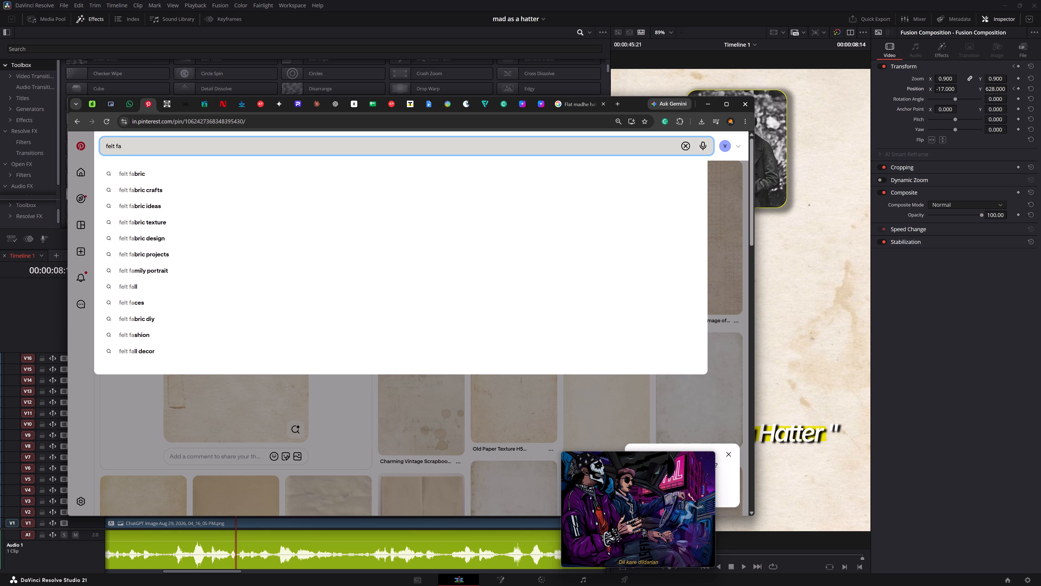
{"action": "key", "text": "Down"}
{"action": "key", "text": "Return"}
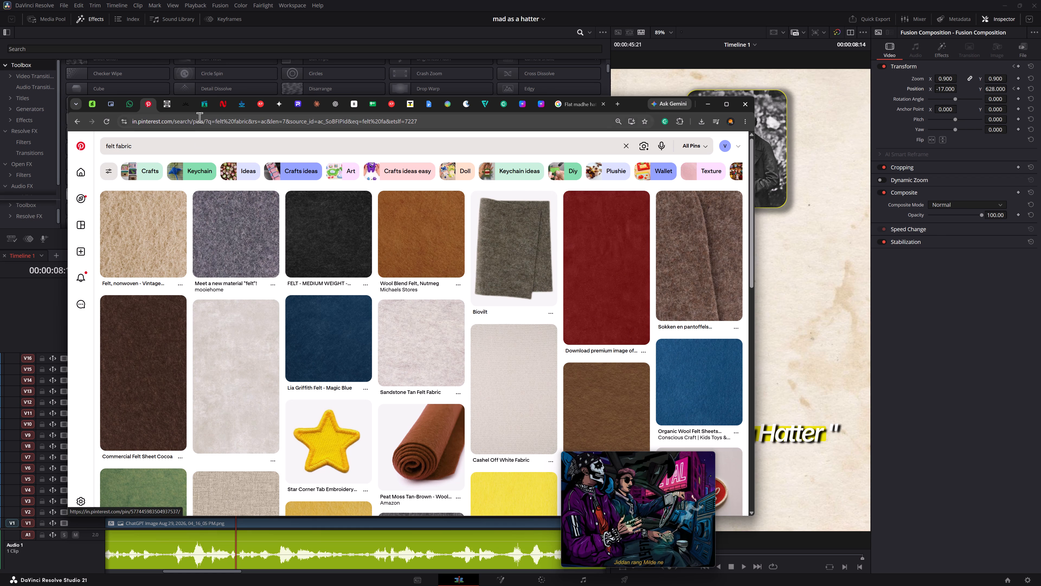
Refine the Pinterest search to "felt fabric cap".
{"action": "left_click", "coordinate": [196, 137]}
{"action": "left_click", "coordinate": [191, 146]}
{"action": "key", "text": "space"}
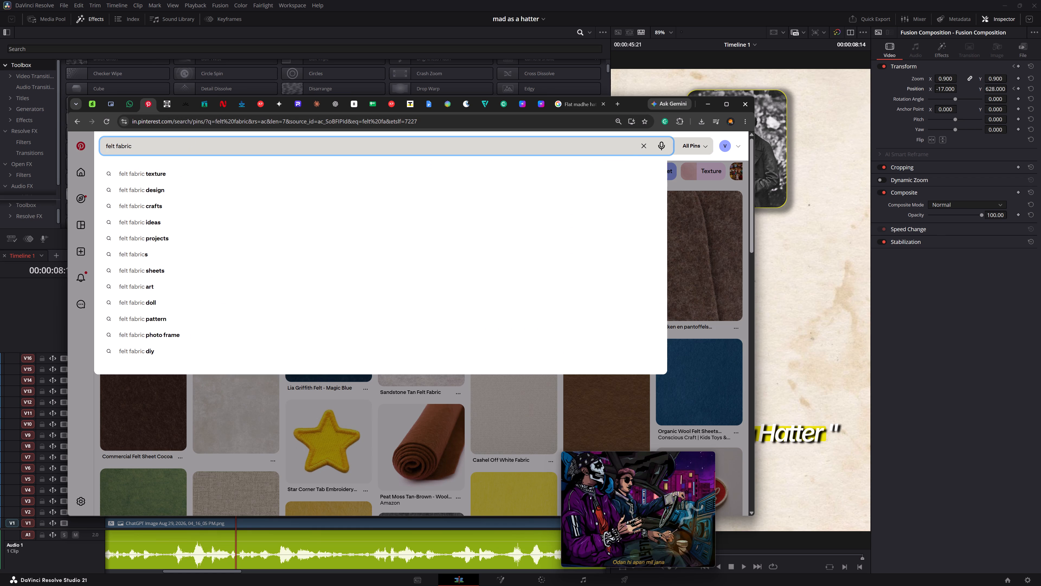
{"action": "type", "text": "cap"}
{"action": "key", "text": "Return"}
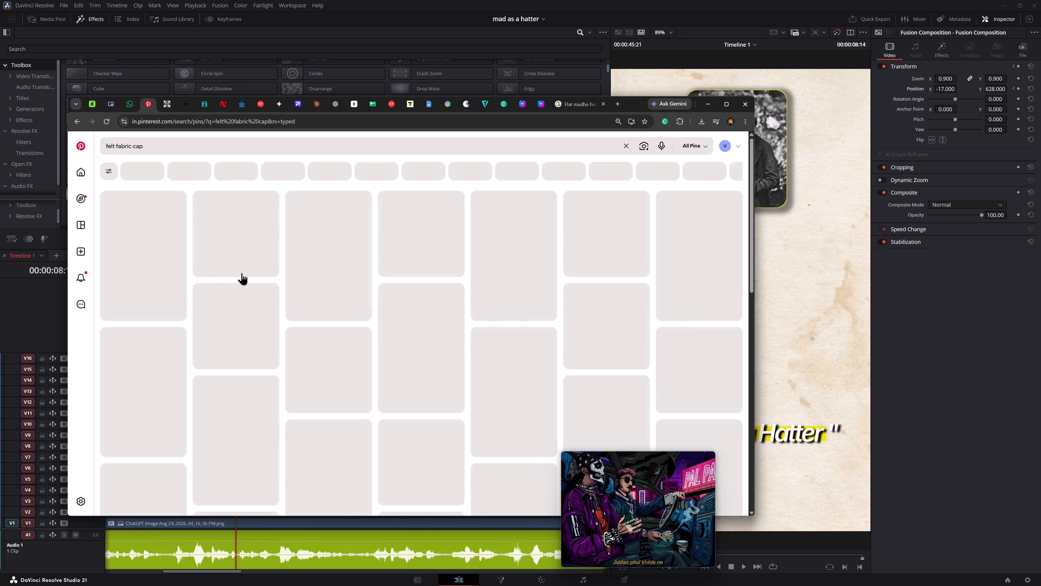
Look through the "felt fabric cap" results, including the navy Brunello Cucinelli flat cap pin, for a suitable hat image.
{"action": "scroll", "coordinate": [414, 334], "scroll_direction": "down", "scroll_amount": 1}
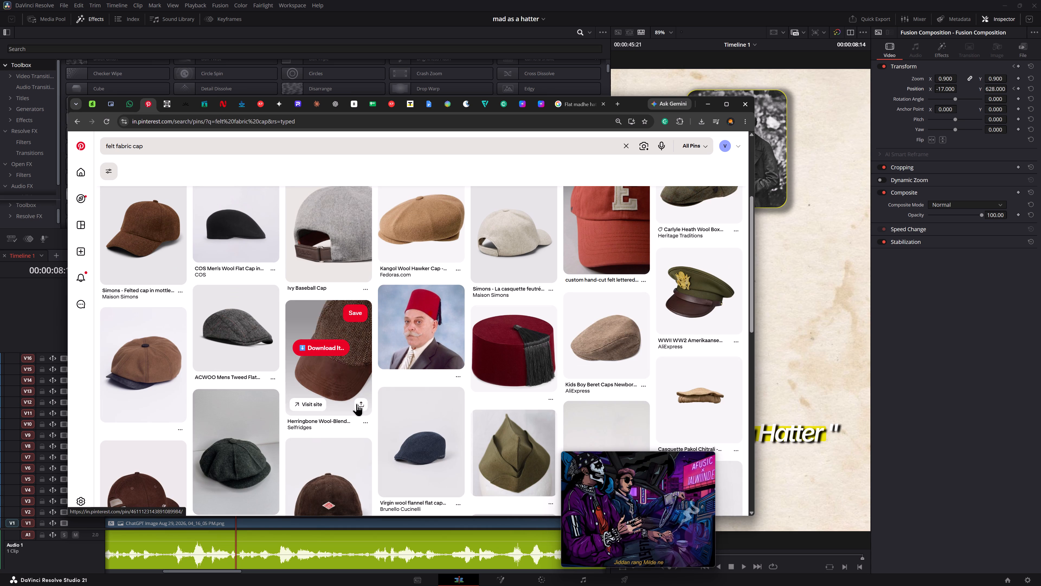
{"action": "scroll", "coordinate": [394, 430], "scroll_direction": "down", "scroll_amount": 1}
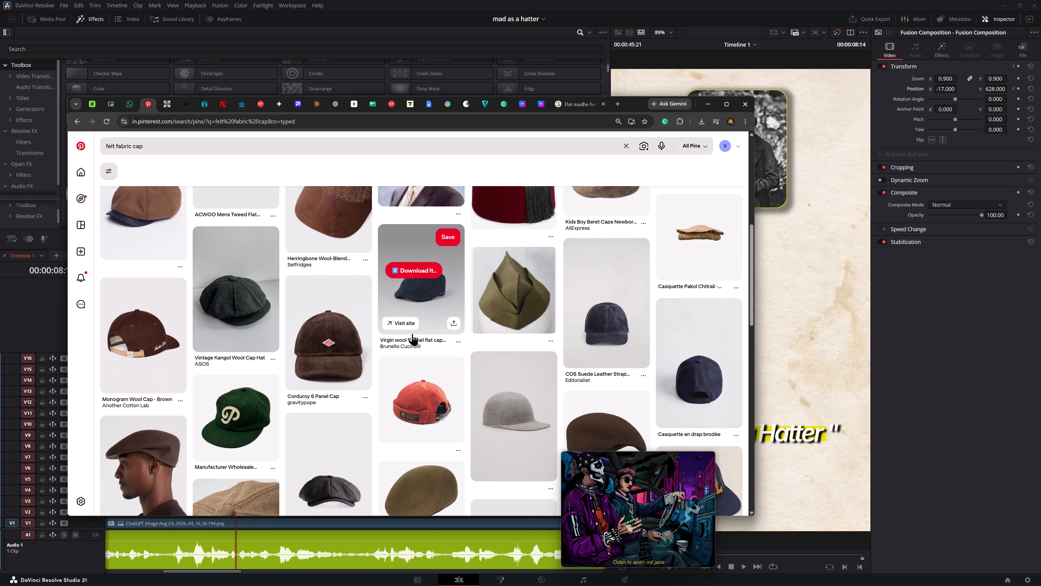
{"action": "left_click", "coordinate": [428, 296]}
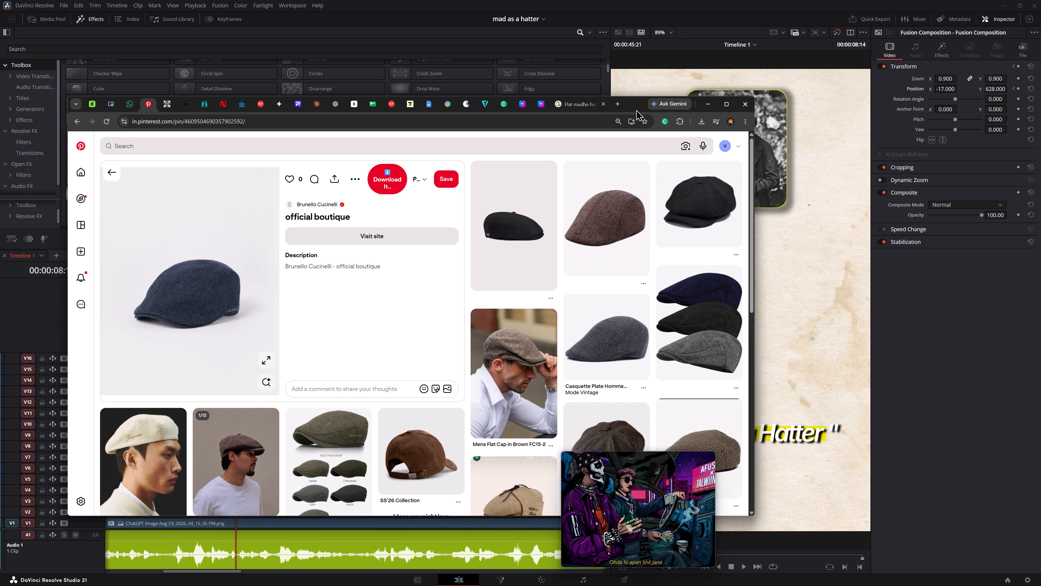
{"action": "left_click_drag", "start_coordinate": [635, 107], "coordinate": [768, 155]}
{"action": "left_click", "coordinate": [245, 223]}
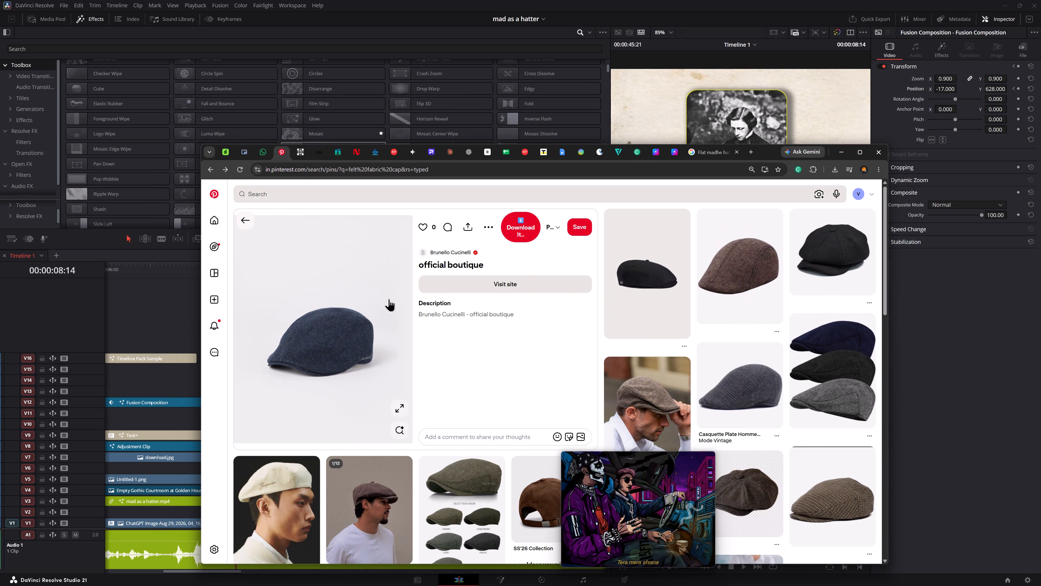
{"action": "scroll", "coordinate": [441, 369], "scroll_direction": "down", "scroll_amount": 1}
{"action": "scroll", "coordinate": [428, 358], "scroll_direction": "up", "scroll_amount": 5}
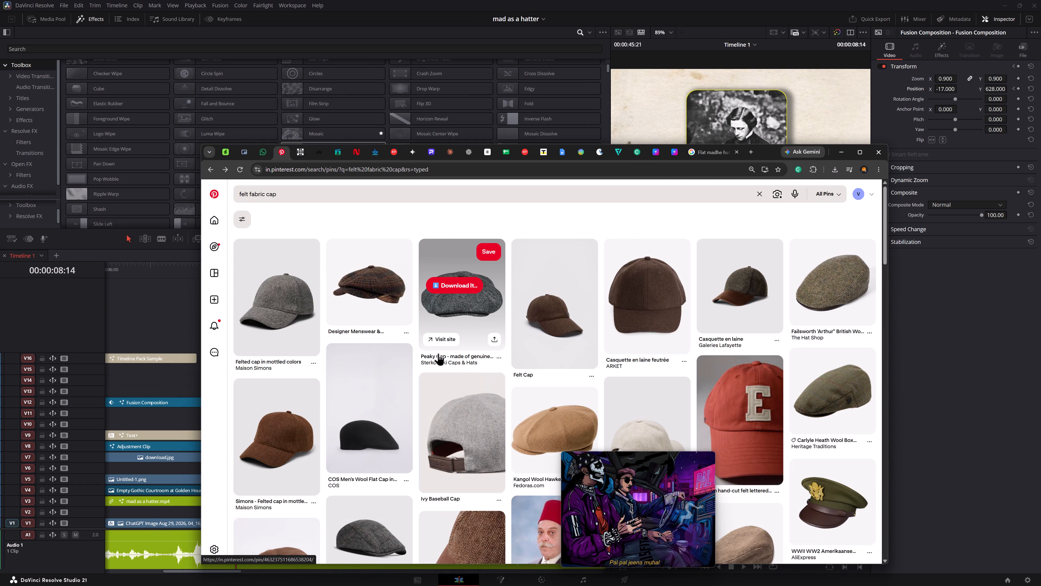
{"action": "scroll", "coordinate": [300, 281], "scroll_direction": "up", "scroll_amount": 1}
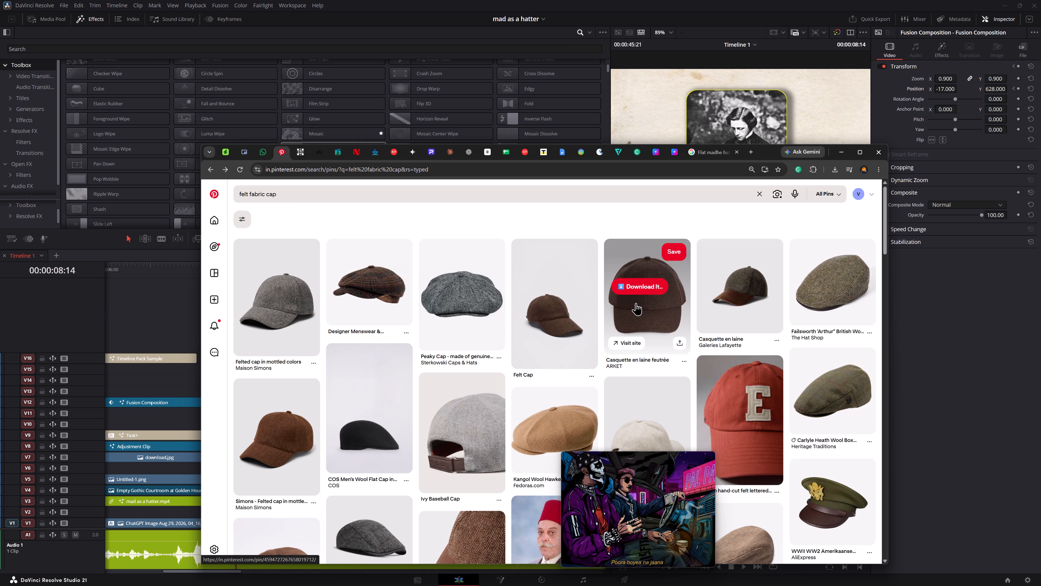
{"action": "scroll", "coordinate": [636, 303], "scroll_direction": "down", "scroll_amount": 1}
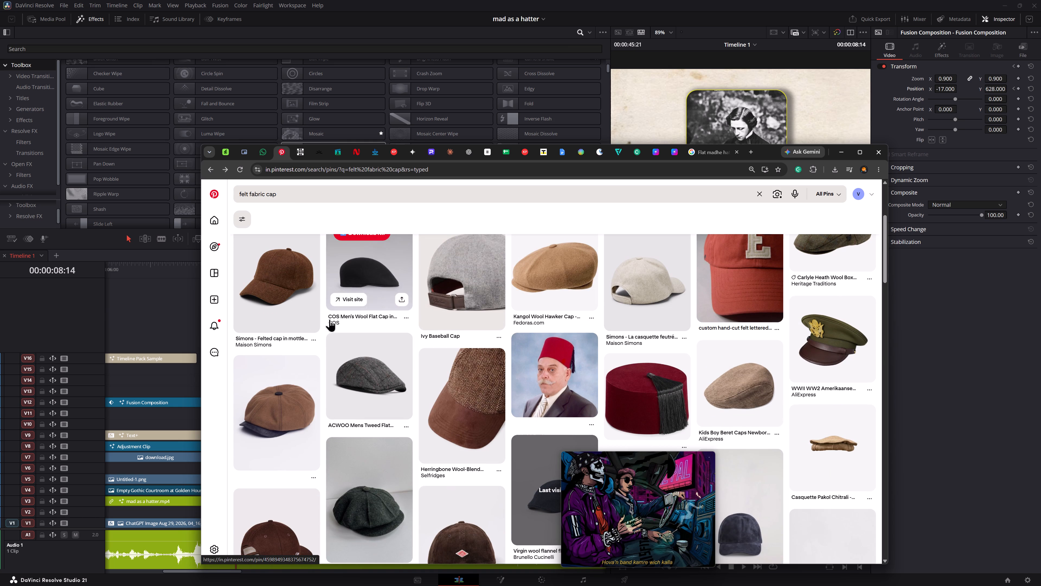
Save the brown "Simons - Felted cap in mottled colours" picture as a JPEG in Video 1's Assets folder.
{"action": "left_click", "coordinate": [288, 298]}
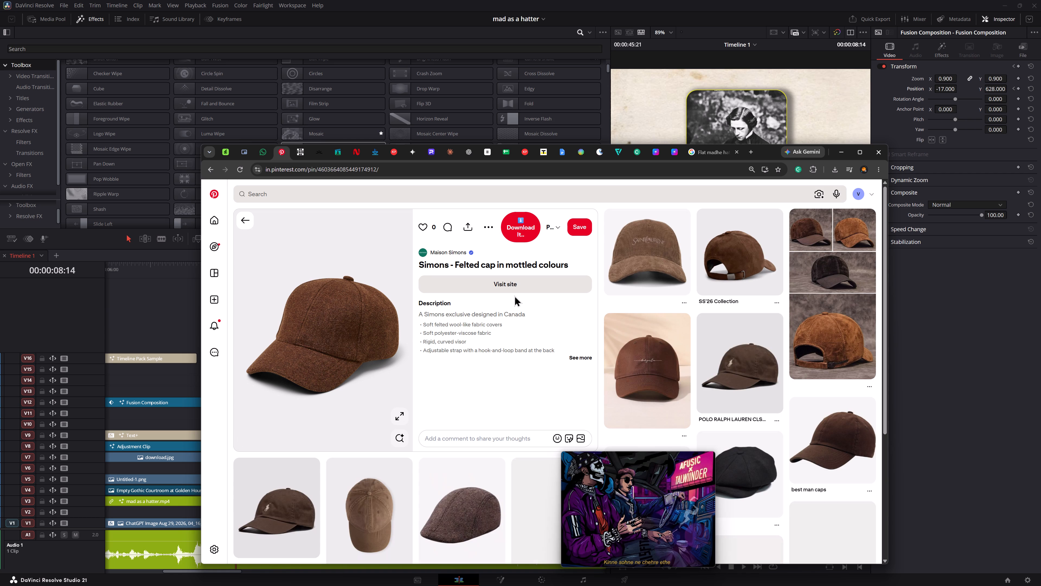
{"action": "right_click", "coordinate": [365, 263]}
{"action": "scroll", "coordinate": [613, 373], "scroll_direction": "down", "scroll_amount": 1}
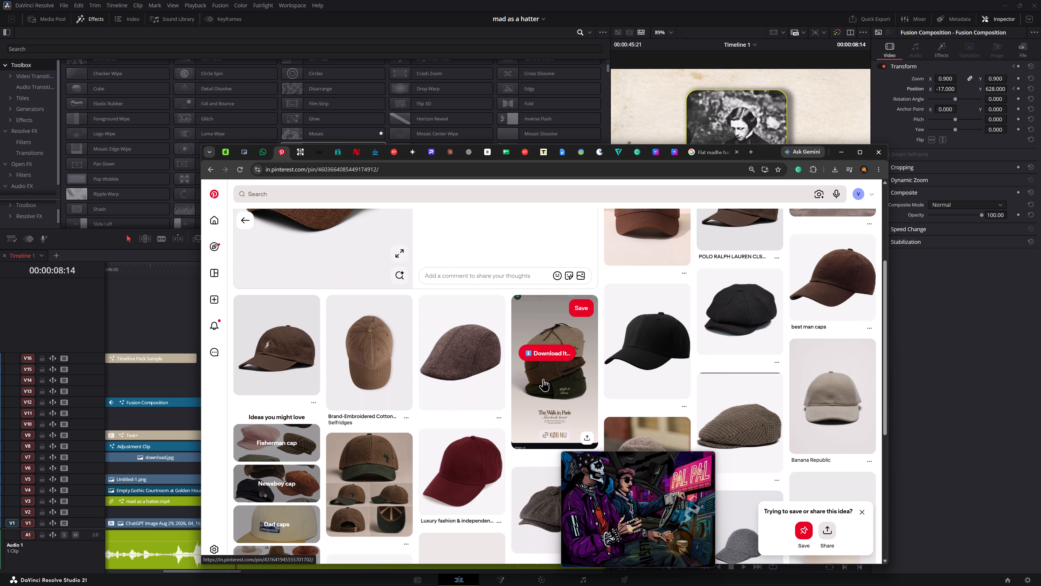
{"action": "scroll", "coordinate": [554, 378], "scroll_direction": "up", "scroll_amount": 1}
{"action": "scroll", "coordinate": [384, 275], "scroll_direction": "down", "scroll_amount": 1}
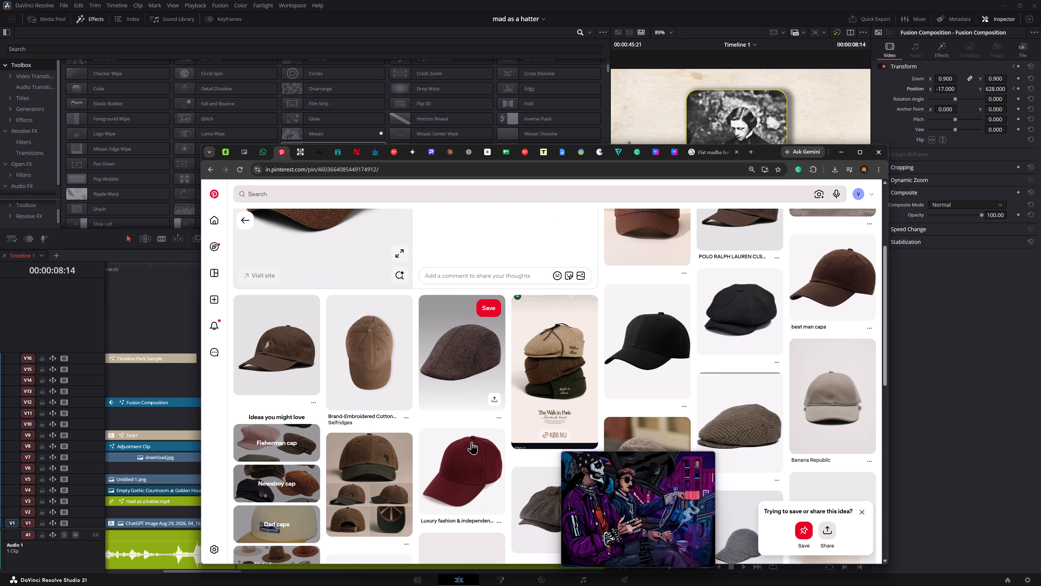
{"action": "scroll", "coordinate": [484, 465], "scroll_direction": "up", "scroll_amount": 2}
{"action": "right_click", "coordinate": [317, 234]}
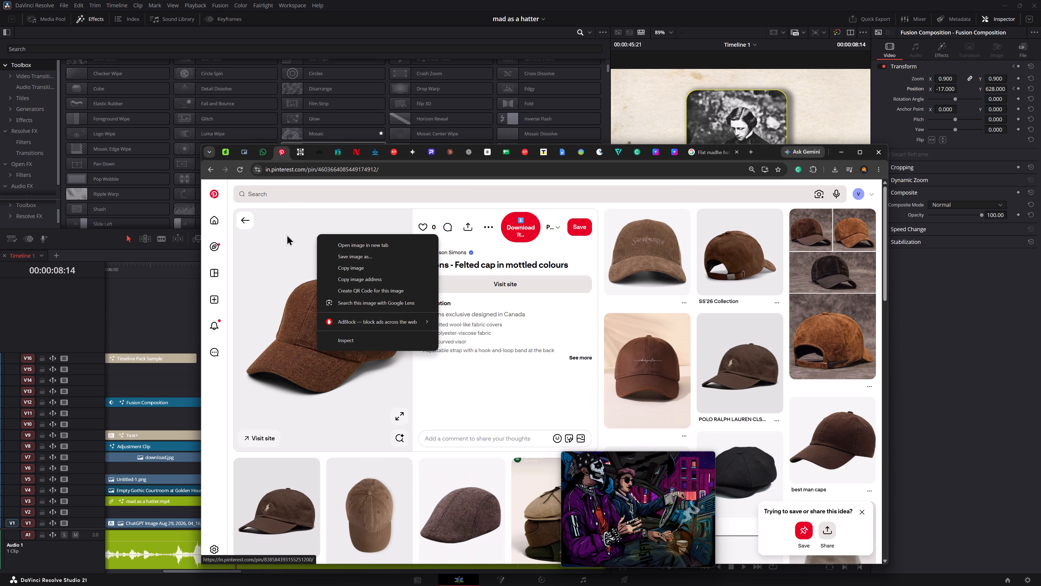
{"action": "left_click", "coordinate": [378, 258]}
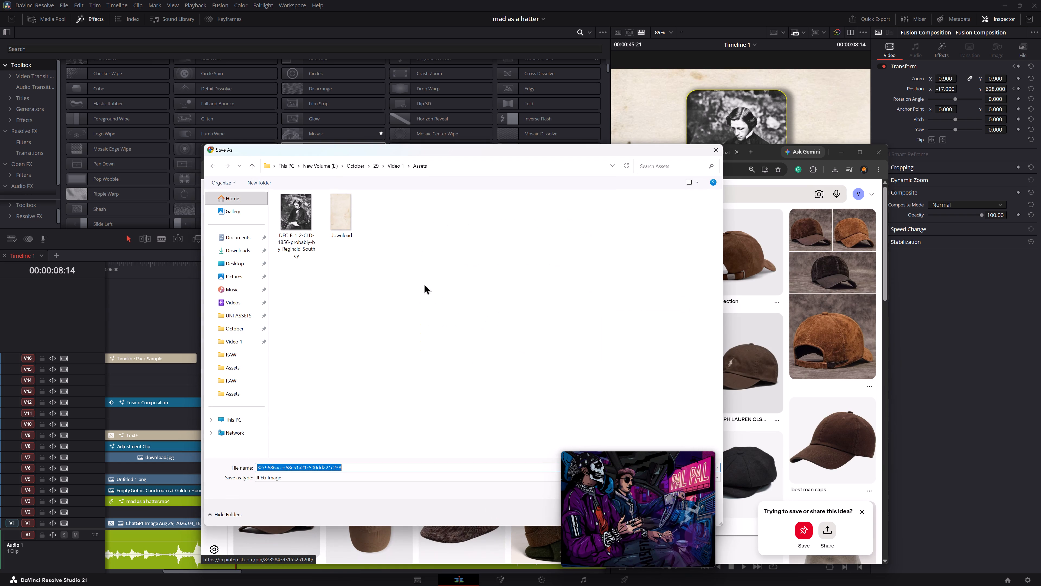
{"action": "left_click", "coordinate": [590, 142]}
{"action": "key", "text": "alt+Tab"}
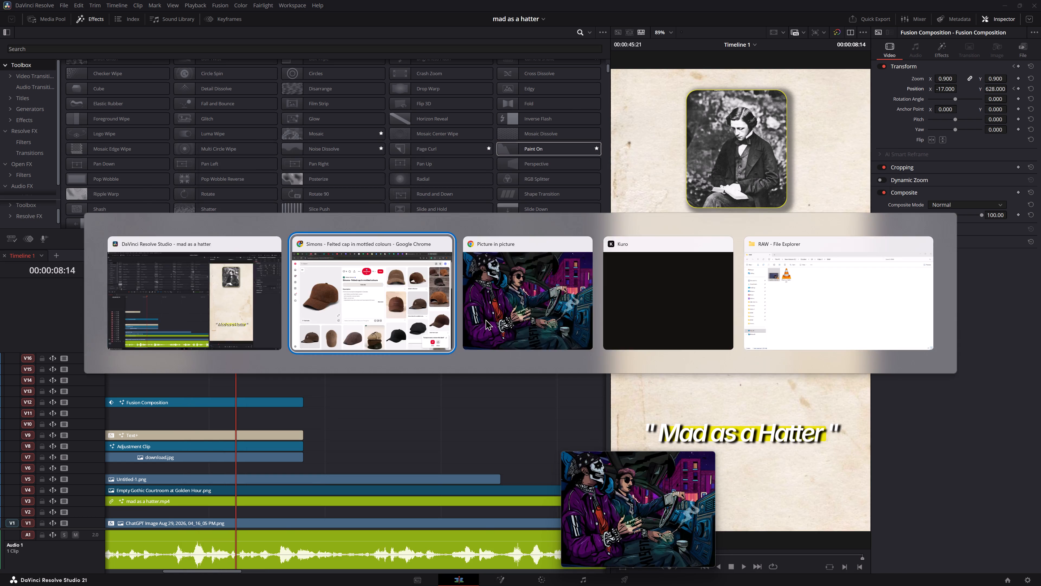
{"action": "left_click_drag", "start_coordinate": [462, 151], "coordinate": [311, 67]}
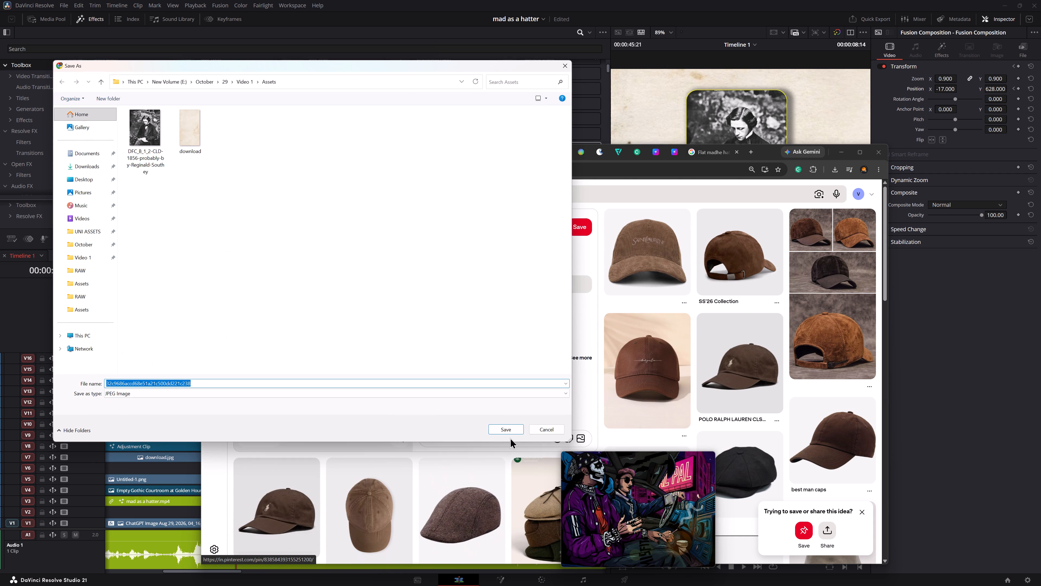
{"action": "left_click", "coordinate": [504, 426]}
Download the burgundy baseball cap image from the related pin "Luxury fashion & independent designers | SSENSE".
{"action": "scroll", "coordinate": [588, 384], "scroll_direction": "down", "scroll_amount": 2}
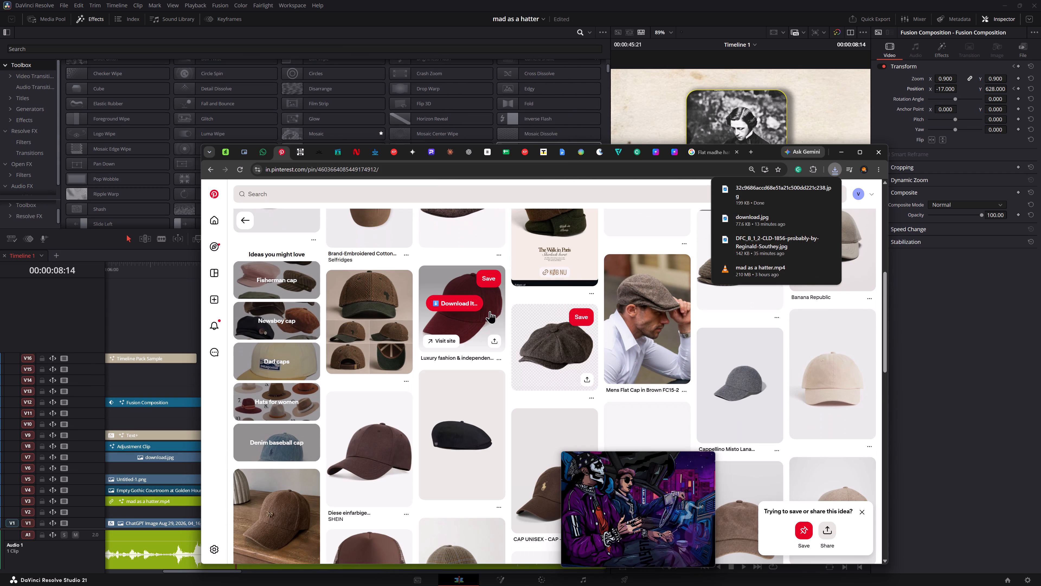
{"action": "left_click", "coordinate": [485, 323]}
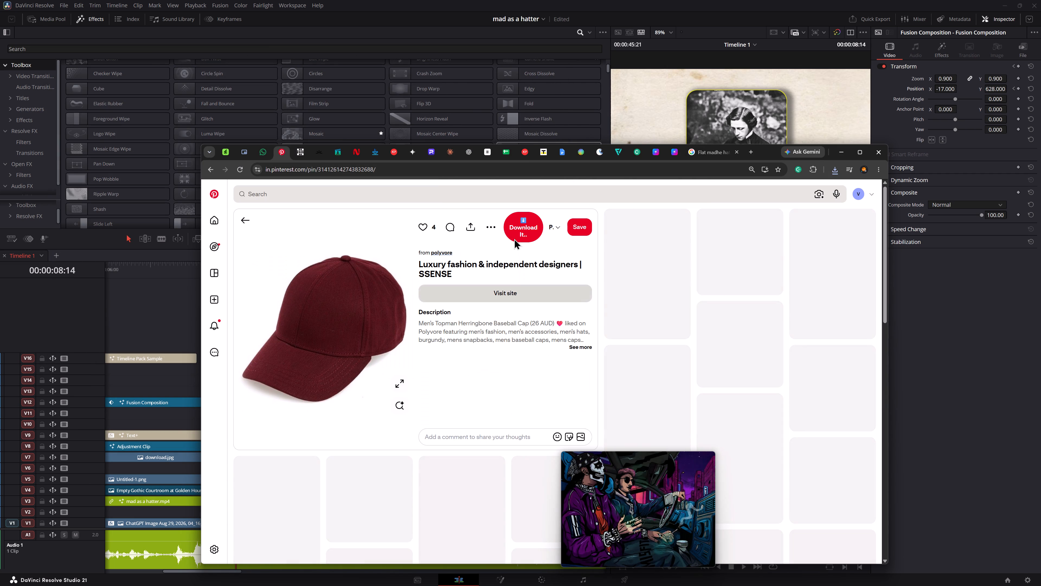
{"action": "scroll", "coordinate": [409, 311], "scroll_direction": "down", "scroll_amount": 1}
{"action": "scroll", "coordinate": [422, 335], "scroll_direction": "up", "scroll_amount": 1}
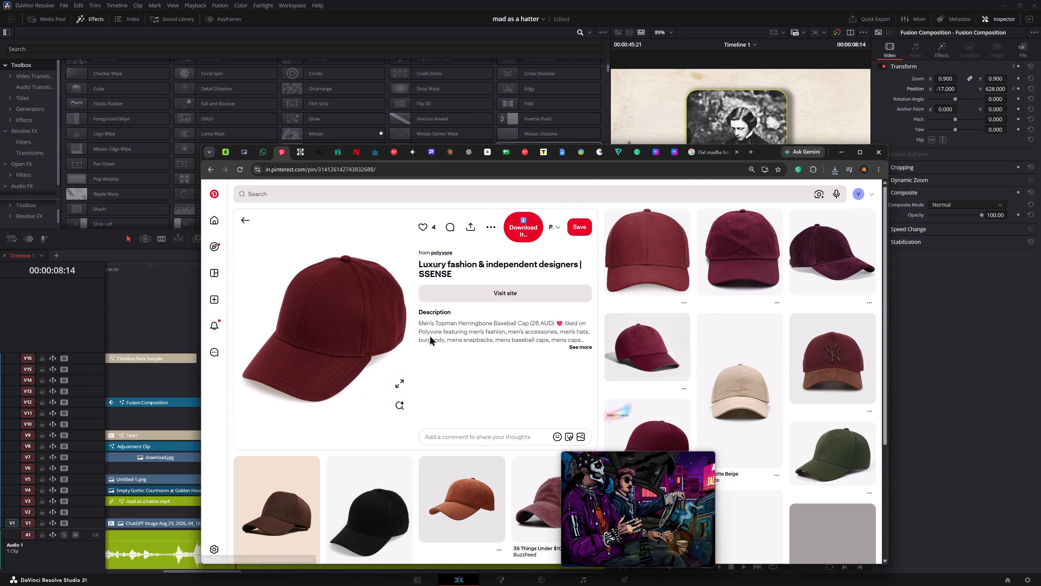
{"action": "scroll", "coordinate": [665, 322], "scroll_direction": "down", "scroll_amount": 1}
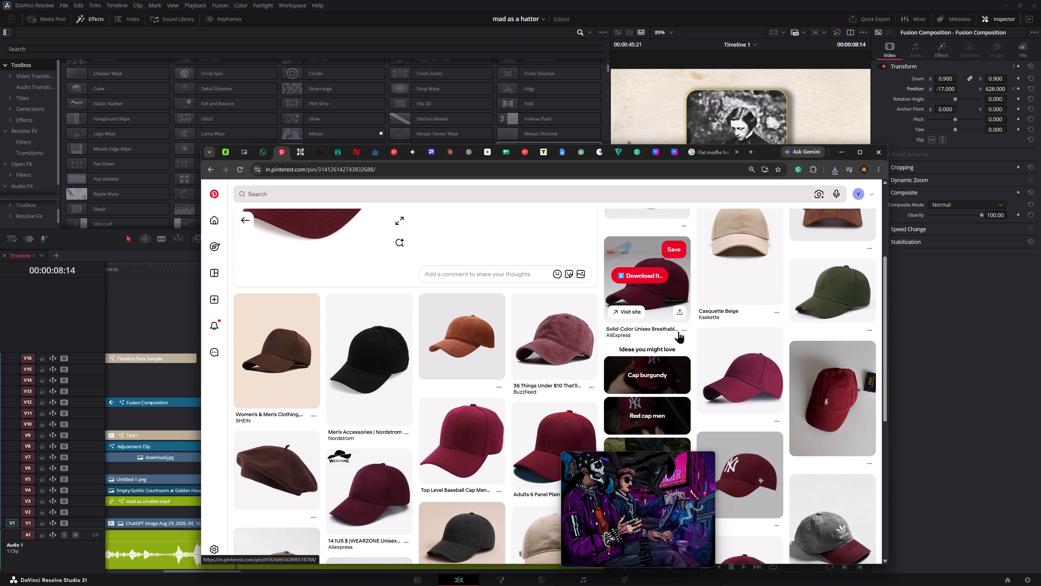
{"action": "scroll", "coordinate": [502, 380], "scroll_direction": "up", "scroll_amount": 1}
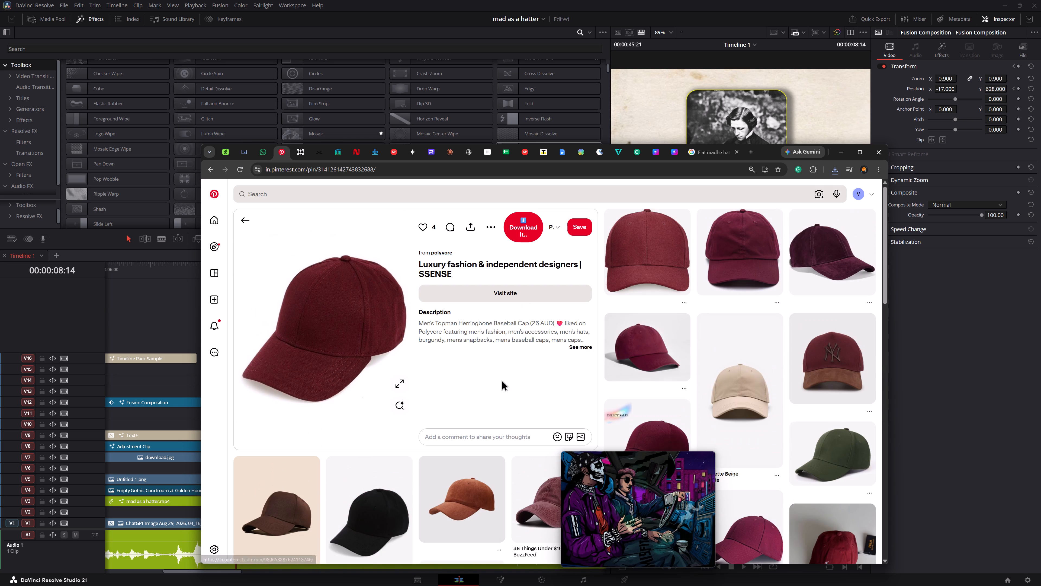
{"action": "scroll", "coordinate": [388, 311], "scroll_direction": "down", "scroll_amount": 1}
{"action": "scroll", "coordinate": [459, 413], "scroll_direction": "down", "scroll_amount": 1}
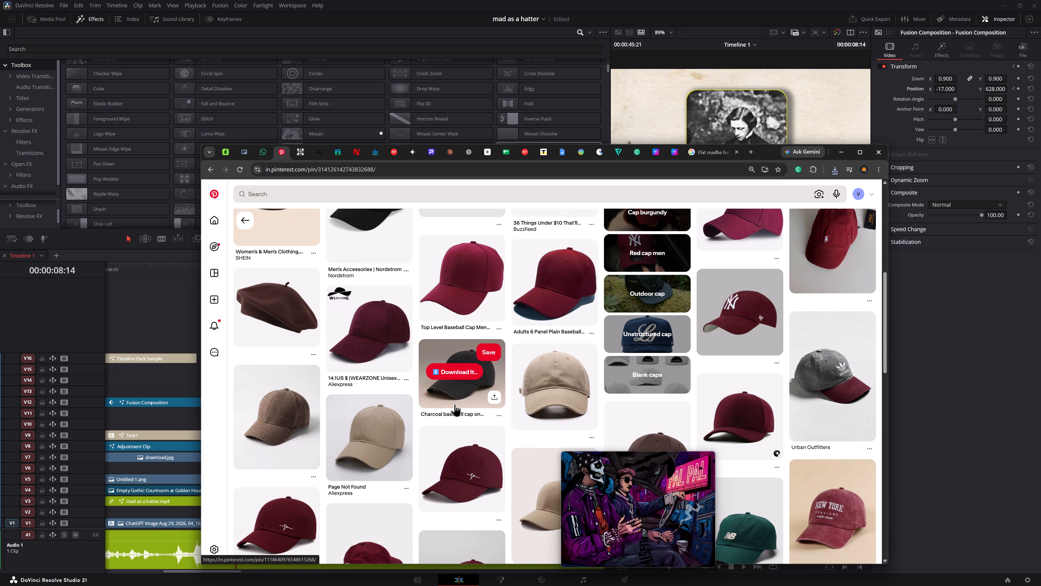
{"action": "scroll", "coordinate": [455, 404], "scroll_direction": "up", "scroll_amount": 2}
{"action": "left_click", "coordinate": [486, 225]}
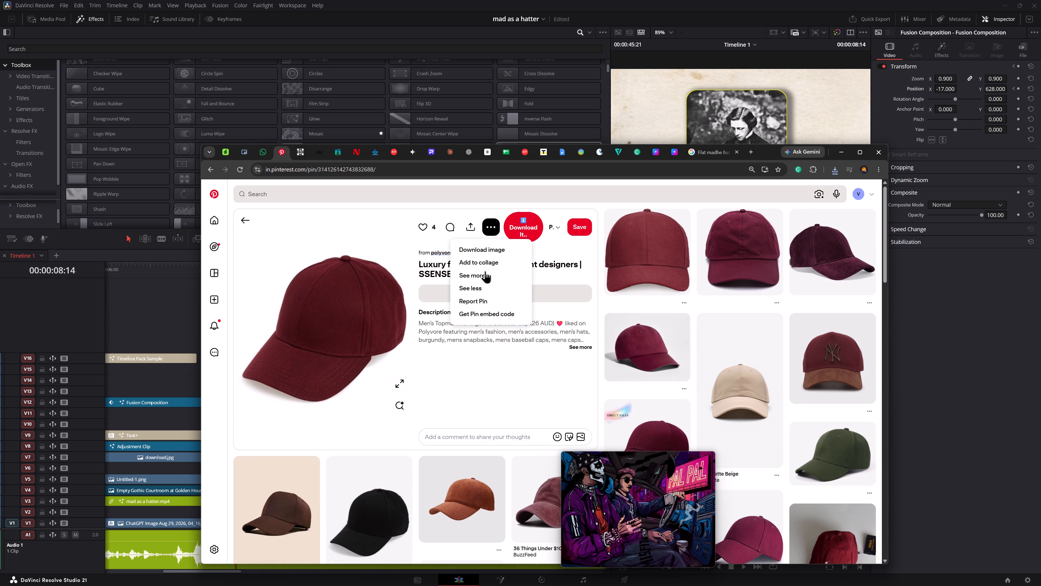
{"action": "left_click", "coordinate": [478, 249]}
{"action": "left_click", "coordinate": [508, 430]}
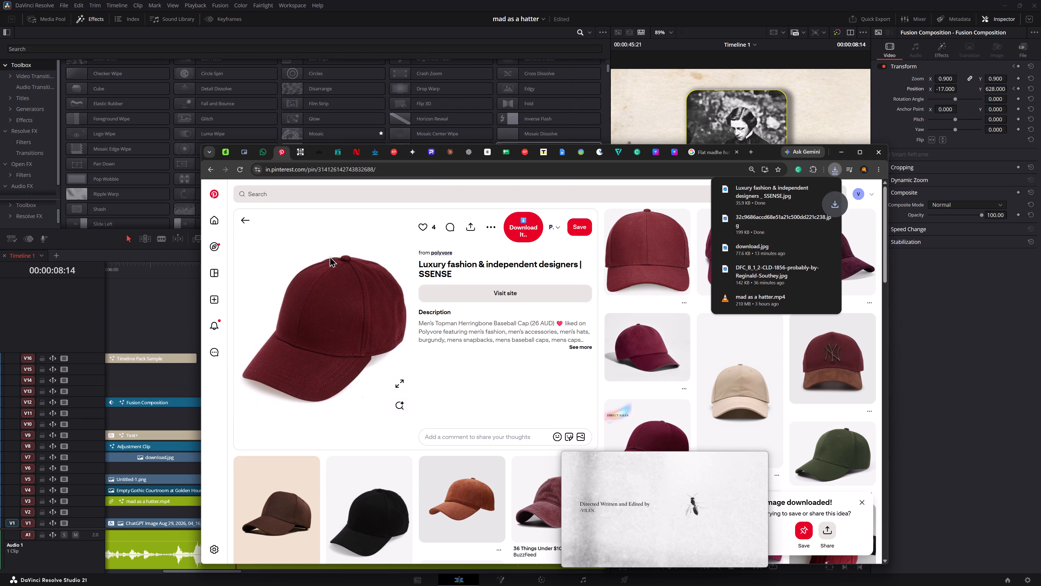
Go back through the visited Pinterest pages to the earlier "felt fabric" search results.
{"action": "left_click", "coordinate": [244, 219]}
{"action": "left_click", "coordinate": [244, 219]}
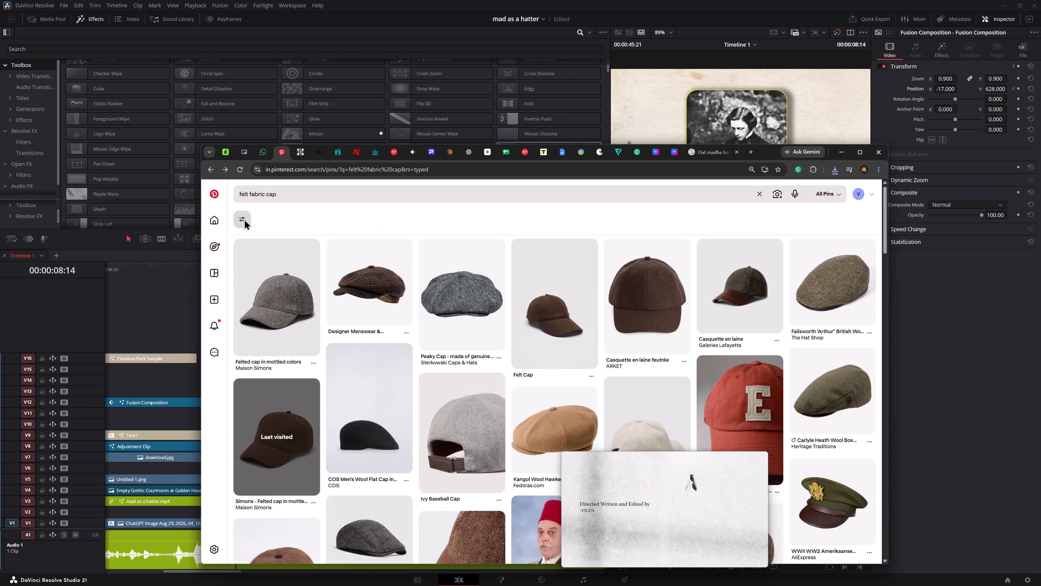
{"action": "left_click", "coordinate": [244, 219]}
{"action": "left_click", "coordinate": [244, 219]}
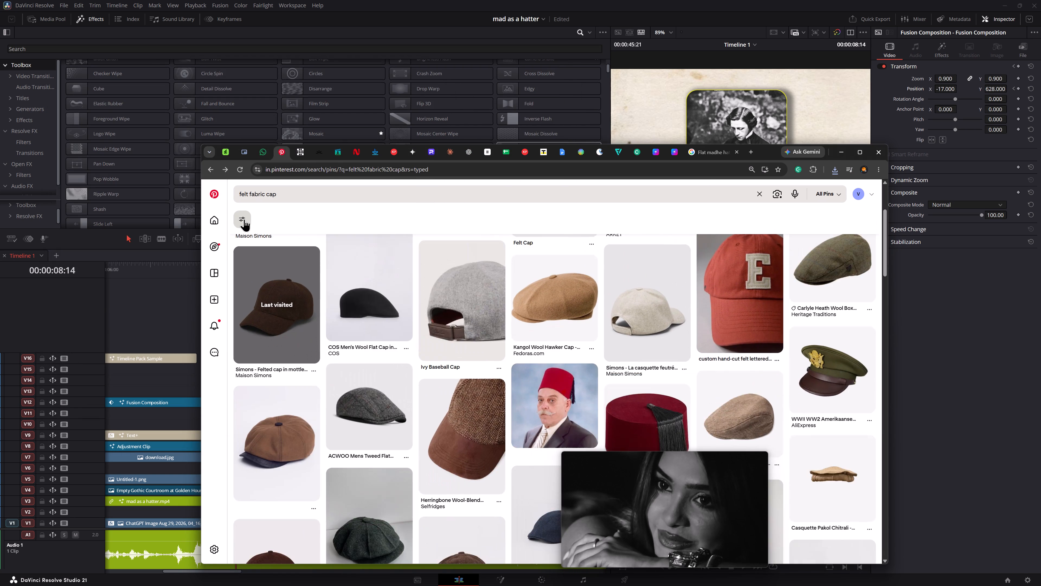
{"action": "left_click", "coordinate": [244, 219]}
{"action": "left_click", "coordinate": [313, 215]}
{"action": "left_click", "coordinate": [209, 166]}
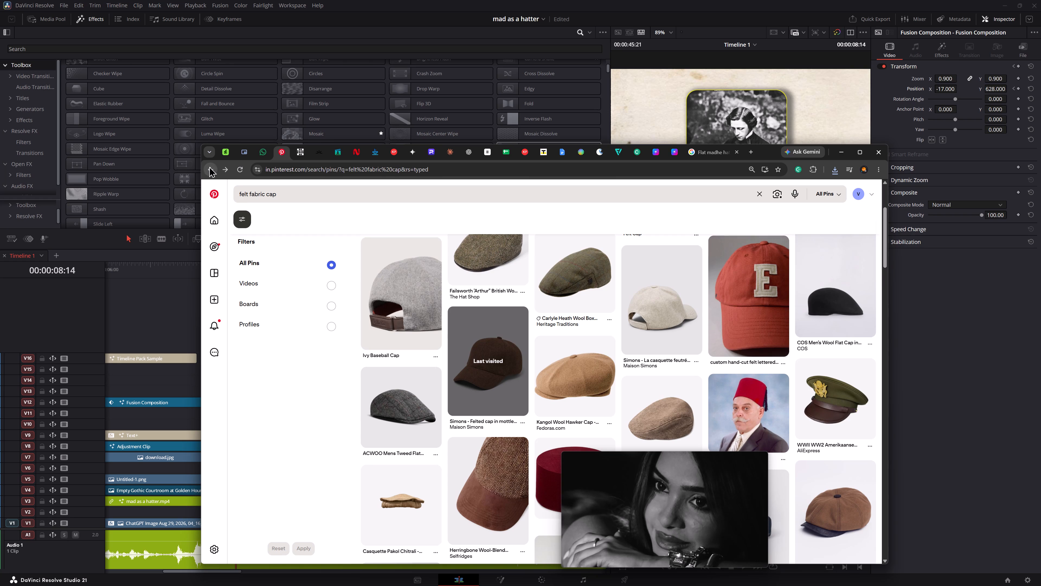
{"action": "left_click", "coordinate": [209, 166]}
{"action": "left_click", "coordinate": [226, 164]}
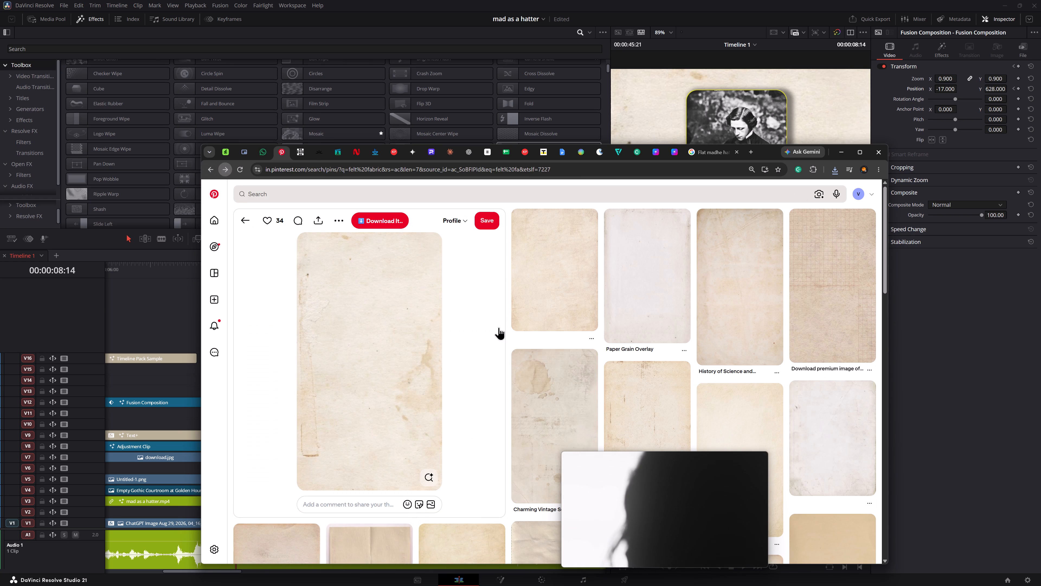
Browse the "felt fabric" results for a texture and view the "Wool Blend Felt, Nutmeg" and "Wool Mix Felt - 12" Square" pins.
{"action": "scroll", "coordinate": [536, 388], "scroll_direction": "up", "scroll_amount": 1}
{"action": "scroll", "coordinate": [536, 389], "scroll_direction": "down", "scroll_amount": 2}
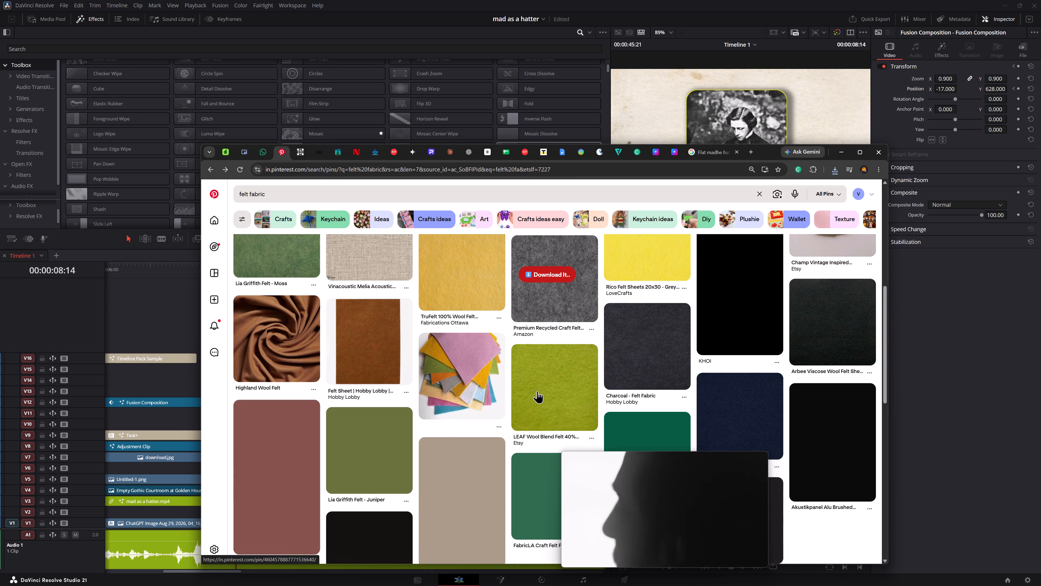
{"action": "scroll", "coordinate": [537, 391], "scroll_direction": "down", "scroll_amount": 2}
{"action": "scroll", "coordinate": [537, 391], "scroll_direction": "up", "scroll_amount": 2}
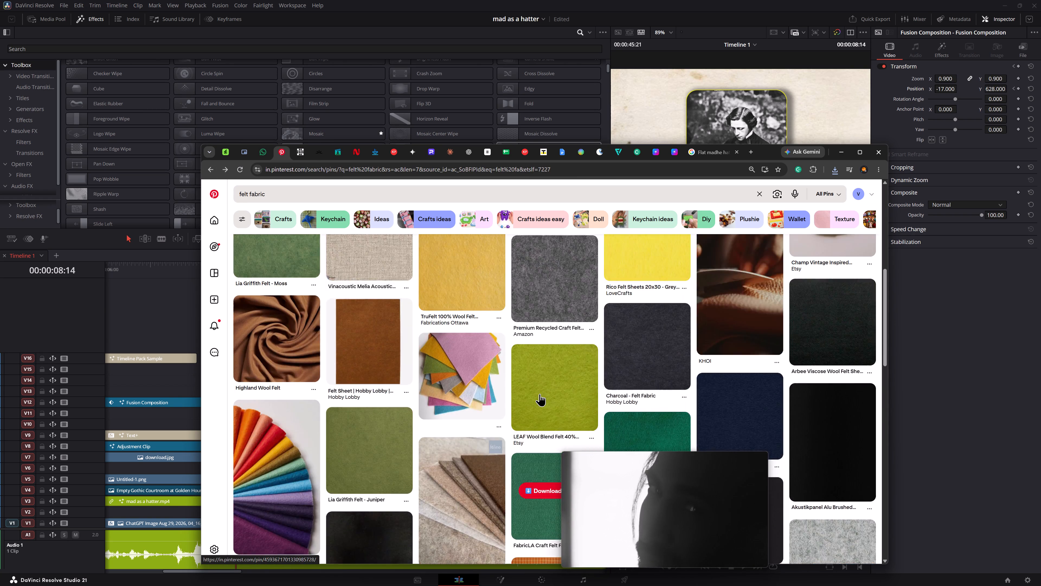
{"action": "scroll", "coordinate": [541, 396], "scroll_direction": "down", "scroll_amount": 2}
{"action": "scroll", "coordinate": [541, 396], "scroll_direction": "up", "scroll_amount": 5}
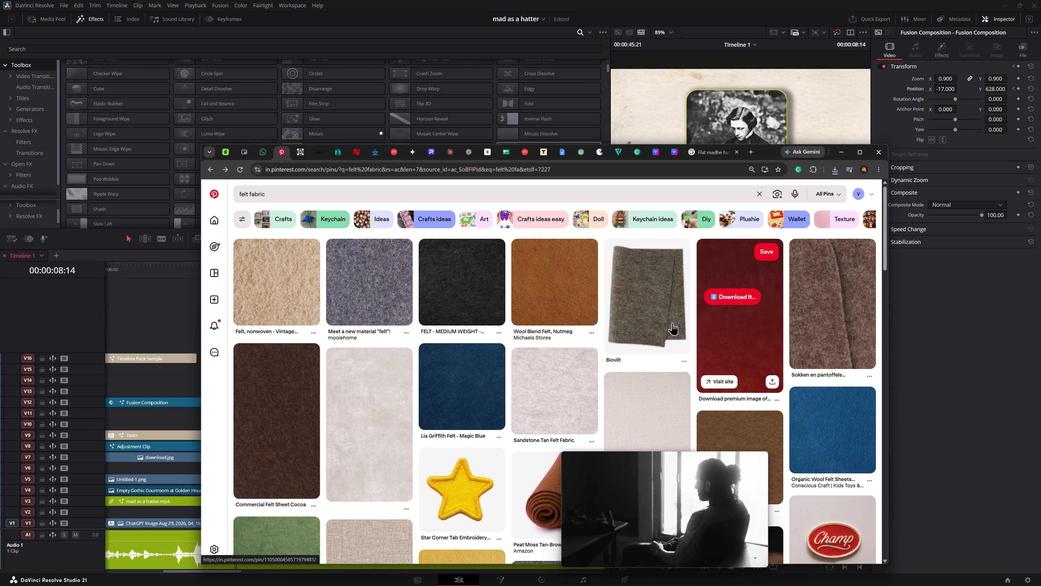
{"action": "left_click", "coordinate": [573, 297]}
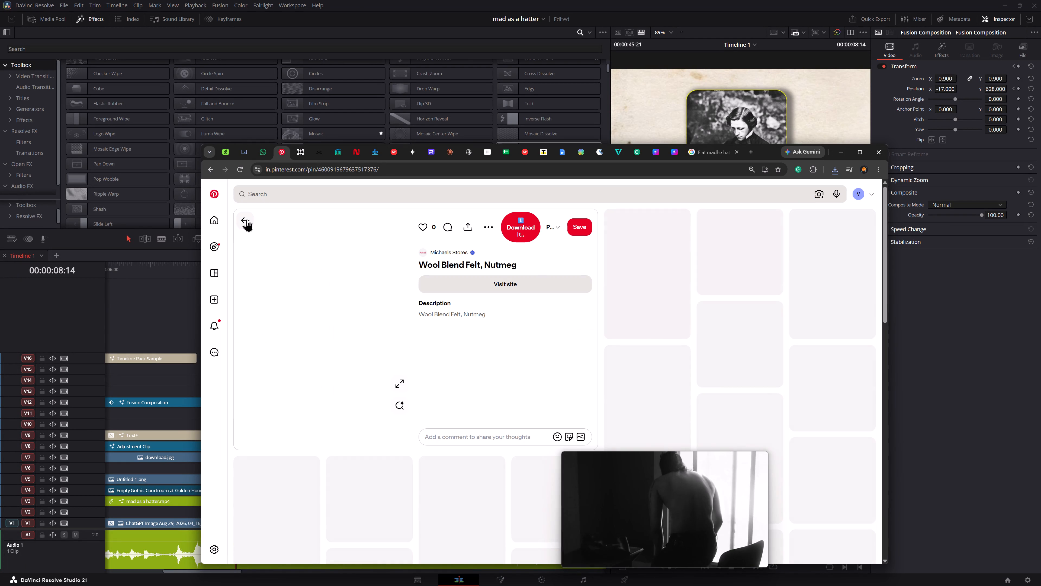
{"action": "left_click", "coordinate": [246, 219]}
{"action": "scroll", "coordinate": [755, 372], "scroll_direction": "down", "scroll_amount": 1}
{"action": "left_click", "coordinate": [746, 324]}
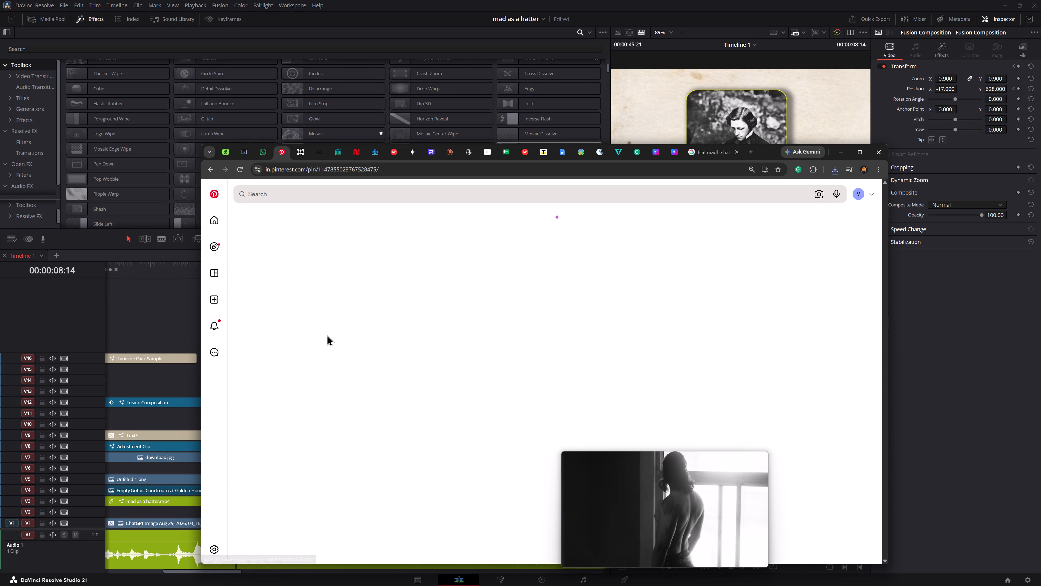
Move the floating video clear of the Pinterest pins and shrink its window.
{"action": "left_click_drag", "start_coordinate": [594, 473], "coordinate": [858, 479]}
{"action": "left_click", "coordinate": [825, 457]}
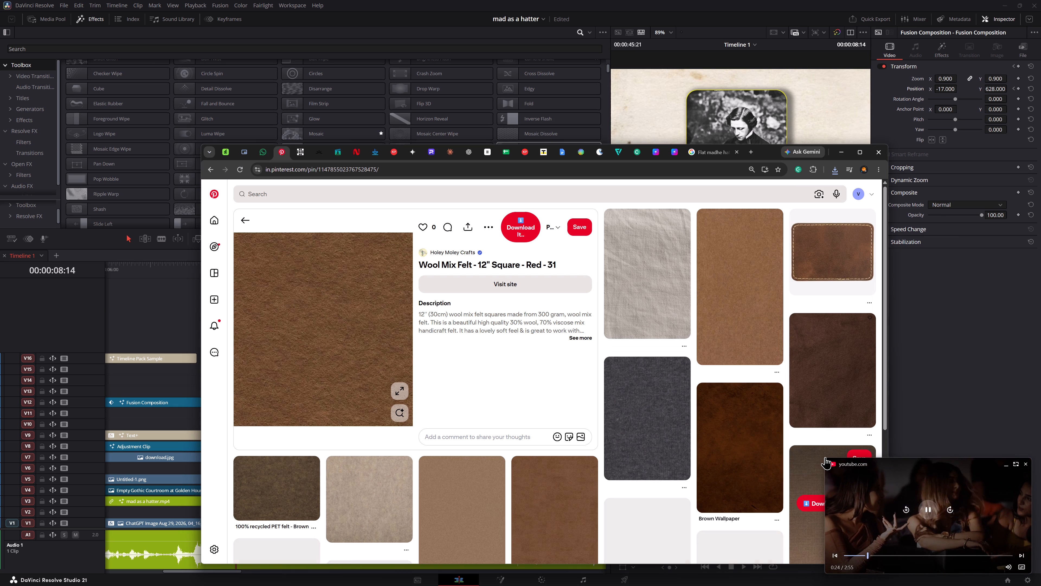
{"action": "left_click_drag", "start_coordinate": [826, 458], "coordinate": [985, 516]}
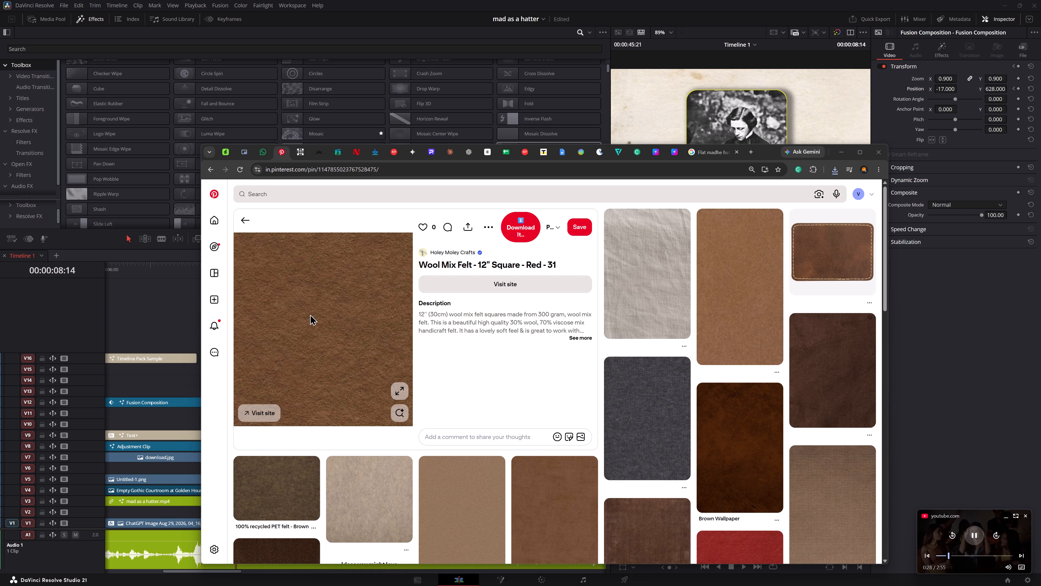
View the dark red felt pin and the "Biovilt" pin in the "felt fabric" results, returning to the results.
{"action": "left_click", "coordinate": [239, 222]}
{"action": "scroll", "coordinate": [634, 292], "scroll_direction": "up", "scroll_amount": 2}
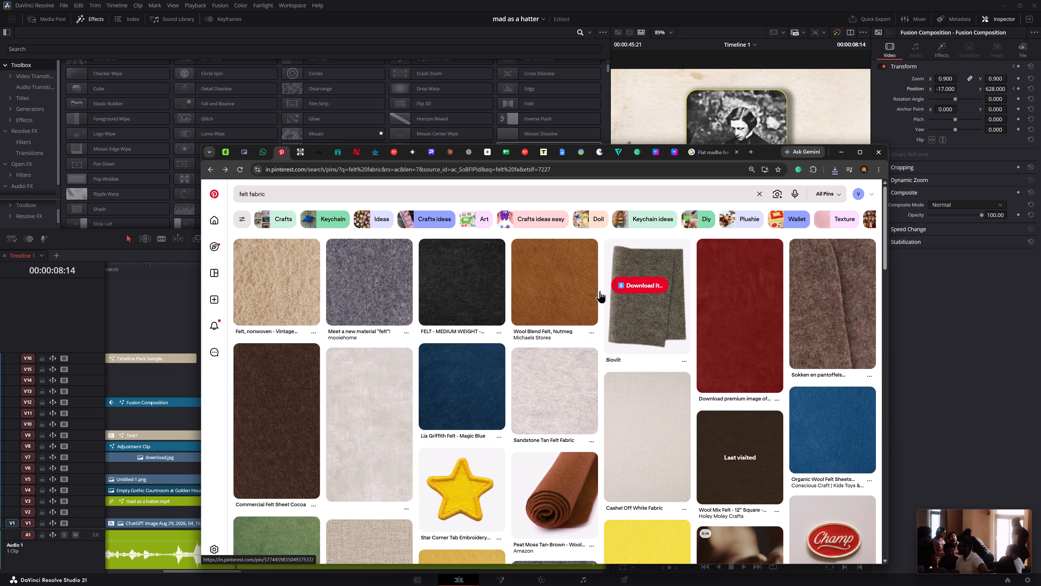
{"action": "left_click", "coordinate": [750, 340]}
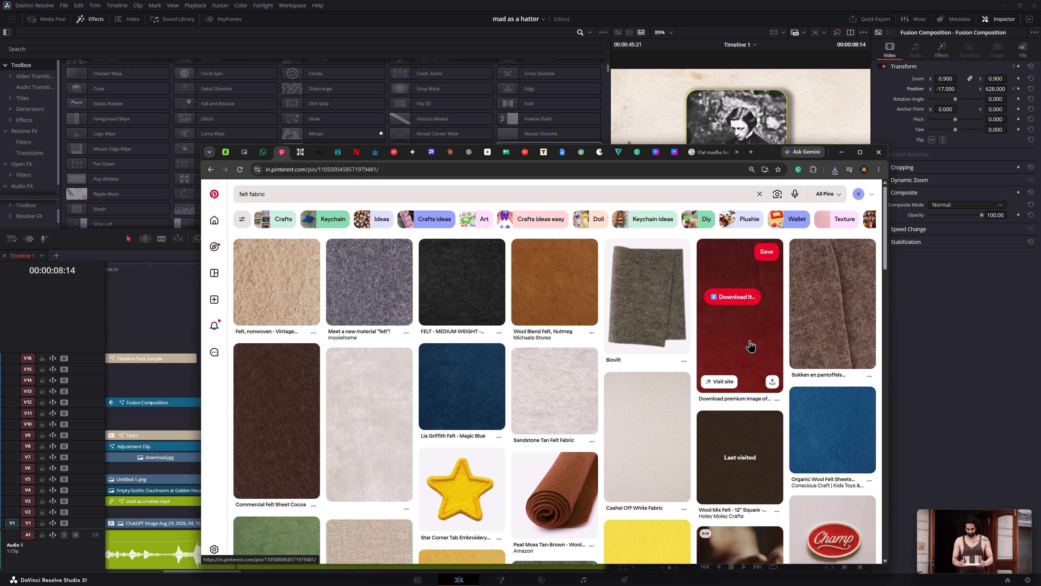
{"action": "left_click", "coordinate": [248, 221]}
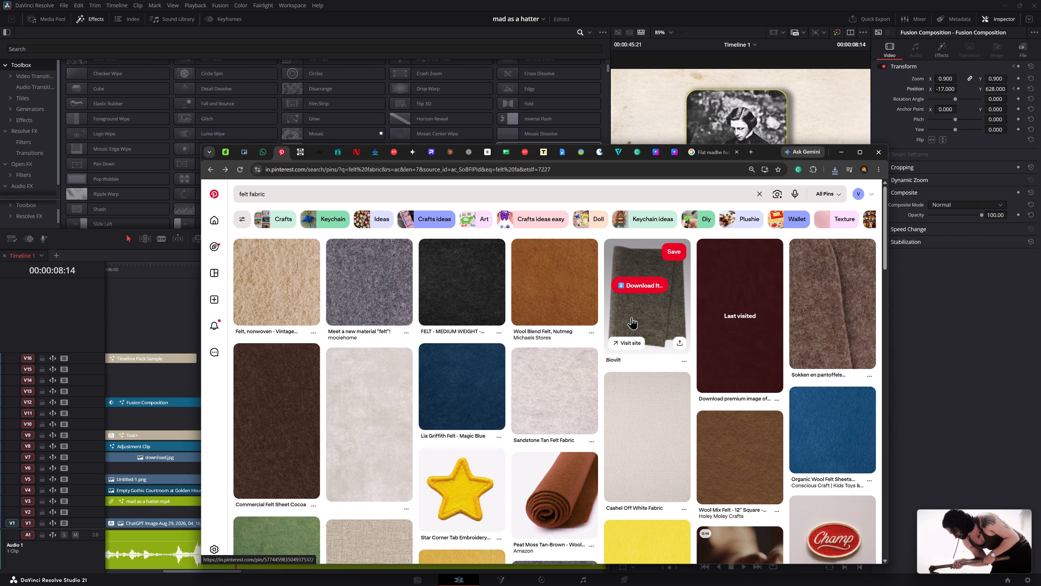
{"action": "left_click", "coordinate": [657, 314]}
{"action": "left_click", "coordinate": [242, 221]}
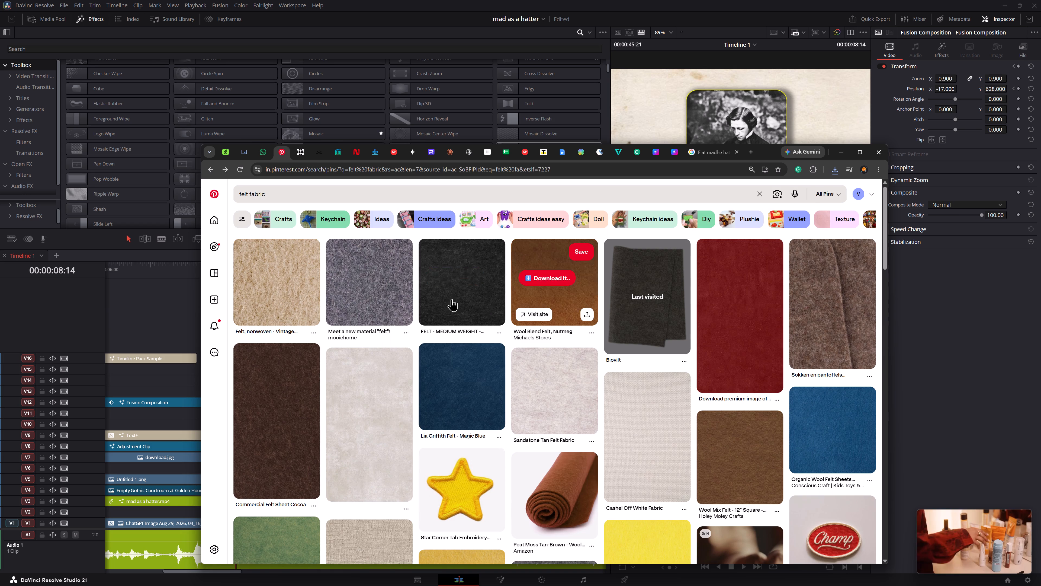
Open the Video 1 project's Assets folder in File Explorer, reposition its window, and return to the Pinterest results.
{"action": "key", "text": "alt+grave"}
{"action": "key", "text": "alt+Tab"}
{"action": "left_click", "coordinate": [834, 298], "text": "alt"}
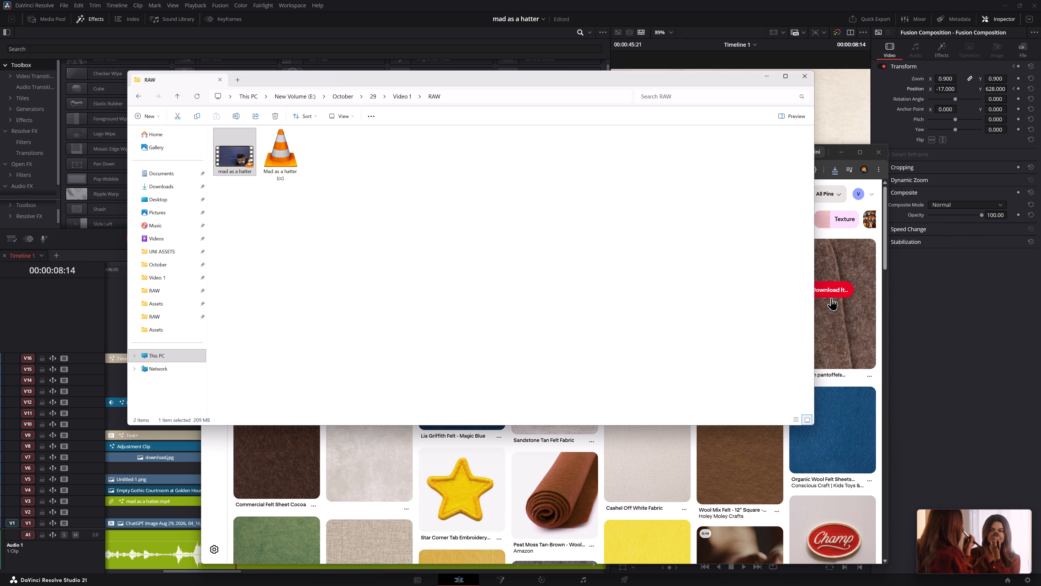
{"action": "left_click", "coordinate": [405, 96]}
{"action": "double_click", "coordinate": [300, 141]}
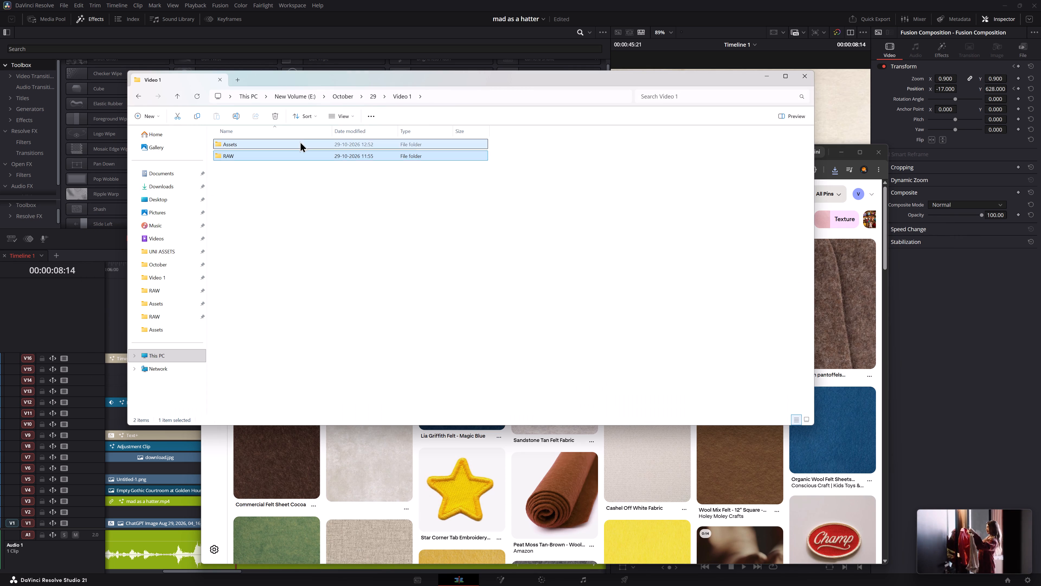
{"action": "left_click_drag", "start_coordinate": [558, 77], "coordinate": [633, 210]}
{"action": "scroll", "coordinate": [528, 336], "scroll_direction": "up", "scroll_amount": 20, "text": "ctrl"}
{"action": "scroll", "coordinate": [528, 336], "scroll_direction": "up", "scroll_amount": 7, "text": "ctrl"}
{"action": "key", "text": "alt+Tab"}
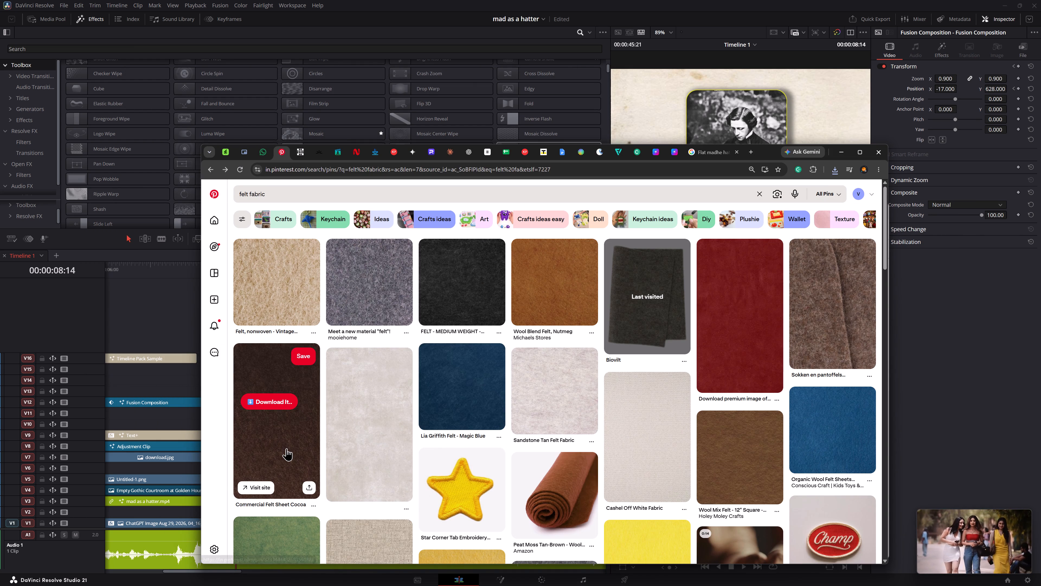
Browse further through the "felt fabric" results for a suitable brown felt texture.
{"action": "scroll", "coordinate": [286, 447], "scroll_direction": "down", "scroll_amount": 1}
{"action": "scroll", "coordinate": [698, 387], "scroll_direction": "down", "scroll_amount": 1}
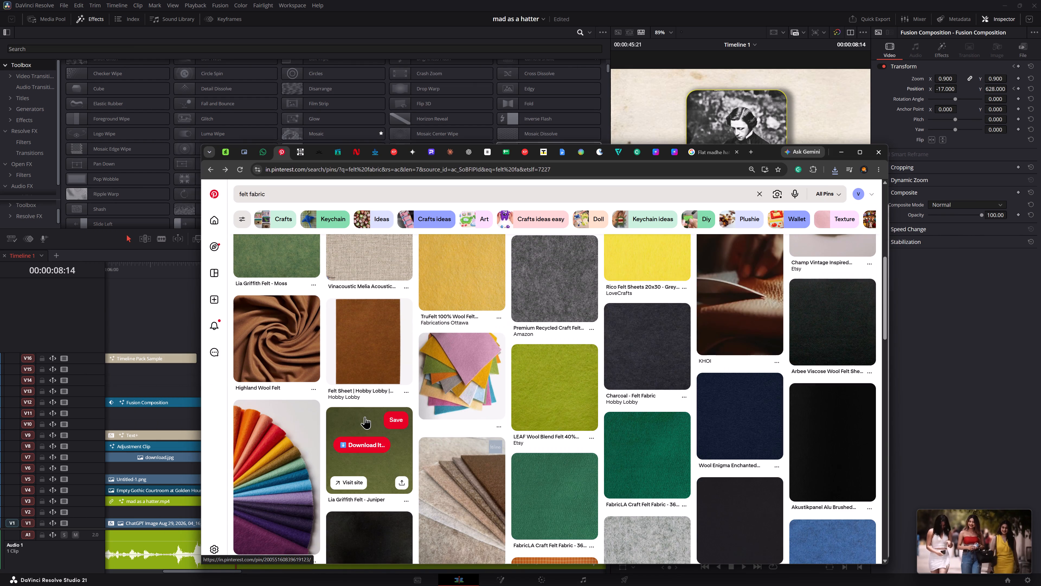
{"action": "key", "text": "alt+Tab"}
{"action": "key", "text": "alt+Tab"}
{"action": "scroll", "coordinate": [396, 407], "scroll_direction": "down", "scroll_amount": 1}
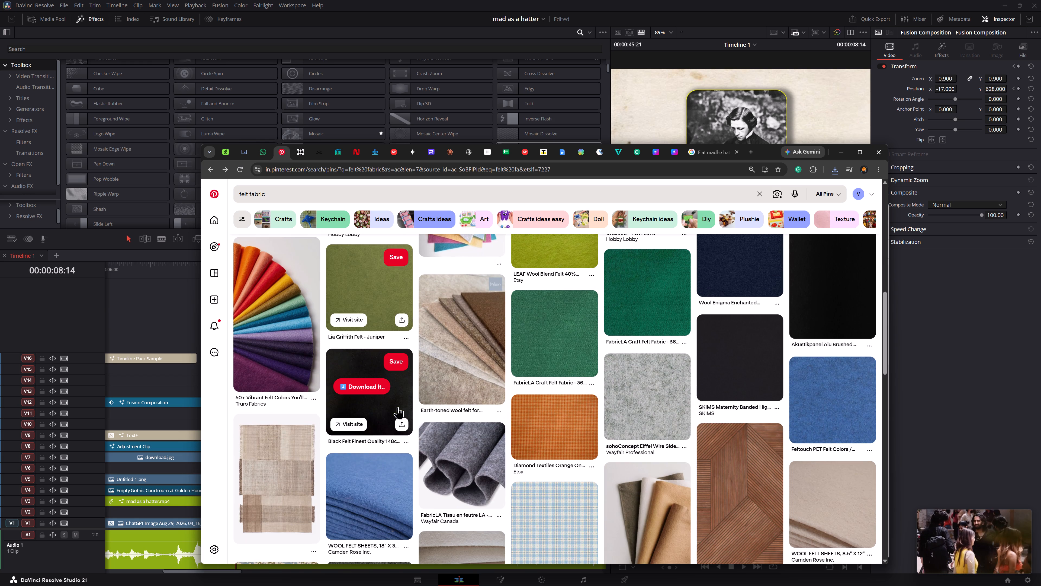
{"action": "scroll", "coordinate": [420, 429], "scroll_direction": "down", "scroll_amount": 2}
{"action": "scroll", "coordinate": [460, 424], "scroll_direction": "up", "scroll_amount": 2}
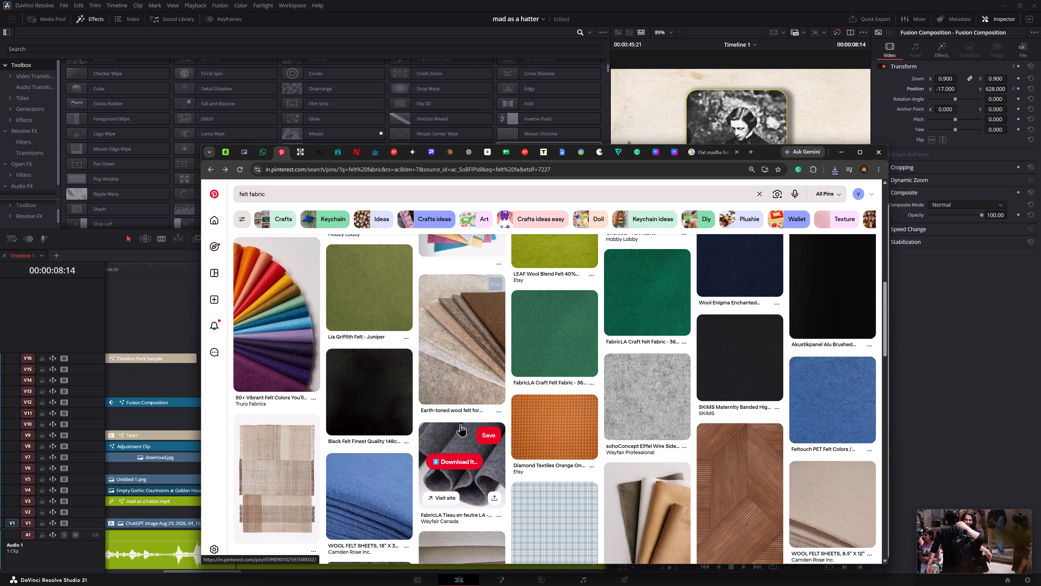
{"action": "scroll", "coordinate": [460, 424], "scroll_direction": "up", "scroll_amount": 1}
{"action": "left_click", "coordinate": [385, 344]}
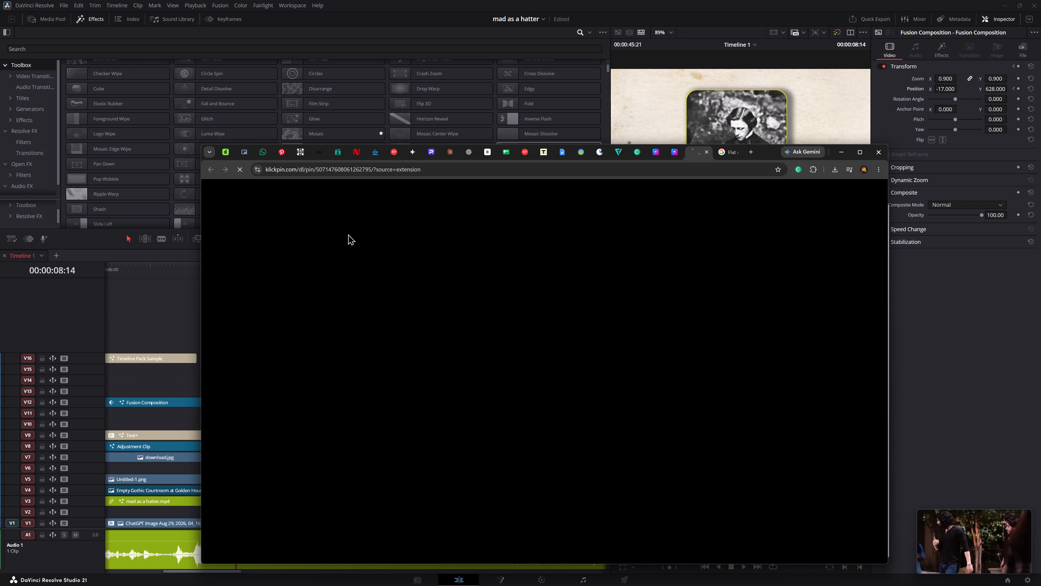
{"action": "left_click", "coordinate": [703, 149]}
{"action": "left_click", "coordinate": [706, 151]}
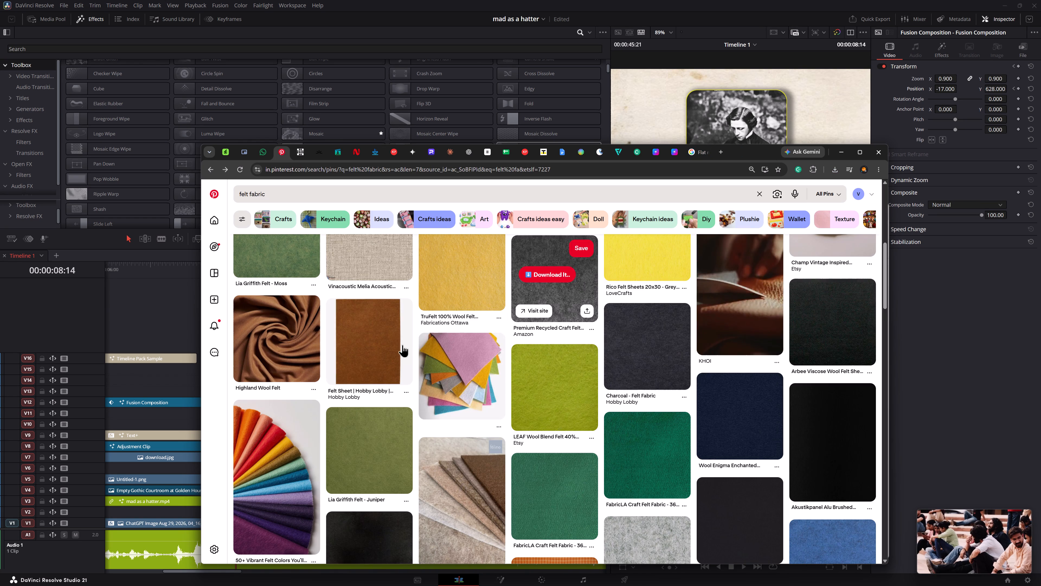
View the "Felt Sheet | Hobby Lobby" pin and its related pins, and go back to the search results.
{"action": "left_click", "coordinate": [392, 352]}
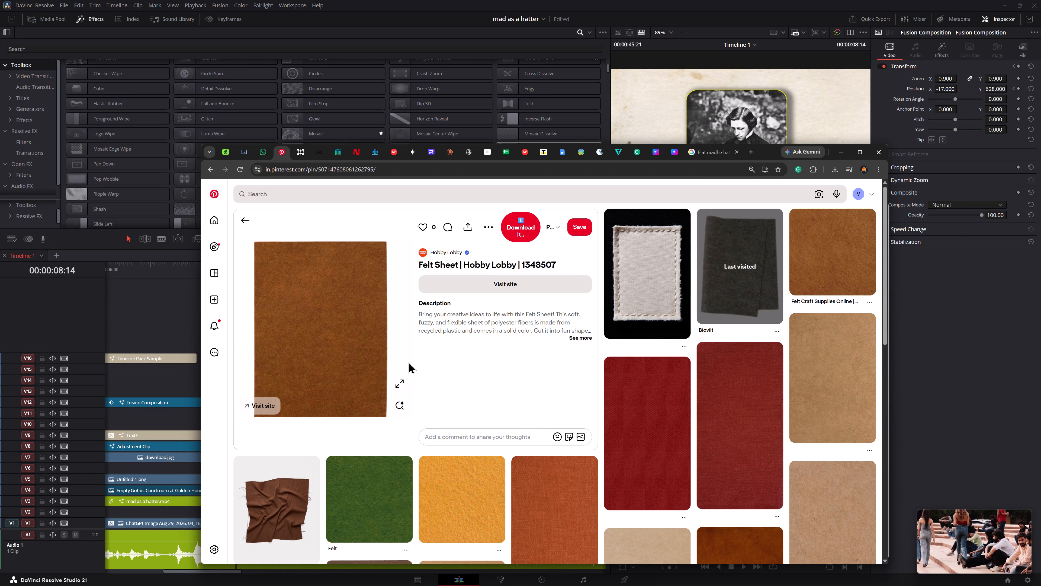
{"action": "scroll", "coordinate": [409, 364], "scroll_direction": "down", "scroll_amount": 1}
{"action": "scroll", "coordinate": [309, 384], "scroll_direction": "down", "scroll_amount": 1}
{"action": "scroll", "coordinate": [384, 391], "scroll_direction": "up", "scroll_amount": 3}
{"action": "scroll", "coordinate": [343, 353], "scroll_direction": "down", "scroll_amount": 3}
{"action": "scroll", "coordinate": [340, 373], "scroll_direction": "up", "scroll_amount": 4}
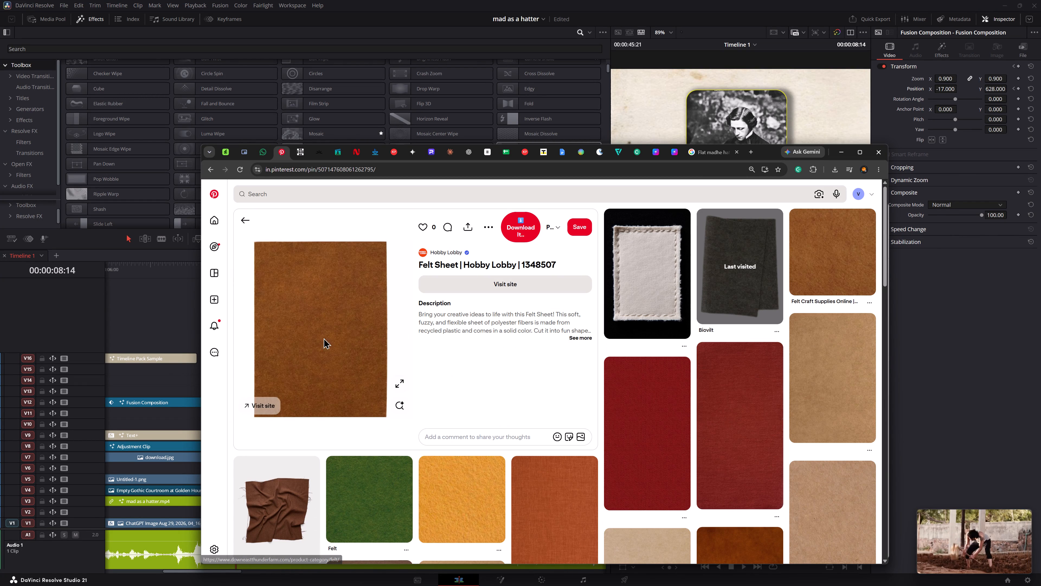
{"action": "left_click", "coordinate": [244, 219]}
Open the dark brown "Commercial Felt Sheet" pin and download its image into the project's Assets folder.
{"action": "scroll", "coordinate": [478, 372], "scroll_direction": "up", "scroll_amount": 4}
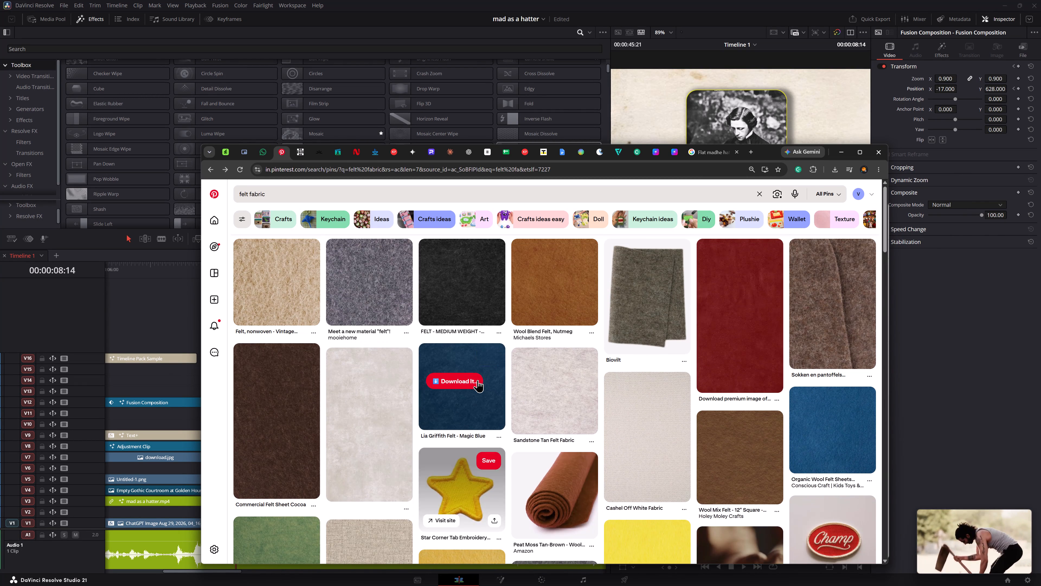
{"action": "left_click", "coordinate": [299, 453]}
{"action": "key", "text": "space"}
{"action": "key", "text": "Tab"}
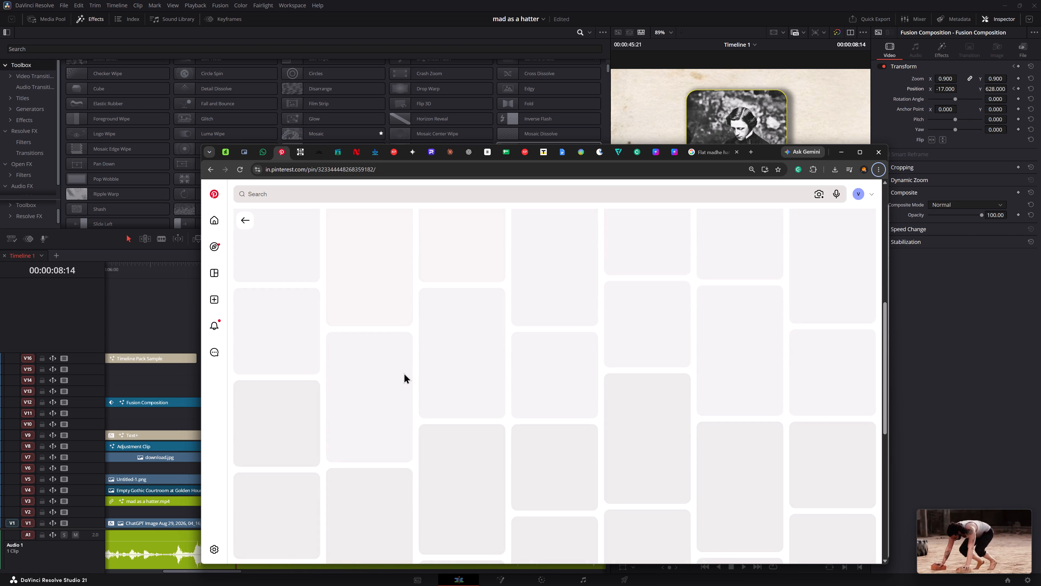
{"action": "scroll", "coordinate": [404, 372], "scroll_direction": "up", "scroll_amount": 4}
{"action": "key", "text": "alt+Tab"}
{"action": "key", "text": "alt+Tab"}
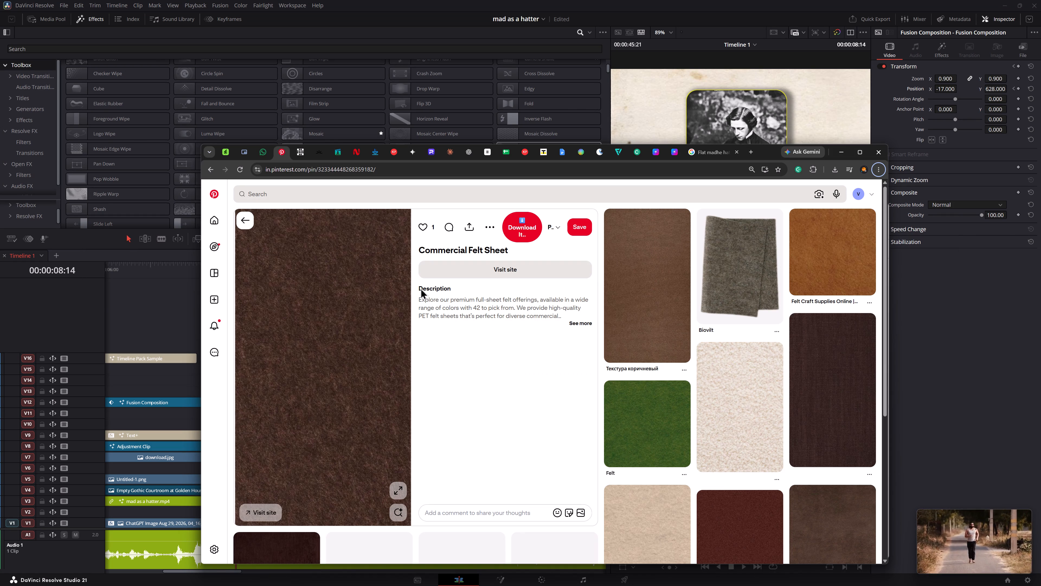
{"action": "left_click", "coordinate": [645, 324]}
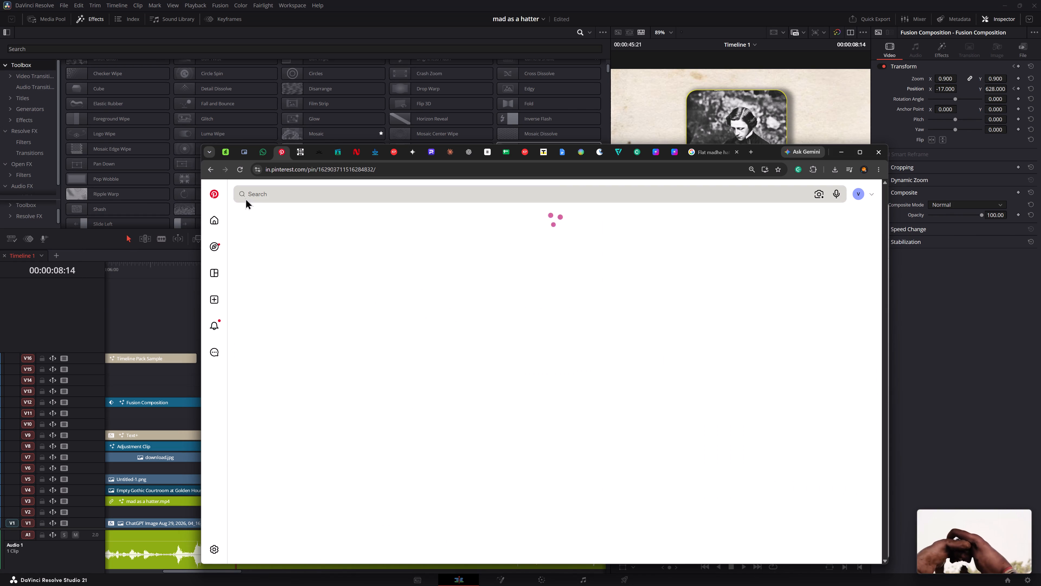
{"action": "left_click", "coordinate": [212, 167]}
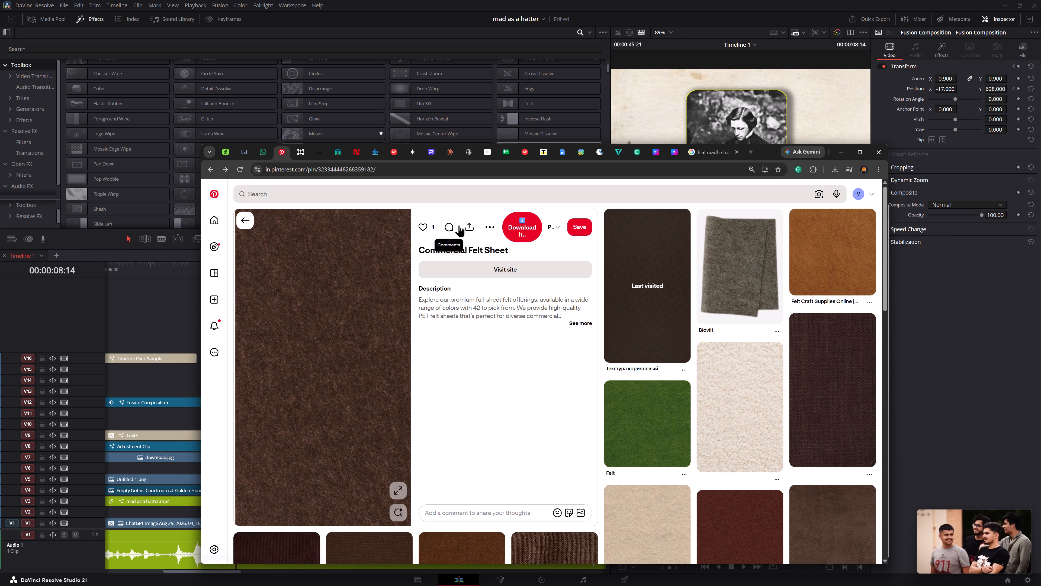
{"action": "left_click", "coordinate": [489, 225]}
{"action": "left_click", "coordinate": [490, 253]}
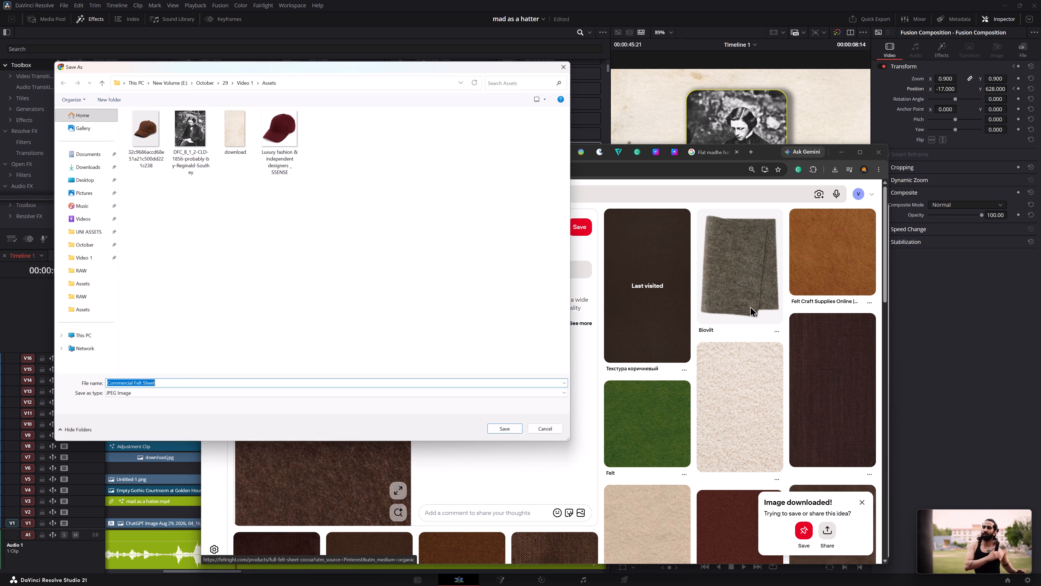
{"action": "left_click", "coordinate": [516, 431]}
Examine the pins related to "Commercial Felt Sheet" for further textures and return to the "felt fabric" results.
{"action": "scroll", "coordinate": [591, 374], "scroll_direction": "down", "scroll_amount": 3}
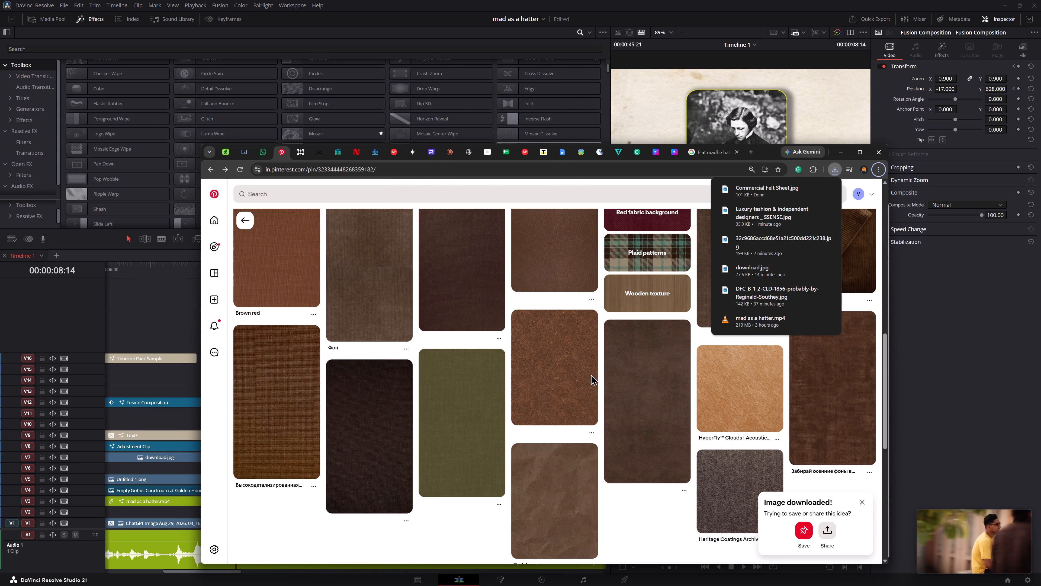
{"action": "scroll", "coordinate": [482, 386], "scroll_direction": "down", "scroll_amount": 1}
{"action": "scroll", "coordinate": [482, 386], "scroll_direction": "up", "scroll_amount": 2}
{"action": "scroll", "coordinate": [482, 386], "scroll_direction": "down", "scroll_amount": 1}
{"action": "scroll", "coordinate": [482, 386], "scroll_direction": "up", "scroll_amount": 1}
{"action": "scroll", "coordinate": [536, 377], "scroll_direction": "up", "scroll_amount": 2}
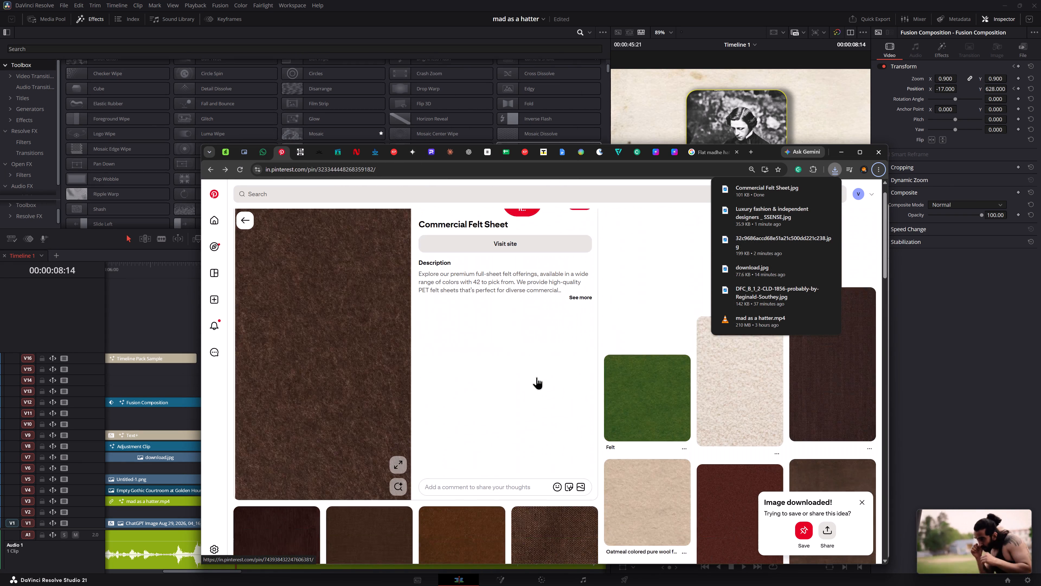
{"action": "scroll", "coordinate": [536, 381], "scroll_direction": "down", "scroll_amount": 5}
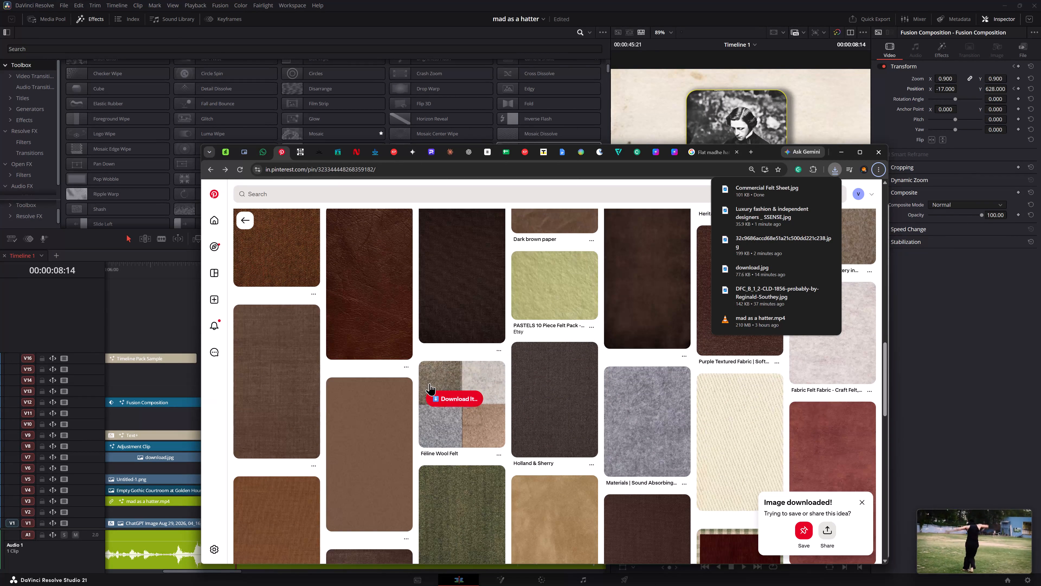
{"action": "left_click", "coordinate": [415, 377]}
{"action": "scroll", "coordinate": [417, 376], "scroll_direction": "down", "scroll_amount": 2}
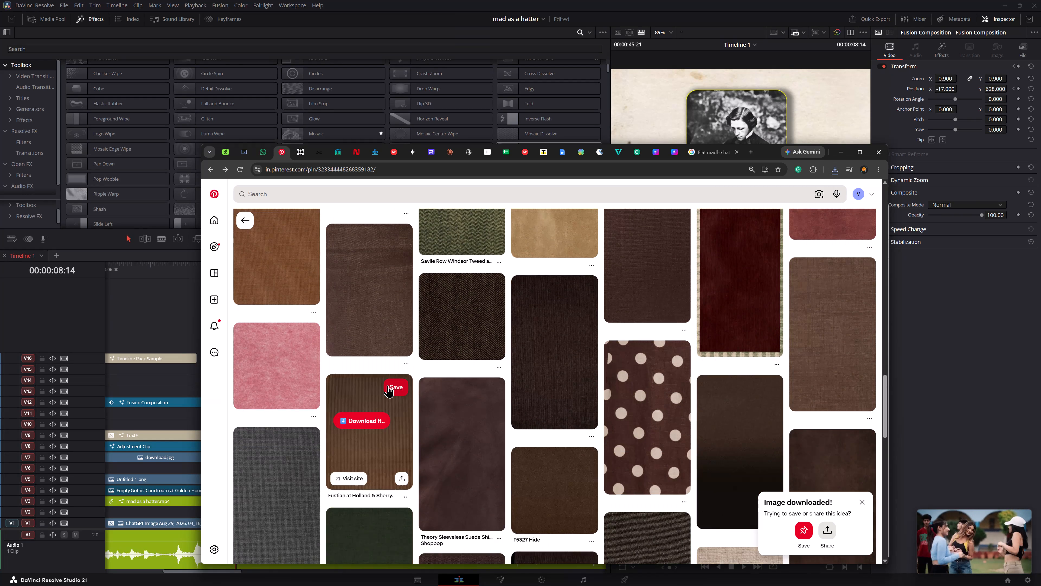
{"action": "scroll", "coordinate": [387, 384], "scroll_direction": "down", "scroll_amount": 1}
{"action": "scroll", "coordinate": [363, 394], "scroll_direction": "down", "scroll_amount": 2}
{"action": "scroll", "coordinate": [364, 395], "scroll_direction": "up", "scroll_amount": 1}
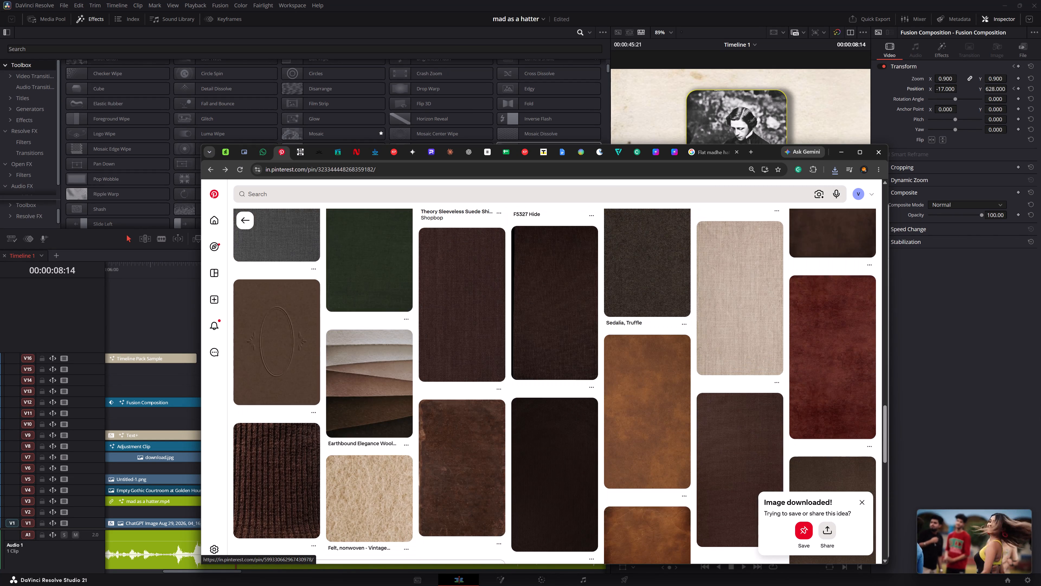
{"action": "scroll", "coordinate": [744, 388], "scroll_direction": "down", "scroll_amount": 1}
{"action": "scroll", "coordinate": [511, 351], "scroll_direction": "up", "scroll_amount": 12}
{"action": "scroll", "coordinate": [401, 325], "scroll_direction": "up", "scroll_amount": 3}
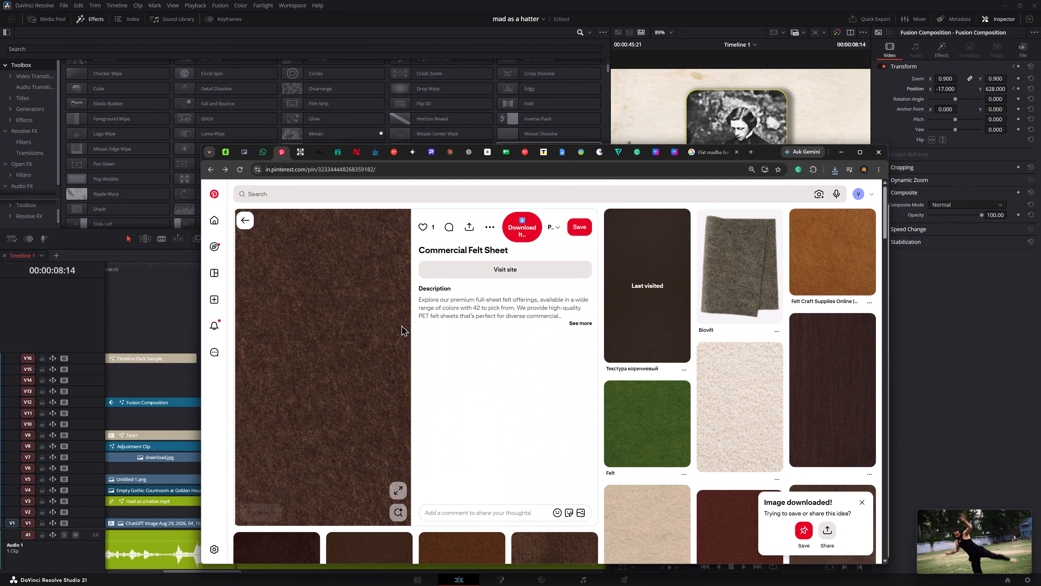
{"action": "scroll", "coordinate": [401, 325], "scroll_direction": "up", "scroll_amount": 2}
{"action": "left_click", "coordinate": [241, 217]}
Switch to DaVinci Resolve, move the playhead to 00:00:08:24 and show the project's Assets bin in the Media Pool.
{"action": "left_click", "coordinate": [121, 303]}
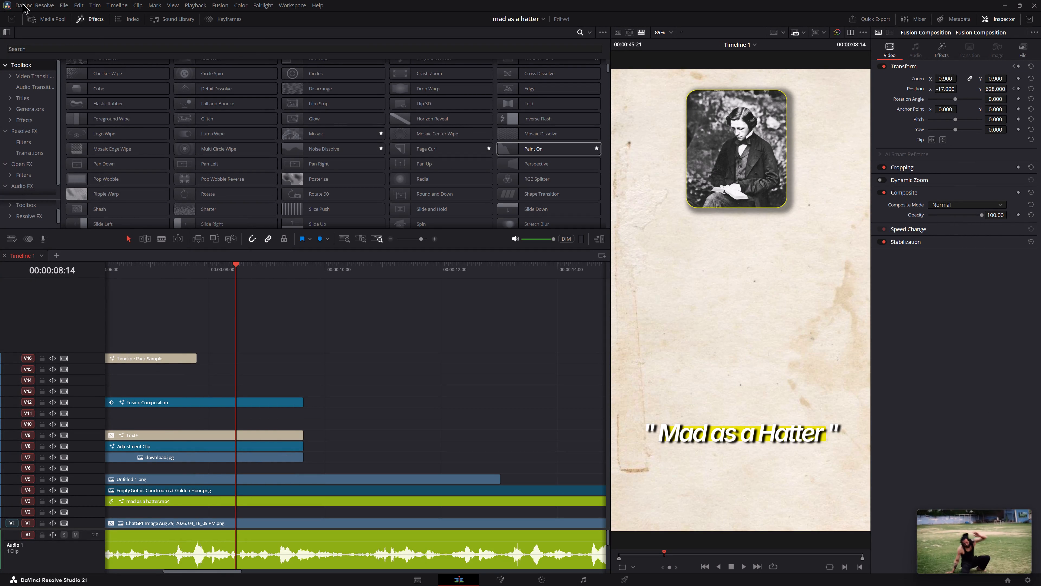
{"action": "left_click", "coordinate": [31, 21]}
{"action": "left_click", "coordinate": [92, 21]}
{"action": "left_click", "coordinate": [255, 277]}
{"action": "left_click", "coordinate": [22, 67]}
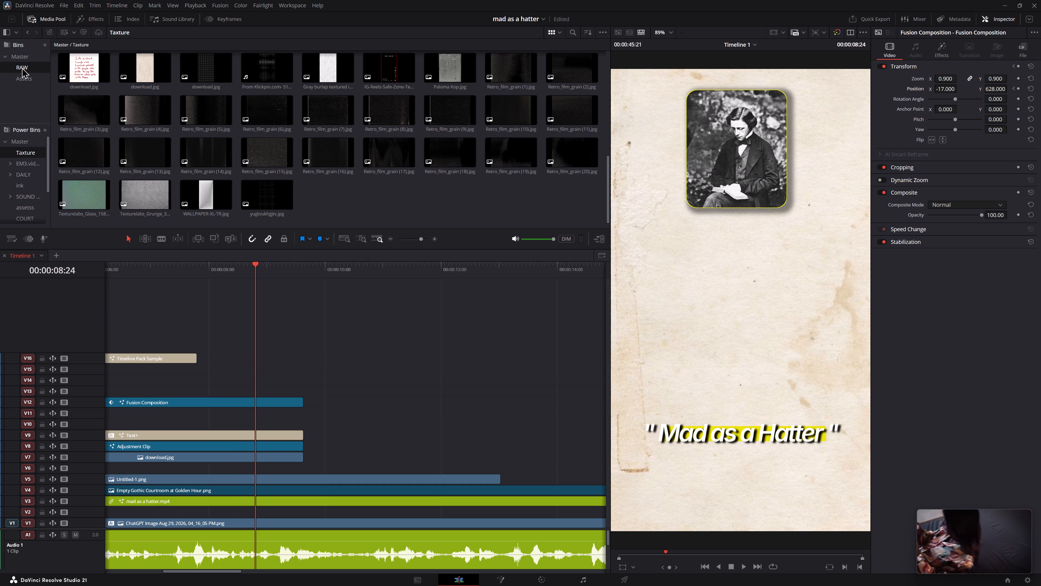
{"action": "left_click", "coordinate": [28, 79]}
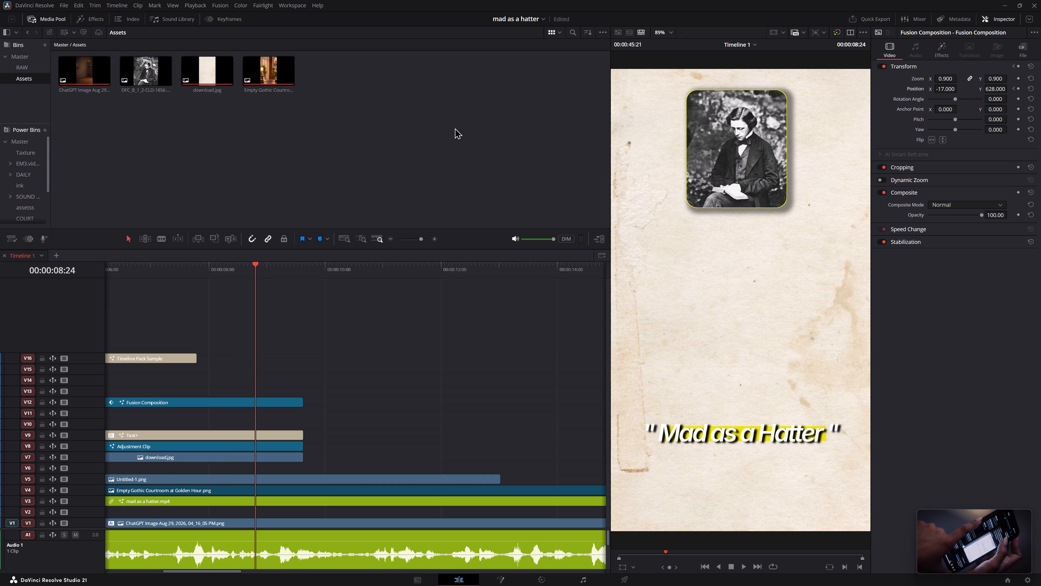
{"action": "key", "text": "alt+Tab"}
{"action": "left_click", "coordinate": [505, 297], "text": "alt"}
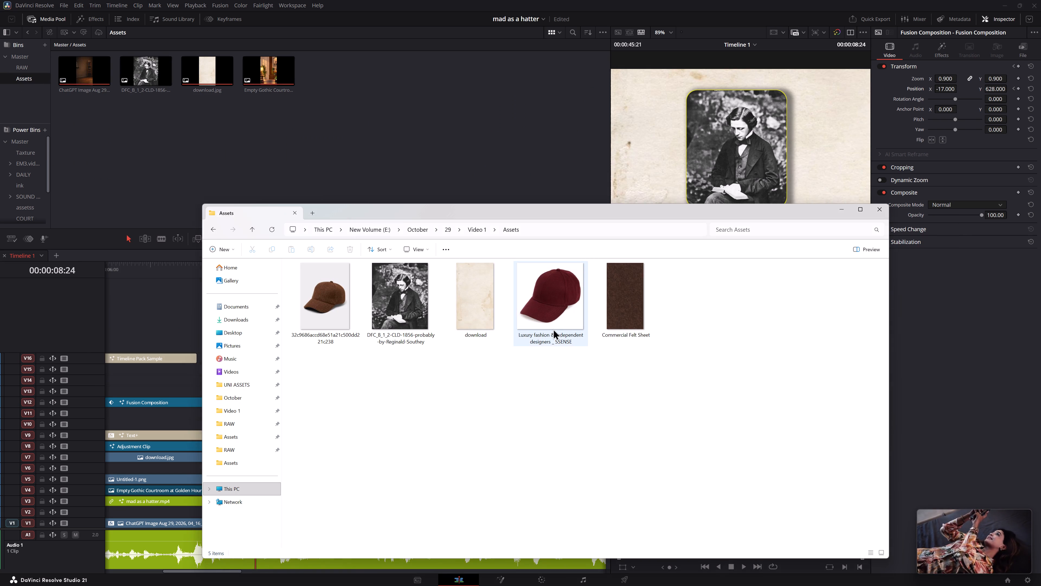
{"action": "key", "text": "super+Tab"}
{"action": "left_click", "coordinate": [440, 169]}
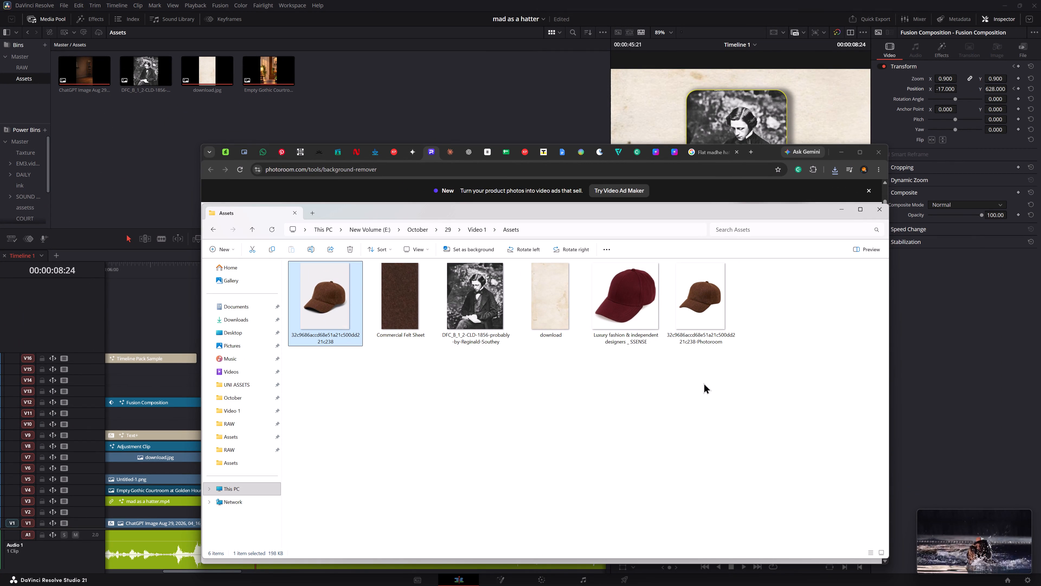
{"action": "left_click", "coordinate": [718, 386]}
{"action": "left_click_drag", "start_coordinate": [695, 301], "coordinate": [361, 105]}
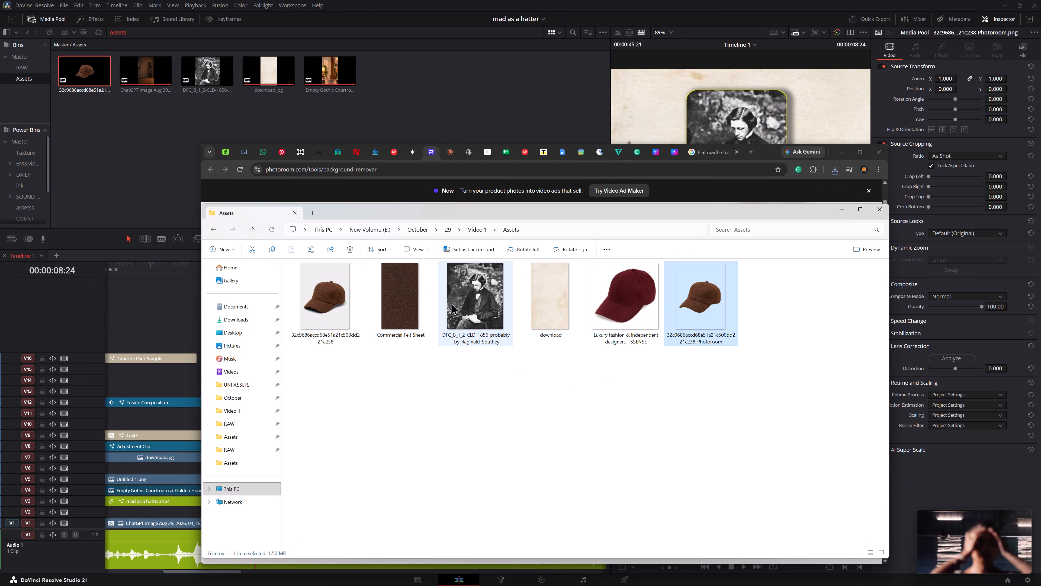
{"action": "left_click_drag", "start_coordinate": [404, 304], "coordinate": [467, 101]}
{"action": "left_click", "coordinate": [379, 106]}
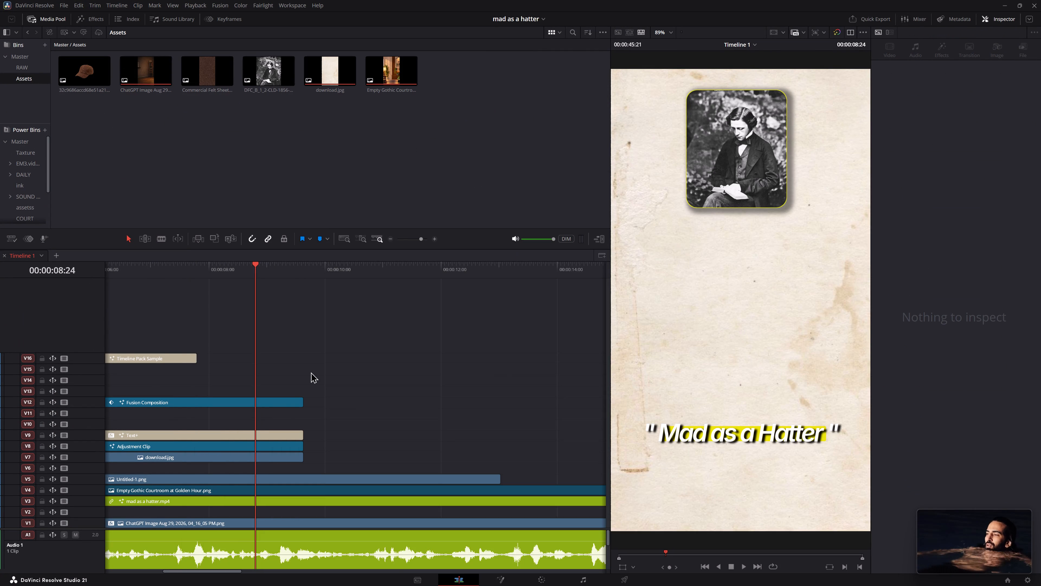
Place the playhead at 00:00:04:13, just before the Timeline Pack Sample title, and save the project.
{"action": "scroll", "coordinate": [506, 363], "scroll_direction": "up", "scroll_amount": 3, "text": "ctrl"}
{"action": "left_click_drag", "start_coordinate": [147, 283], "coordinate": [144, 283]}
{"action": "left_click", "coordinate": [149, 278], "text": "ctrl"}
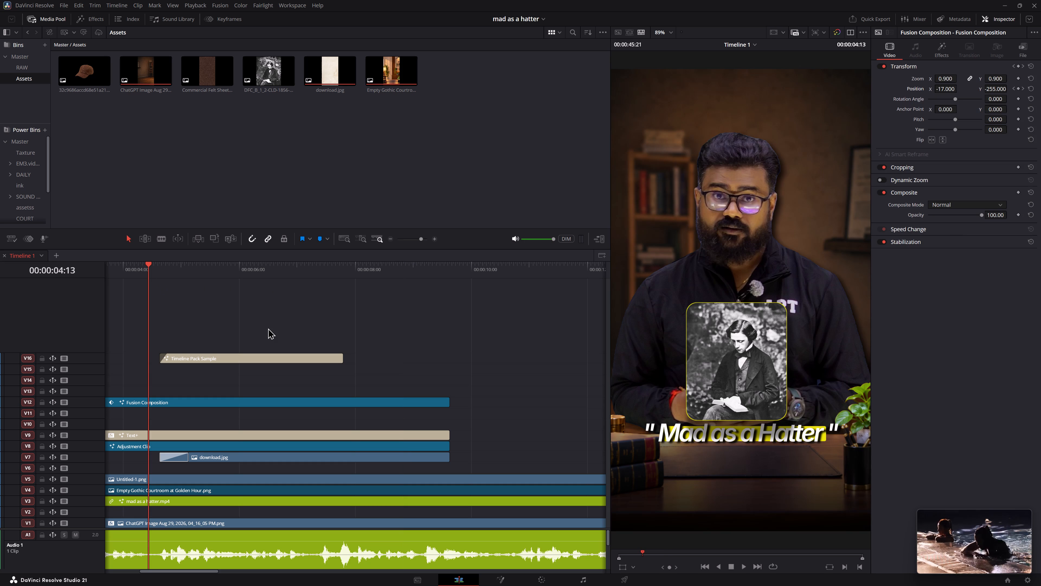
{"action": "key", "text": "ctrl+s"}
{"action": "key", "text": "ctrl+s"}
Play back the portrait and 1800–1900 timeline section several times to examine its animation, ending at 00:00:04:12.
{"action": "key", "text": "space"}
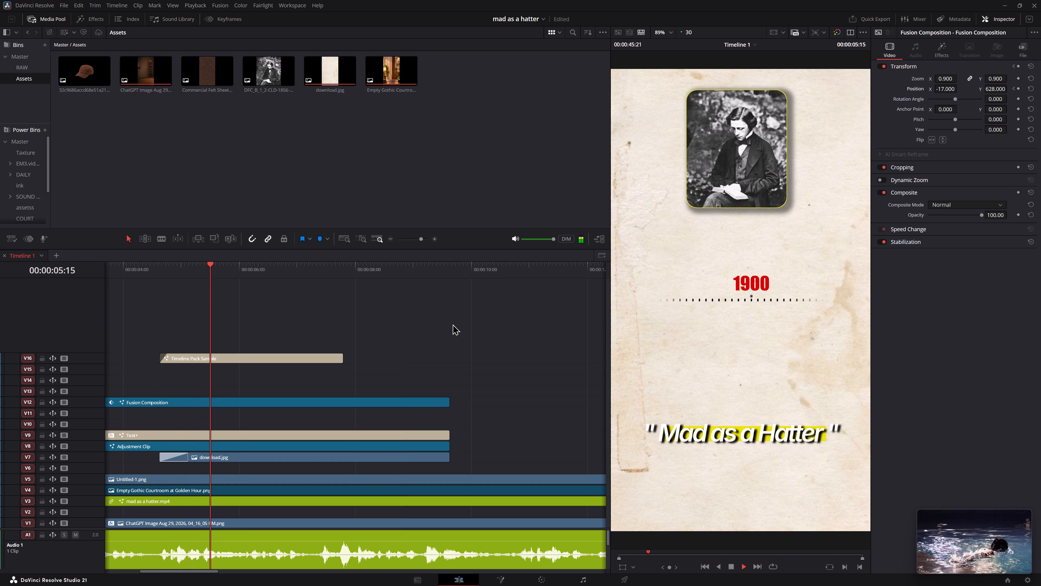
{"action": "middle_click_drag", "start_coordinate": [473, 324], "coordinate": [403, 309]}
{"action": "key", "text": "space"}
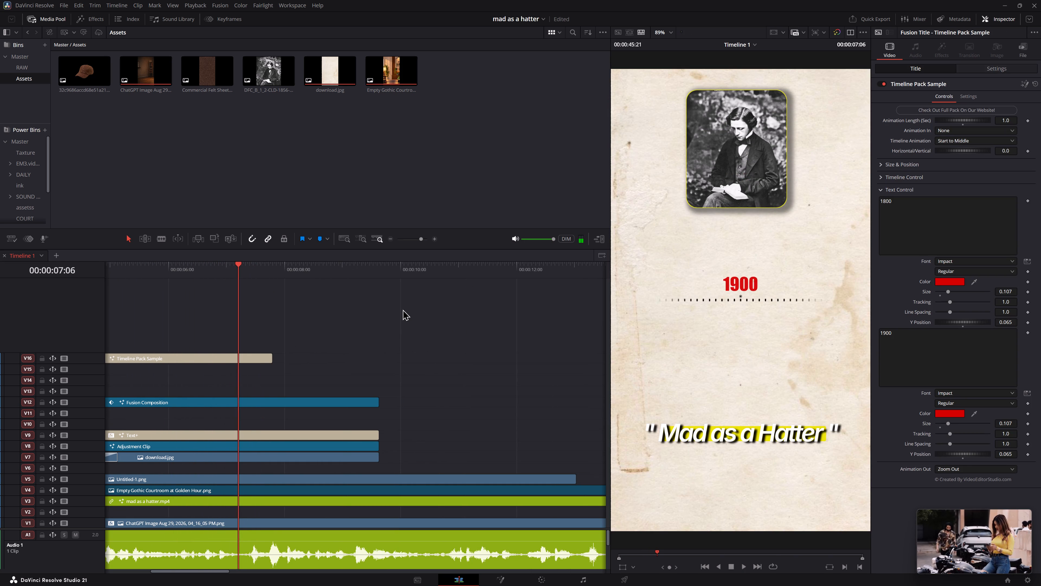
{"action": "key", "text": "space"}
{"action": "key", "text": "space"}
{"action": "middle_click_drag", "start_coordinate": [416, 339], "coordinate": [564, 355]}
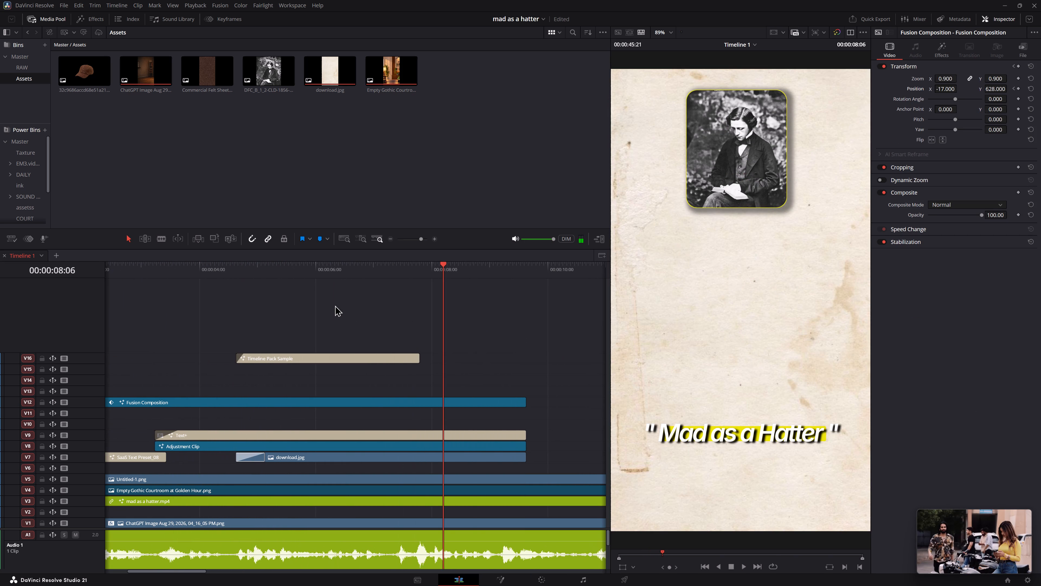
{"action": "left_click_drag", "start_coordinate": [182, 281], "coordinate": [183, 278]}
{"action": "left_click", "coordinate": [183, 272]}
{"action": "key", "text": "space"}
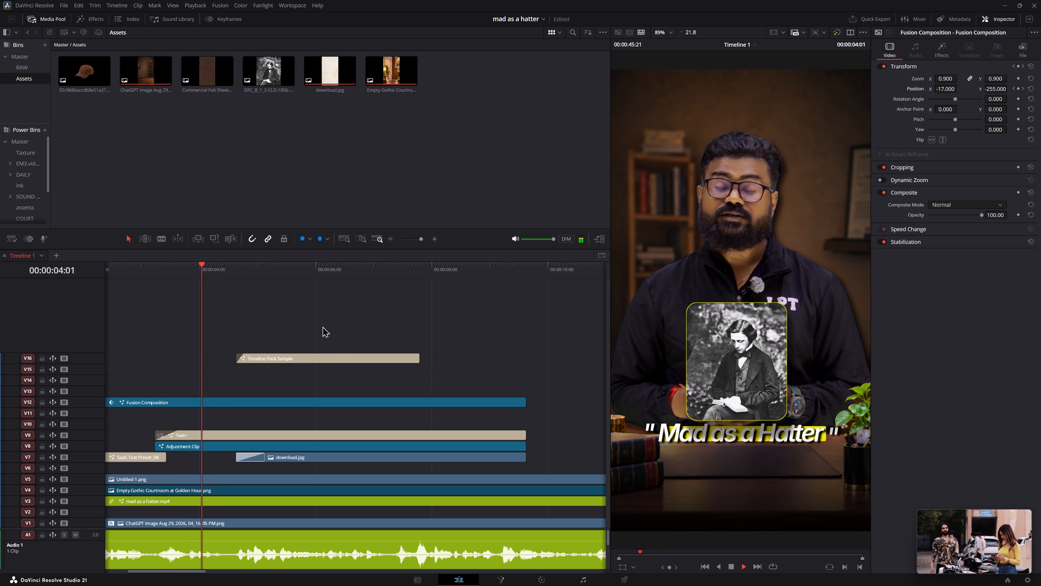
{"action": "key", "text": "space"}
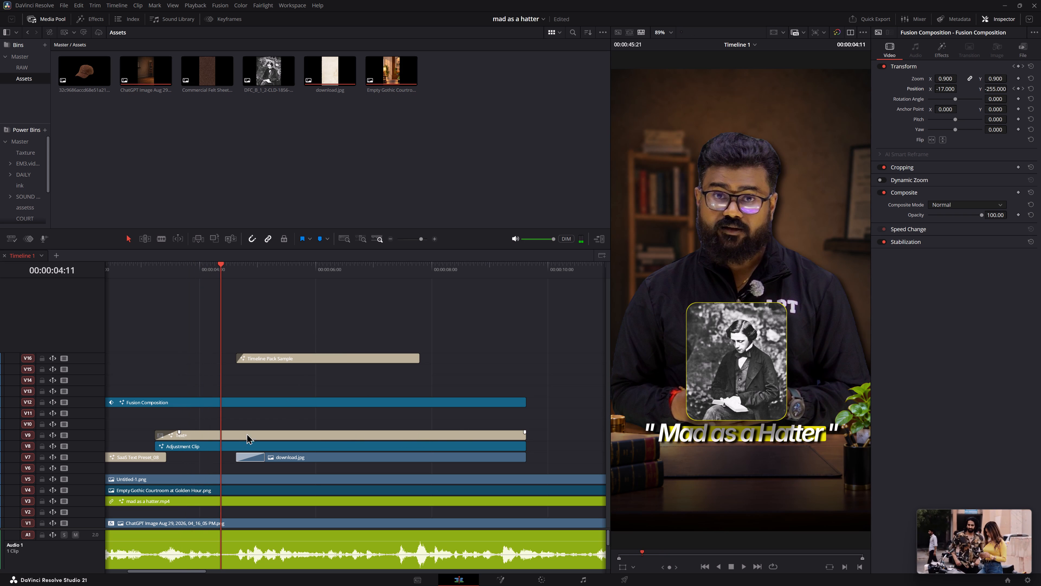
{"action": "key", "text": "space"}
{"action": "key", "text": "space"}
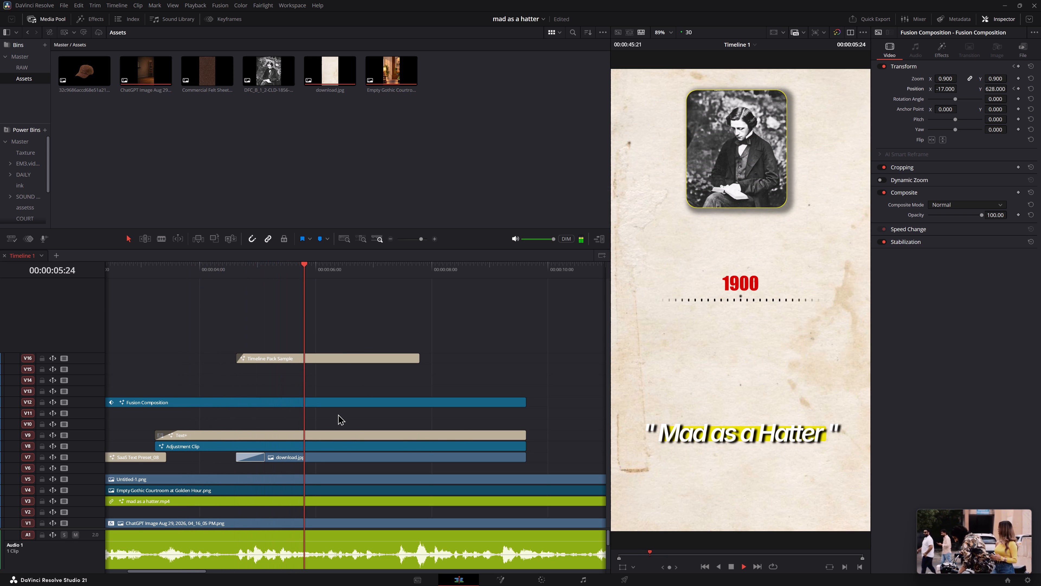
{"action": "left_click", "coordinate": [138, 272]}
{"action": "key", "text": "space"}
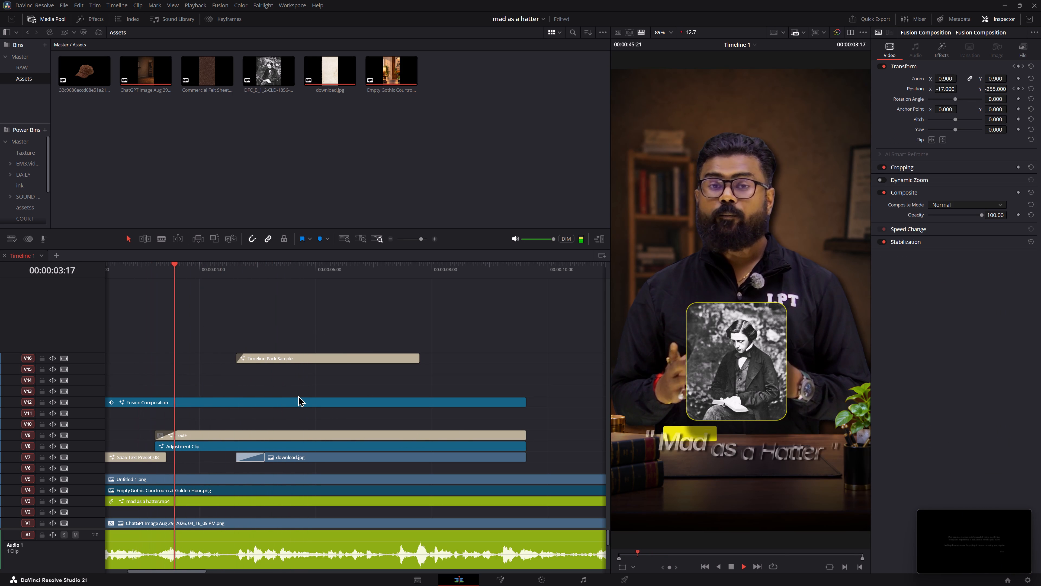
{"action": "key", "text": "space"}
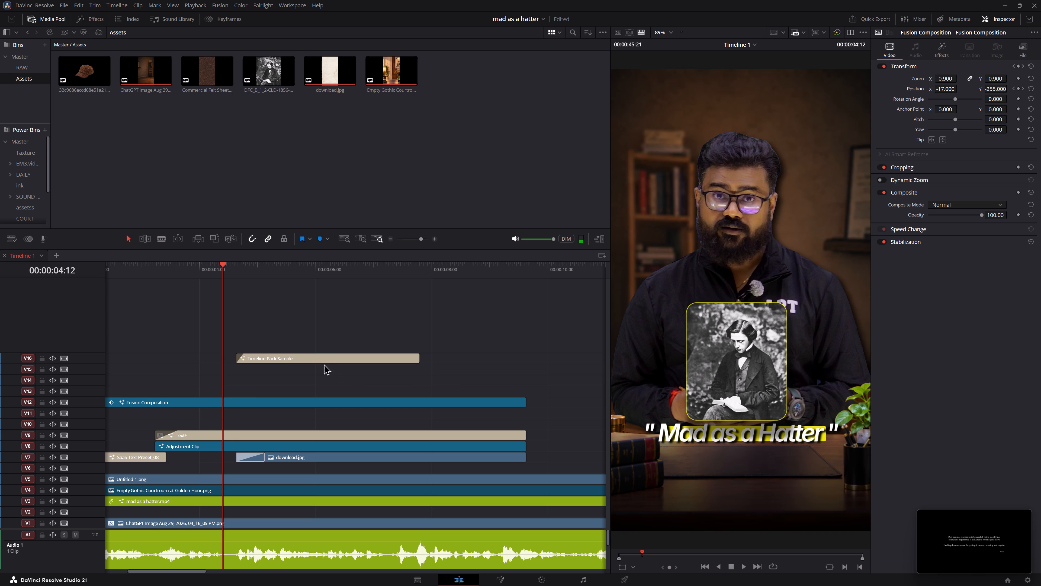
Set the Light Distance of the portrait Fusion Composition's Outer Stroke shadow to 0.983 and play the section to check it.
{"action": "left_click", "coordinate": [246, 400]}
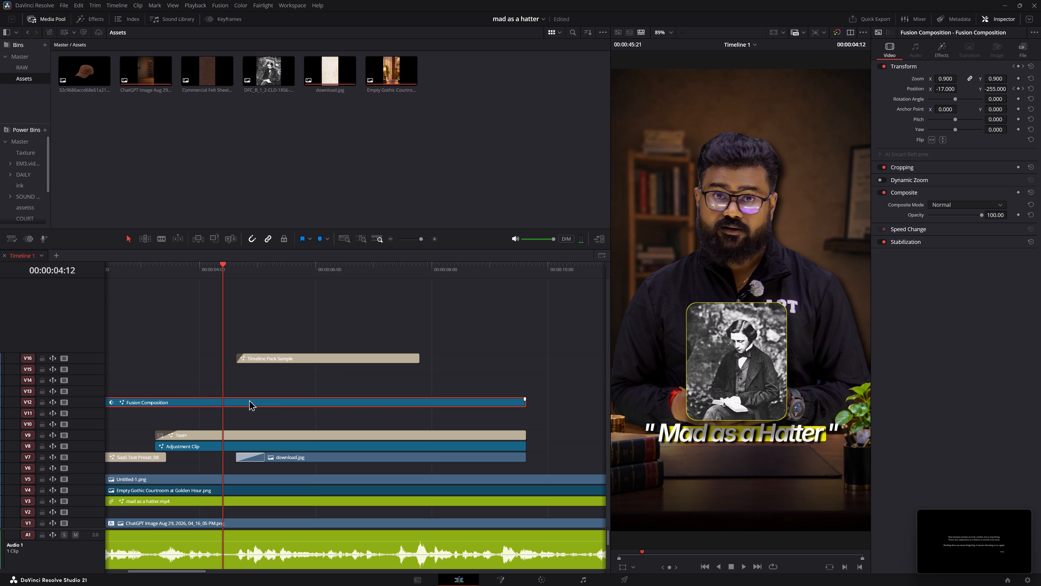
{"action": "left_click", "coordinate": [944, 47]}
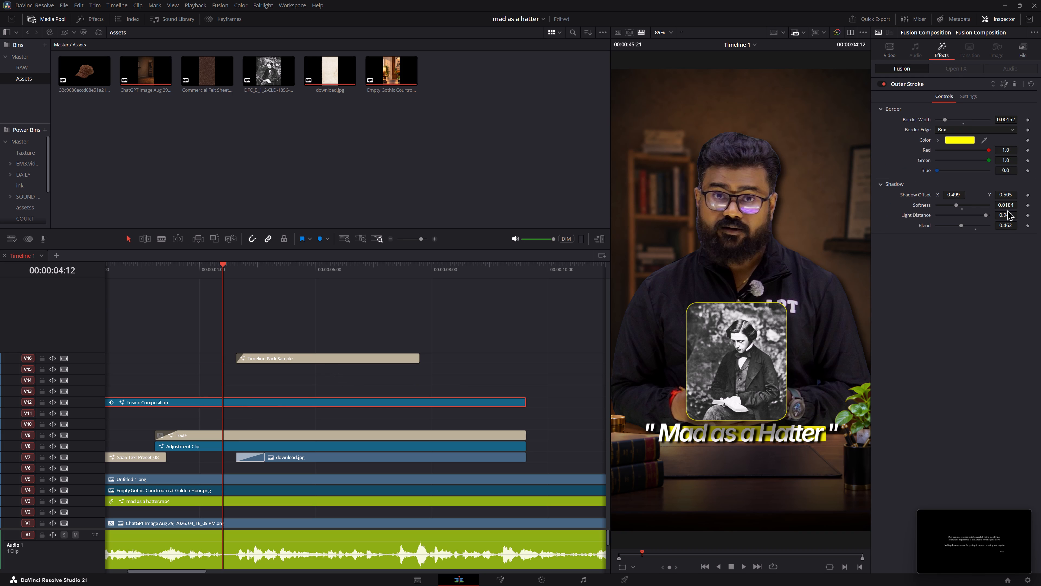
{"action": "left_click_drag", "start_coordinate": [1006, 215], "coordinate": [1020, 214]}
{"action": "left_click_drag", "start_coordinate": [1020, 214], "coordinate": [1021, 214]}
{"action": "key", "text": "space"}
{"action": "left_click", "coordinate": [403, 253]}
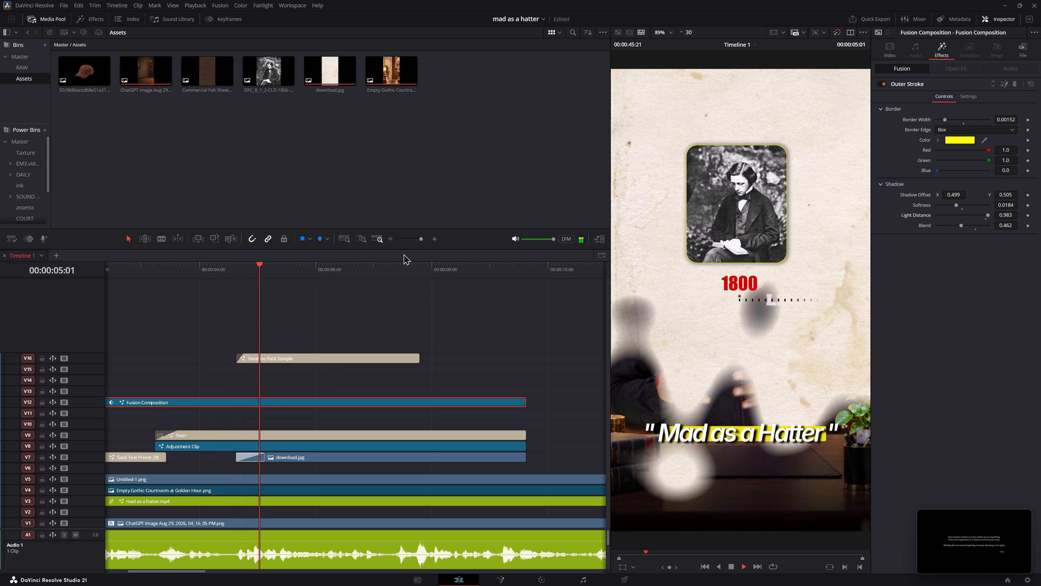
{"action": "key", "text": "space"}
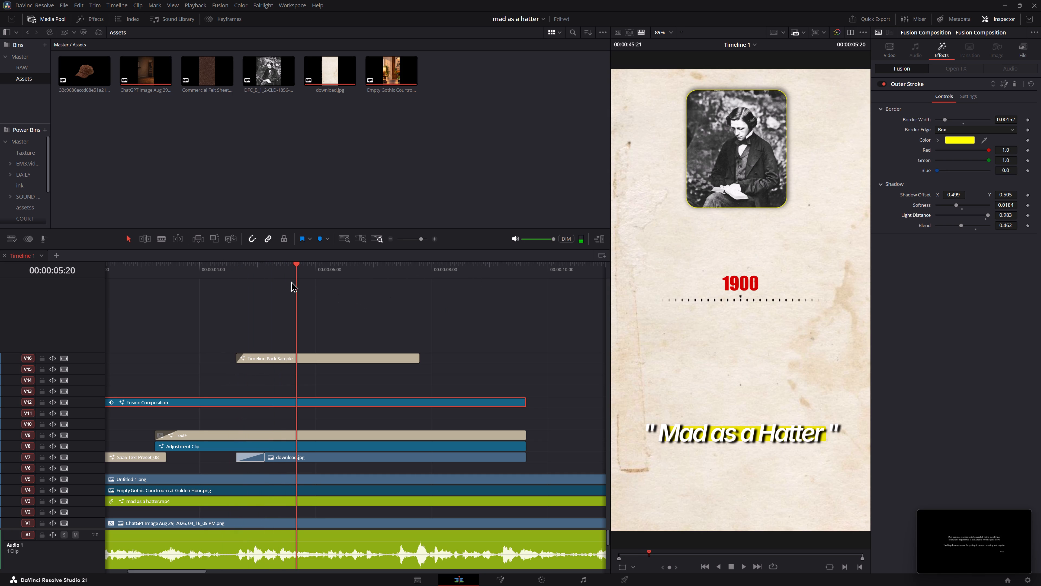
{"action": "left_click", "coordinate": [204, 267]}
{"action": "key", "text": "space"}
{"action": "key", "text": "space"}
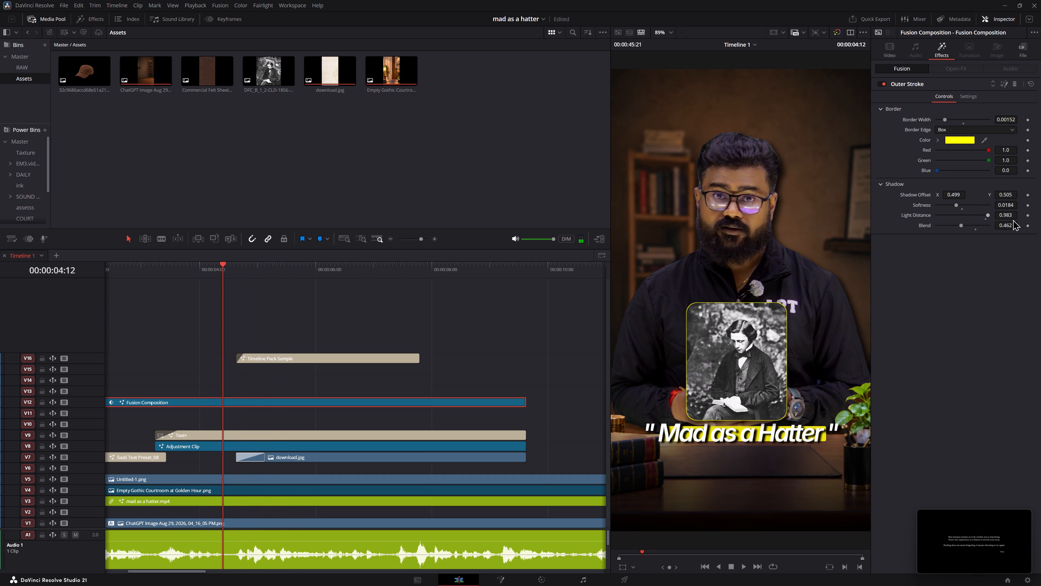
Set the Outer Stroke's Shadow Offset Y to 0.494 on the portrait clip and play it briefly.
{"action": "left_click_drag", "start_coordinate": [1009, 193], "coordinate": [1003, 193]}
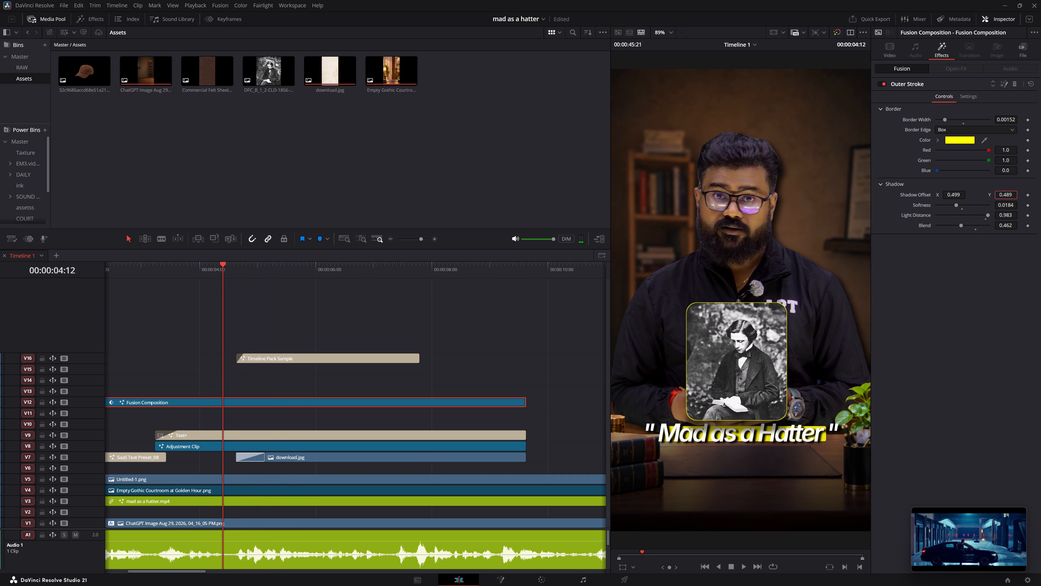
{"action": "left_click_drag", "start_coordinate": [1003, 193], "coordinate": [1005, 193]}
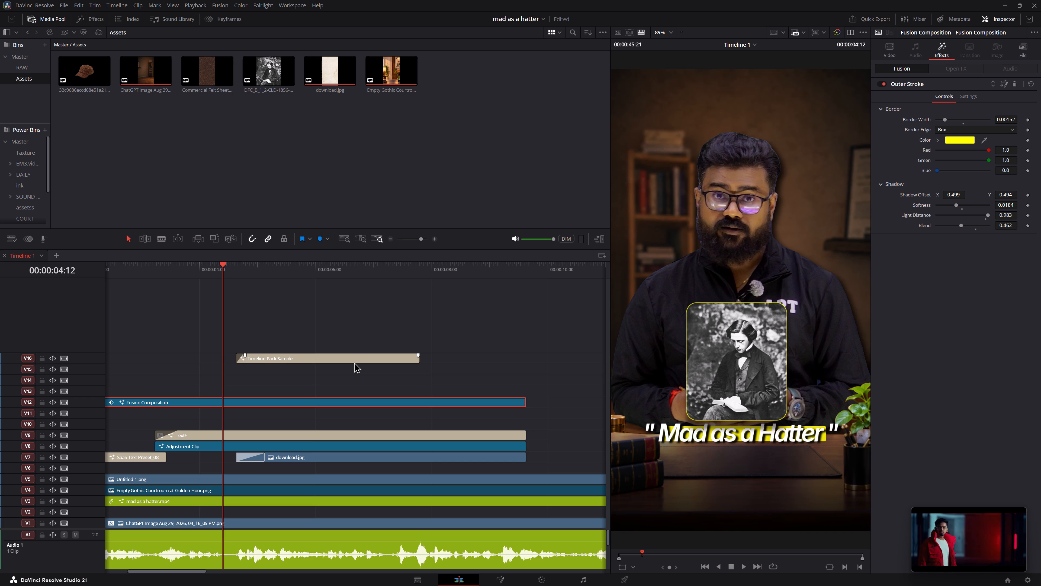
{"action": "left_click", "coordinate": [433, 314]}
{"action": "key", "text": "space"}
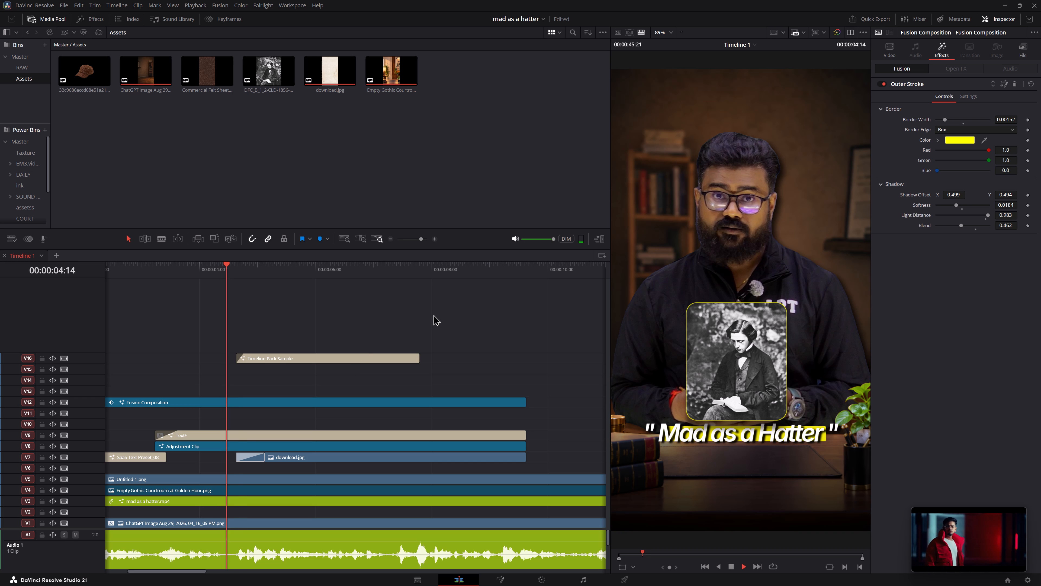
{"action": "key", "text": "space"}
Move the Timeline Pack Sample title from track V16 down to V13, keeping its start time, and play the section back.
{"action": "left_click_drag", "start_coordinate": [224, 263], "coordinate": [233, 266]}
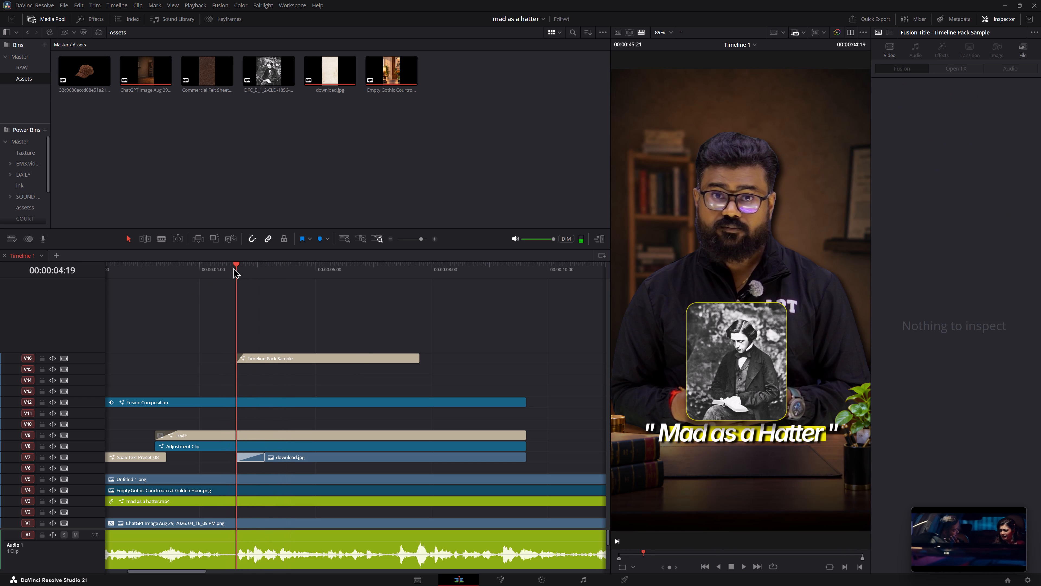
{"action": "left_click_drag", "start_coordinate": [290, 357], "coordinate": [290, 387]}
{"action": "left_click", "coordinate": [295, 360]}
{"action": "key", "text": "space"}
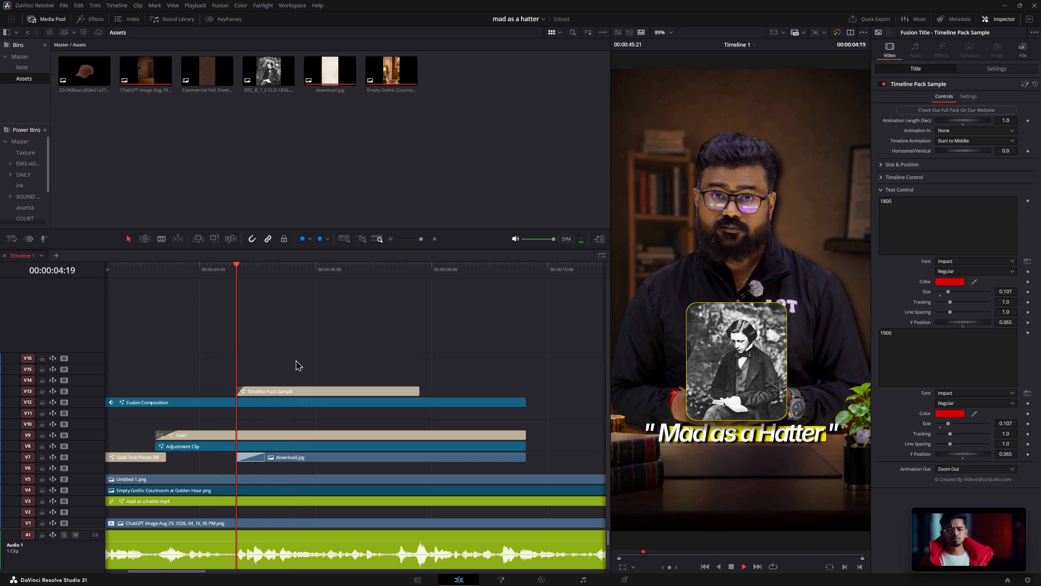
{"action": "key", "text": "space"}
{"action": "key", "text": "space"}
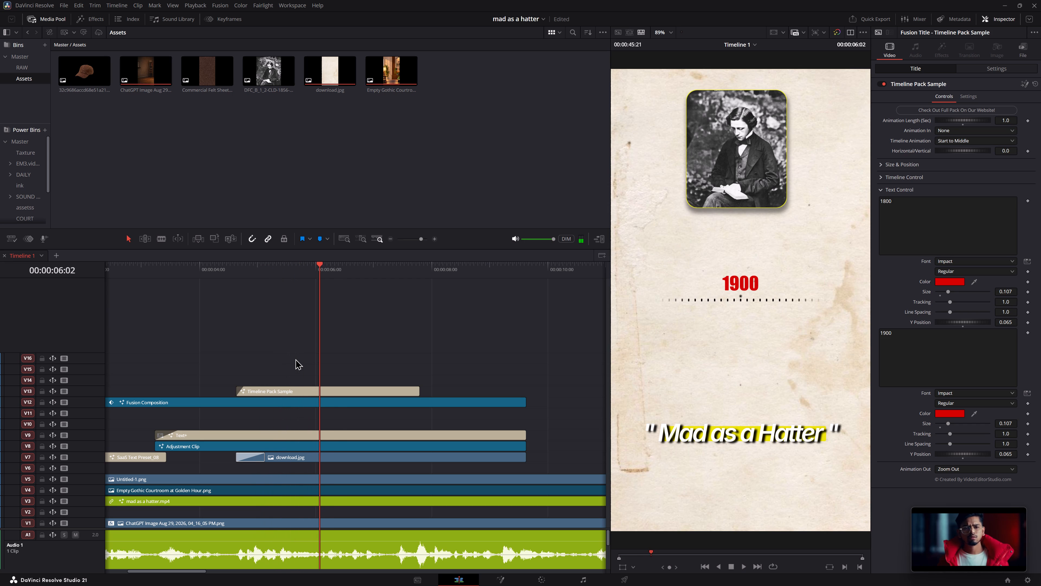
{"action": "key", "text": "space"}
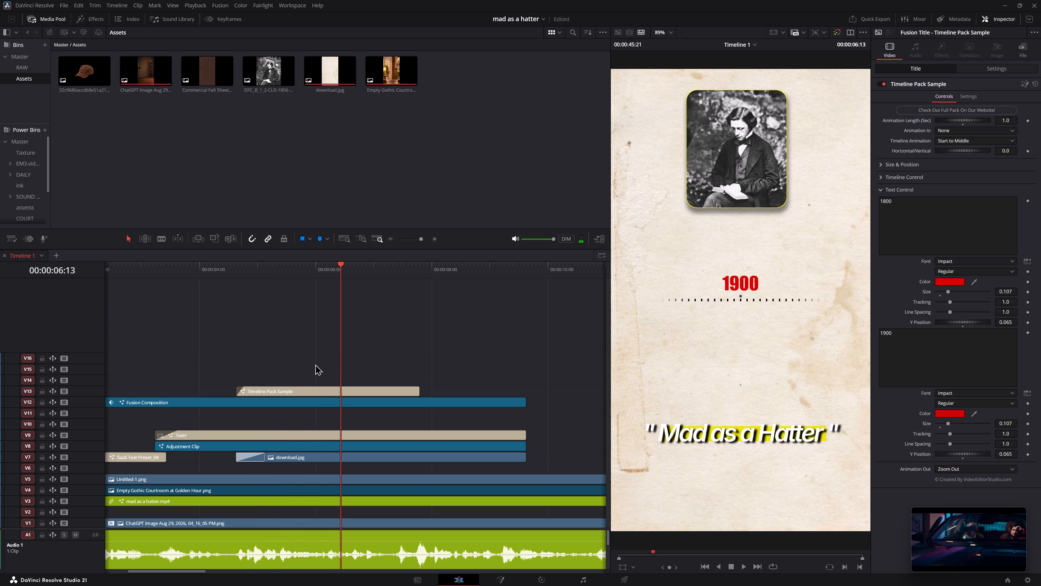
{"action": "left_click_drag", "start_coordinate": [160, 264], "coordinate": [145, 264]}
{"action": "key", "text": "space"}
{"action": "key", "text": "space"}
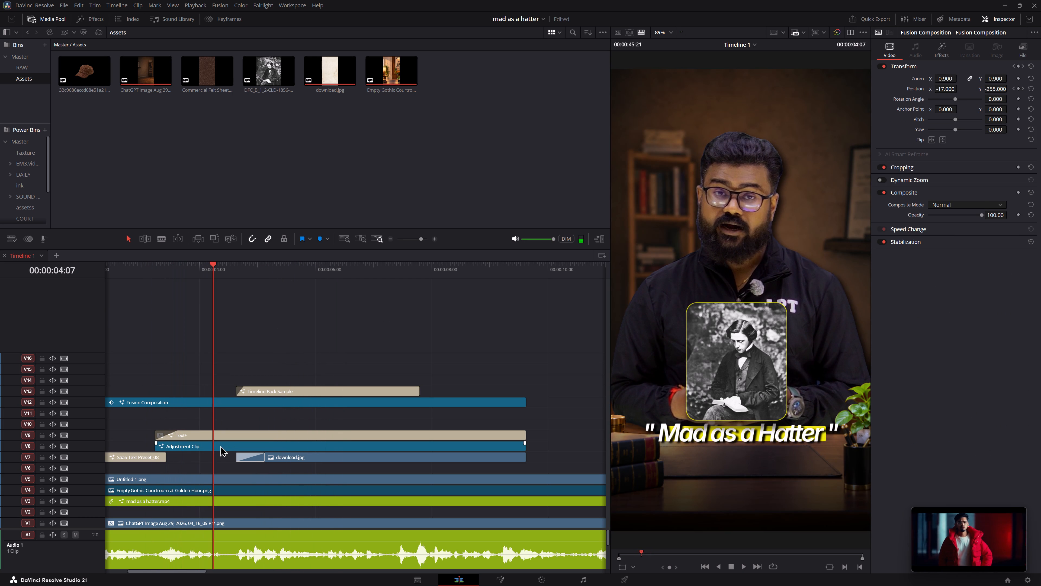
Set the JustHighlighter colour on the V8 adjustment clip to red #d60000 and play the video's opening to check it.
{"action": "left_click", "coordinate": [220, 445]}
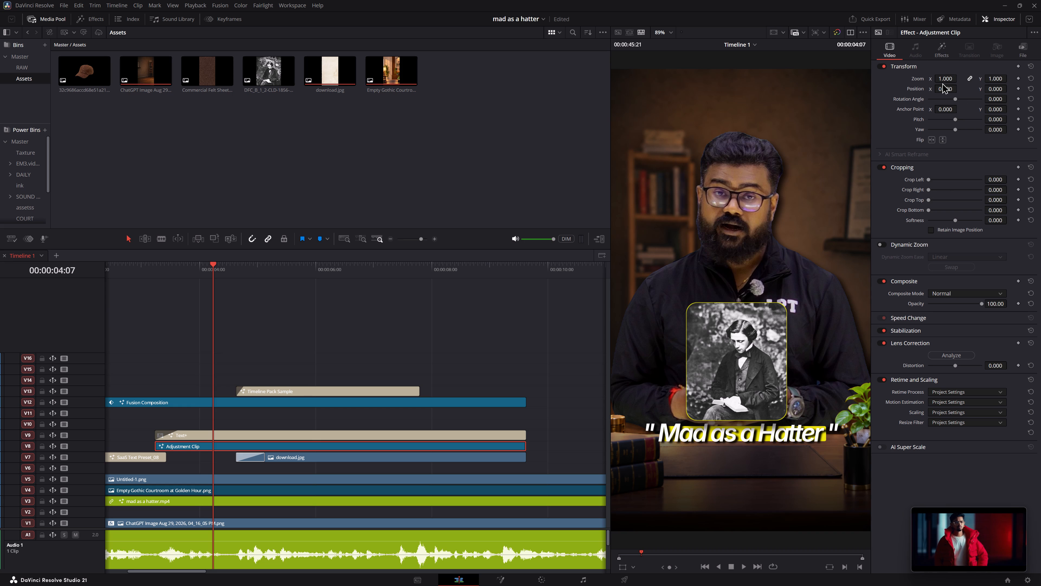
{"action": "left_click", "coordinate": [246, 446]}
{"action": "left_click", "coordinate": [929, 57]}
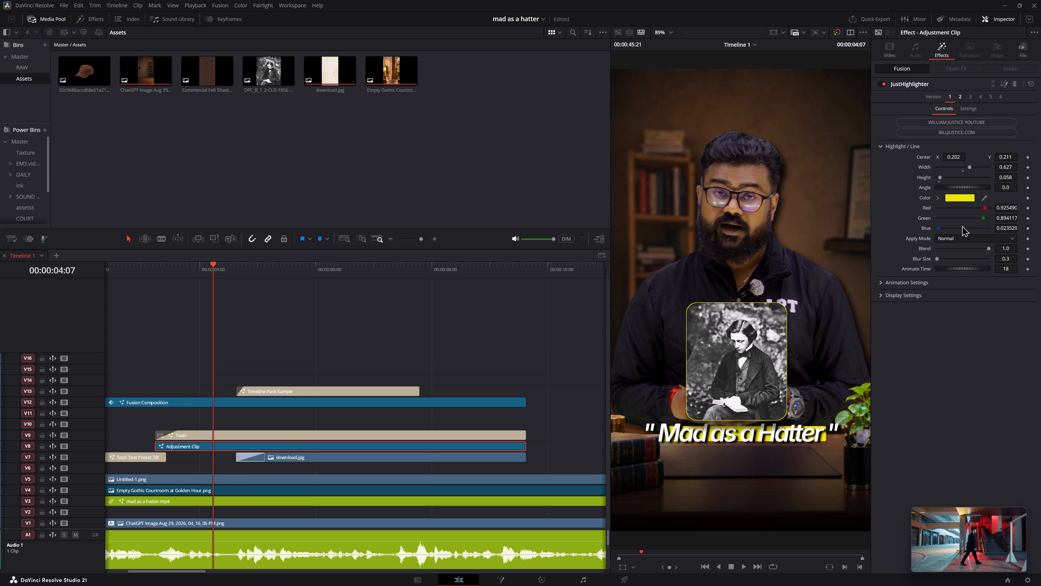
{"action": "left_click", "coordinate": [964, 196]}
{"action": "left_click", "coordinate": [500, 347]}
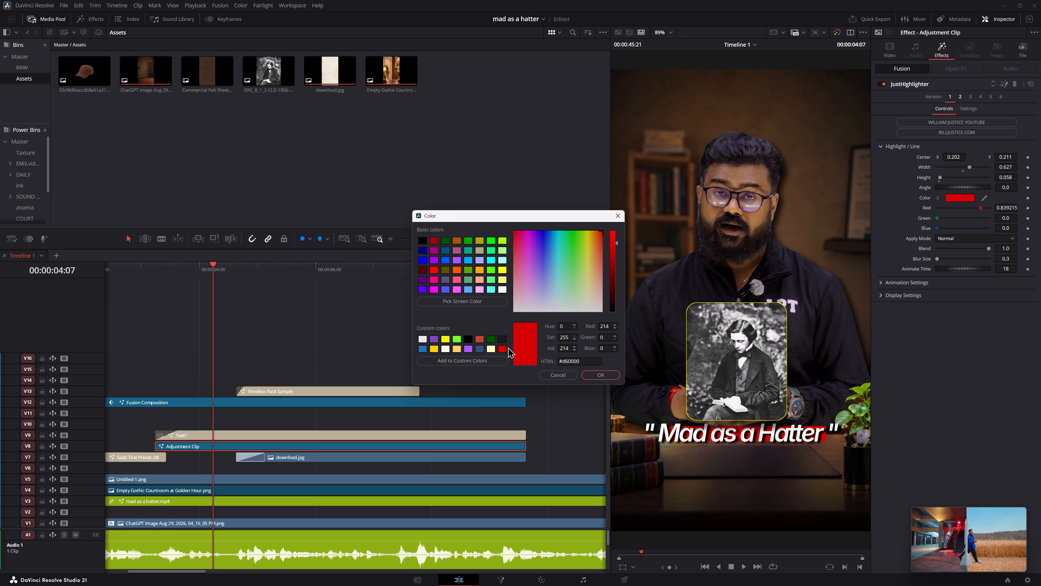
{"action": "left_click", "coordinate": [597, 369]}
{"action": "left_click", "coordinate": [599, 373]}
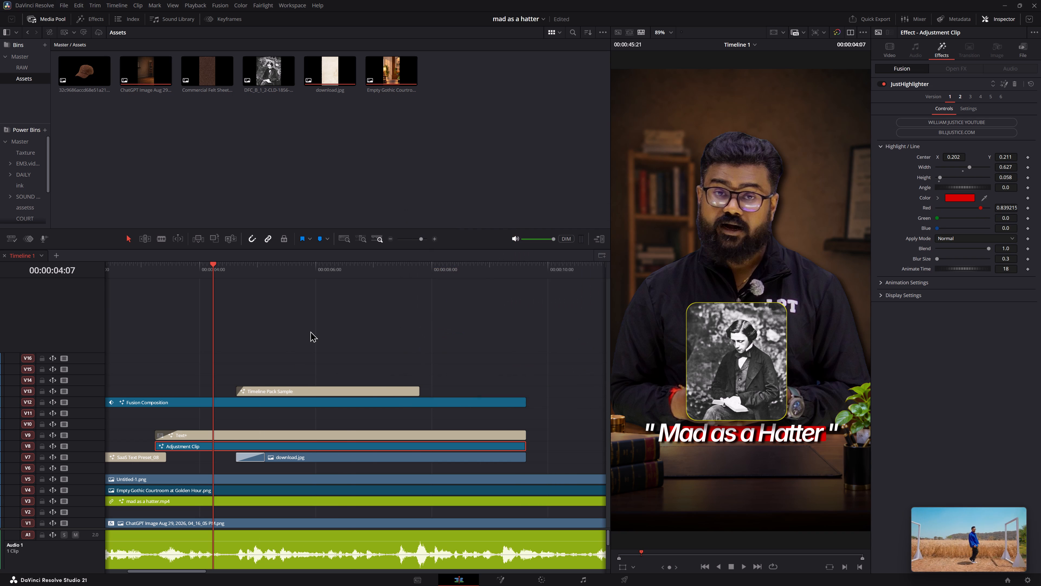
{"action": "scroll", "coordinate": [310, 328], "scroll_direction": "up", "scroll_amount": 4, "text": "ctrl"}
{"action": "left_click", "coordinate": [350, 340]}
{"action": "left_click_drag", "start_coordinate": [158, 271], "coordinate": [105, 270]}
{"action": "key", "text": "space"}
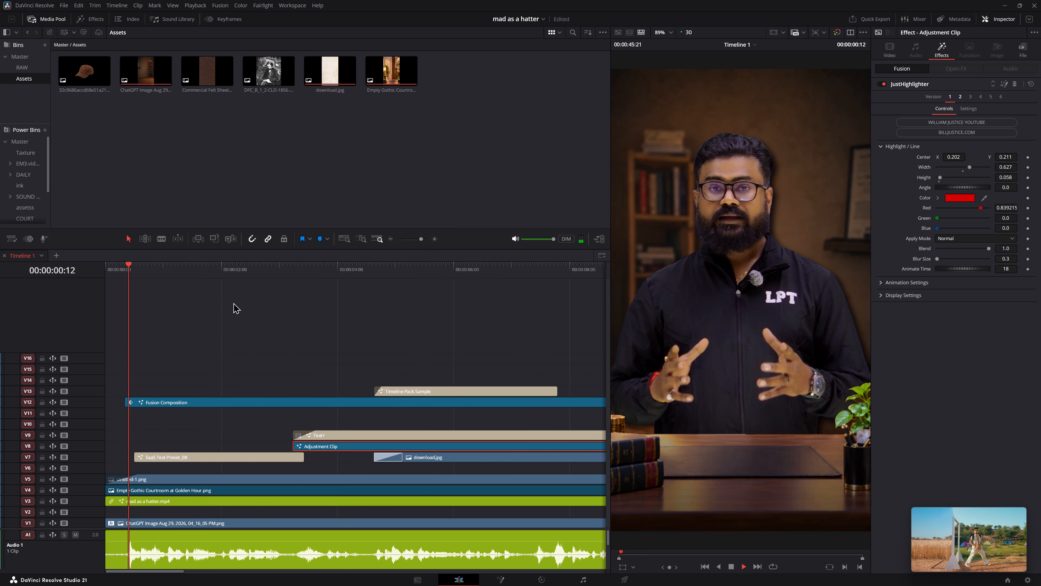
{"action": "key", "text": "space"}
Lower the "Lewis Carroll" title on V7 to a Position Y of about -550.
{"action": "left_click", "coordinate": [210, 456]}
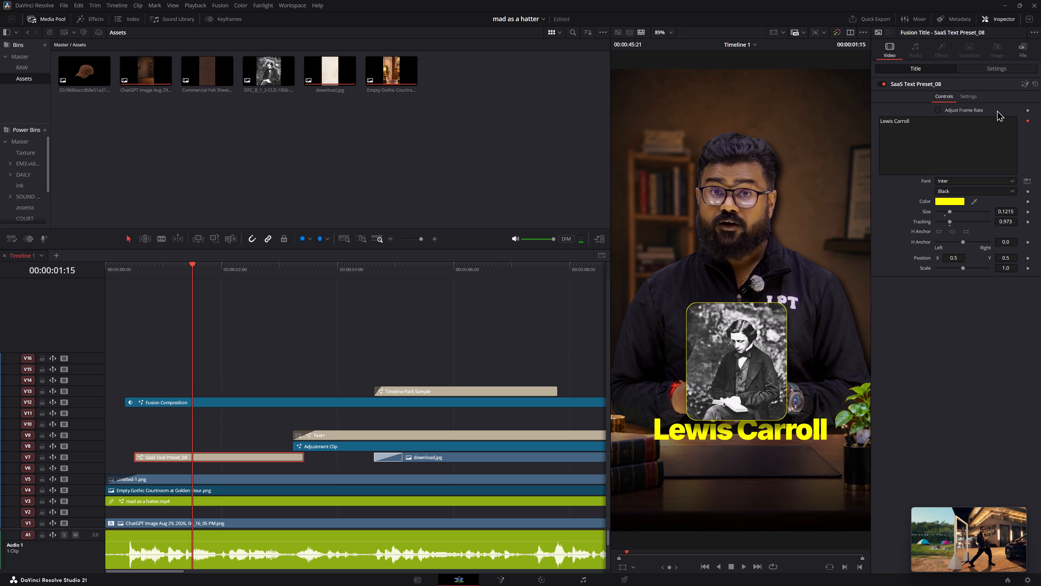
{"action": "left_click", "coordinate": [996, 69]}
{"action": "left_click_drag", "start_coordinate": [997, 107], "coordinate": [991, 107]}
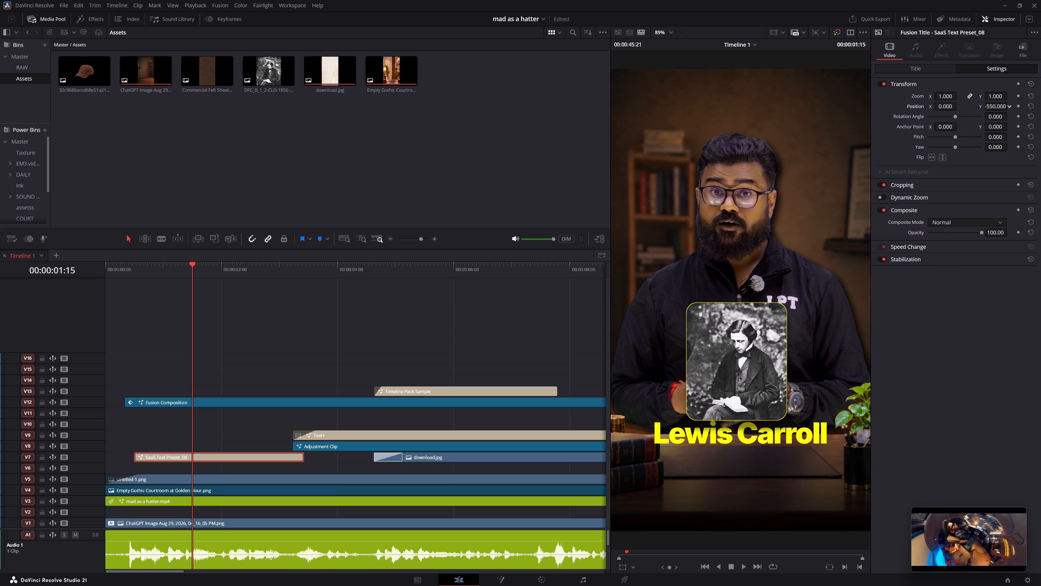
{"action": "left_click_drag", "start_coordinate": [991, 107], "coordinate": [990, 107]}
Set the "Lewis Carroll" title's text colour to red #d60000.
{"action": "left_click", "coordinate": [920, 68]}
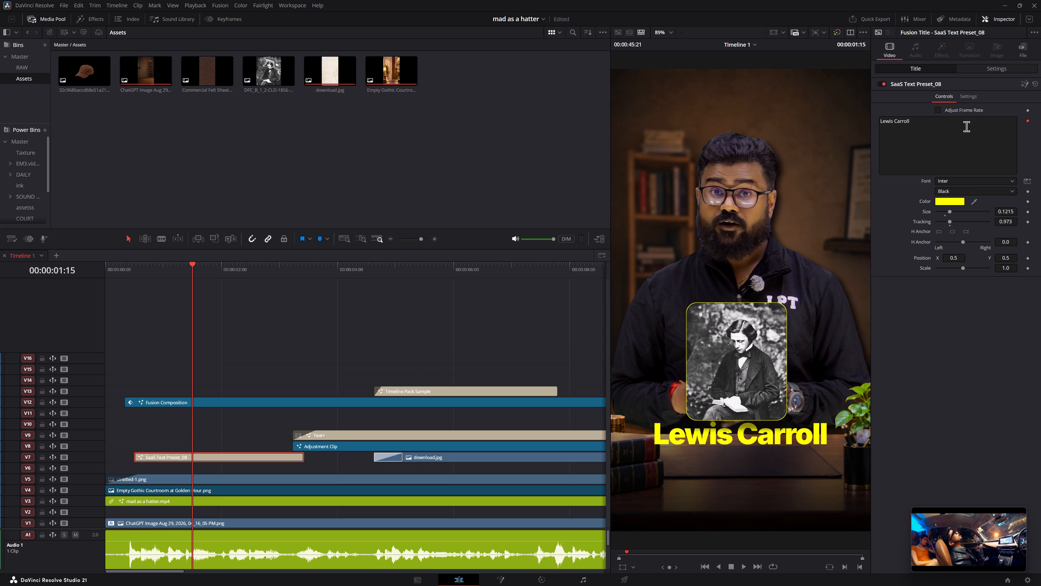
{"action": "left_click", "coordinate": [942, 204]}
{"action": "left_click", "coordinate": [942, 202]}
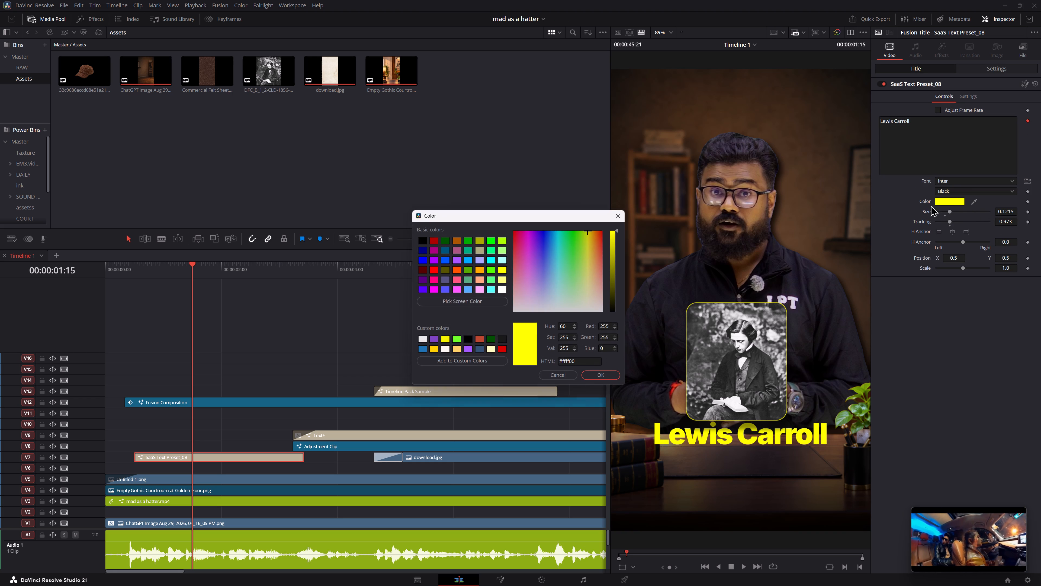
{"action": "left_click", "coordinate": [504, 348]}
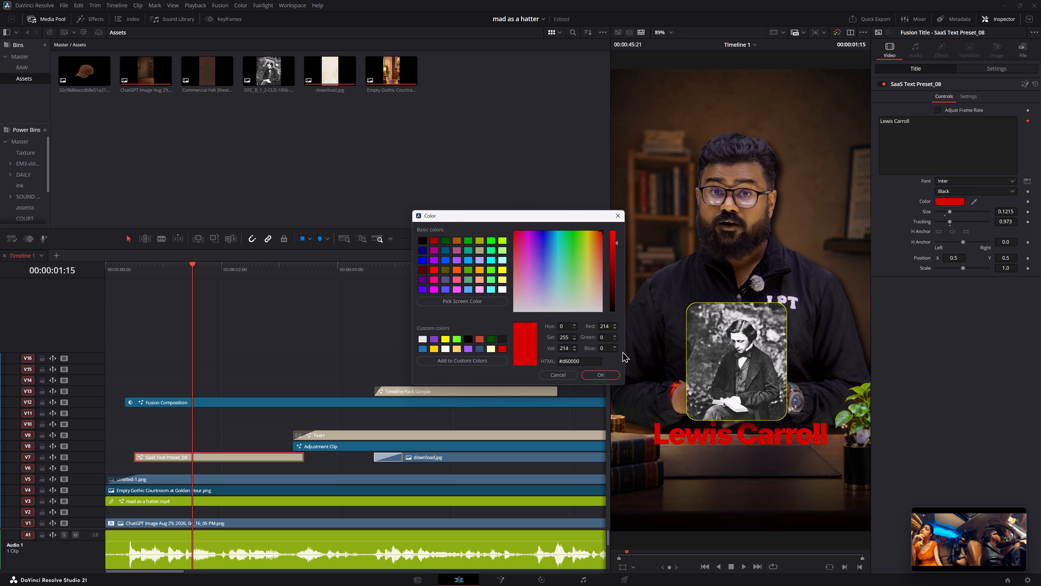
{"action": "left_click", "coordinate": [596, 377]}
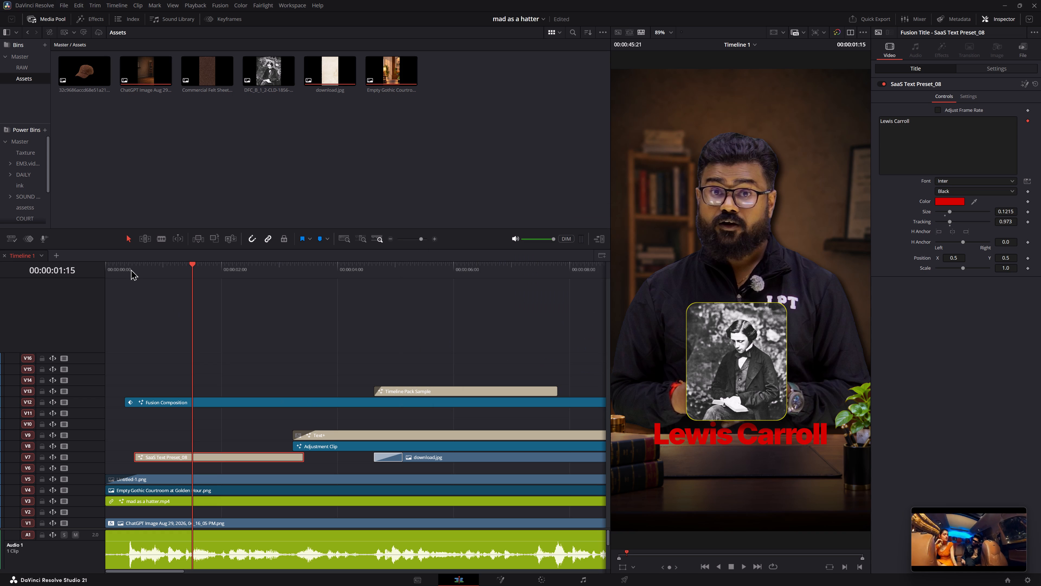
Play back the opening through the portrait and 1900 timeline section to review the red text and highlight.
{"action": "left_click", "coordinate": [130, 268]}
{"action": "key", "text": "space"}
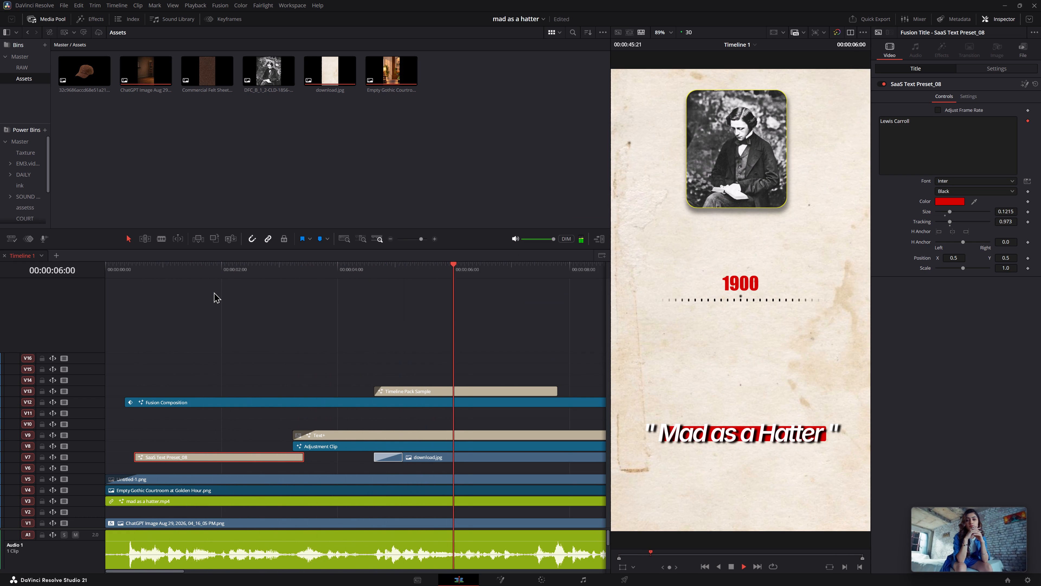
{"action": "key", "text": "space"}
{"action": "key", "text": "space"}
{"action": "key", "text": "space"}
{"action": "key", "text": "space"}
{"action": "key", "text": "space"}
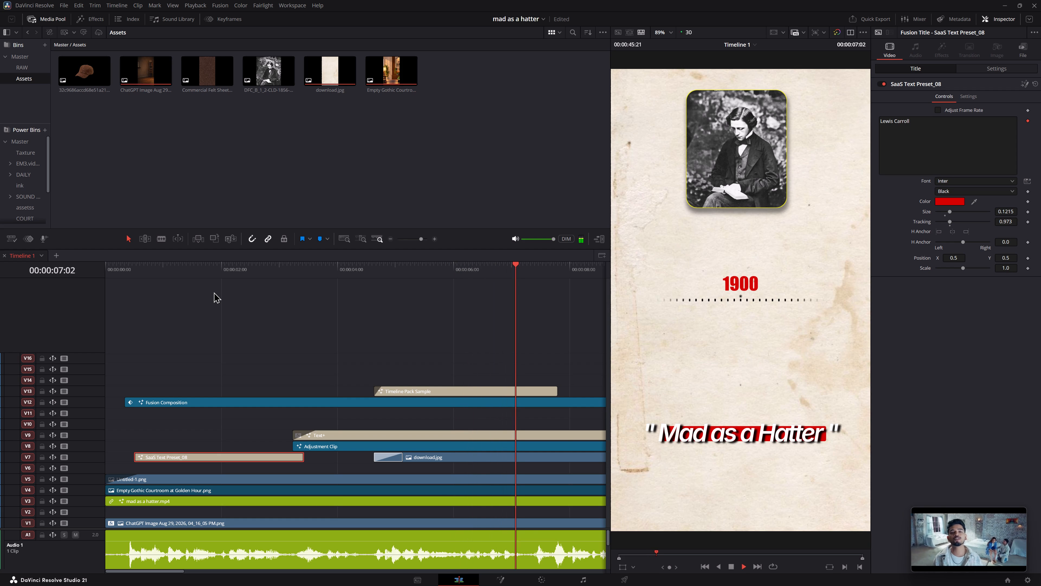
{"action": "key", "text": "space"}
{"action": "key", "text": "space"}
{"action": "middle_click_drag", "start_coordinate": [397, 310], "coordinate": [298, 288]}
{"action": "left_click", "coordinate": [204, 268]}
Save the project.
{"action": "key", "text": "ctrl+s"}
{"action": "key", "text": "ctrl+s"}
Play back the "Mad as a Hatter" caption and portrait transition several times to review them.
{"action": "key", "text": "space"}
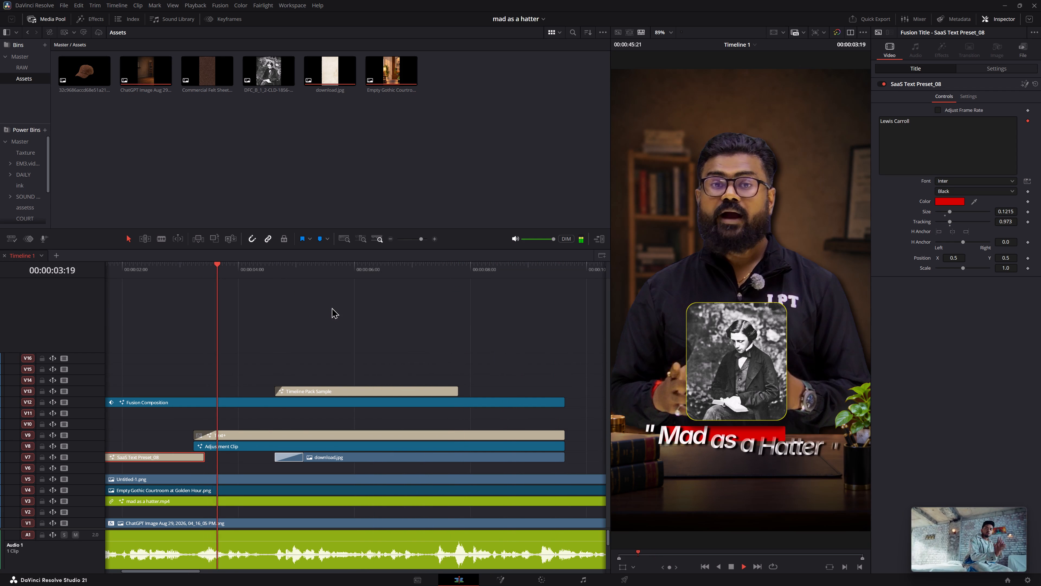
{"action": "key", "text": "space"}
{"action": "key", "text": "space"}
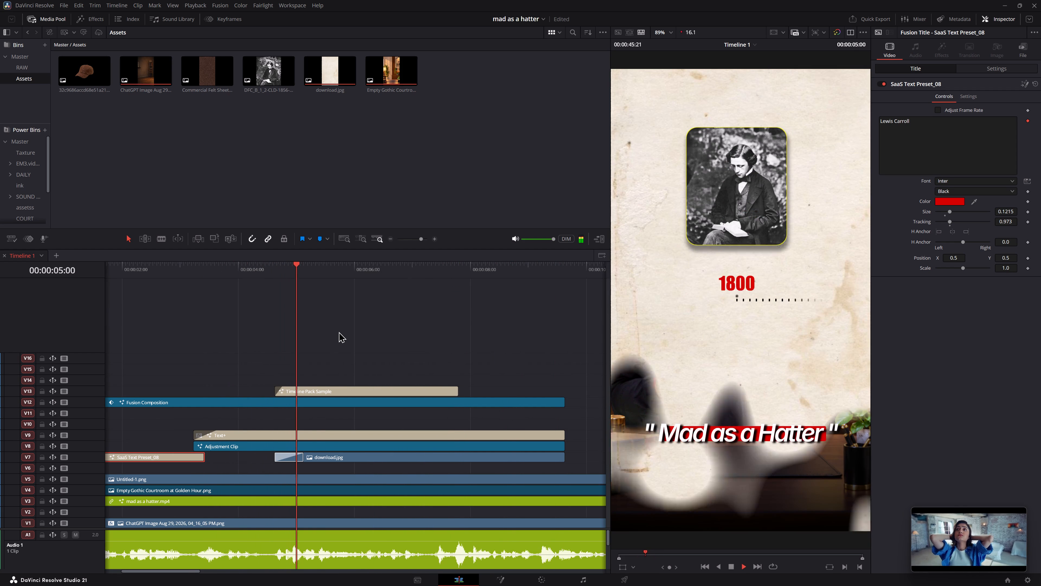
{"action": "key", "text": "space"}
{"action": "middle_click_drag", "start_coordinate": [272, 327], "coordinate": [356, 323]}
{"action": "left_click", "coordinate": [224, 281]}
{"action": "key", "text": "space"}
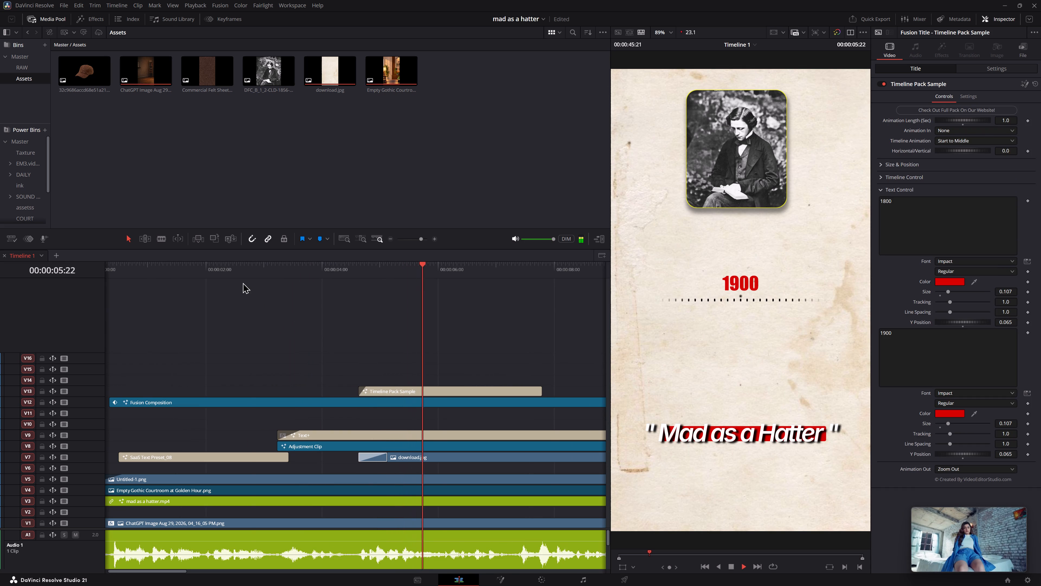
{"action": "left_click", "coordinate": [250, 263]}
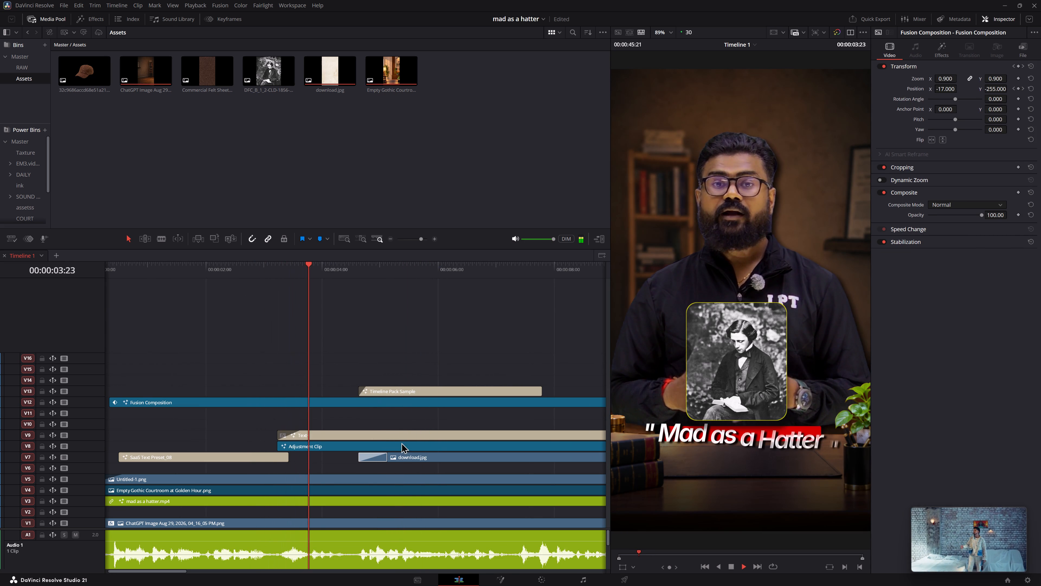
{"action": "key", "text": "space"}
Examine the portrait Fusion Composition's node graph on the Fusion page and return to the Edit page.
{"action": "left_click", "coordinate": [372, 437]}
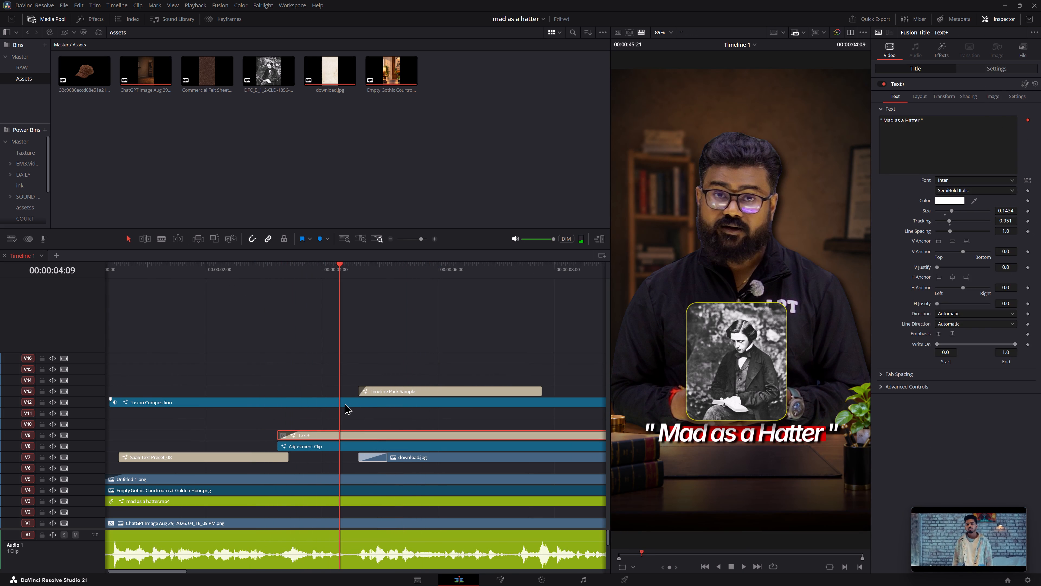
{"action": "left_click", "coordinate": [345, 403]}
{"action": "key", "text": "alt+f"}
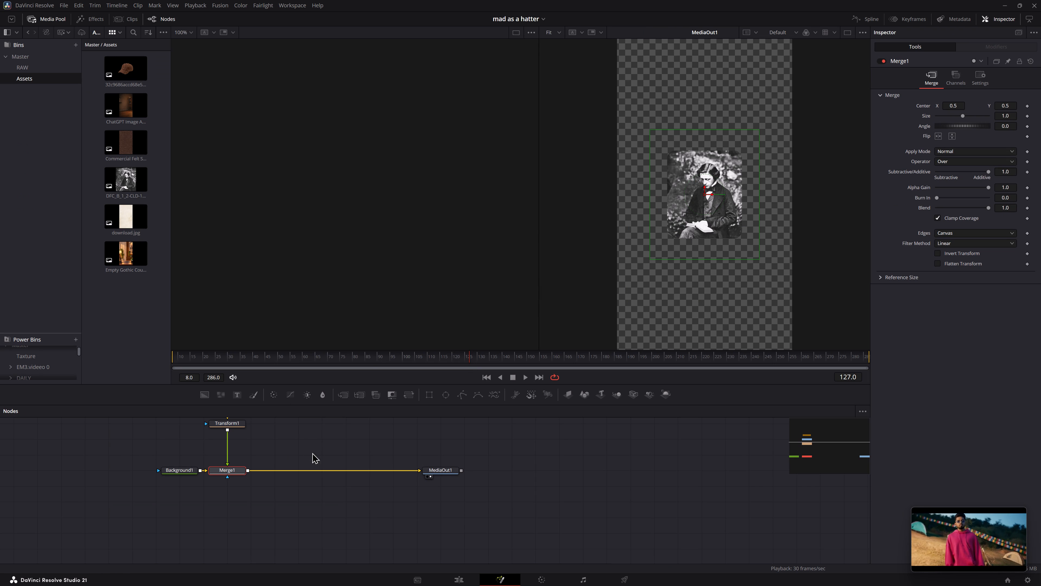
{"action": "middle_click_drag", "start_coordinate": [352, 454], "coordinate": [378, 472]}
{"action": "scroll", "coordinate": [396, 478], "scroll_direction": "up", "scroll_amount": 1, "text": "ctrl"}
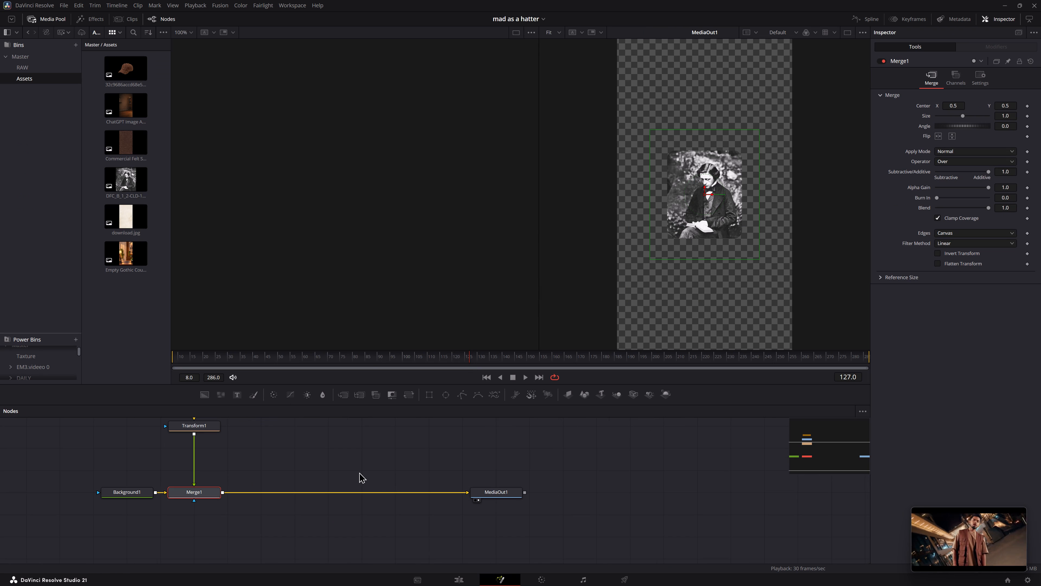
{"action": "scroll", "coordinate": [359, 472], "scroll_direction": "up", "scroll_amount": 1, "text": "ctrl"}
{"action": "scroll", "coordinate": [359, 472], "scroll_direction": "down", "scroll_amount": 1, "text": "ctrl"}
{"action": "middle_click_drag", "start_coordinate": [319, 469], "coordinate": [361, 481]}
{"action": "middle_click_drag", "start_coordinate": [319, 470], "coordinate": [332, 490]}
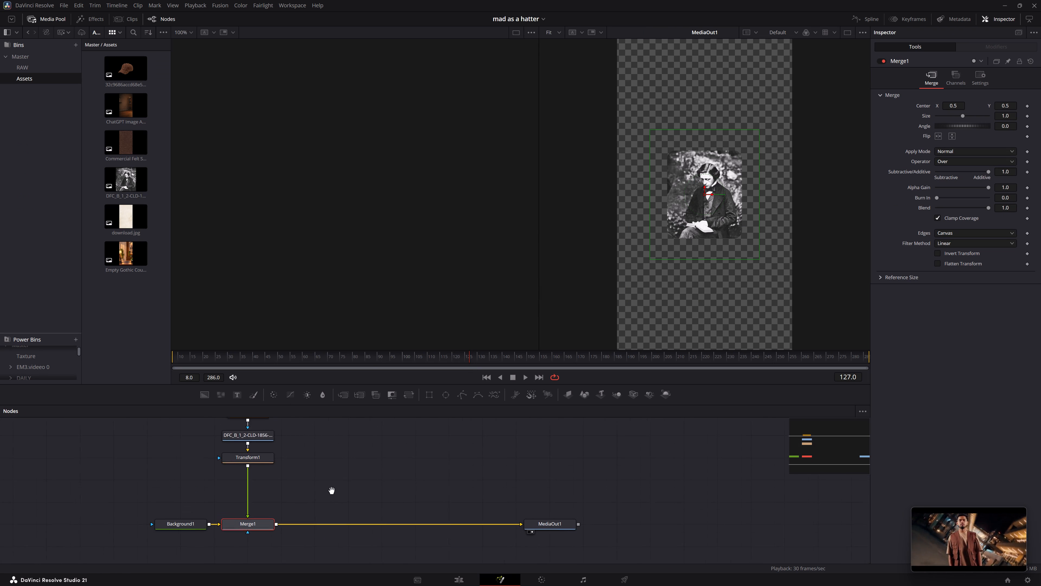
{"action": "middle_click_drag", "start_coordinate": [332, 490], "coordinate": [332, 491]}
{"action": "middle_click_drag", "start_coordinate": [358, 471], "coordinate": [403, 478]}
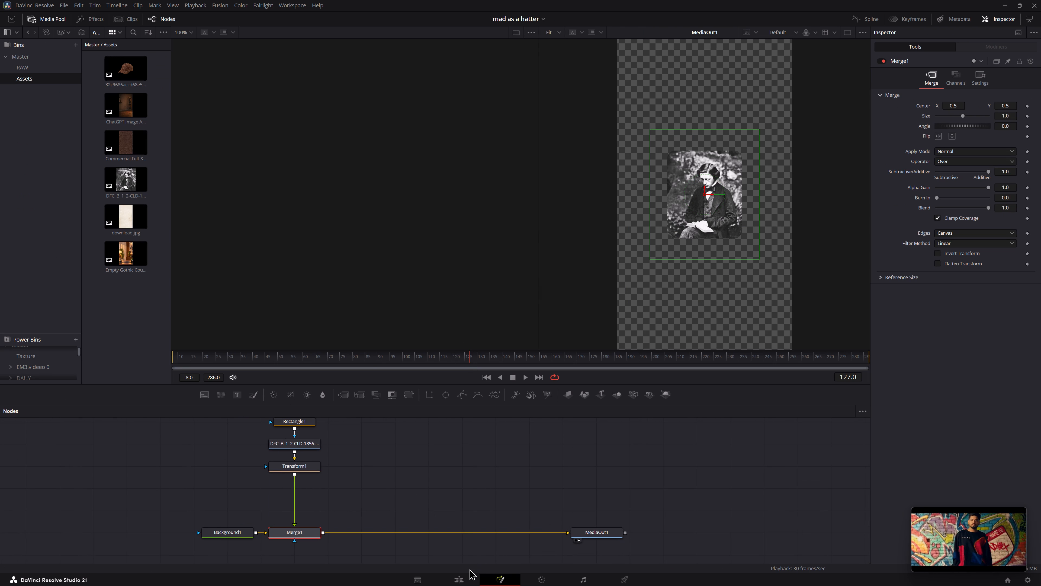
{"action": "left_click", "coordinate": [463, 578]}
Try red #d60000 and amber #fecf02 for the portrait's Outer Stroke border, and settle on yellow #f3f300.
{"action": "left_click", "coordinate": [252, 403]}
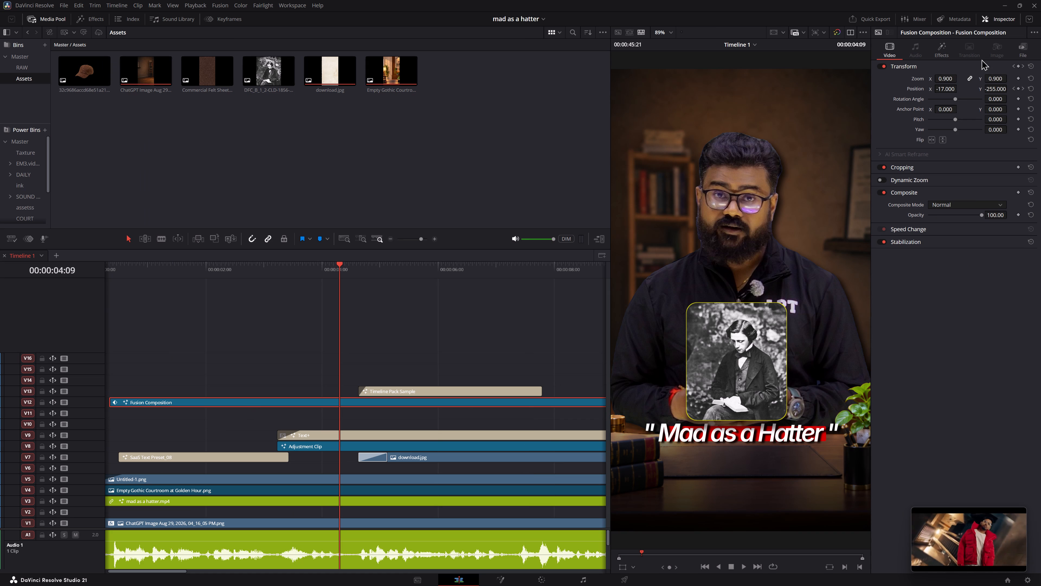
{"action": "left_click", "coordinate": [948, 53]}
{"action": "left_click", "coordinate": [963, 134]}
{"action": "left_click", "coordinate": [962, 141]}
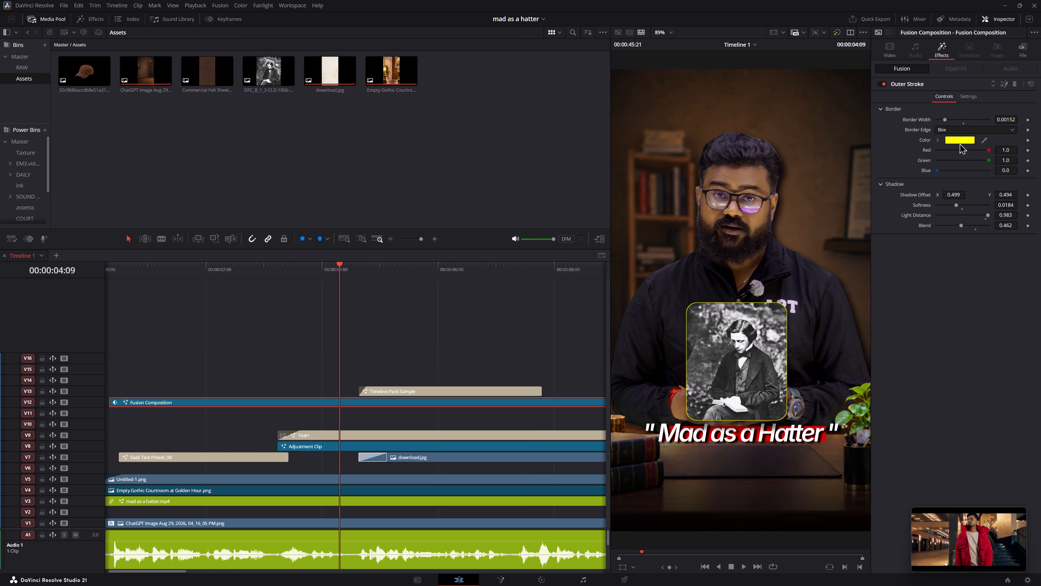
{"action": "left_click", "coordinate": [503, 349]}
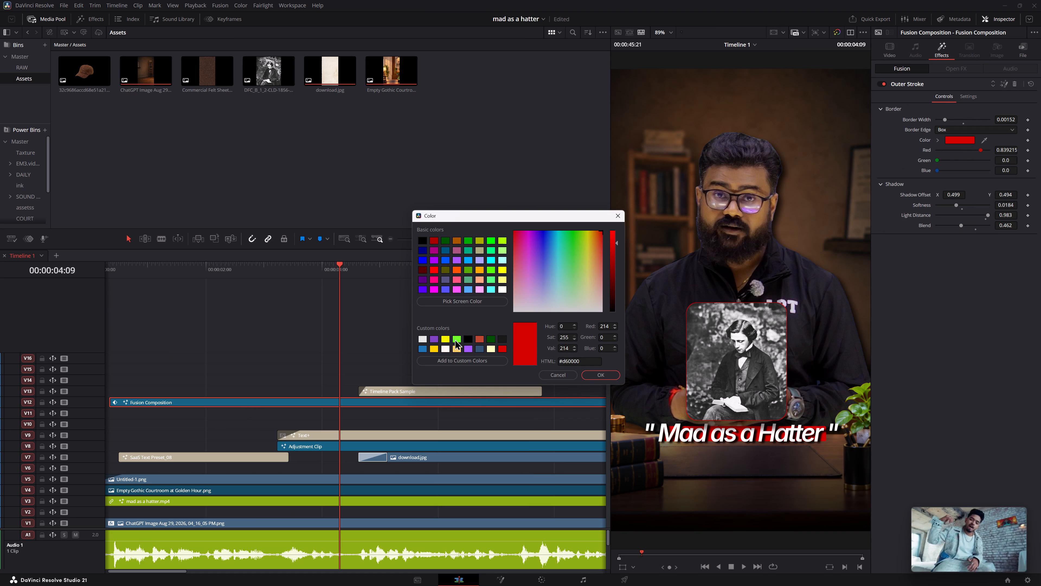
{"action": "left_click", "coordinate": [444, 337]}
{"action": "left_click", "coordinate": [435, 351]}
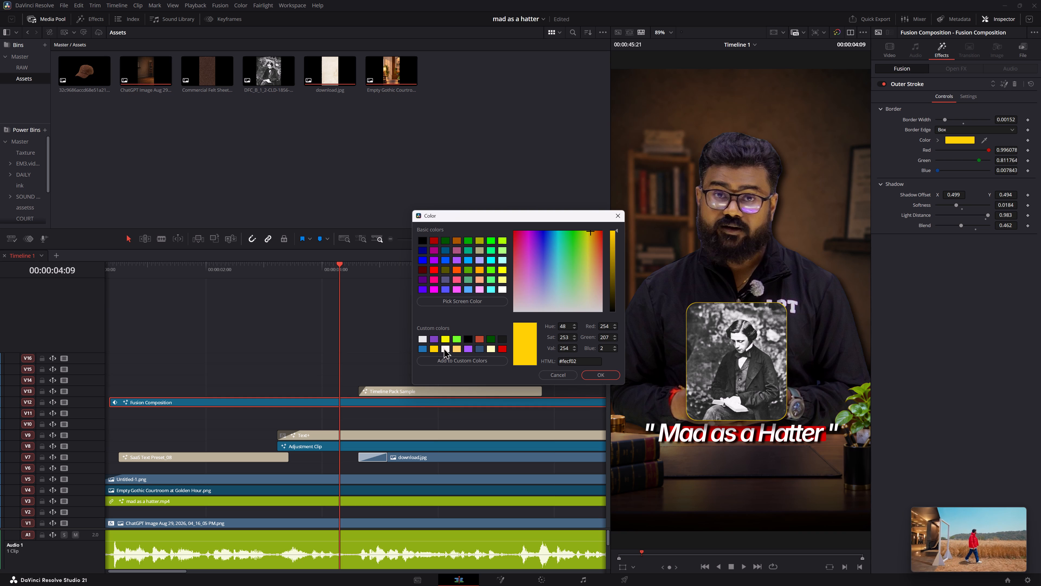
{"action": "left_click", "coordinate": [449, 337]}
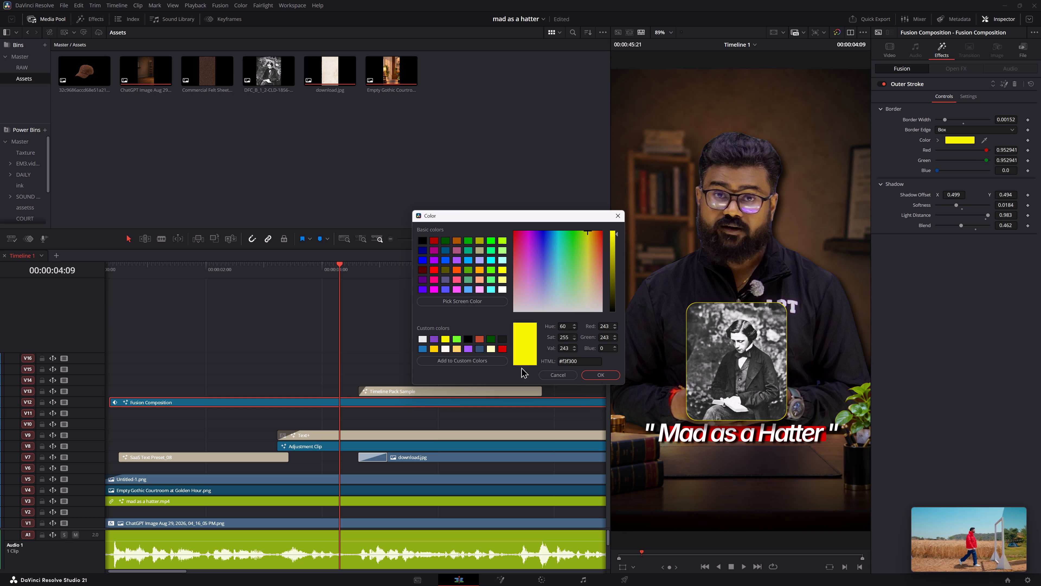
{"action": "left_click", "coordinate": [453, 340]}
{"action": "left_click", "coordinate": [441, 338]}
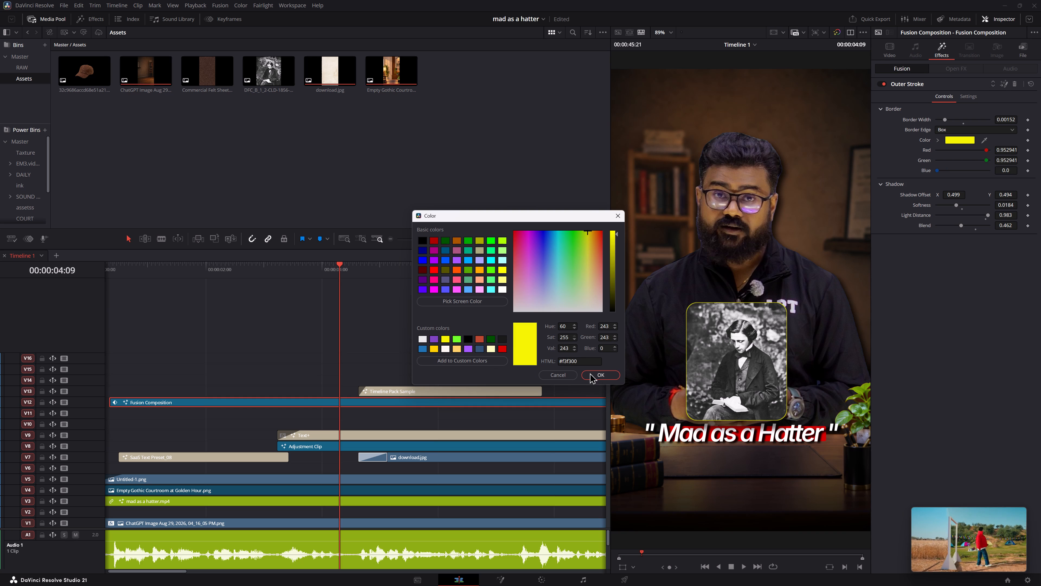
{"action": "left_click", "coordinate": [590, 373]}
Play back from 00:00:03:02 through the portrait transition to check the new border colour.
{"action": "left_click_drag", "start_coordinate": [277, 278], "coordinate": [269, 269]}
{"action": "left_click", "coordinate": [268, 267]}
{"action": "key", "text": "space"}
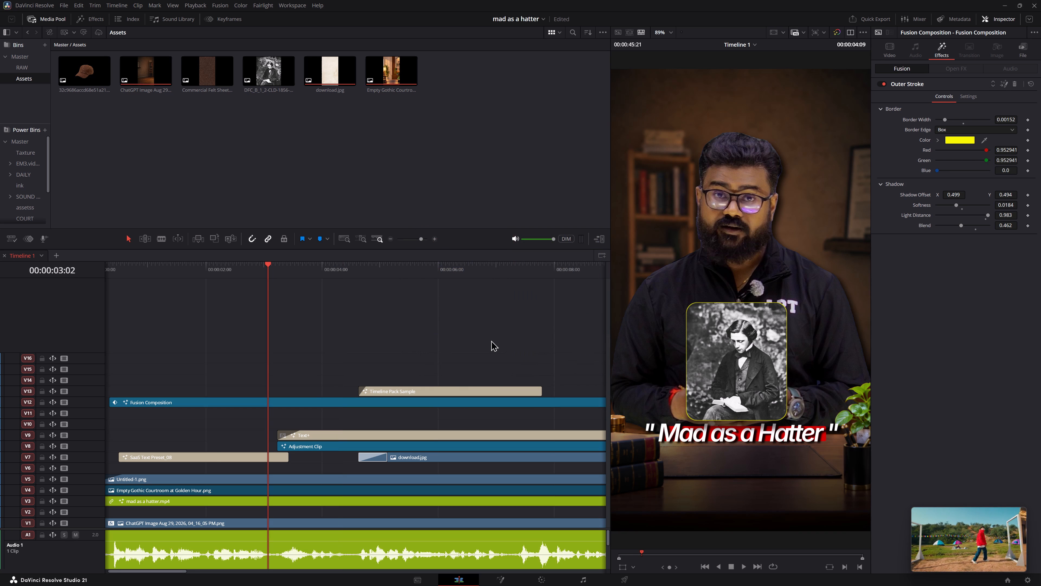
{"action": "middle_click_drag", "start_coordinate": [491, 340], "coordinate": [402, 323]}
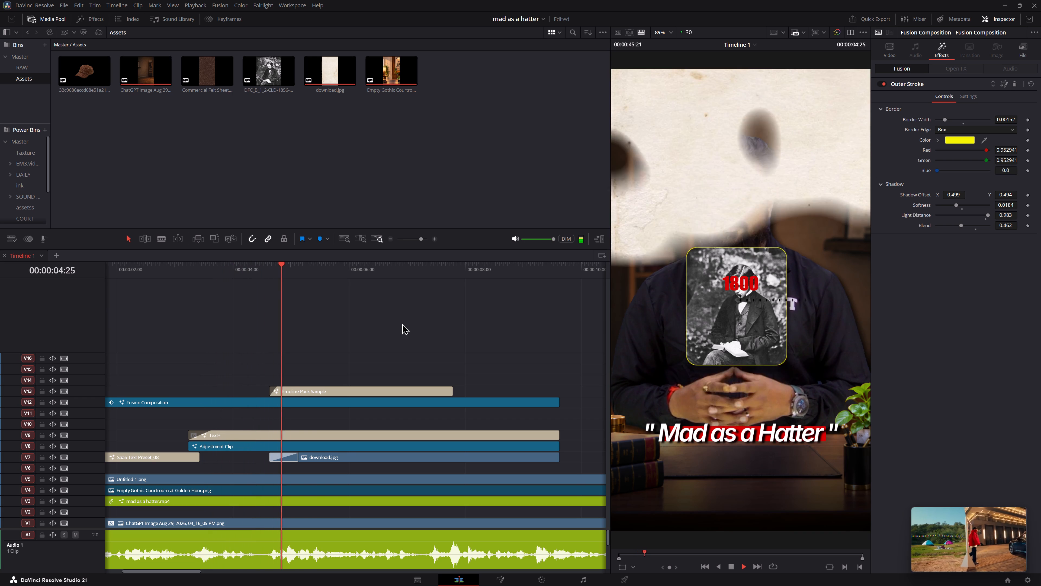
{"action": "key", "text": "space"}
{"action": "middle_click_drag", "start_coordinate": [431, 326], "coordinate": [508, 326]}
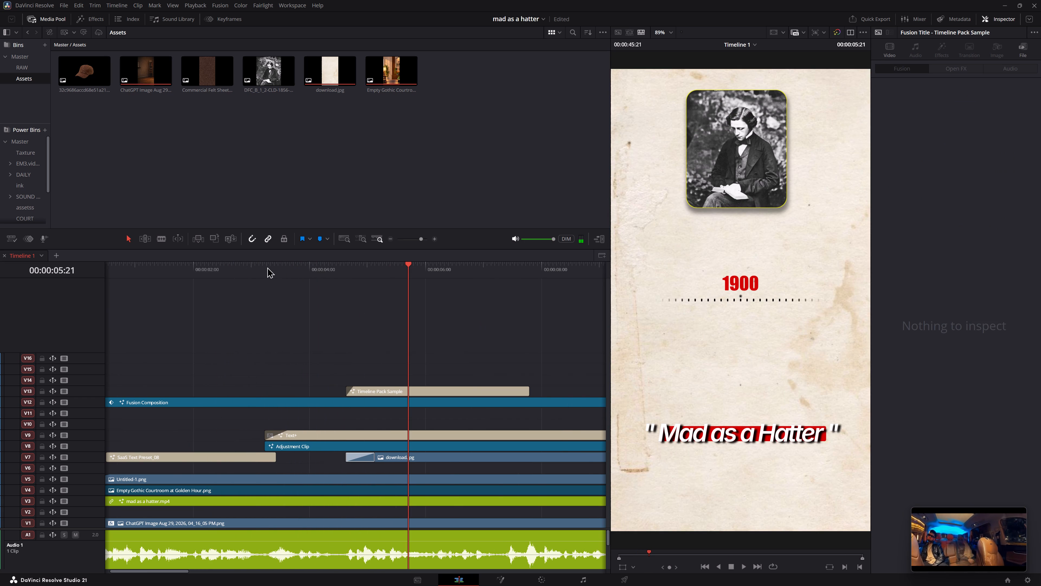
{"action": "left_click", "coordinate": [256, 266]}
Save the project.
{"action": "key", "text": "ctrl+s"}
{"action": "key", "text": "ctrl+s"}
Play back the portrait and 1800–1900 timeline section once more to review its animation.
{"action": "key", "text": "space"}
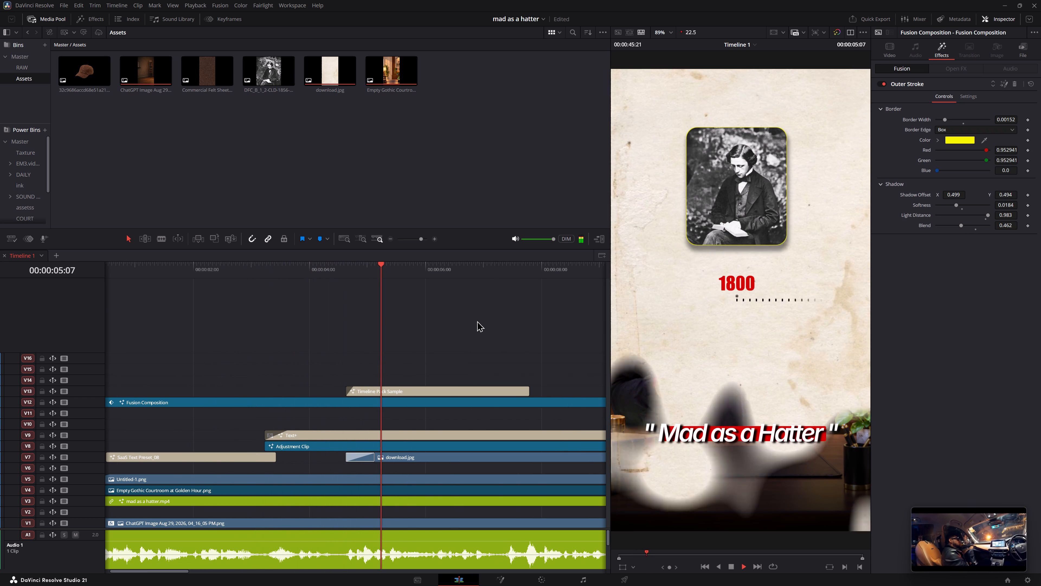
{"action": "key", "text": "space"}
{"action": "middle_click_drag", "start_coordinate": [482, 331], "coordinate": [397, 321]}
{"action": "scroll", "coordinate": [478, 331], "scroll_direction": "up", "scroll_amount": 1}
{"action": "key", "text": "space"}
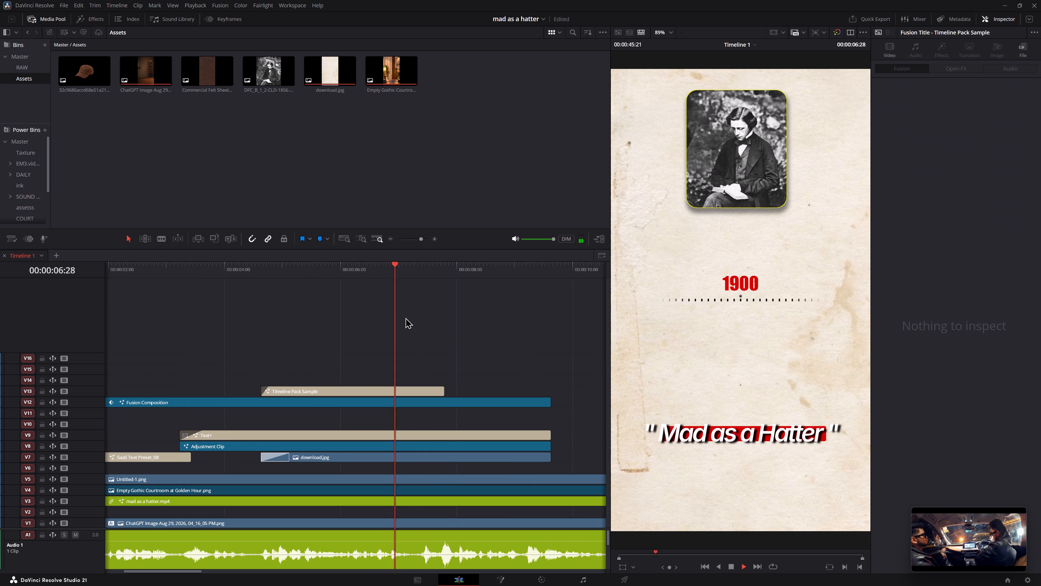
{"action": "key", "text": "space"}
Place the brown cap image on track V15, starting just before the 1800–1900 timeline title ends, and select it.
{"action": "left_click_drag", "start_coordinate": [443, 278], "coordinate": [440, 276]}
{"action": "left_click", "coordinate": [439, 273]}
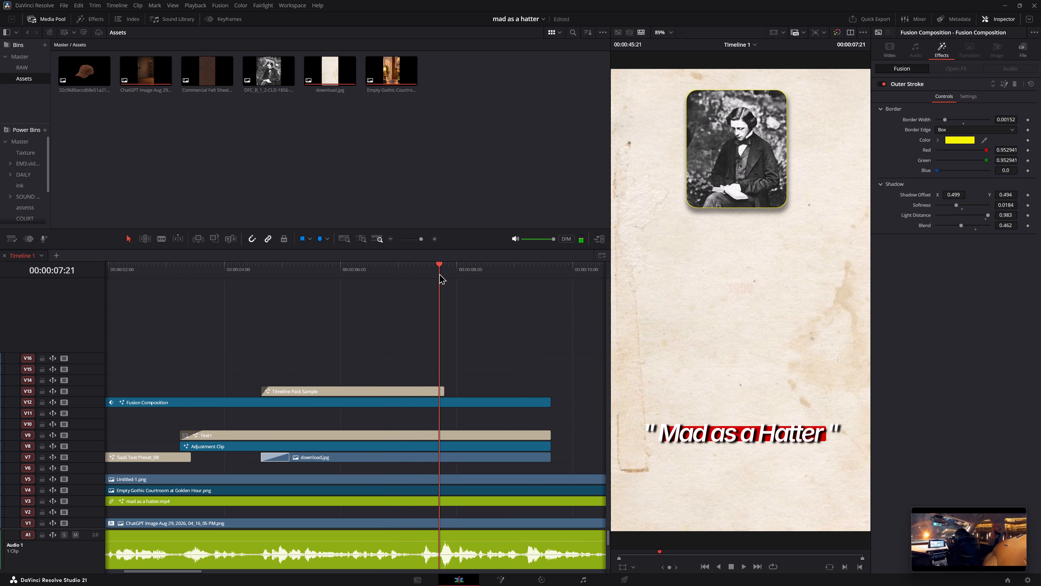
{"action": "left_click_drag", "start_coordinate": [80, 79], "coordinate": [422, 364]}
{"action": "left_click", "coordinate": [473, 363]}
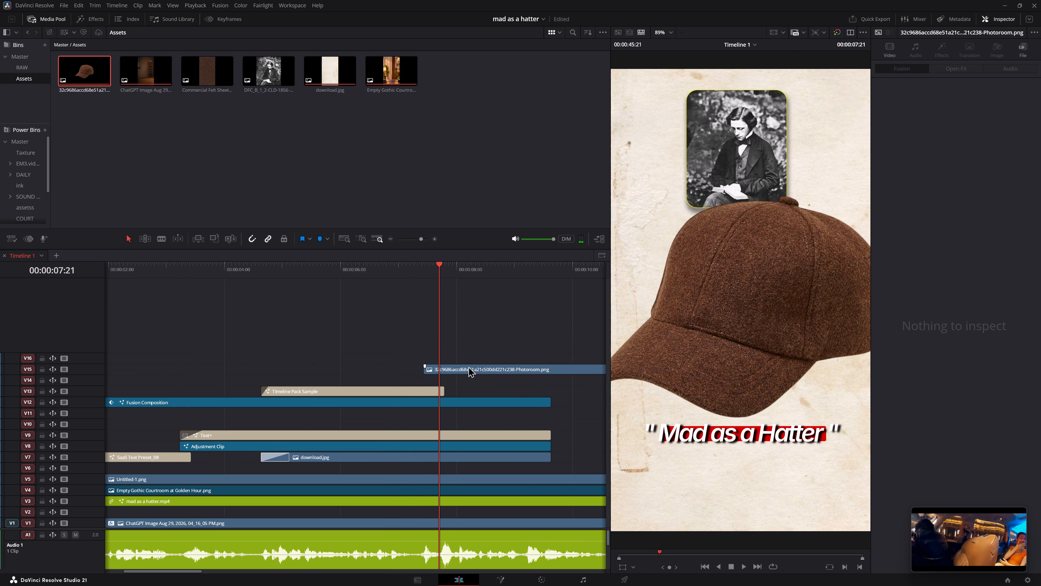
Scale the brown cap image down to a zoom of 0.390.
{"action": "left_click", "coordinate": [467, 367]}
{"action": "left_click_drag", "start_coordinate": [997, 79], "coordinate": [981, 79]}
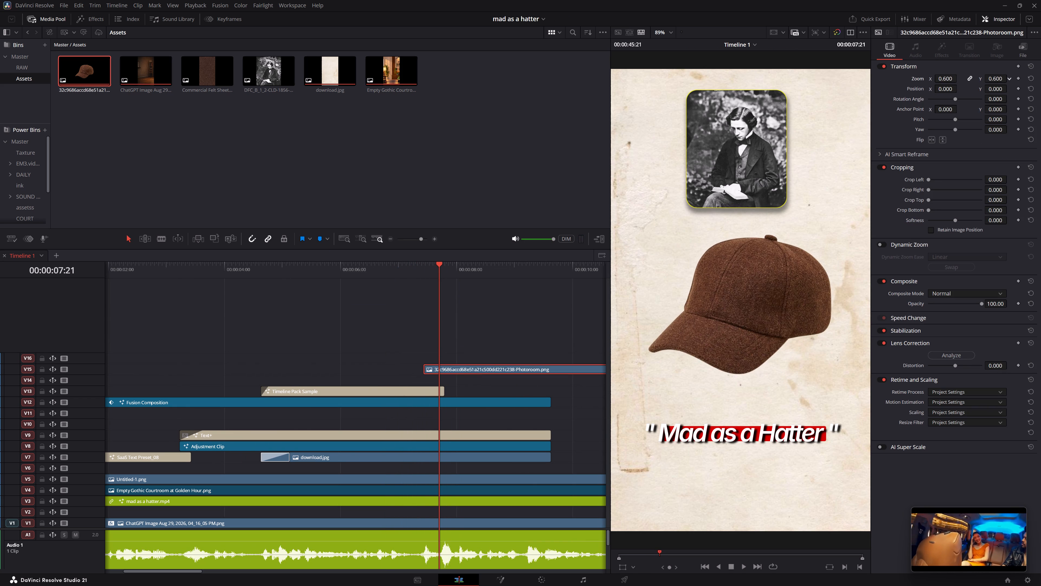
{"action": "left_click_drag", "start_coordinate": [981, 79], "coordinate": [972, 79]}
Search the effects for "dr" and apply Drop Shadow to the cap clip on V15.
{"action": "left_click", "coordinate": [453, 369]}
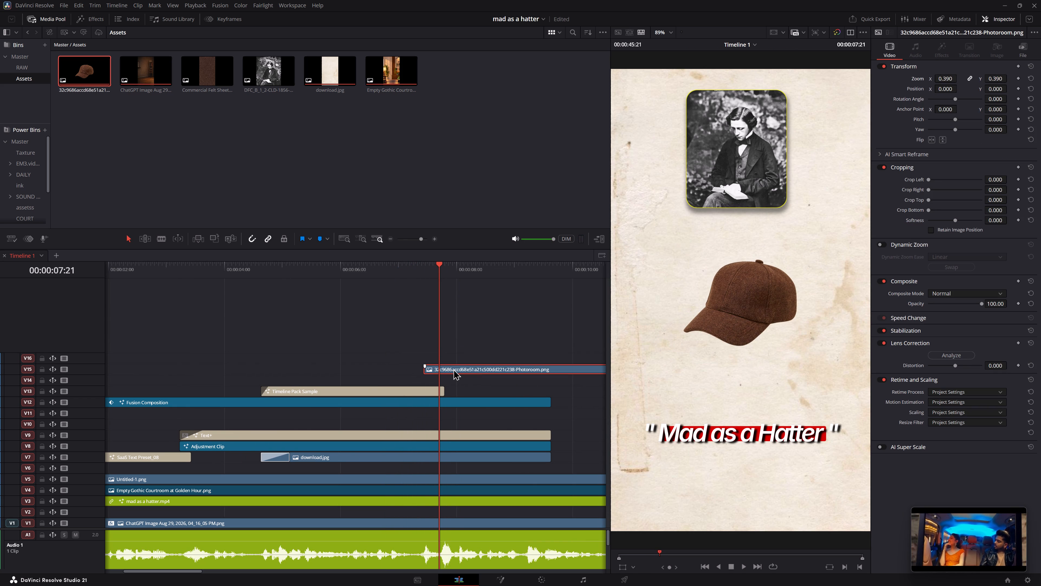
{"action": "key", "text": "shift+space"}
{"action": "key", "text": "d"}
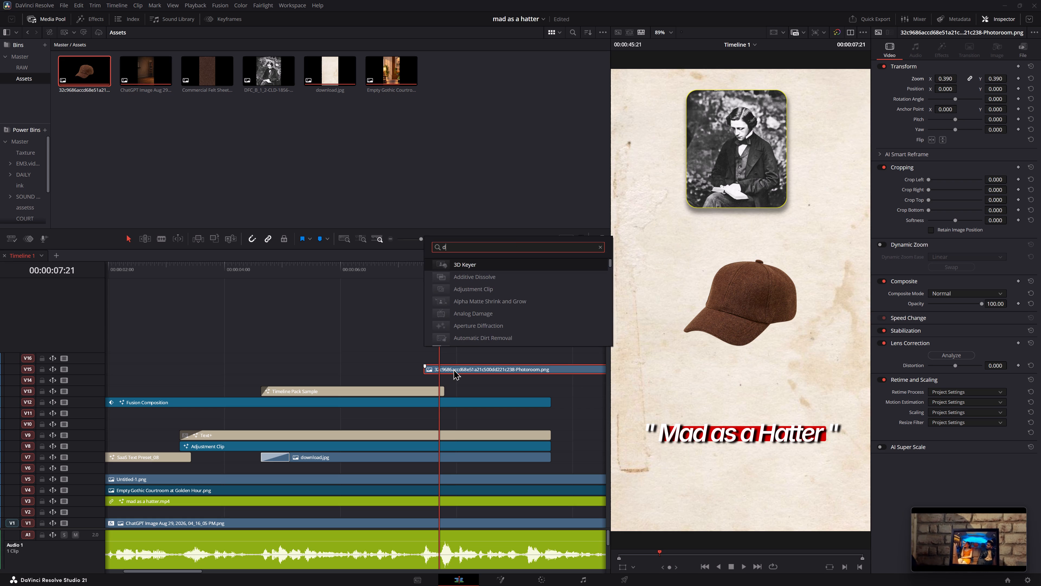
{"action": "type", "text": "ro"}
{"action": "key", "text": "BackSpace"}
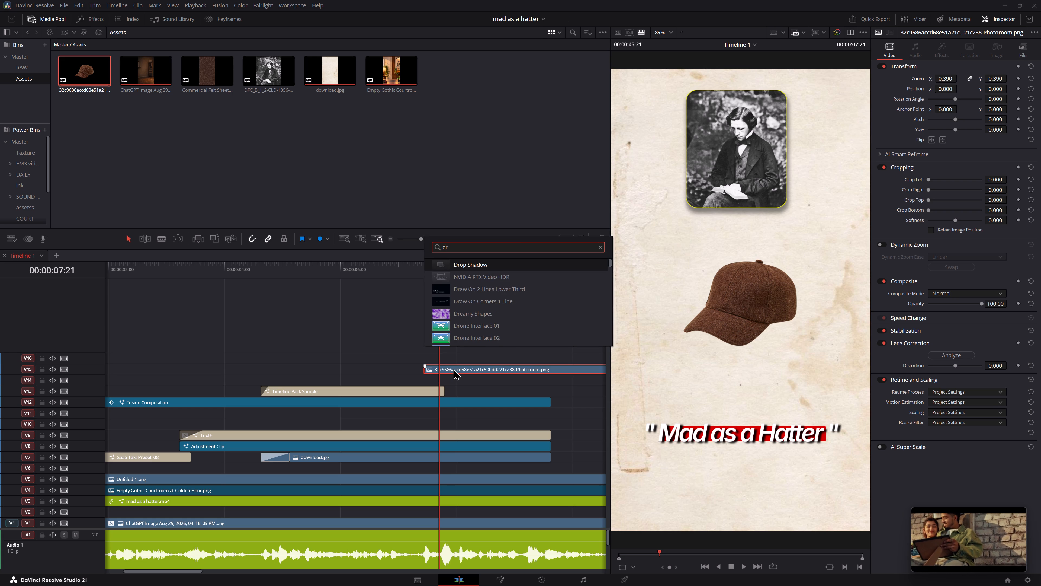
{"action": "key", "text": "Return"}
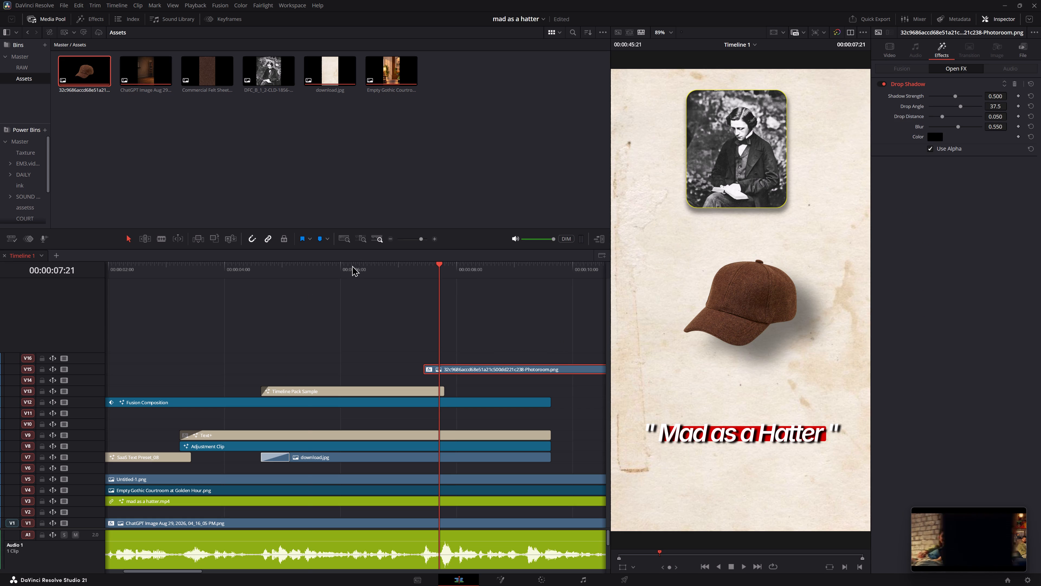
Move the cap clip earlier on V15 so it starts at about 00:00:07:00, checking its entrance against playback.
{"action": "left_click", "coordinate": [307, 269]}
{"action": "key", "text": "space"}
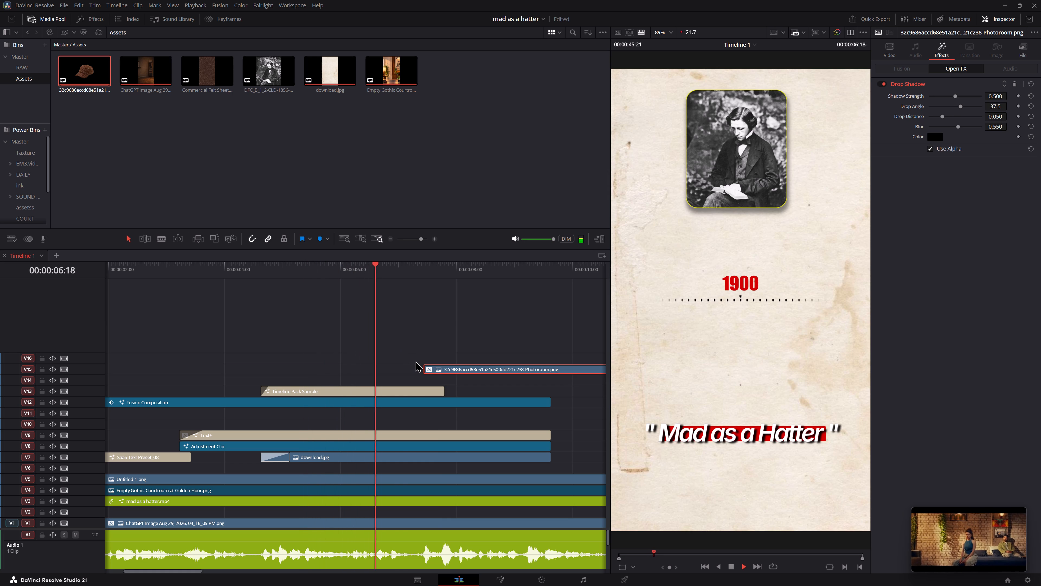
{"action": "key", "text": "space"}
{"action": "left_click_drag", "start_coordinate": [437, 370], "coordinate": [397, 367]}
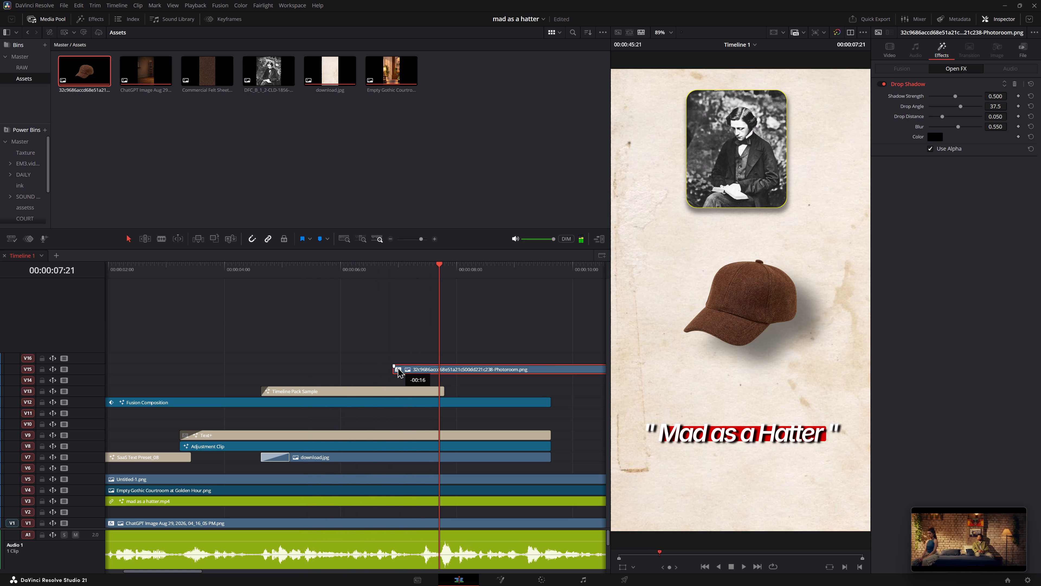
{"action": "left_click_drag", "start_coordinate": [397, 367], "coordinate": [397, 367]}
{"action": "left_click", "coordinate": [320, 271]}
{"action": "key", "text": "space"}
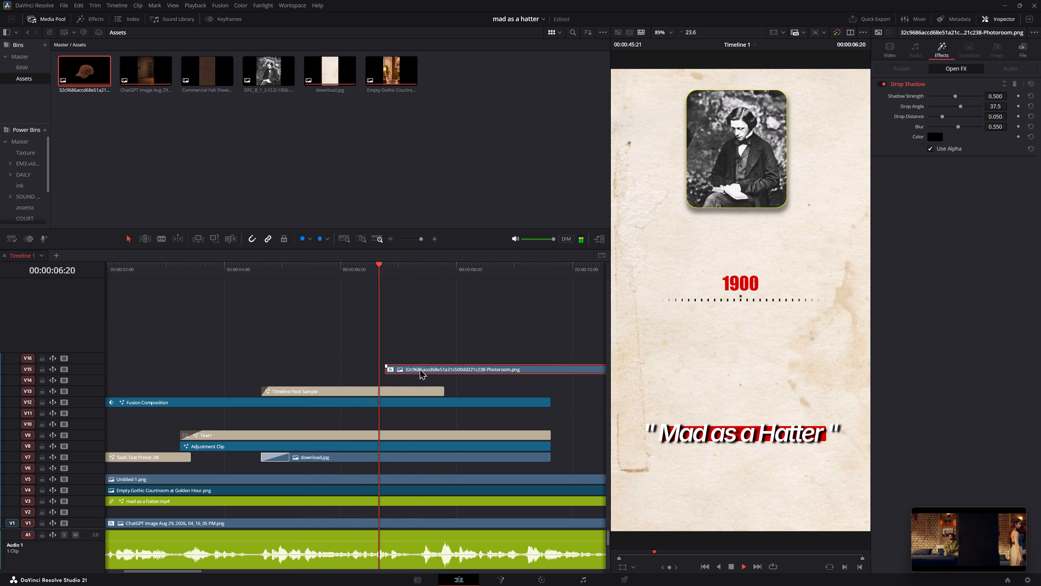
{"action": "key", "text": "space"}
{"action": "left_click", "coordinate": [423, 368]}
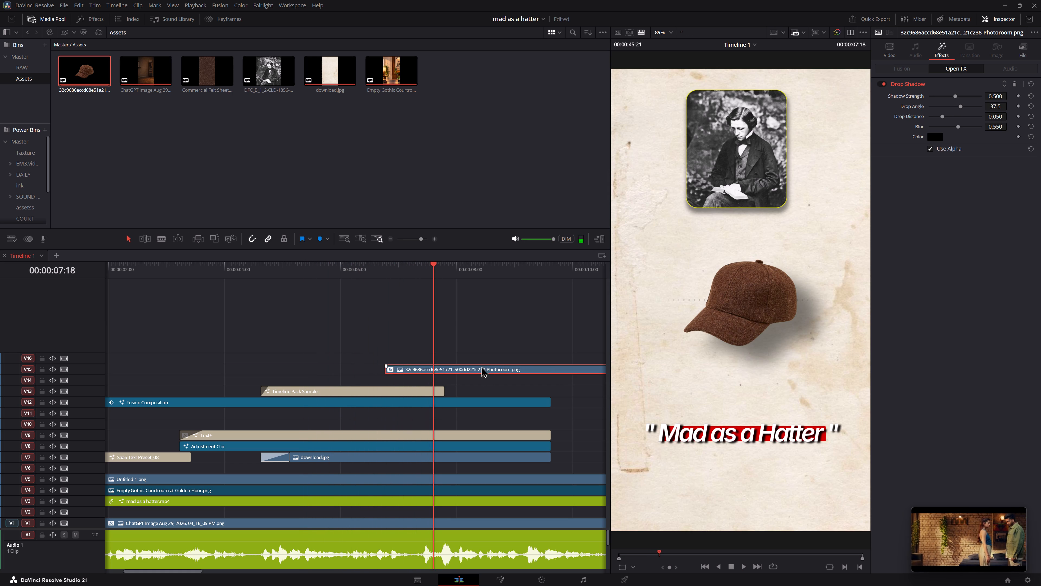
{"action": "key", "text": "space"}
{"action": "key", "text": "space"}
{"action": "left_click", "coordinate": [446, 269]}
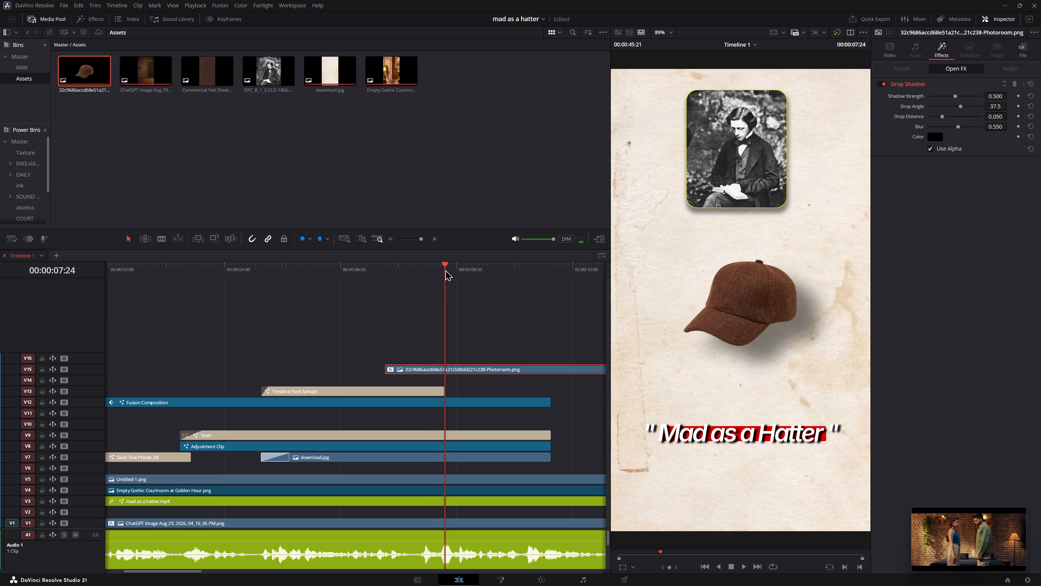
{"action": "left_click_drag", "start_coordinate": [439, 365], "coordinate": [465, 365]}
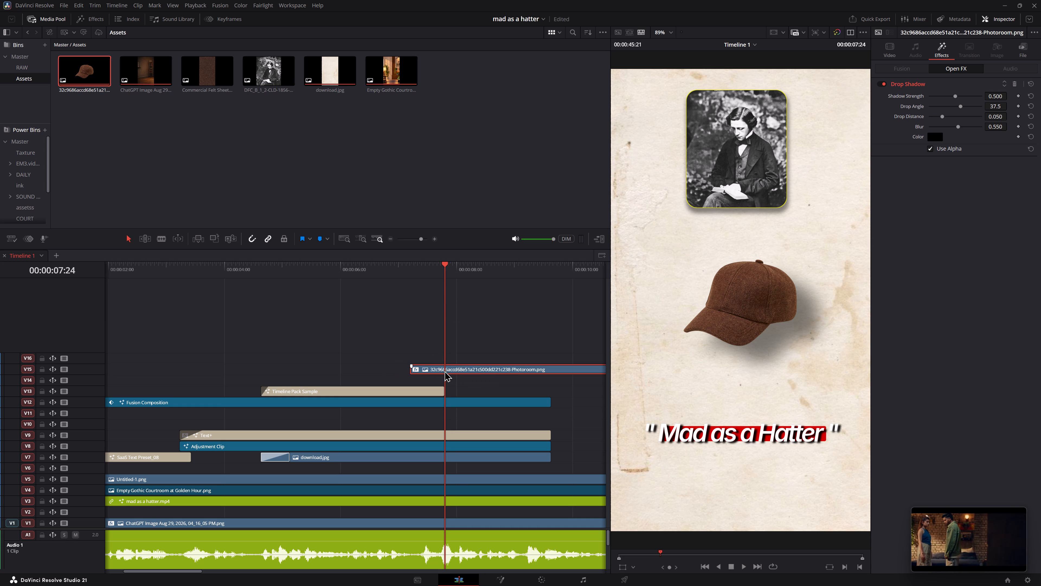
{"action": "left_click", "coordinate": [444, 371]}
{"action": "left_click_drag", "start_coordinate": [471, 366], "coordinate": [459, 366]}
{"action": "left_click", "coordinate": [459, 366]}
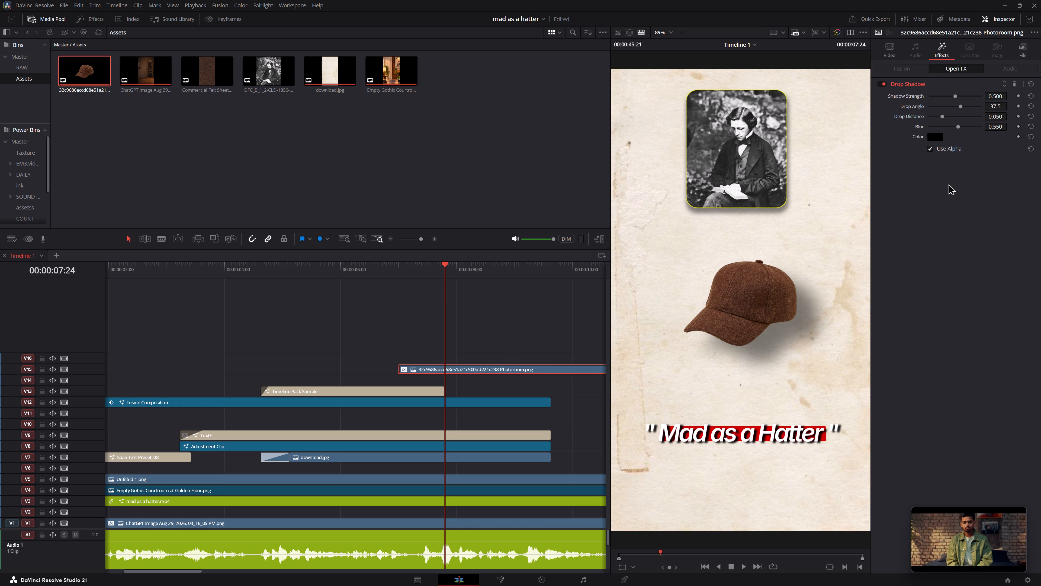
Set the cap image's zoom to 0.350.
{"action": "left_click", "coordinate": [893, 55]}
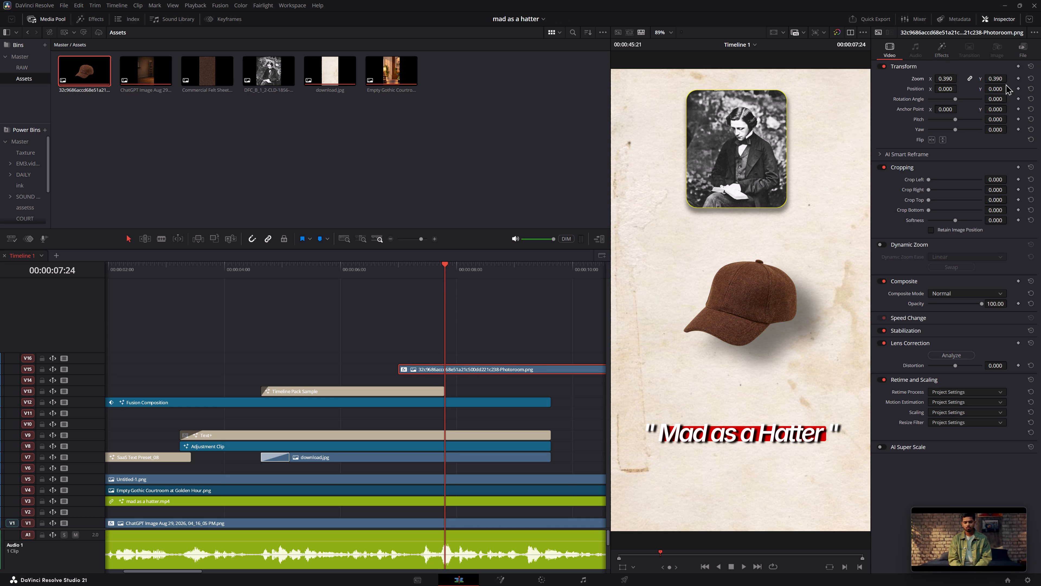
{"action": "left_click", "coordinate": [999, 77]}
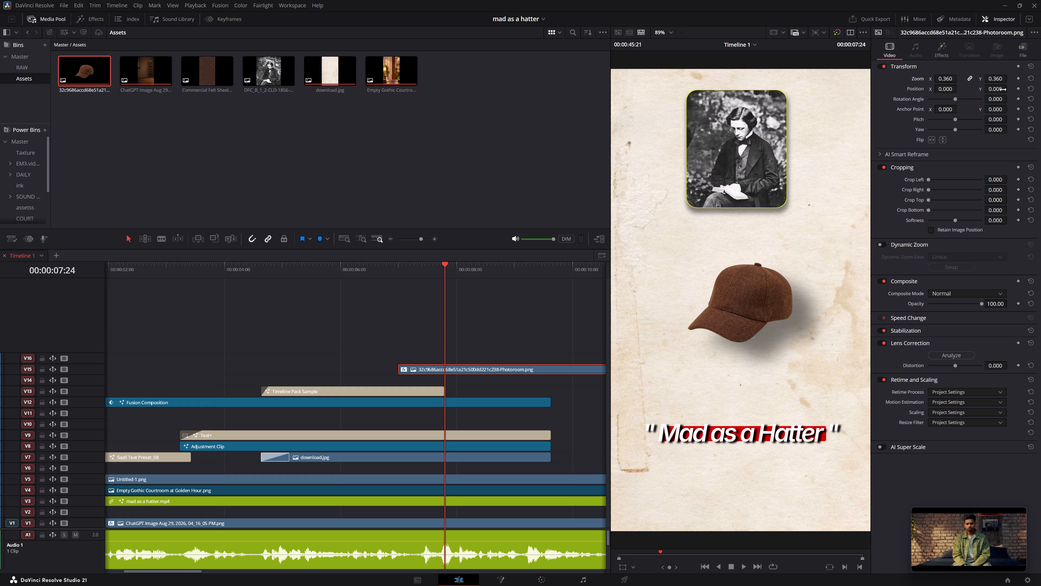
{"action": "left_click", "coordinate": [998, 79]}
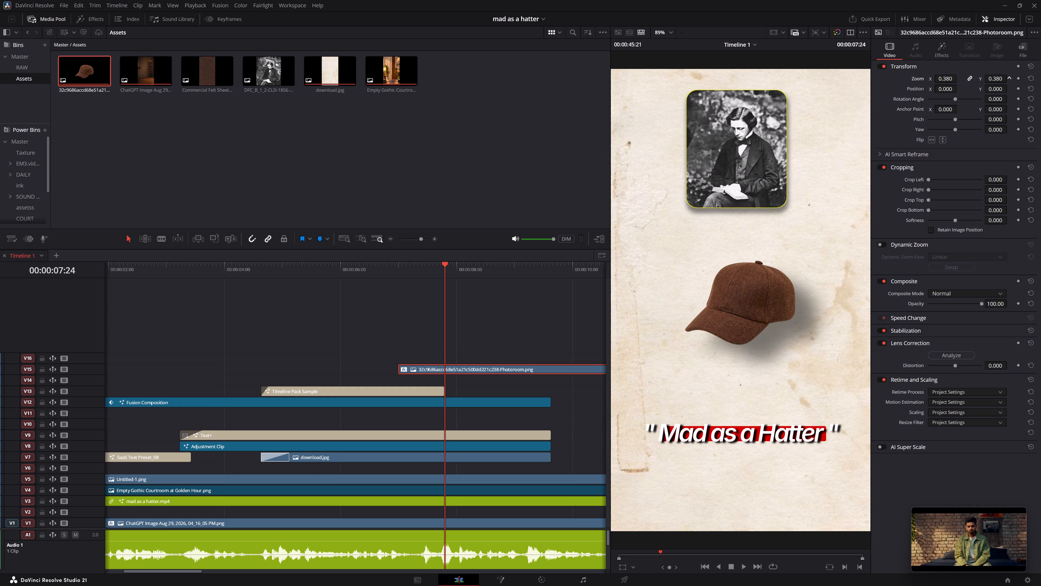
{"action": "left_click", "coordinate": [949, 79]}
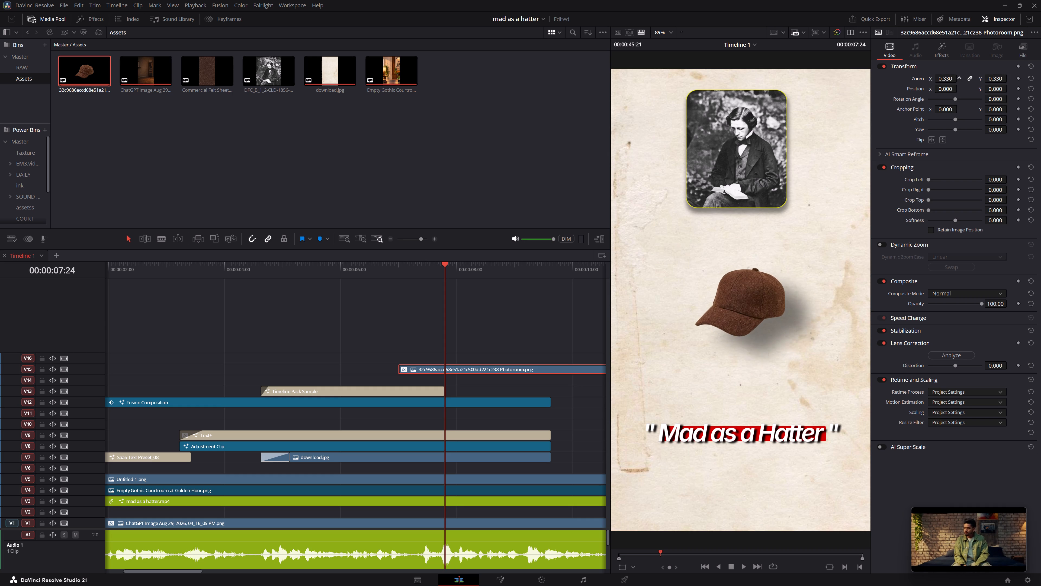
Shift the cap image sideways to position X 105.
{"action": "left_click_drag", "start_coordinate": [948, 90], "coordinate": [912, 91]}
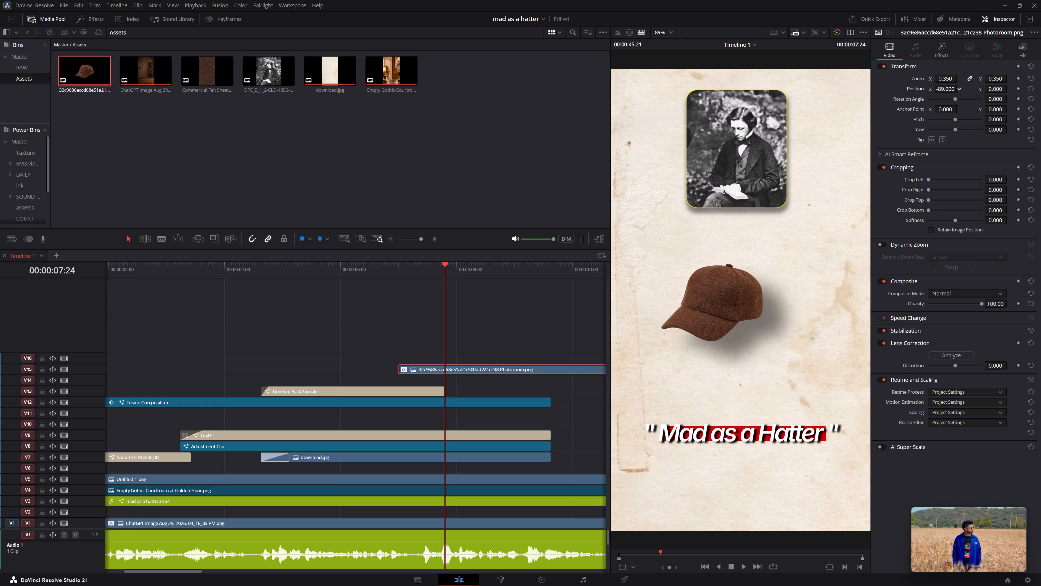
{"action": "left_click_drag", "start_coordinate": [912, 91], "coordinate": [991, 107]}
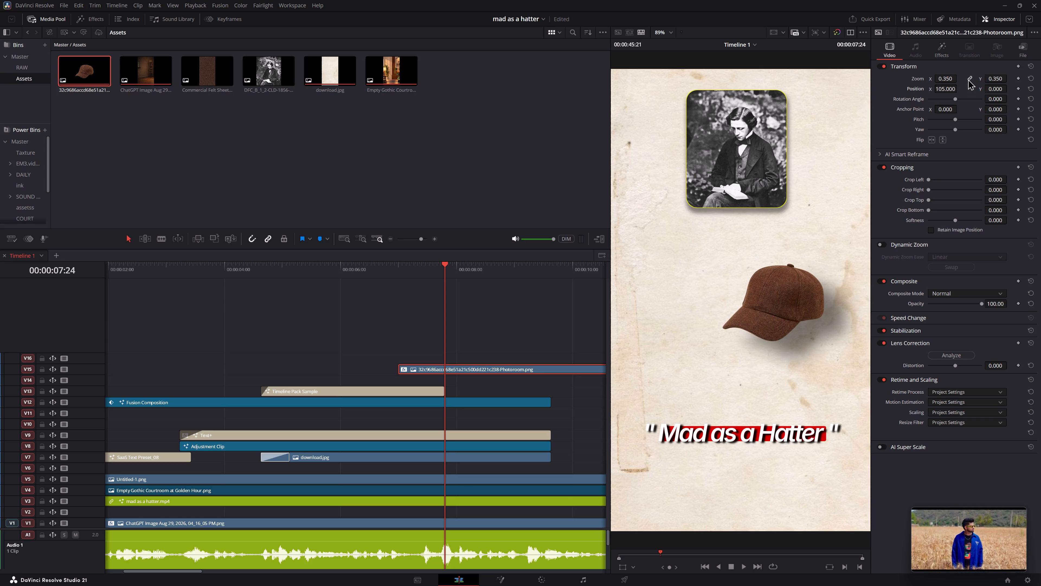
Switch to the Assets folder in File Explorer.
{"action": "key", "text": "alt+Tab"}
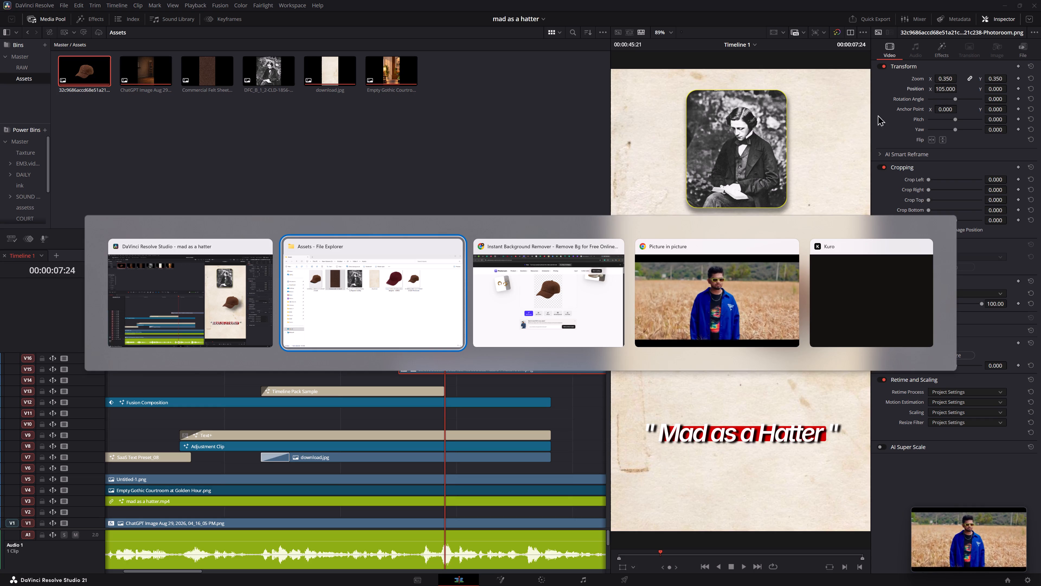
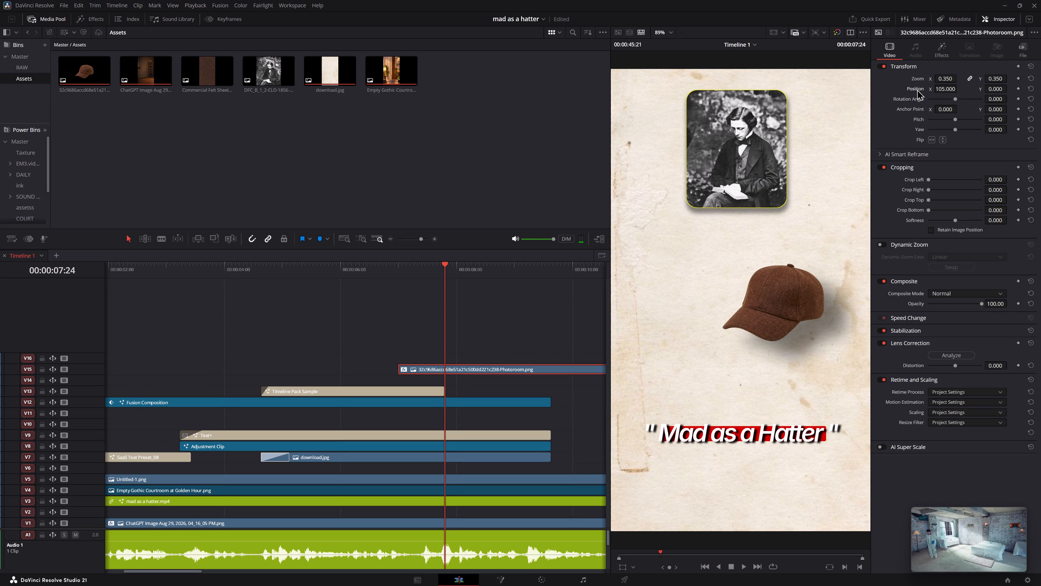
Reset the brown cap image's position and add a position keyframe to it at 00:00:07:24.
{"action": "double_click", "coordinate": [917, 89]}
{"action": "left_click", "coordinate": [370, 268]}
{"action": "key", "text": "space"}
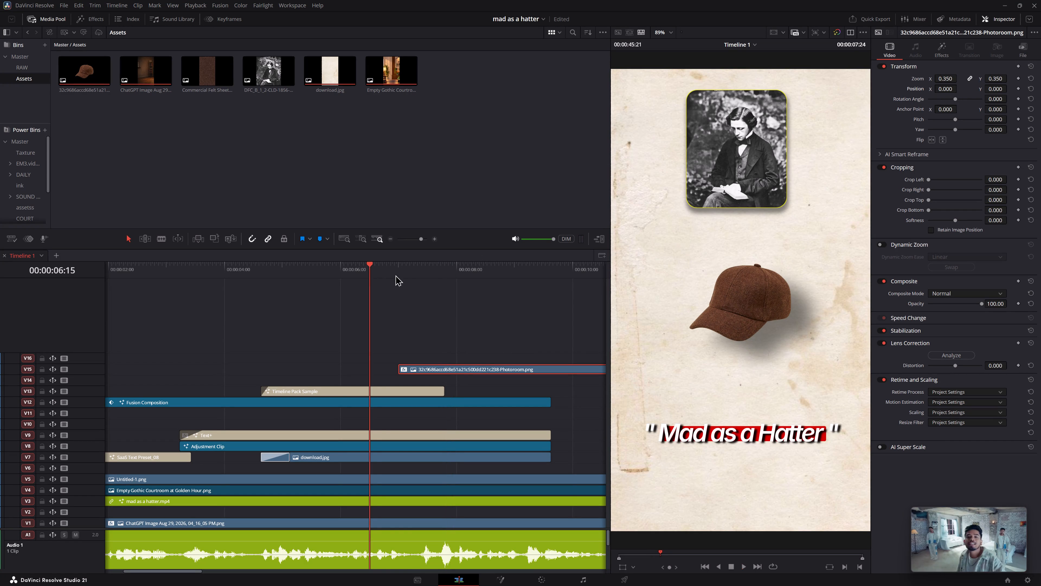
{"action": "key", "text": "space"}
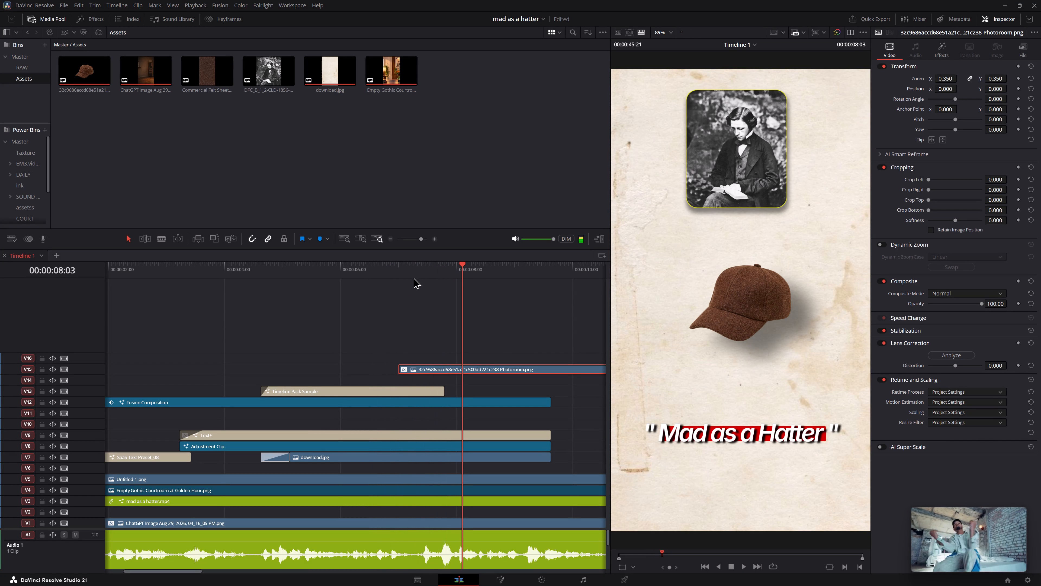
{"action": "left_click_drag", "start_coordinate": [462, 269], "coordinate": [446, 270]}
{"action": "left_click", "coordinate": [439, 369]}
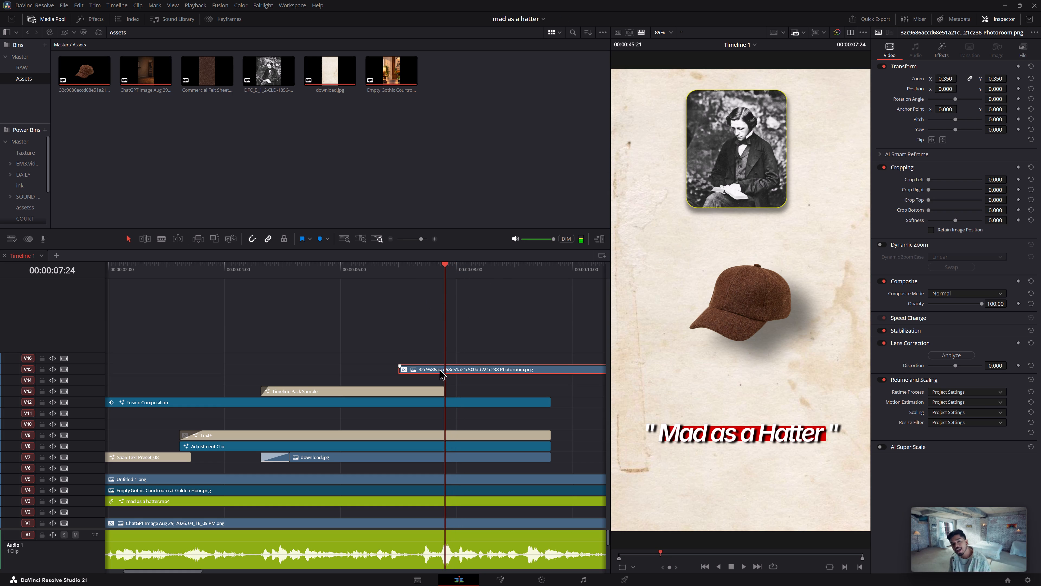
{"action": "scroll", "coordinate": [496, 349], "scroll_direction": "up", "scroll_amount": 11, "text": "alt"}
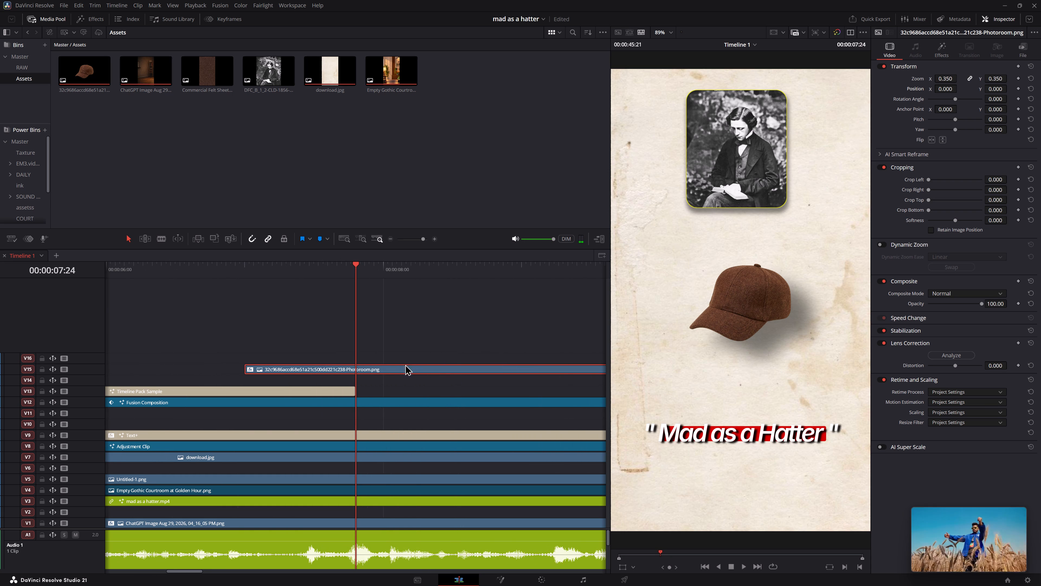
{"action": "left_click", "coordinate": [391, 368]}
{"action": "left_click", "coordinate": [1017, 90]}
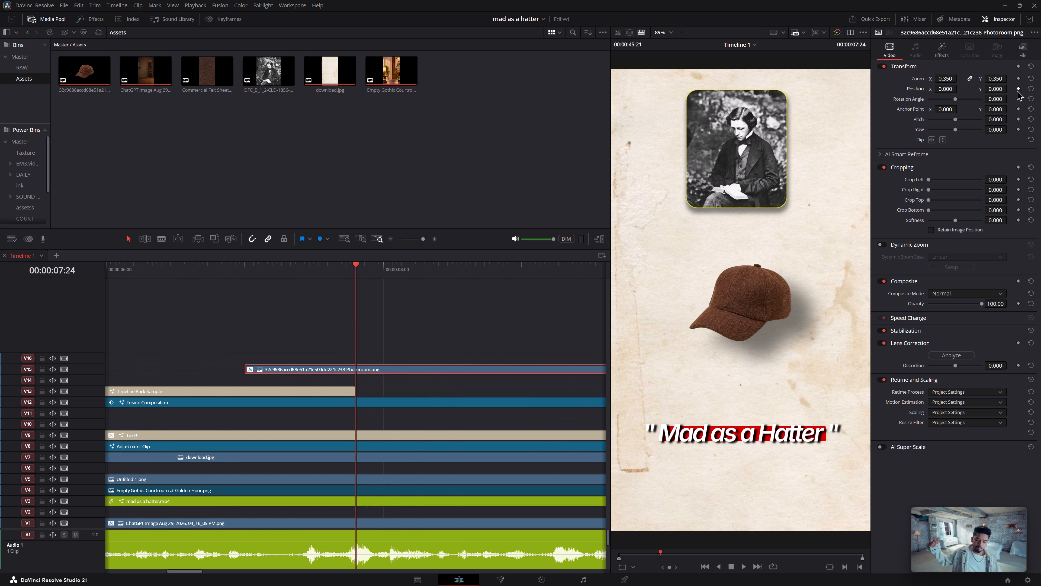
Keyframe the cap's position at 00:00:07:01 with X at about -609, placing it off the left edge of the frame.
{"action": "left_click", "coordinate": [245, 268]}
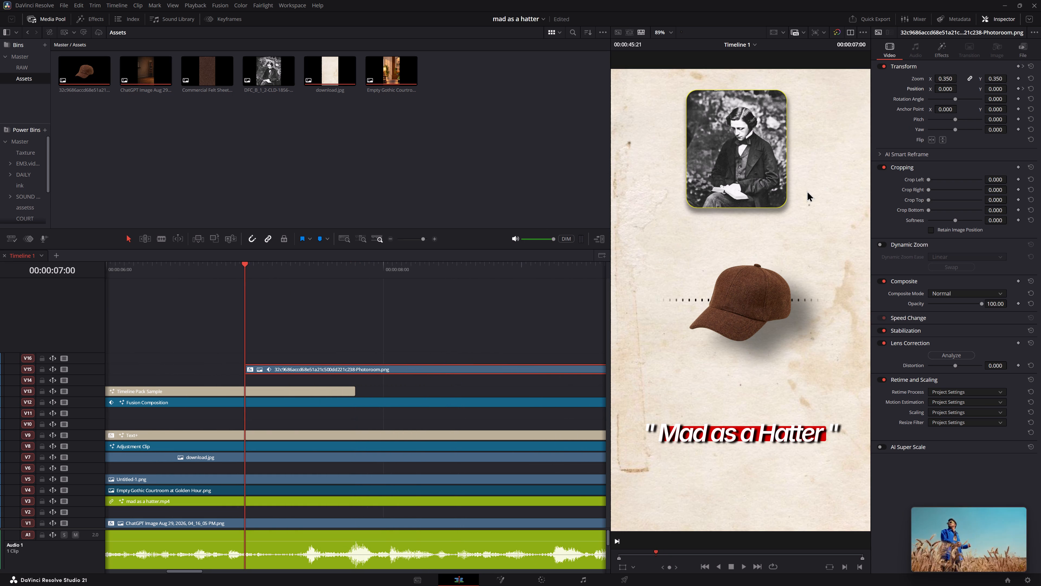
{"action": "key", "text": "Right"}
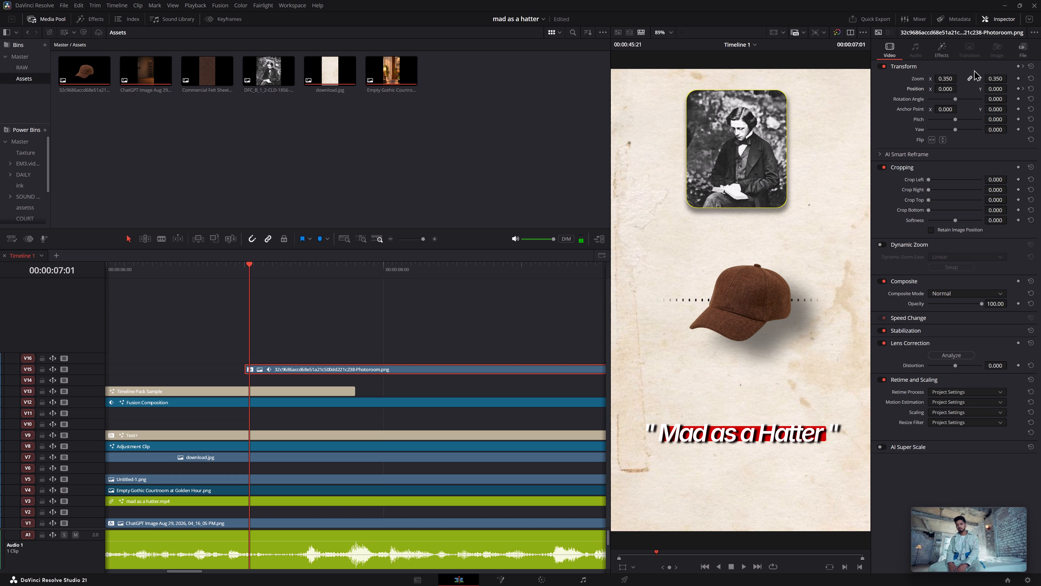
{"action": "left_click", "coordinate": [1017, 91]}
{"action": "left_click", "coordinate": [1018, 90]}
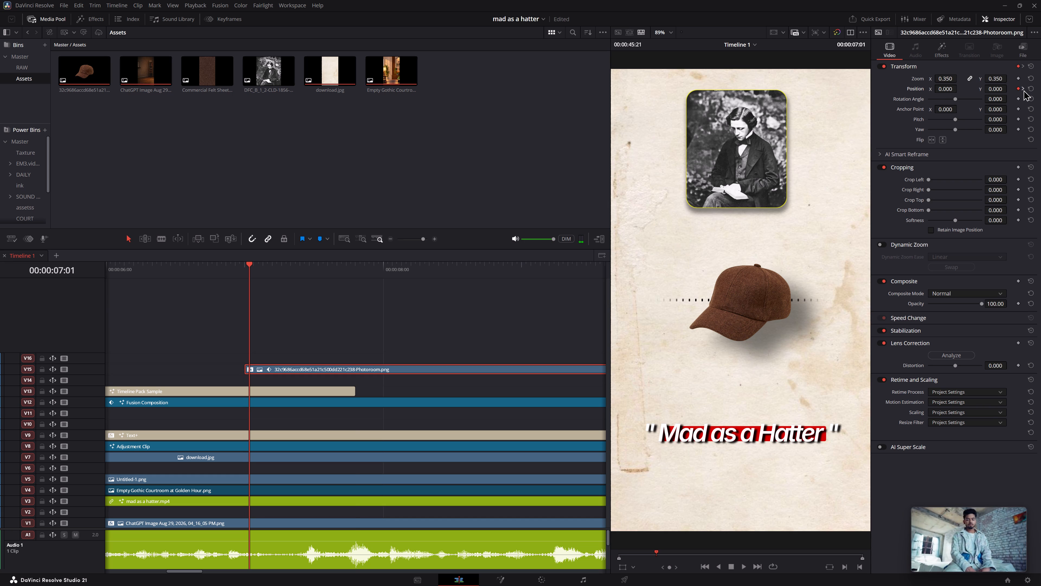
{"action": "left_click", "coordinate": [1023, 90]}
{"action": "left_click", "coordinate": [1014, 89]}
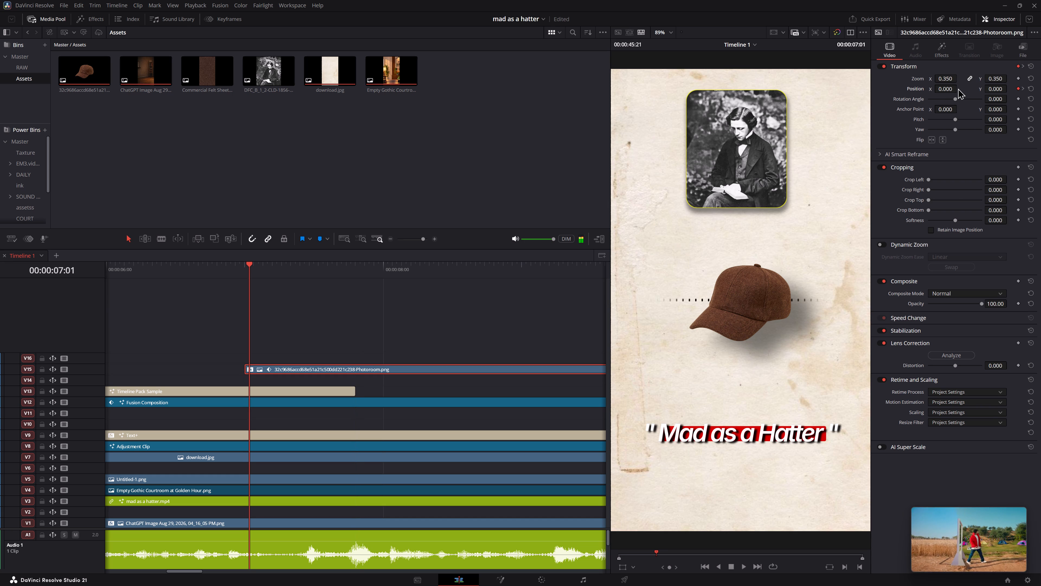
{"action": "left_click_drag", "start_coordinate": [955, 88], "coordinate": [728, 82]}
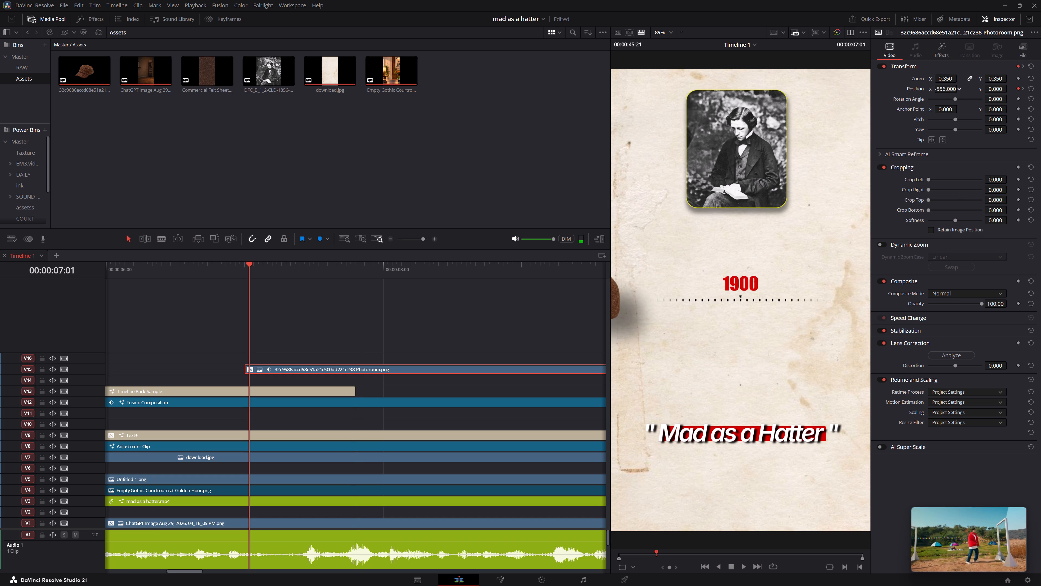
{"action": "left_click_drag", "start_coordinate": [728, 82], "coordinate": [708, 87]}
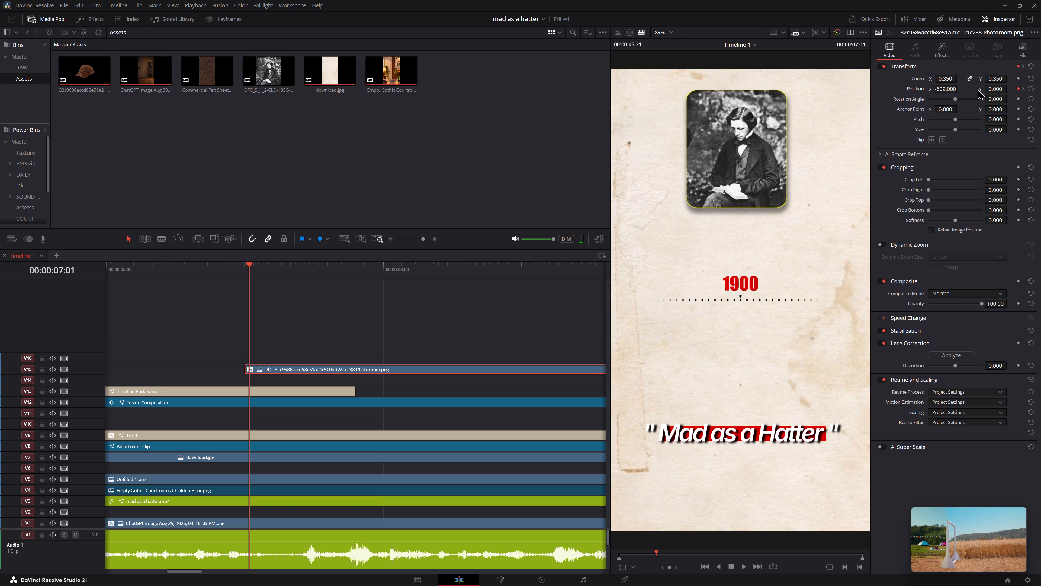
At the cap's 00:00:07:24 keyframe, adjust its Drop Shadow to distance 0.026, strength about 0.905 and angle about 34.7.
{"action": "left_click", "coordinate": [1023, 88]}
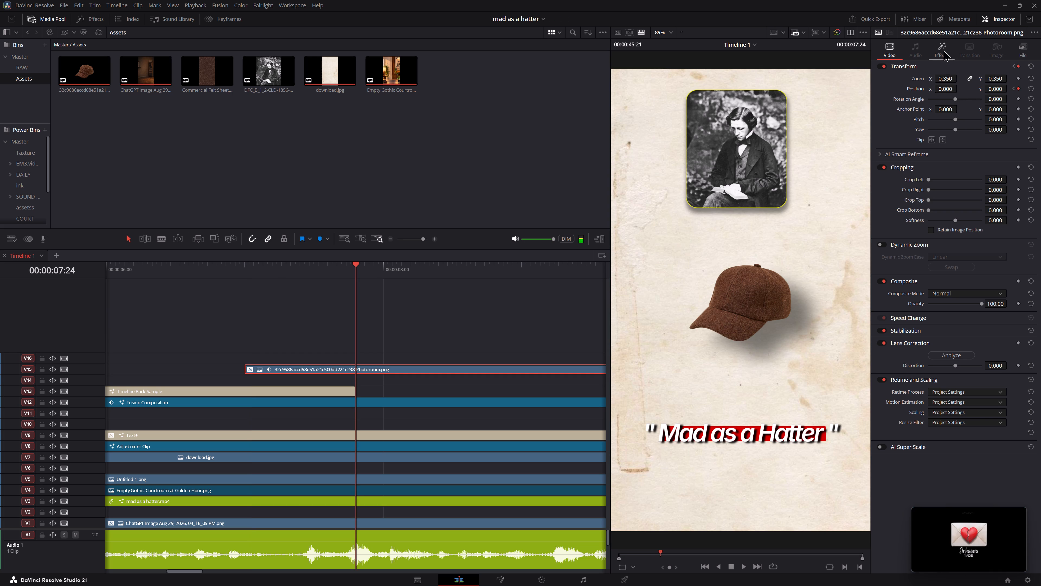
{"action": "left_click", "coordinate": [943, 50]}
{"action": "left_click_drag", "start_coordinate": [992, 119], "coordinate": [528, 283]}
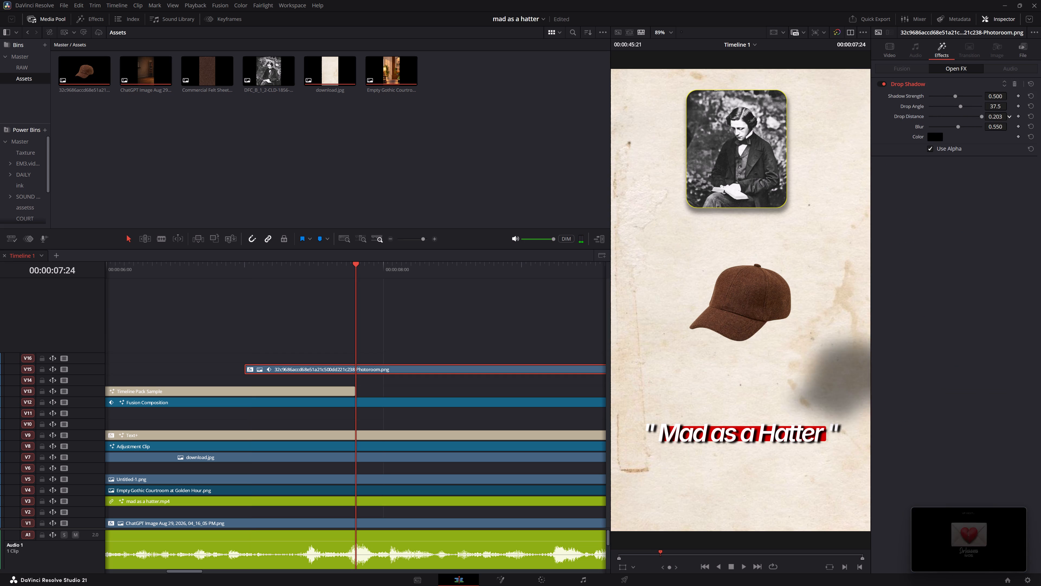
{"action": "left_click_drag", "start_coordinate": [528, 283], "coordinate": [457, 286]}
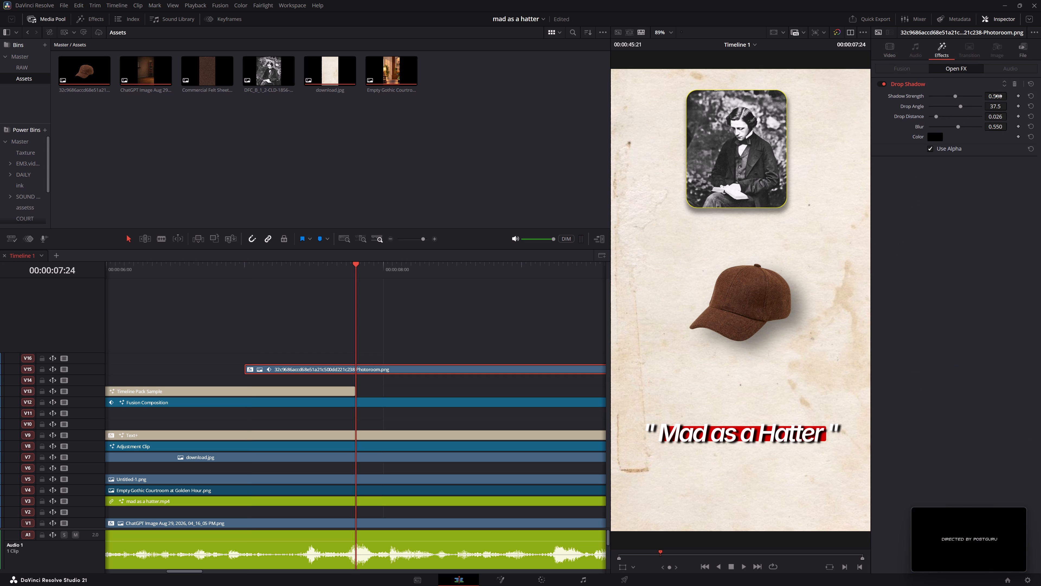
{"action": "left_click_drag", "start_coordinate": [999, 95], "coordinate": [653, 276]}
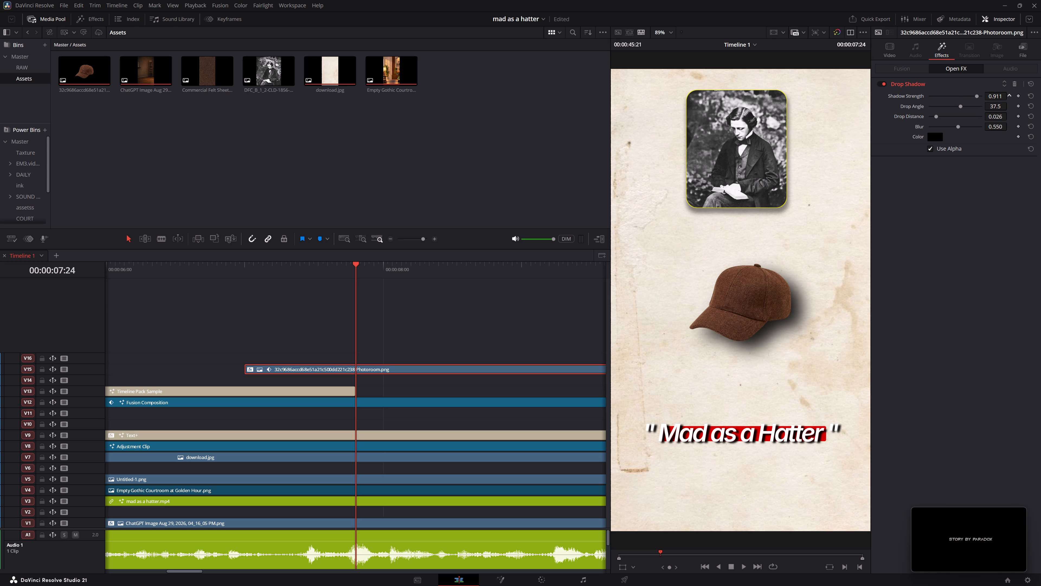
{"action": "left_click_drag", "start_coordinate": [653, 276], "coordinate": [650, 276]}
{"action": "left_click_drag", "start_coordinate": [997, 107], "coordinate": [982, 107]}
{"action": "left_click_drag", "start_coordinate": [982, 107], "coordinate": [982, 107]}
Set the cap image's rotation angle to about 6.1.
{"action": "left_click", "coordinate": [884, 55]}
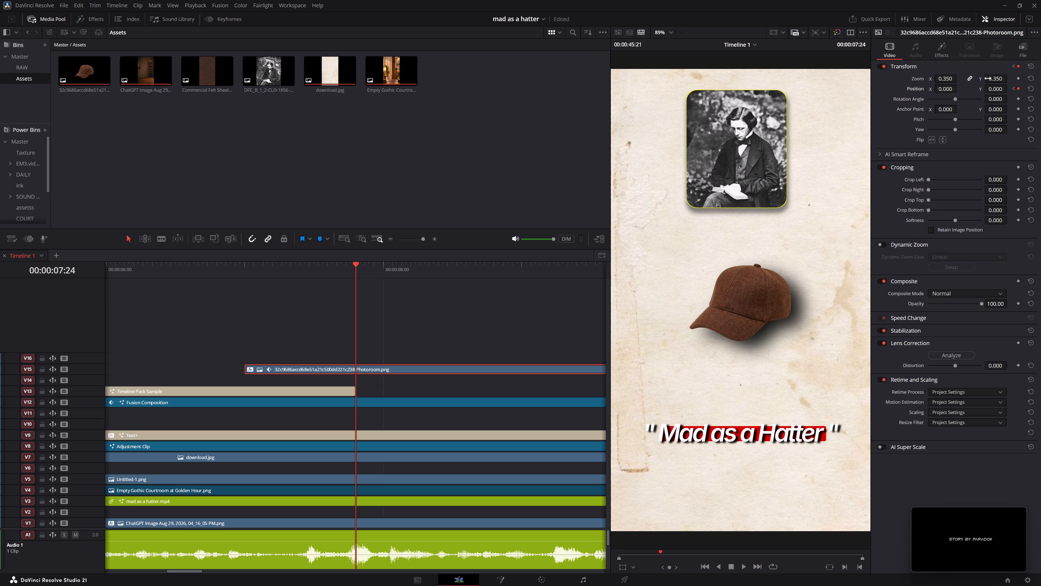
{"action": "left_click_drag", "start_coordinate": [995, 99], "coordinate": [1018, 99]}
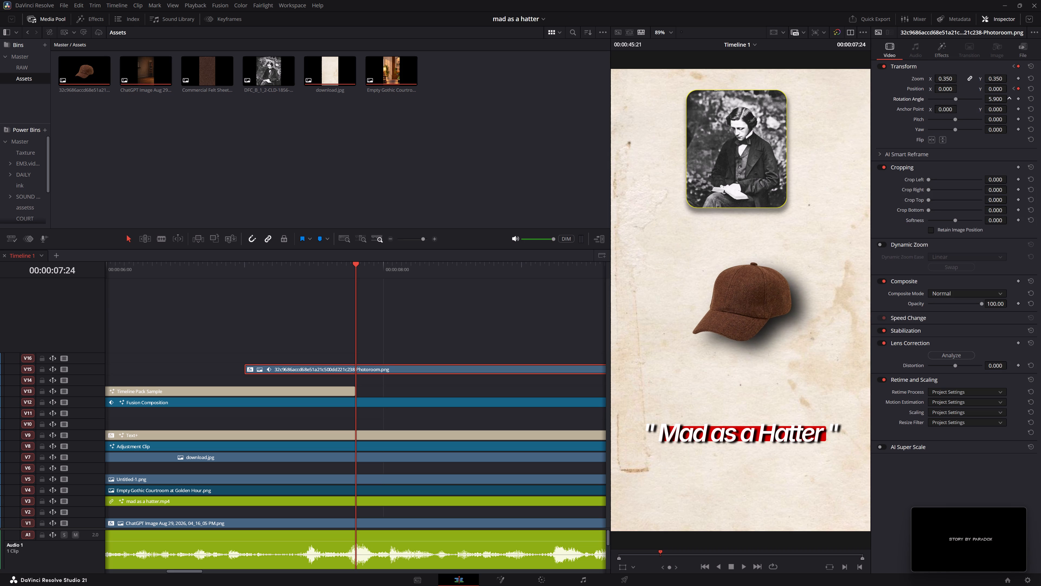
{"action": "left_click_drag", "start_coordinate": [1018, 99], "coordinate": [1019, 98]}
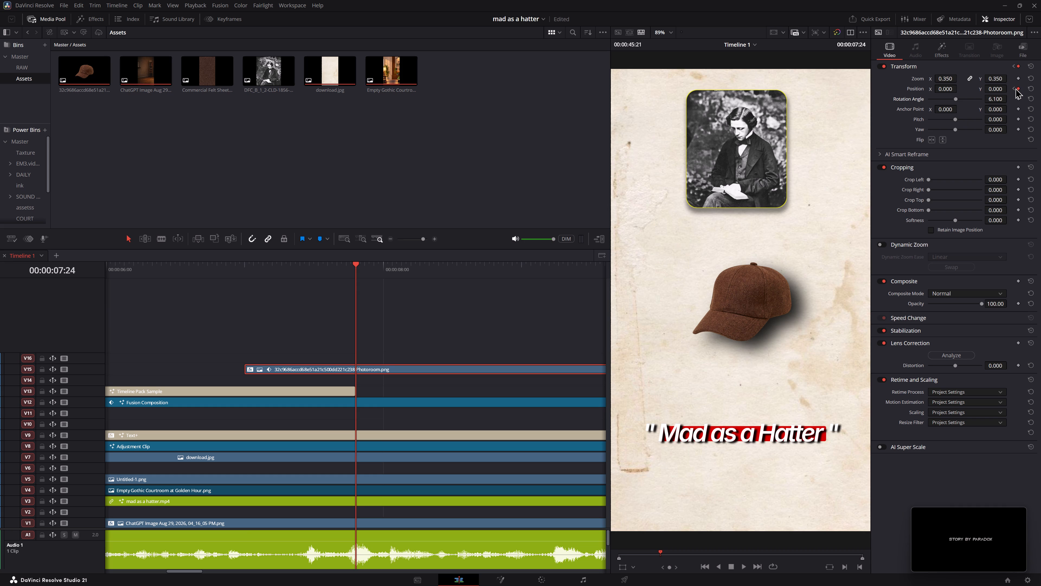
Set the cap's position keyframe at 00:00:07:24 to Ease In interpolation.
{"action": "left_click", "coordinate": [1013, 88]}
{"action": "left_click", "coordinate": [1022, 90]}
{"action": "right_click", "coordinate": [1017, 88]}
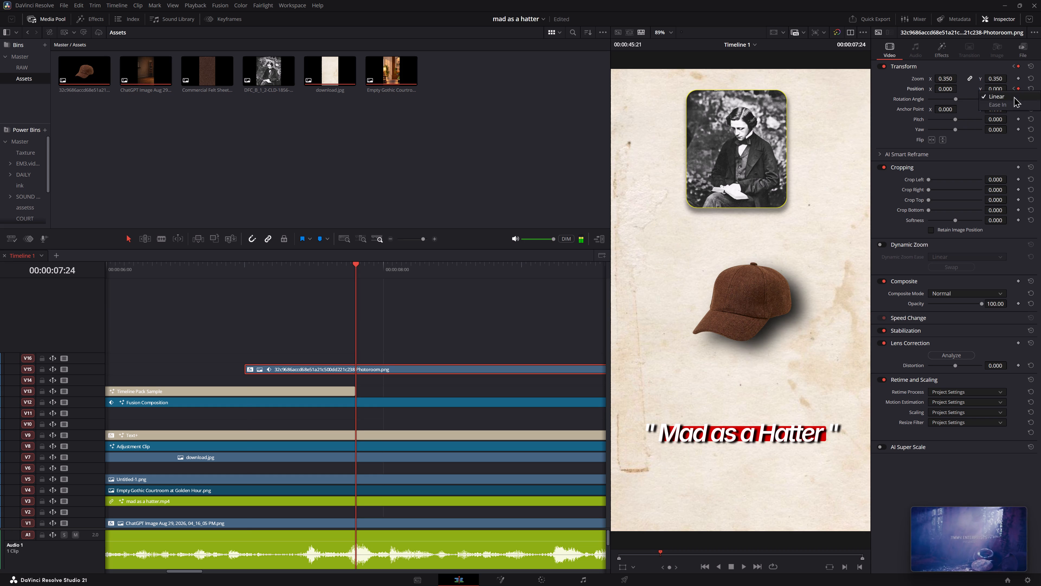
{"action": "left_click", "coordinate": [1005, 105]}
Play back the cap's slide-in animation and save the project.
{"action": "left_click", "coordinate": [237, 264]}
{"action": "key", "text": "space"}
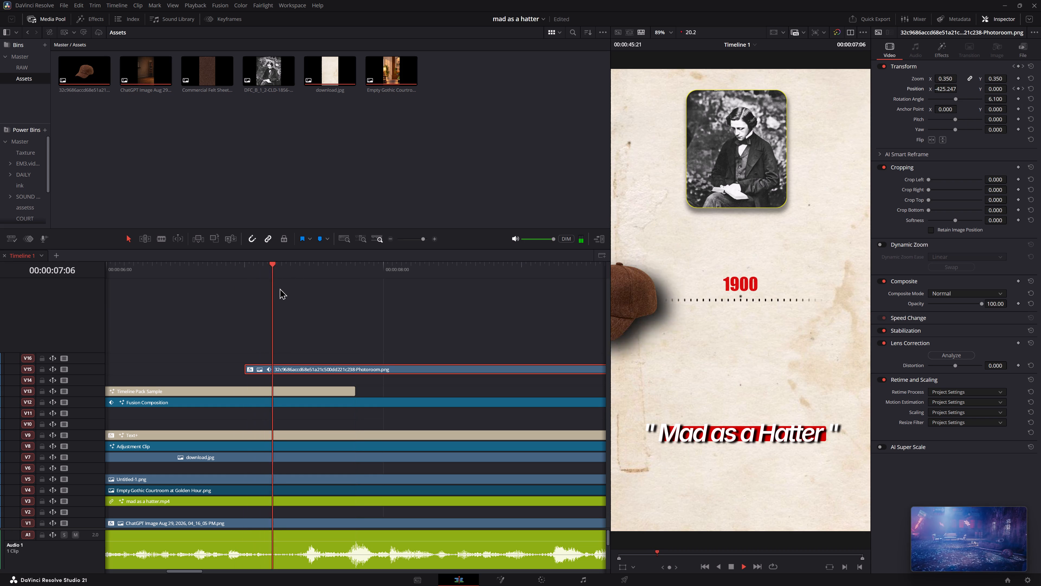
{"action": "key", "text": "space"}
{"action": "left_click", "coordinate": [213, 287]}
{"action": "left_click", "coordinate": [214, 273]}
{"action": "key", "text": "space"}
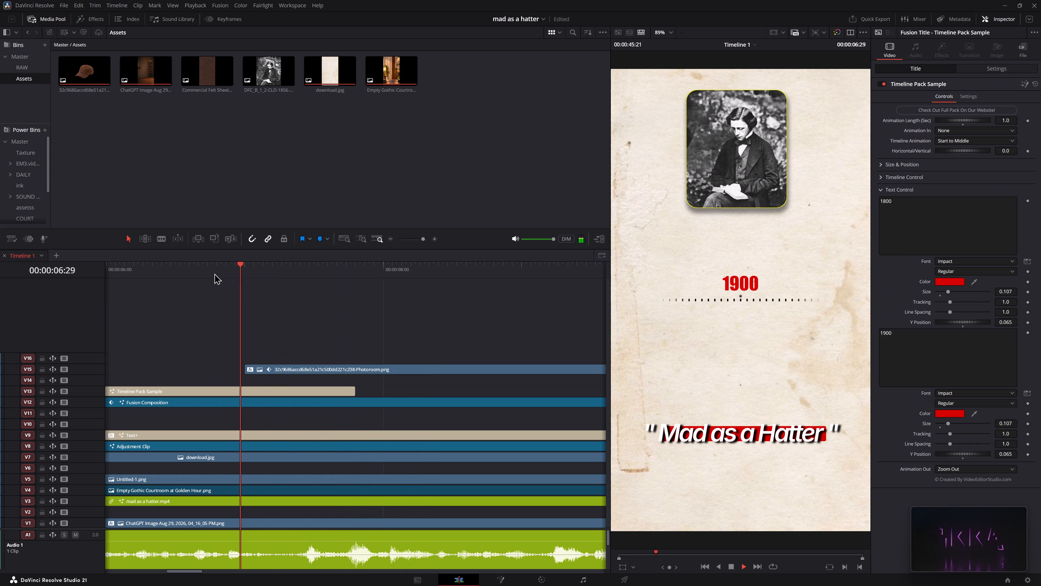
{"action": "key", "text": "space"}
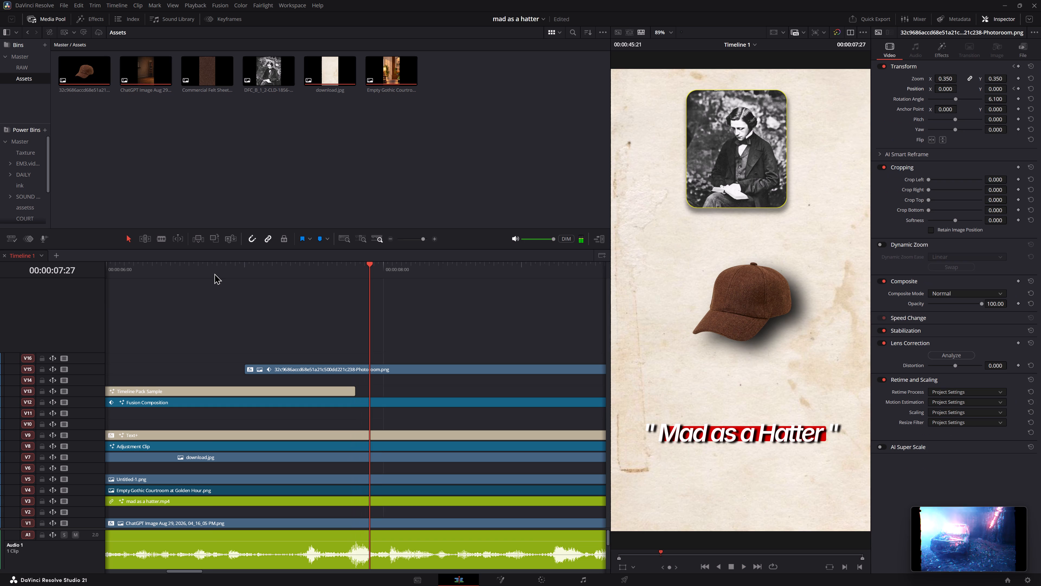
{"action": "key", "text": "ctrl+s"}
{"action": "key", "text": "ctrl+s"}
{"action": "key", "text": "ctrl+s"}
Replay the cap's slide-in from just before the clip starts, saving the project during the check.
{"action": "left_click", "coordinate": [214, 273], "text": "ctrl"}
{"action": "key", "text": "space"}
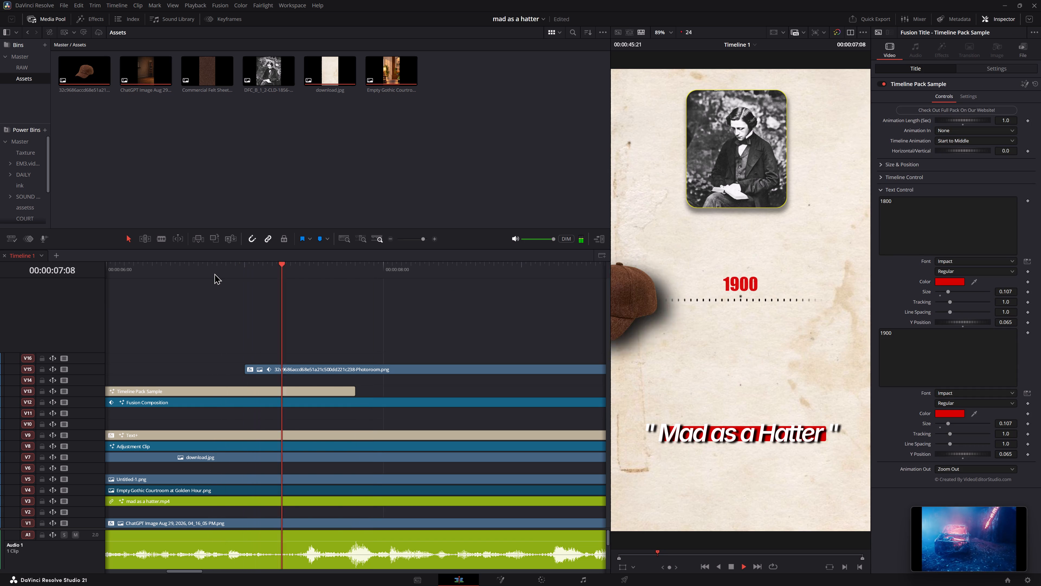
{"action": "key", "text": "space"}
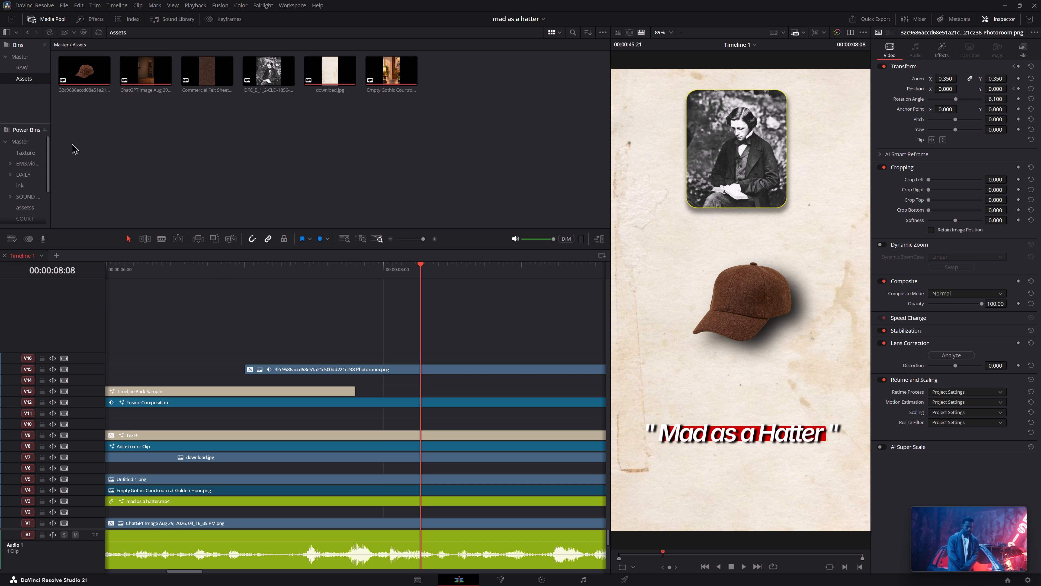
{"action": "left_click", "coordinate": [164, 263]}
{"action": "key", "text": "space"}
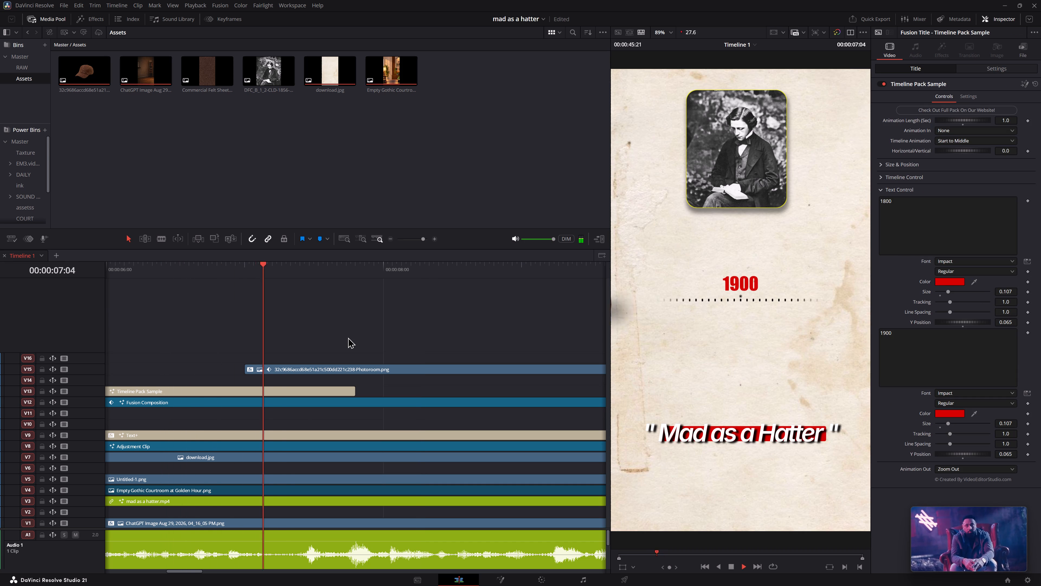
{"action": "key", "text": "ctrl+s"}
{"action": "key", "text": "ctrl+s"}
{"action": "key", "text": "space"}
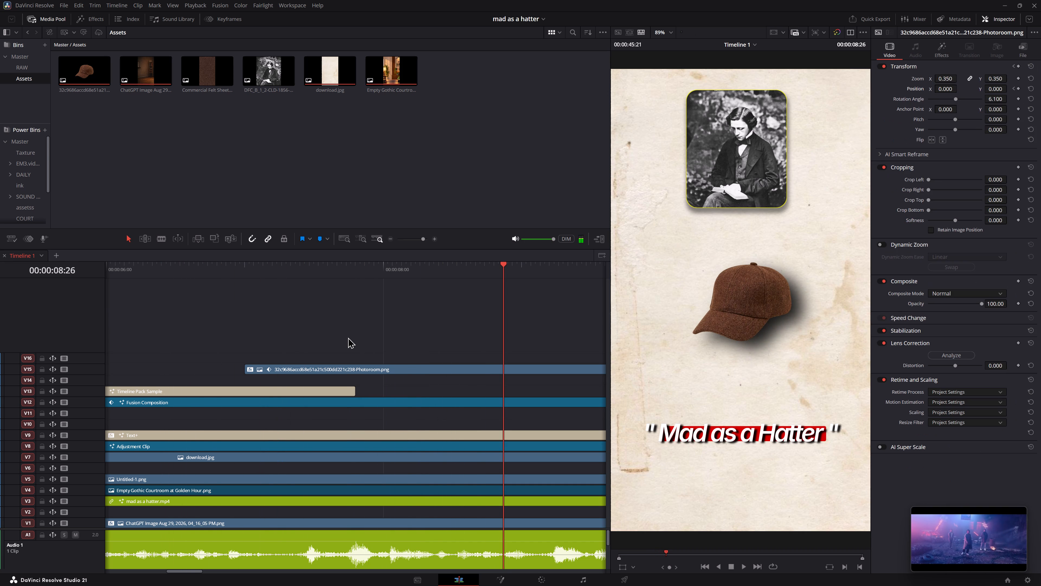
{"action": "key", "text": "ctrl+s"}
{"action": "key", "text": "ctrl+s"}
Review the cap's slide-in again and the footage following it up to 00:00:09:05, saving the project along the way.
{"action": "key", "text": "space"}
{"action": "key", "text": "space"}
{"action": "left_click", "coordinate": [225, 263]}
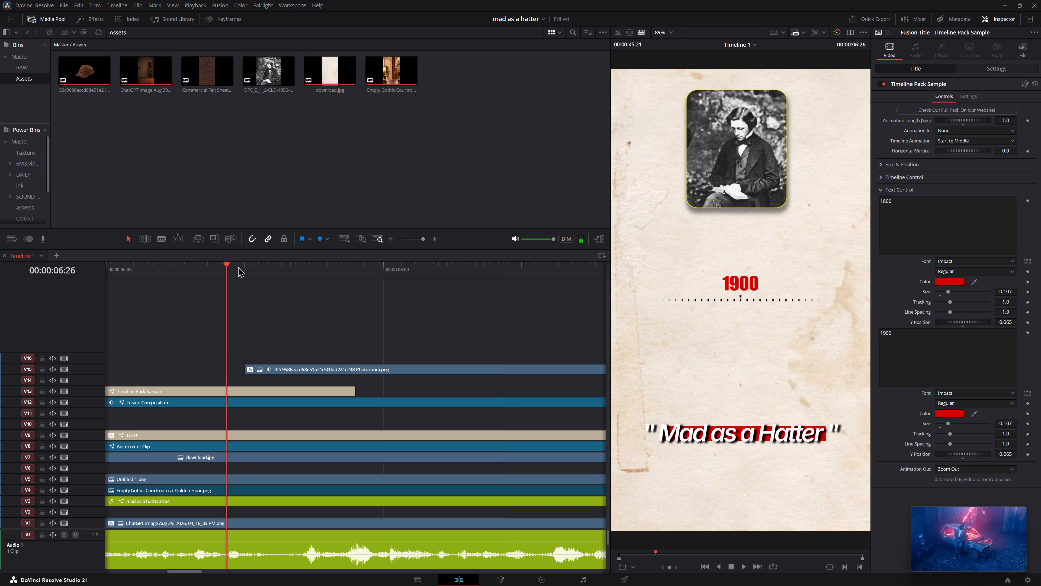
{"action": "key", "text": "space"}
{"action": "key", "text": "space"}
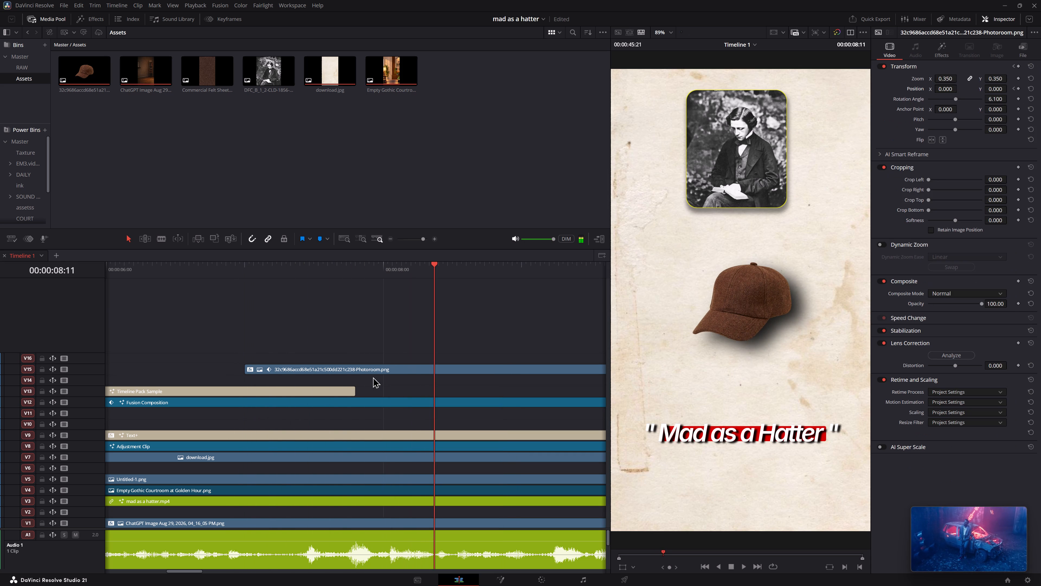
{"action": "key", "text": "ctrl+s"}
{"action": "key", "text": "ctrl+s"}
{"action": "key", "text": "space"}
{"action": "key", "text": "space"}
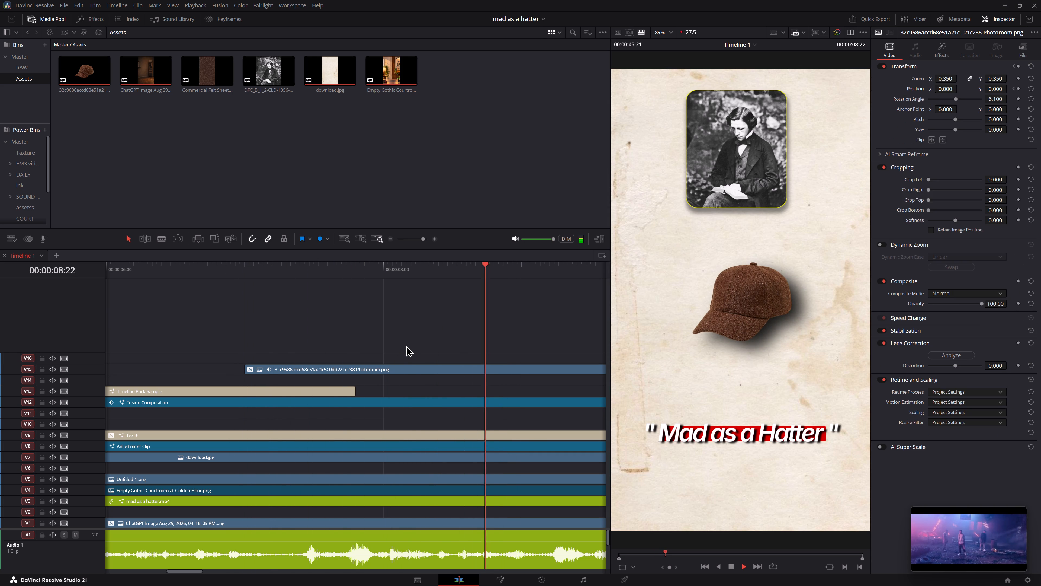
{"action": "key", "text": "space"}
{"action": "key", "text": "space"}
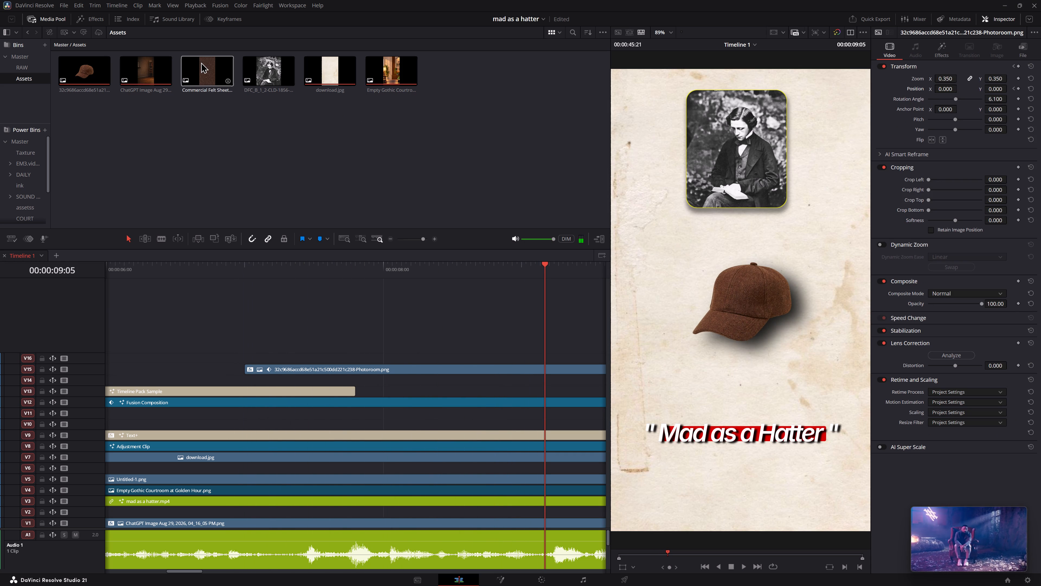
Place the Commercial Felt Sheet image on track V16 above the cap clip, starting shortly after the cap clip begins.
{"action": "left_click_drag", "start_coordinate": [204, 68], "coordinate": [359, 321]}
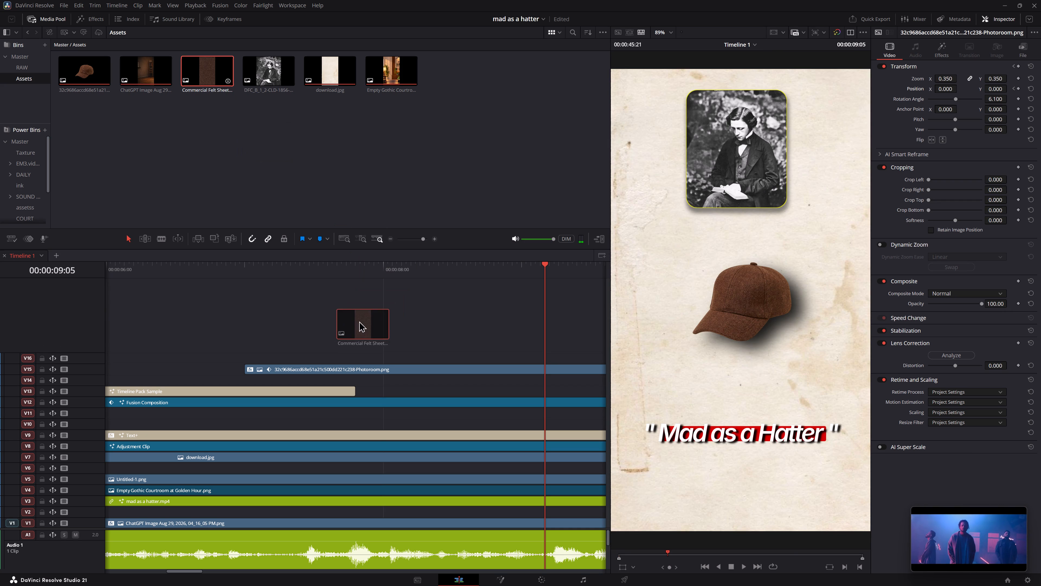
{"action": "left_click_drag", "start_coordinate": [204, 78], "coordinate": [305, 356]}
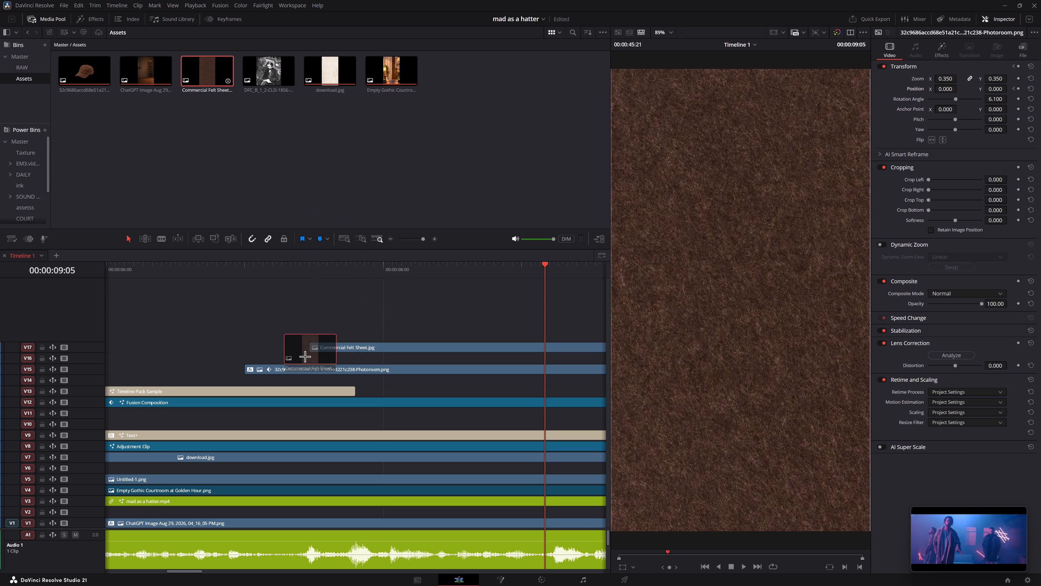
{"action": "left_click_drag", "start_coordinate": [305, 356], "coordinate": [295, 353]}
Scale the Commercial Felt Sheet clip down to a zoom of 0.260.
{"action": "left_click", "coordinate": [330, 358]}
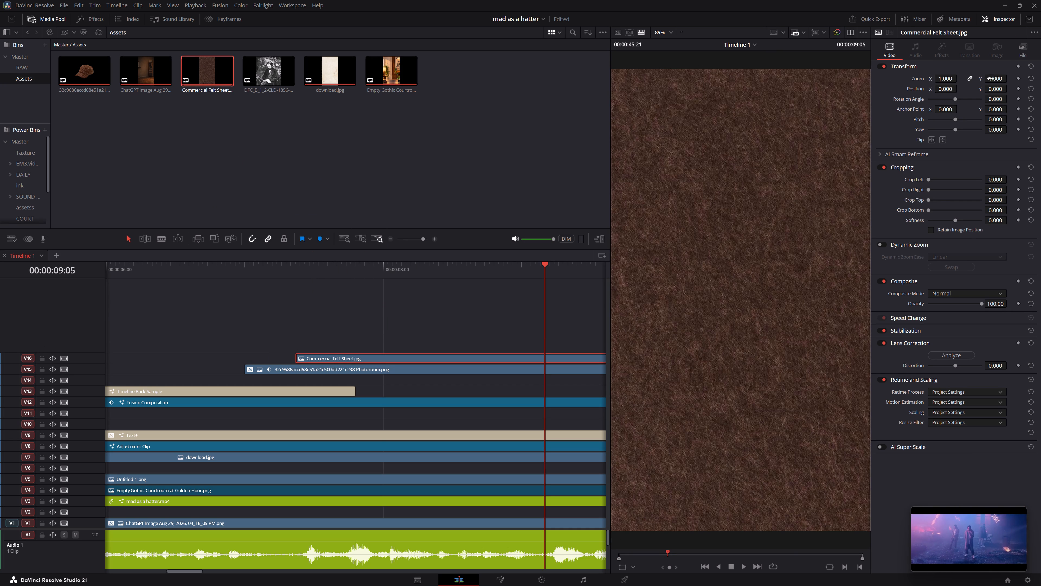
{"action": "left_click_drag", "start_coordinate": [991, 79], "coordinate": [960, 81]}
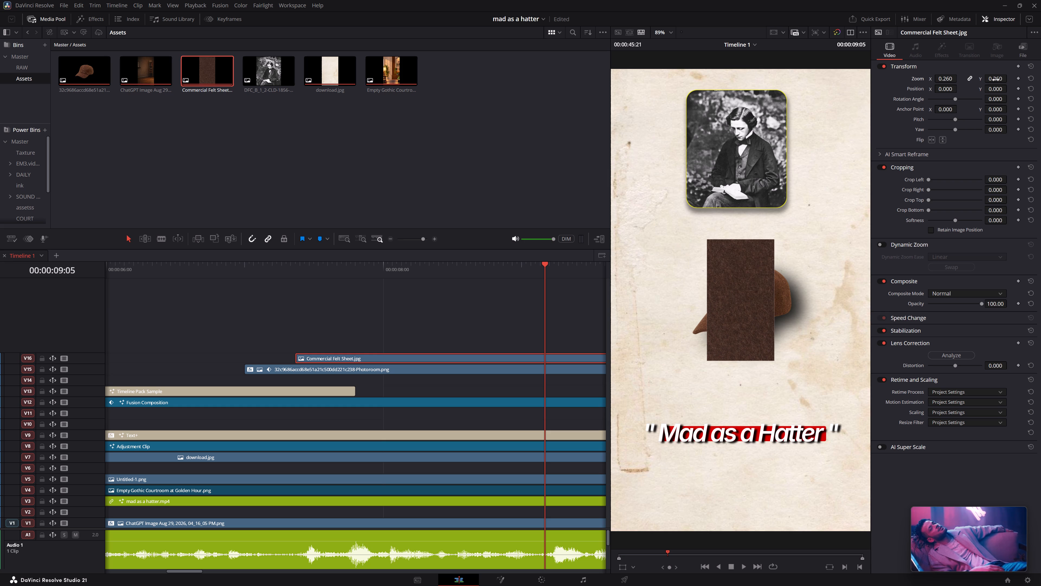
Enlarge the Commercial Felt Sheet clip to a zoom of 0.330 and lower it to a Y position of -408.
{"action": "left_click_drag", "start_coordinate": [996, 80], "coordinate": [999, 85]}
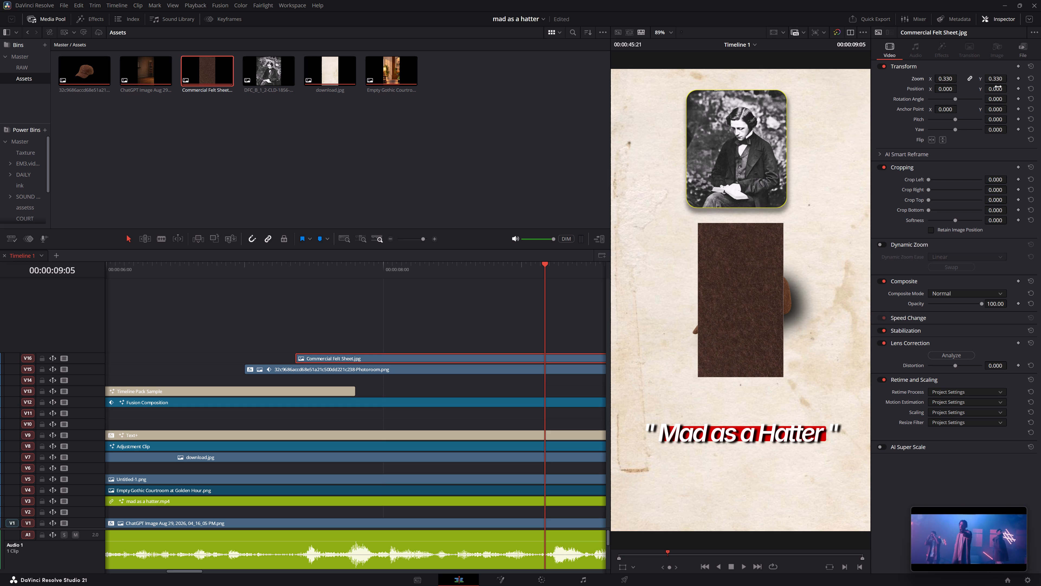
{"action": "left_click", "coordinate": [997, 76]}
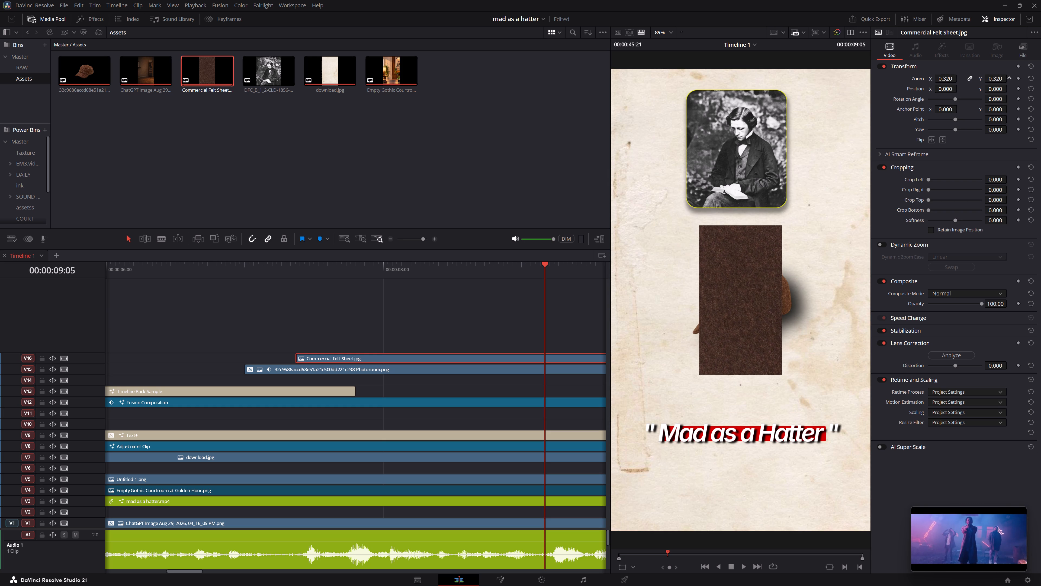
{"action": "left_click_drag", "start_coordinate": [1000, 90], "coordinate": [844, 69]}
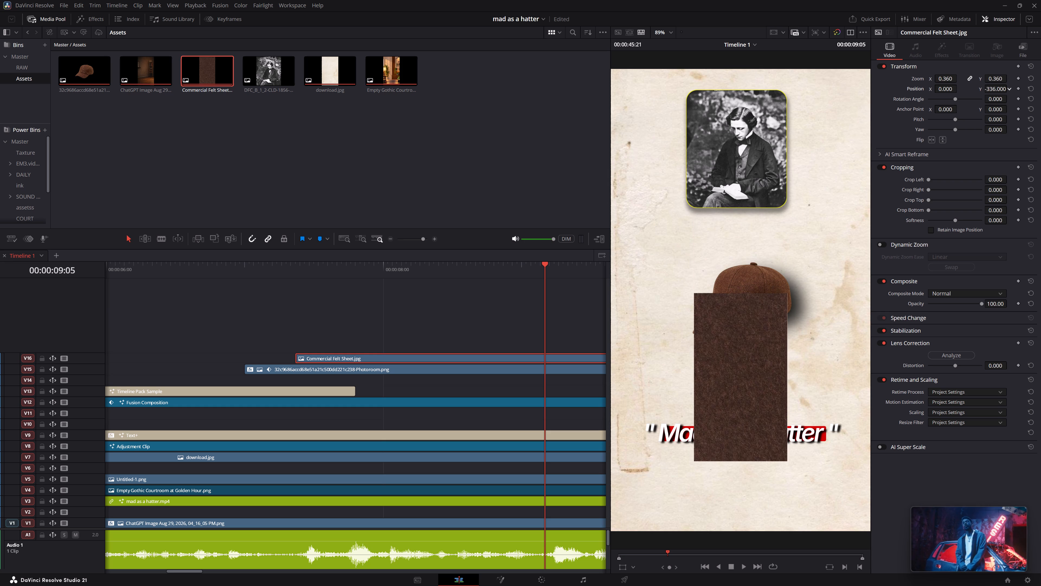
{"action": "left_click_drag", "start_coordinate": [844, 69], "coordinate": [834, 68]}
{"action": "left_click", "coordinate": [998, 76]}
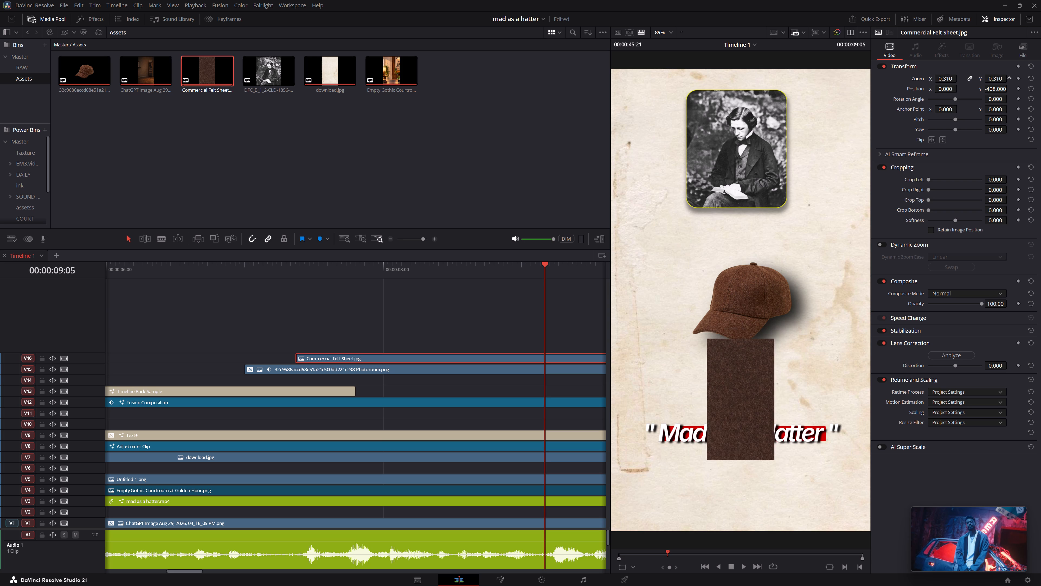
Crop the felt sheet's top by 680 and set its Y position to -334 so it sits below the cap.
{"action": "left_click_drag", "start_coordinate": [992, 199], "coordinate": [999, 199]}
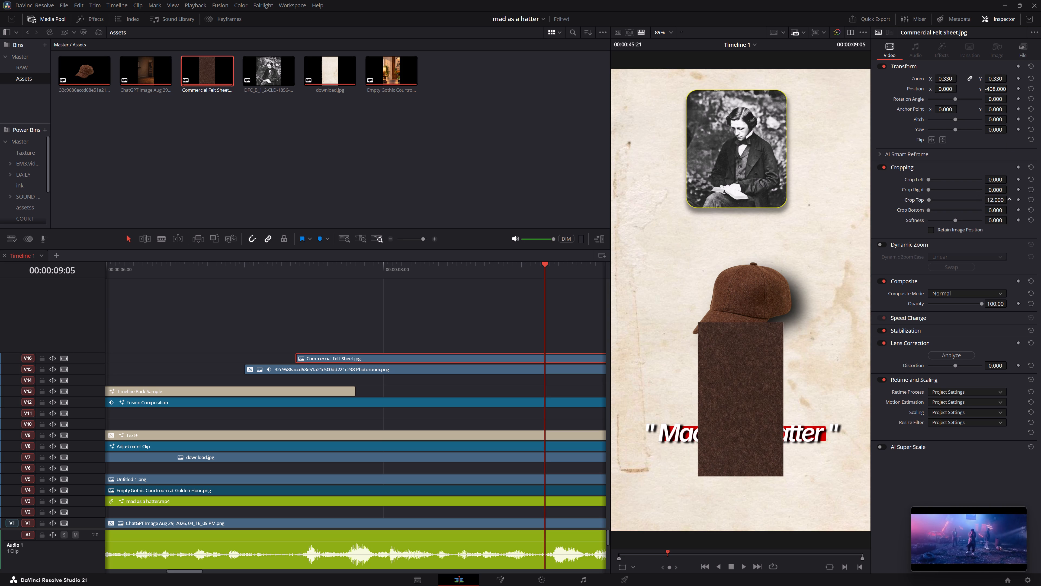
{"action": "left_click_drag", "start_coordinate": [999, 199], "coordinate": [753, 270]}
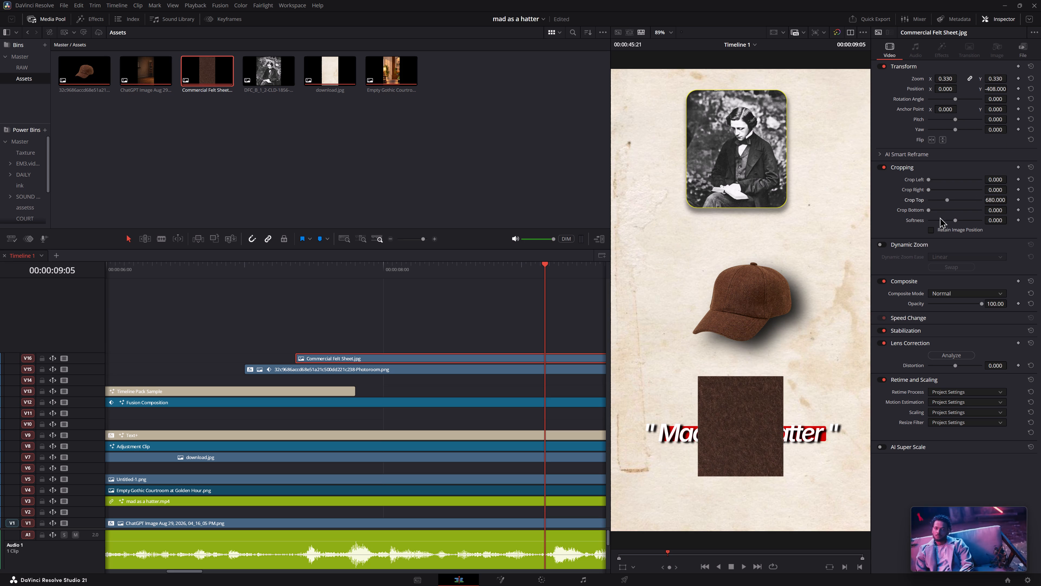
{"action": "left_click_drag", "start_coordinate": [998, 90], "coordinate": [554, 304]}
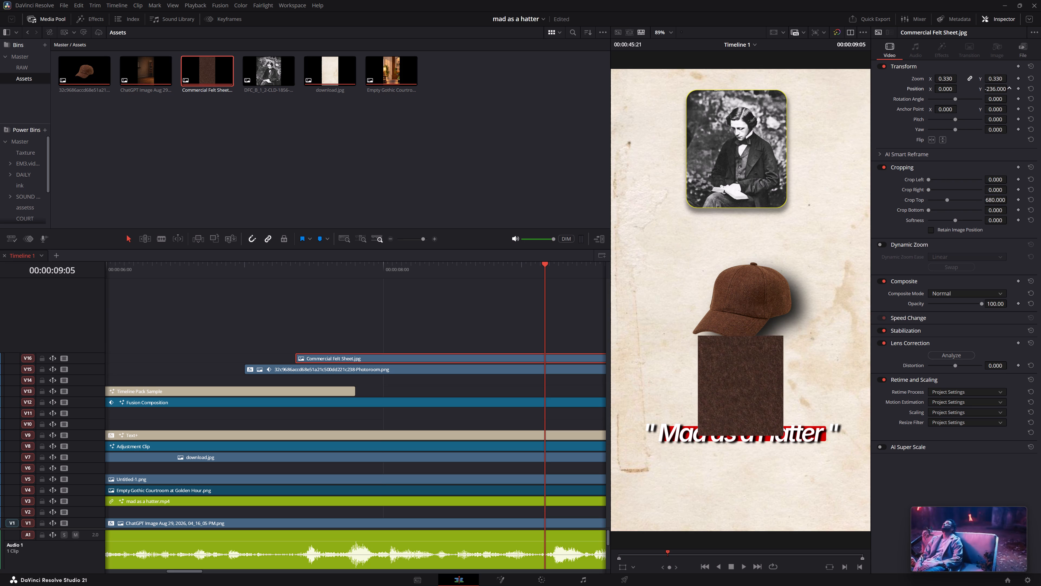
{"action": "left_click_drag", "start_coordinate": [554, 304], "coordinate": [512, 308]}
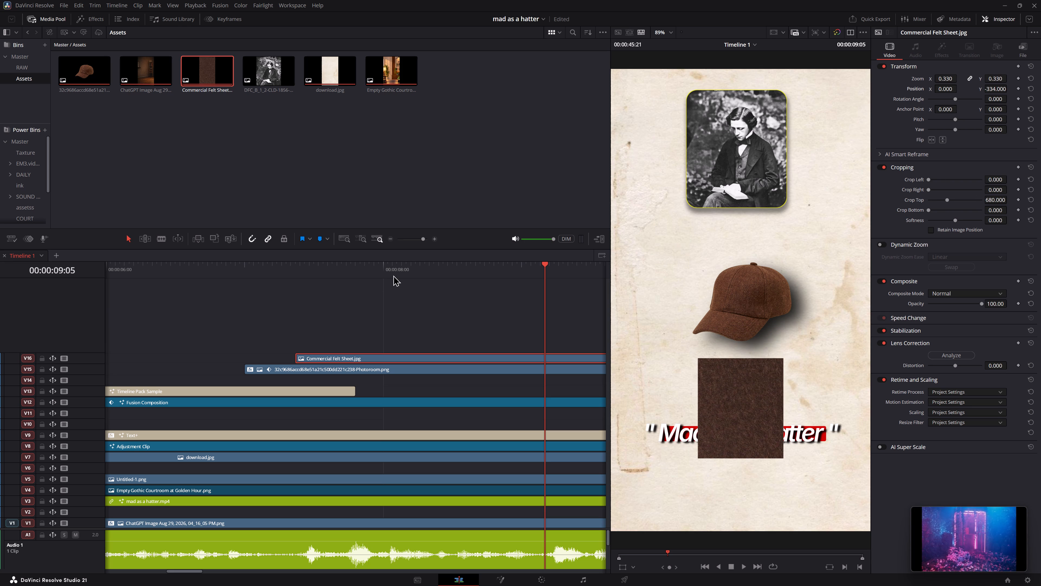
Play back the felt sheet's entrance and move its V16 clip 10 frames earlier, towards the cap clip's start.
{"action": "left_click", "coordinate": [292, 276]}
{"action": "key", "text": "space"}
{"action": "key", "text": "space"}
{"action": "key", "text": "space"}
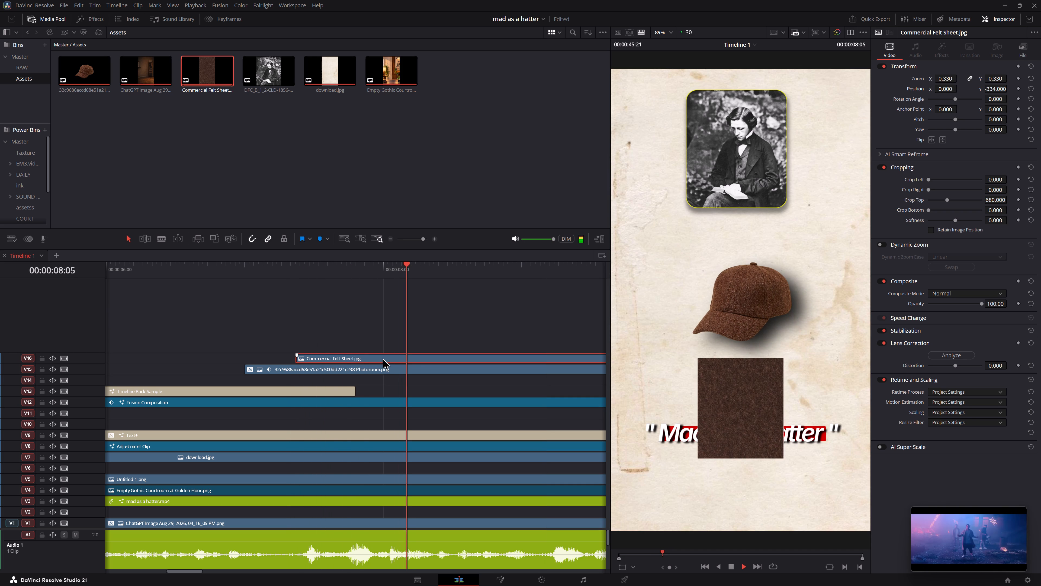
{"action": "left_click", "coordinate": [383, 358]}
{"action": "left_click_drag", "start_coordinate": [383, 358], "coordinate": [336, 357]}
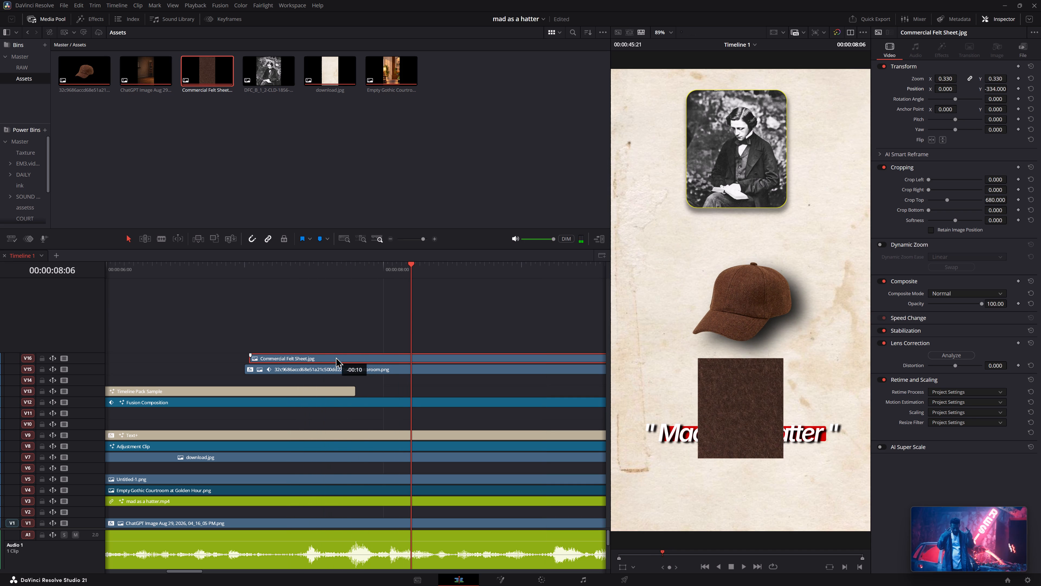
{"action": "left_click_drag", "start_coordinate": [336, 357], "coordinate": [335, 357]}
Delete the Commercial Felt Sheet clip from track V16.
{"action": "key", "text": "BackSpace"}
{"action": "key", "text": "BackSpace"}
Insert a Fusion Composition on track V16 above the cap clip, starting at 00:00:07:00.
{"action": "left_click_drag", "start_coordinate": [237, 268], "coordinate": [246, 272]}
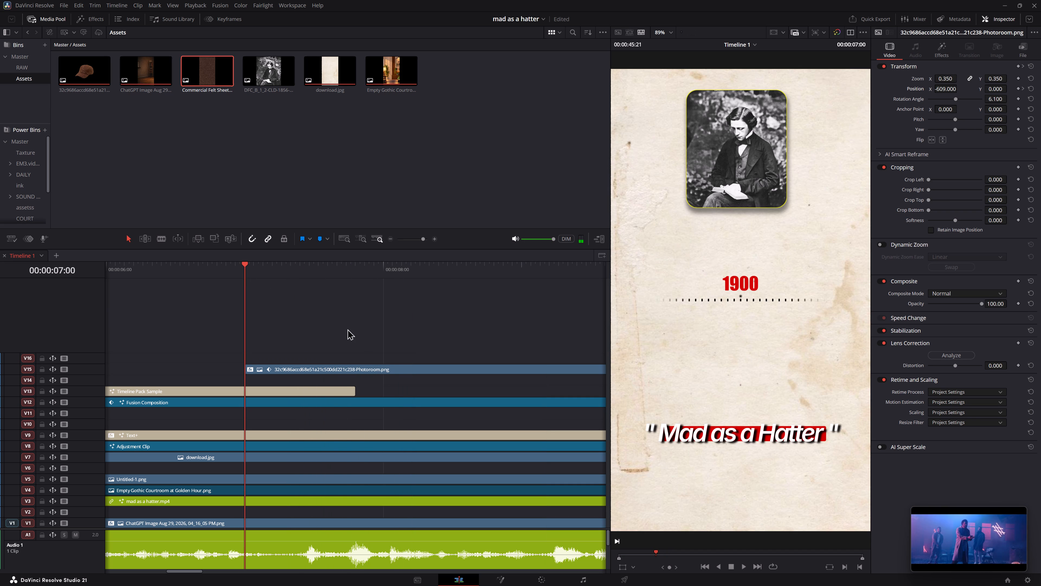
{"action": "key", "text": "shift+space"}
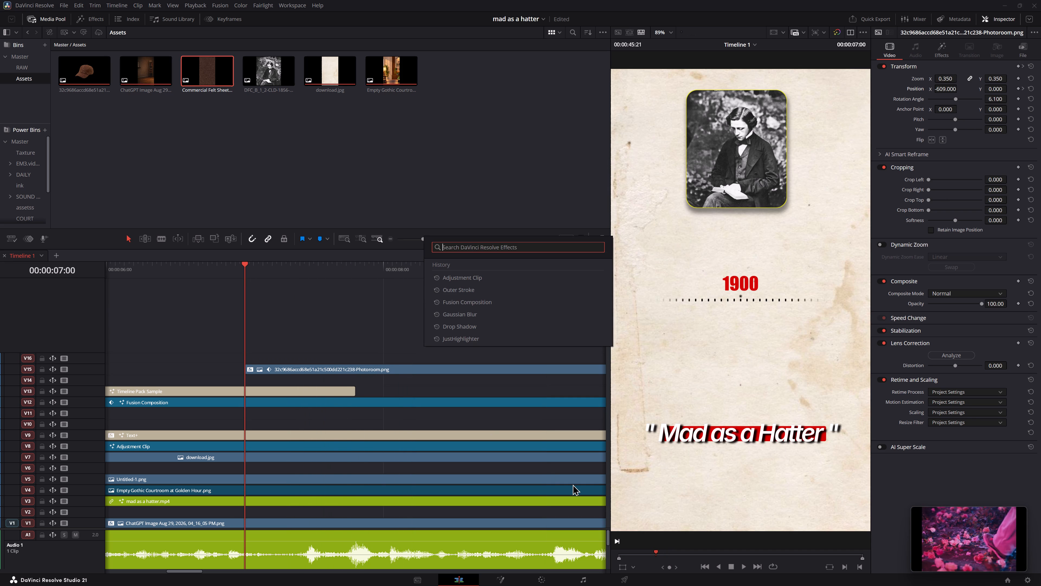
{"action": "type", "text": "fus"}
{"action": "key", "text": "Down"}
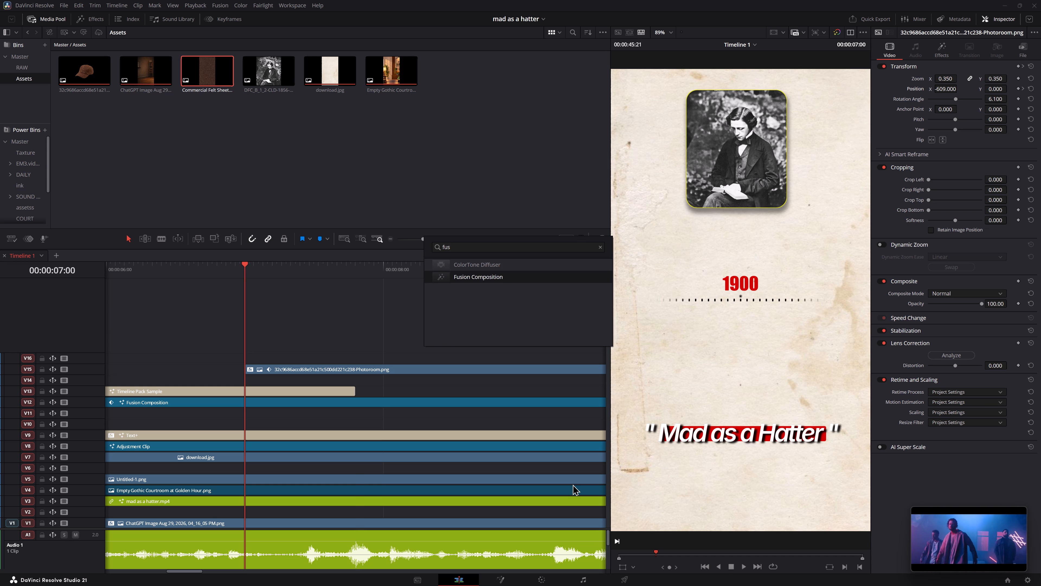
{"action": "key", "text": "Return"}
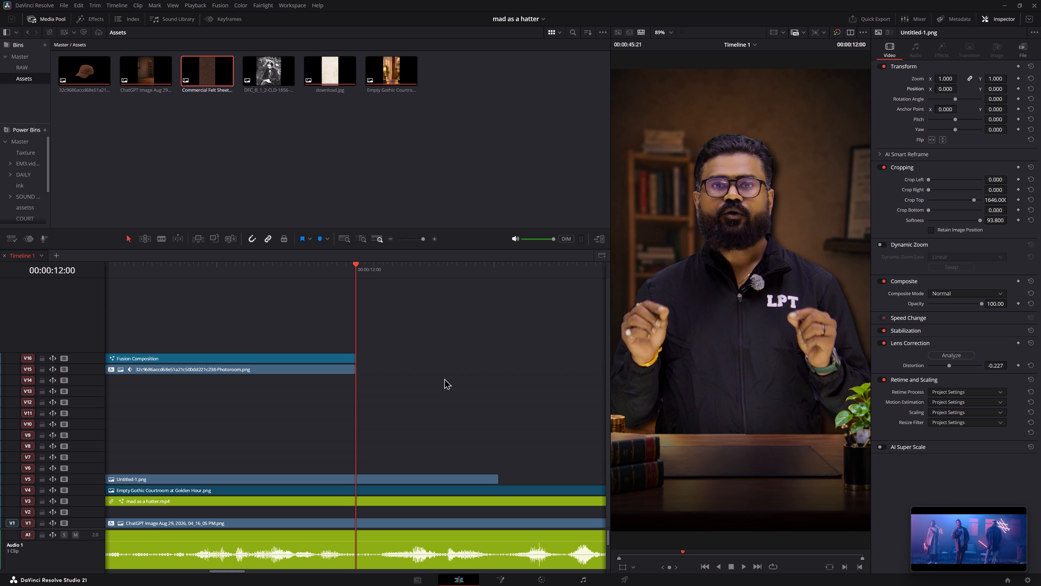
Play back the cap section up to 00:00:13:16 and extend the V16 Fusion Composition's end slightly past the cap clip.
{"action": "scroll", "coordinate": [370, 347], "scroll_direction": "down", "scroll_amount": 5, "text": "alt"}
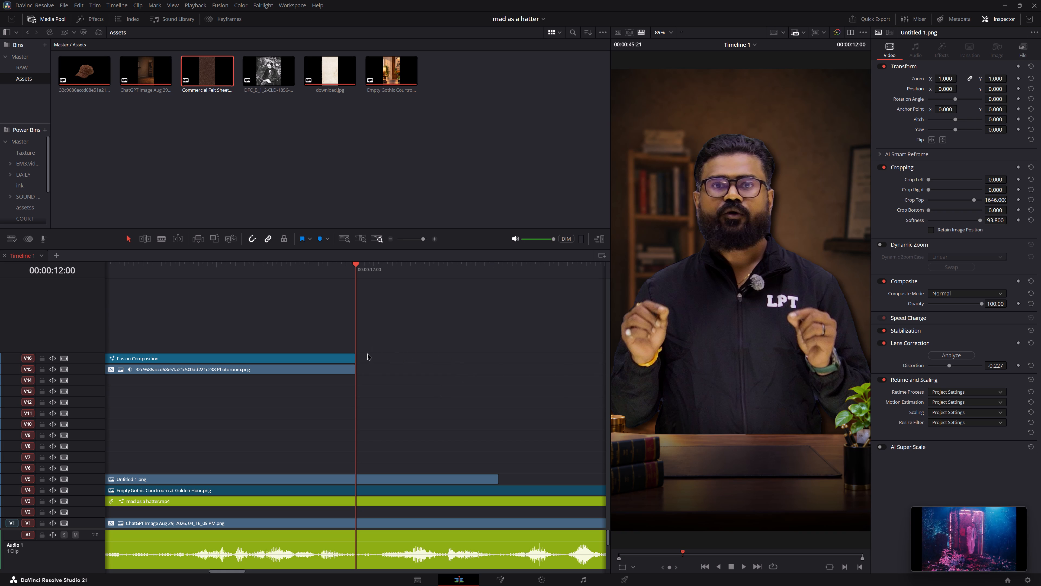
{"action": "scroll", "coordinate": [384, 349], "scroll_direction": "down", "scroll_amount": 15, "text": "alt"}
{"action": "scroll", "coordinate": [375, 359], "scroll_direction": "up", "scroll_amount": 8, "text": "alt"}
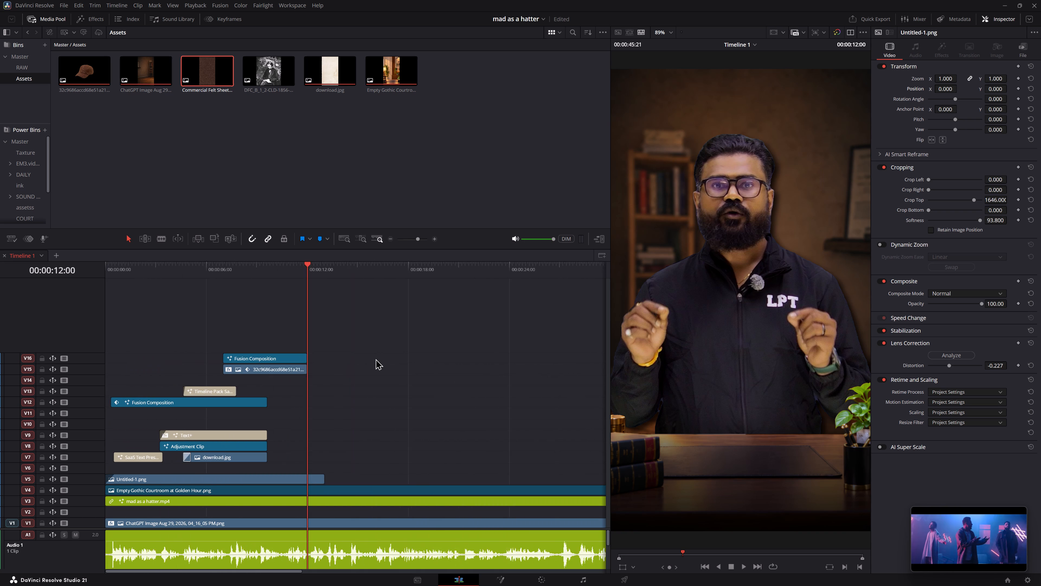
{"action": "scroll", "coordinate": [375, 359], "scroll_direction": "up", "scroll_amount": 4, "text": "alt"}
{"action": "scroll", "coordinate": [384, 364], "scroll_direction": "up", "scroll_amount": 6, "text": "ctrl"}
{"action": "left_click", "coordinate": [244, 267]}
{"action": "key", "text": "space"}
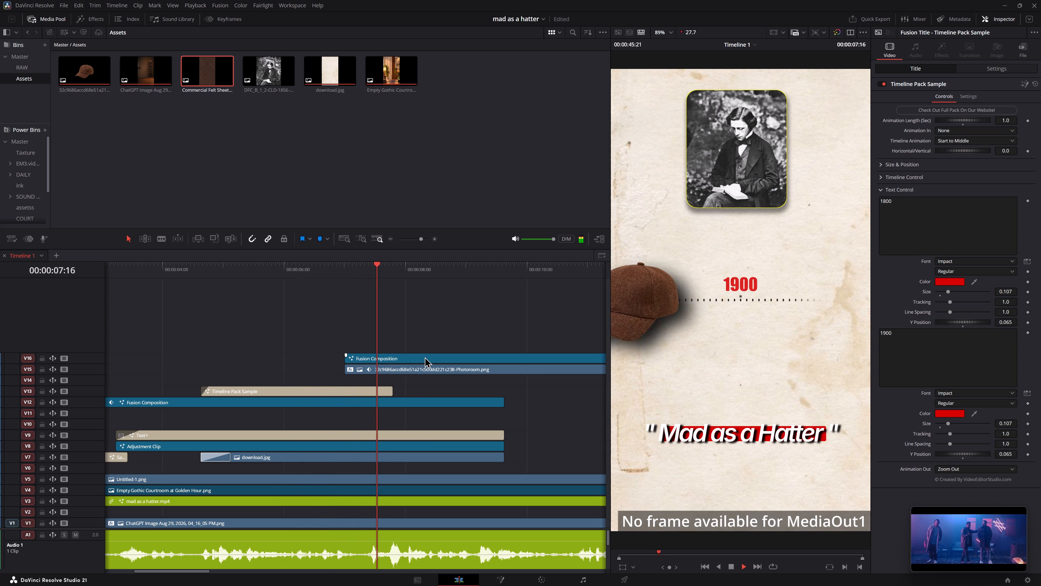
{"action": "scroll", "coordinate": [425, 355], "scroll_direction": "down", "scroll_amount": 6, "text": "alt"}
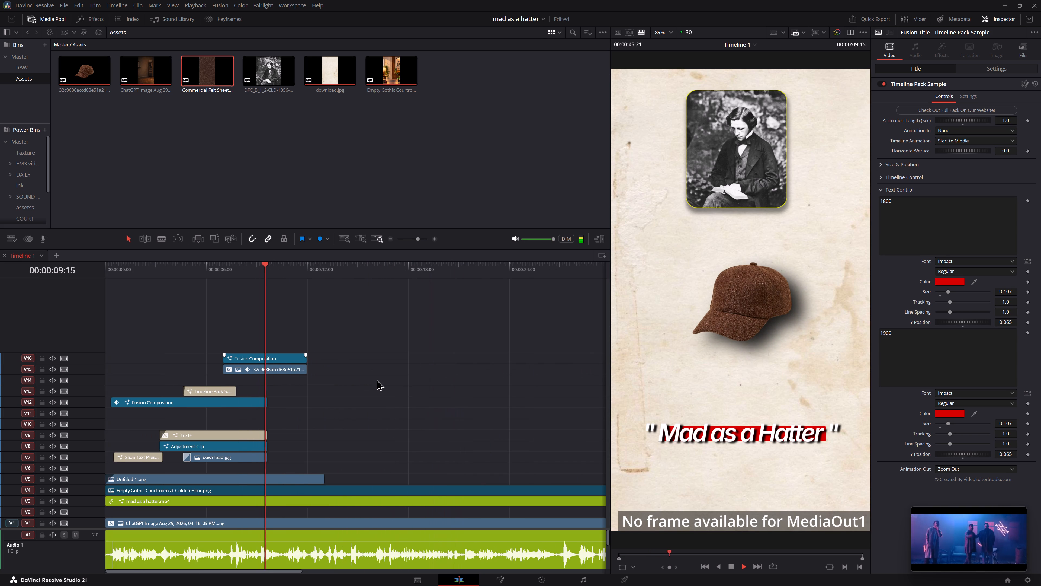
{"action": "scroll", "coordinate": [372, 380], "scroll_direction": "up", "scroll_amount": 3, "text": "alt"}
{"action": "scroll", "coordinate": [414, 375], "scroll_direction": "down", "scroll_amount": 1, "text": "alt"}
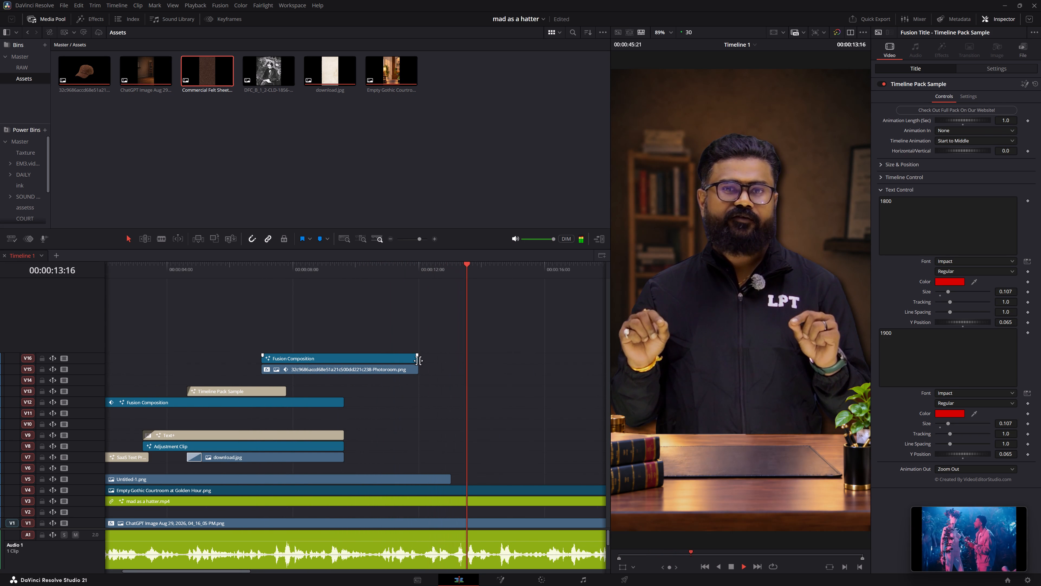
{"action": "key", "text": "space"}
{"action": "left_click_drag", "start_coordinate": [415, 360], "coordinate": [440, 361]}
Replay the cap's slide-in and move the V16 Fusion Composition later, so it starts after the cap has entered.
{"action": "left_click", "coordinate": [178, 270]}
{"action": "key", "text": "space"}
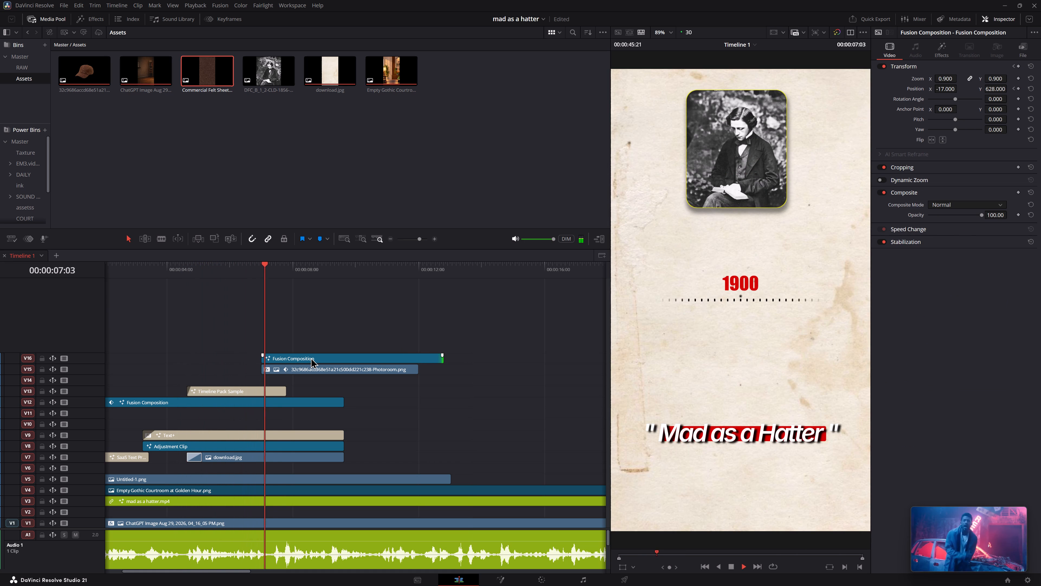
{"action": "key", "text": "space"}
{"action": "left_click", "coordinate": [315, 358]}
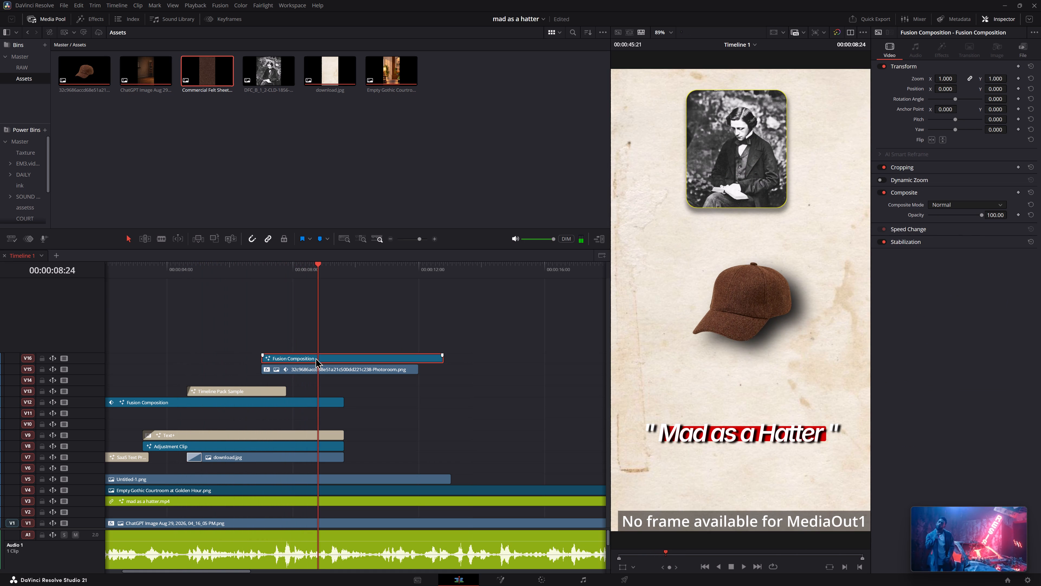
{"action": "key", "text": "space"}
{"action": "key", "text": "space"}
{"action": "left_click_drag", "start_coordinate": [336, 361], "coordinate": [388, 360]}
{"action": "key", "text": "space"}
{"action": "key", "text": "space"}
Open the V16 Fusion Composition for node editing and add the Commercial Felt Sheet image as a node before MediaOut1.
{"action": "left_click", "coordinate": [385, 360]}
{"action": "key", "text": "alt+f"}
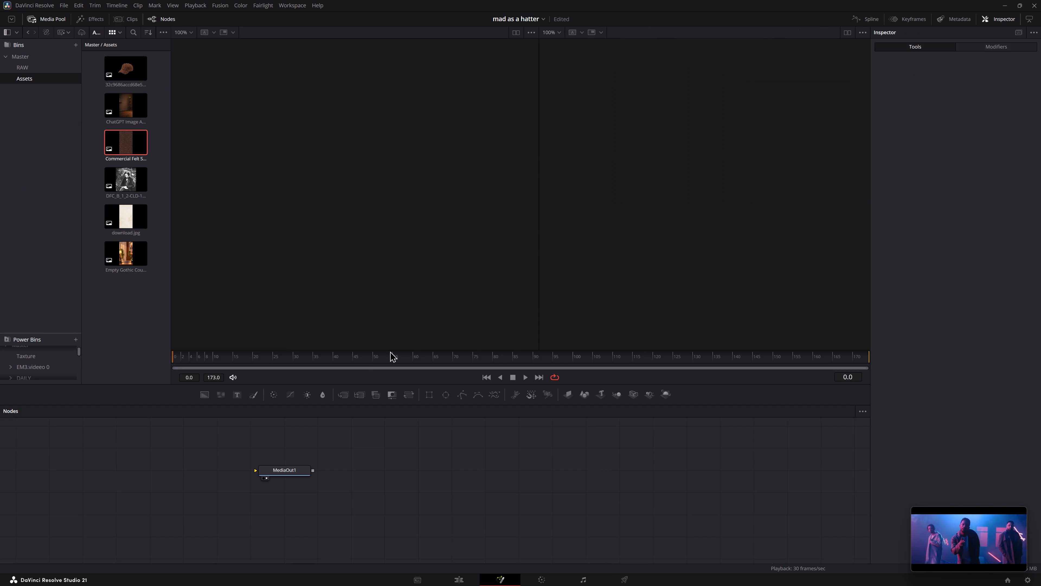
{"action": "left_click_drag", "start_coordinate": [114, 137], "coordinate": [143, 458]}
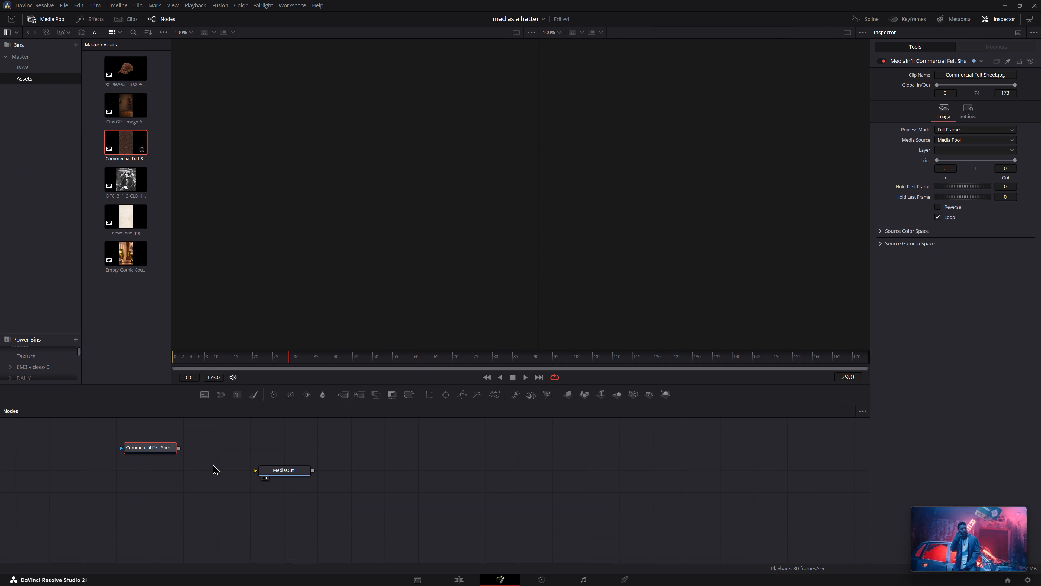
{"action": "left_click_drag", "start_coordinate": [271, 477], "coordinate": [455, 466]}
{"action": "left_click_drag", "start_coordinate": [138, 446], "coordinate": [294, 468]}
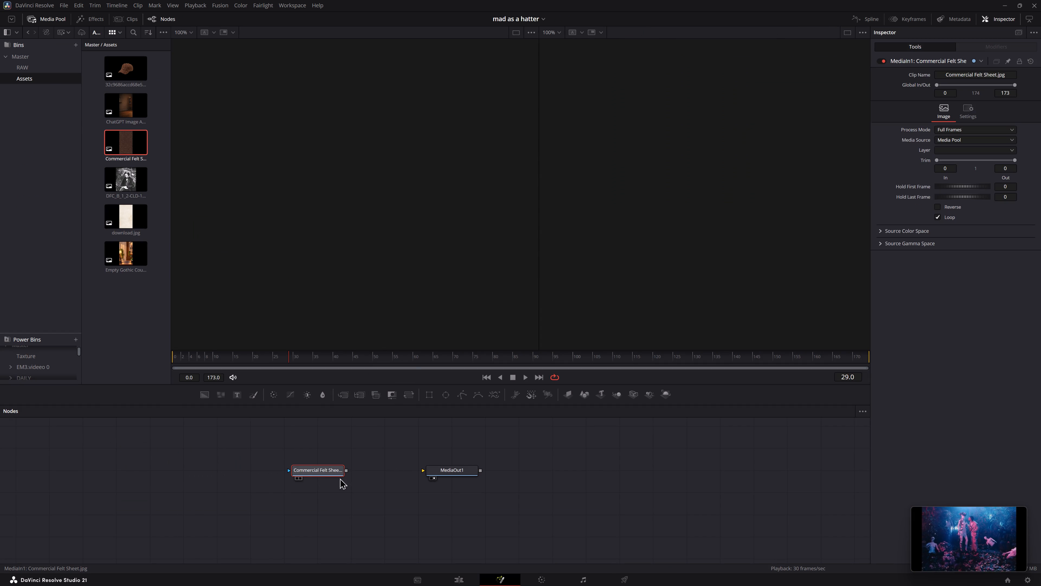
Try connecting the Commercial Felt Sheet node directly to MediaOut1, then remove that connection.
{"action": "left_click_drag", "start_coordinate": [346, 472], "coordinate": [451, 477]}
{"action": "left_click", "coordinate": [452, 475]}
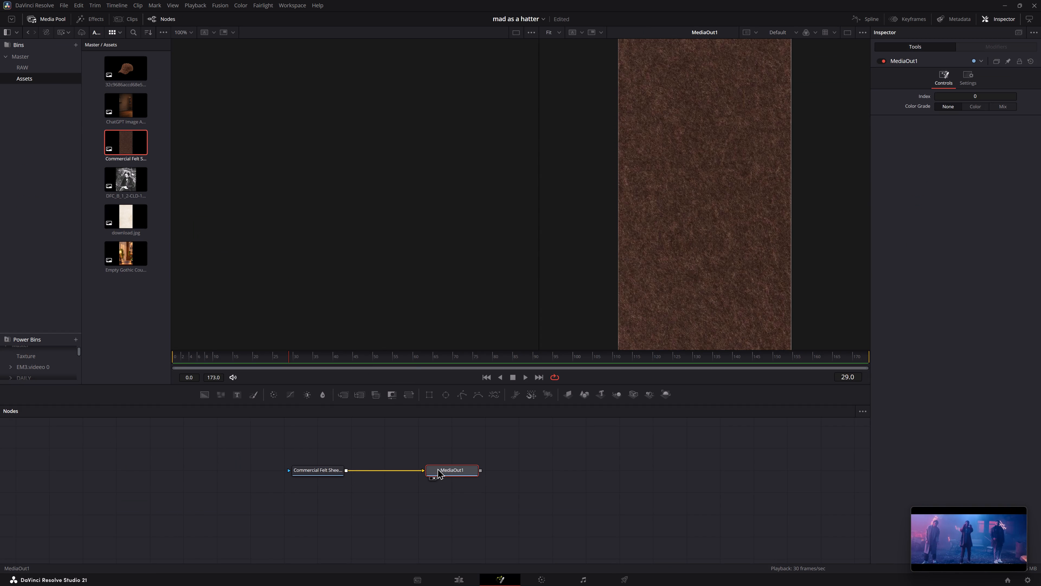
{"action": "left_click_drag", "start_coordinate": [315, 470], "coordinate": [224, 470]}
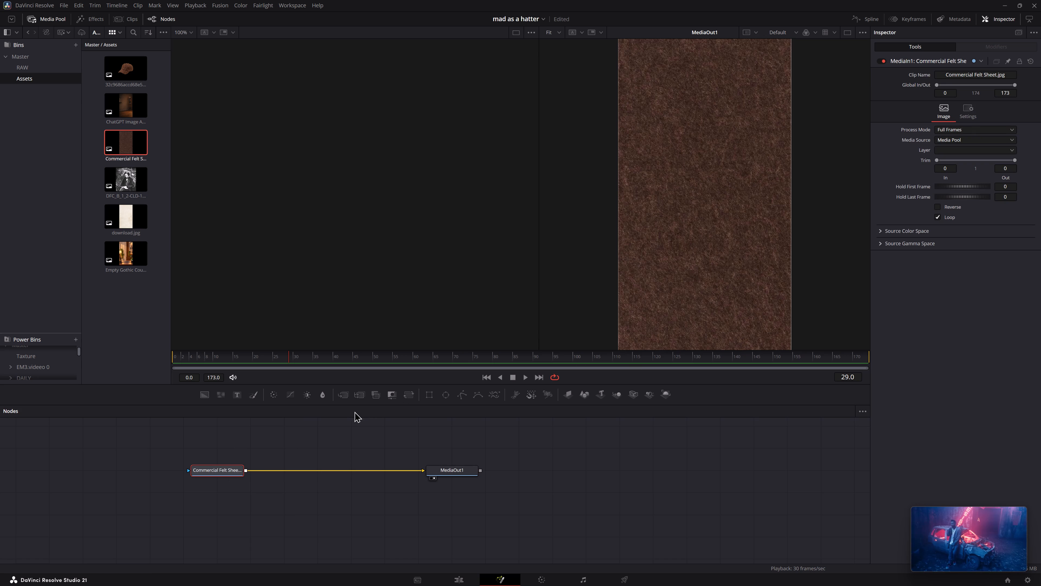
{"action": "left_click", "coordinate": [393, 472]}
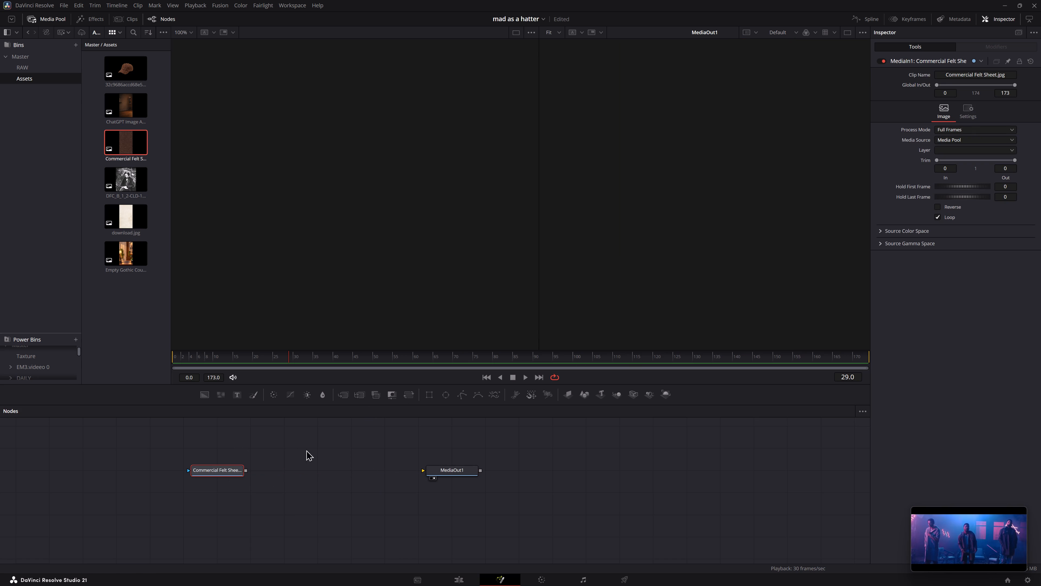
Add a Background node connected to MediaOut1 and make it fully transparent with an alpha of 0.0.
{"action": "left_click_drag", "start_coordinate": [205, 397], "coordinate": [320, 458]}
{"action": "left_click_drag", "start_coordinate": [346, 448], "coordinate": [410, 470]}
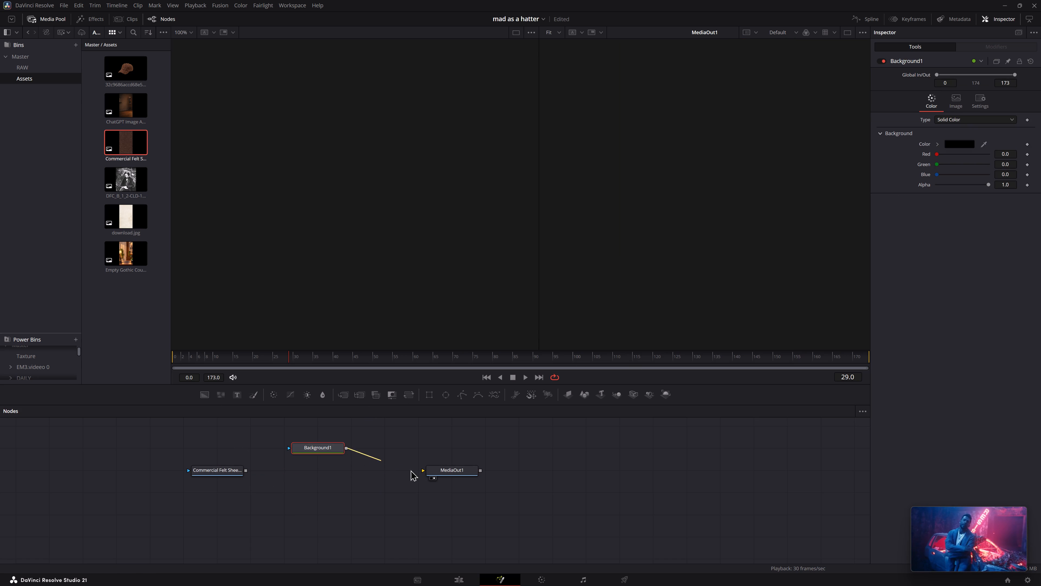
{"action": "left_click_drag", "start_coordinate": [410, 470], "coordinate": [446, 475]}
{"action": "left_click_drag", "start_coordinate": [314, 455], "coordinate": [241, 479]}
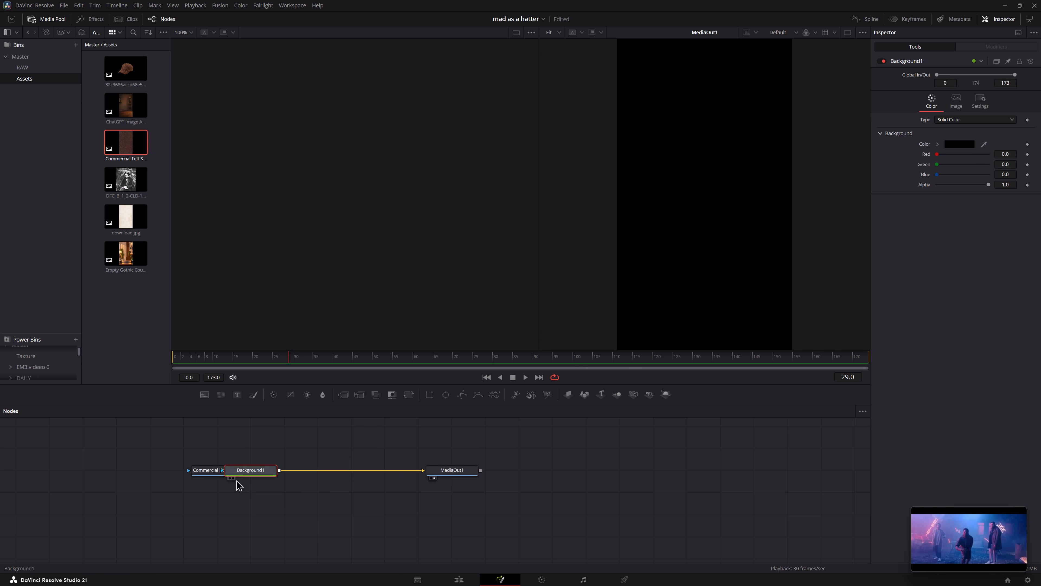
{"action": "left_click_drag", "start_coordinate": [210, 471], "coordinate": [310, 441]}
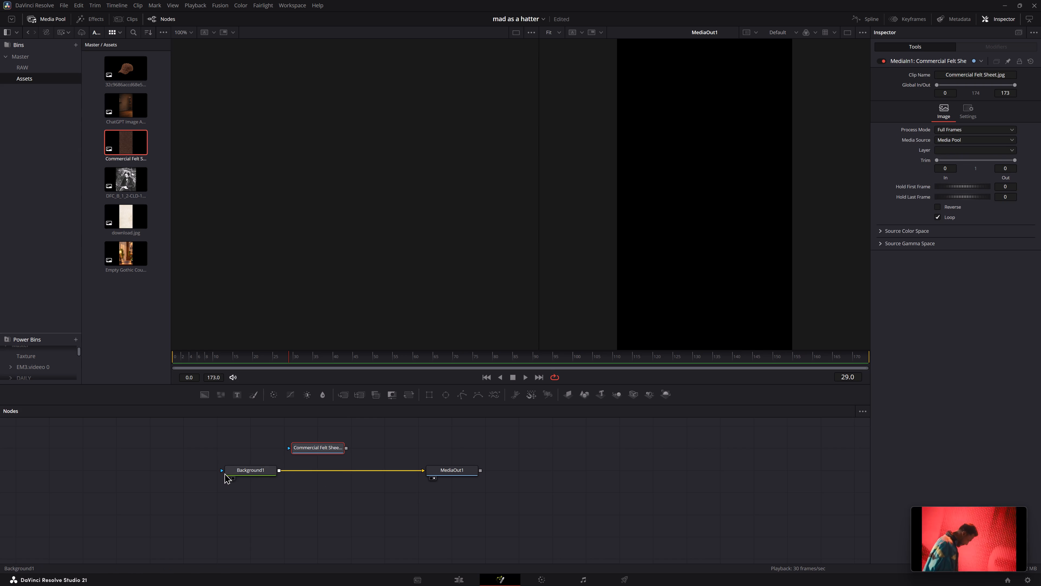
{"action": "left_click", "coordinate": [224, 473]}
{"action": "left_click_drag", "start_coordinate": [1007, 183], "coordinate": [394, 141]}
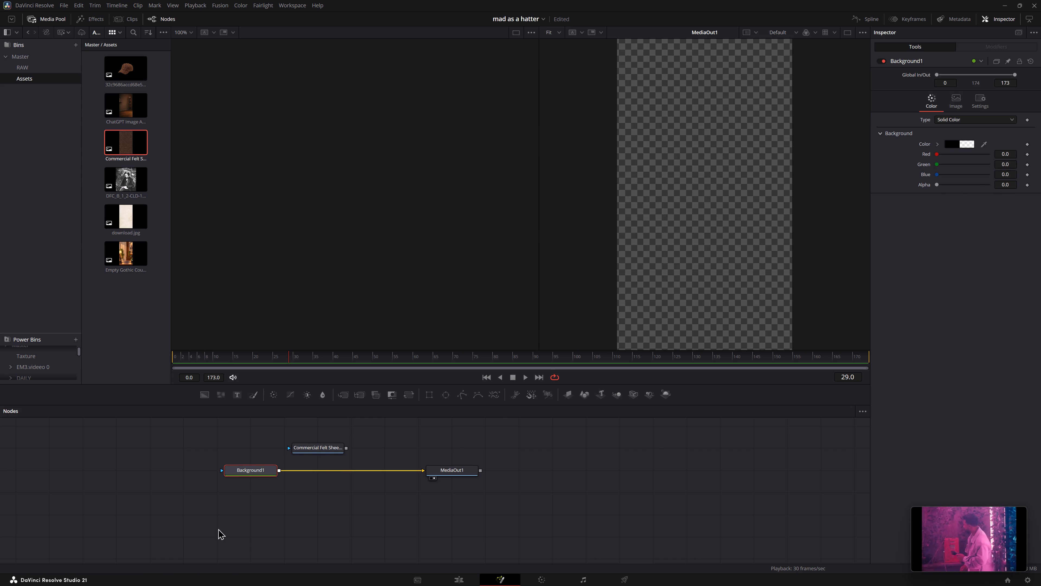
Merge the Commercial Felt Sheet node over the Background, placing the felt sheet node well above the Merge node.
{"action": "left_click_drag", "start_coordinate": [346, 448], "coordinate": [278, 471]}
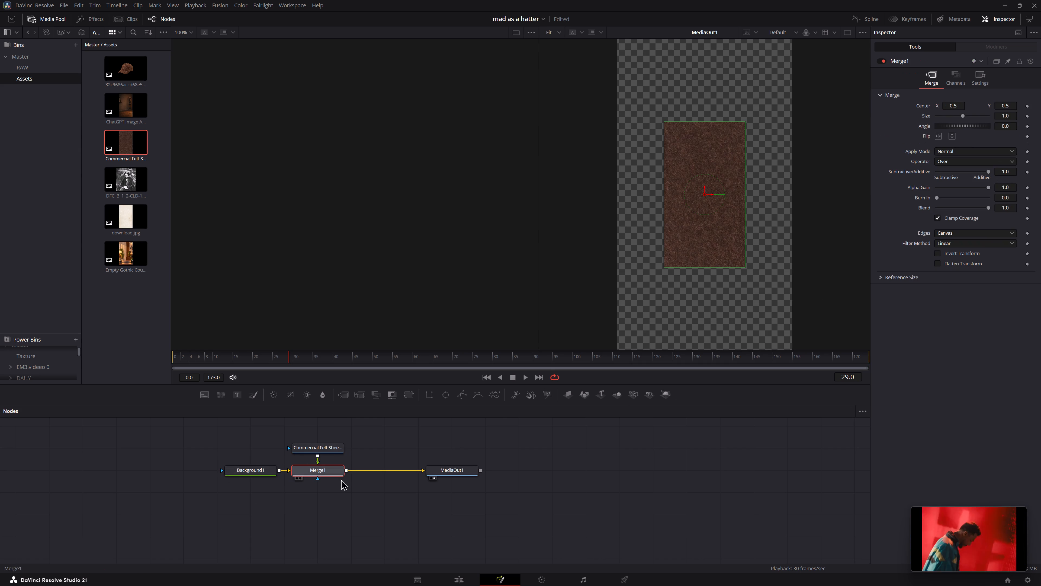
{"action": "middle_click_drag", "start_coordinate": [397, 441], "coordinate": [413, 490]}
{"action": "left_click_drag", "start_coordinate": [330, 496], "coordinate": [332, 425]}
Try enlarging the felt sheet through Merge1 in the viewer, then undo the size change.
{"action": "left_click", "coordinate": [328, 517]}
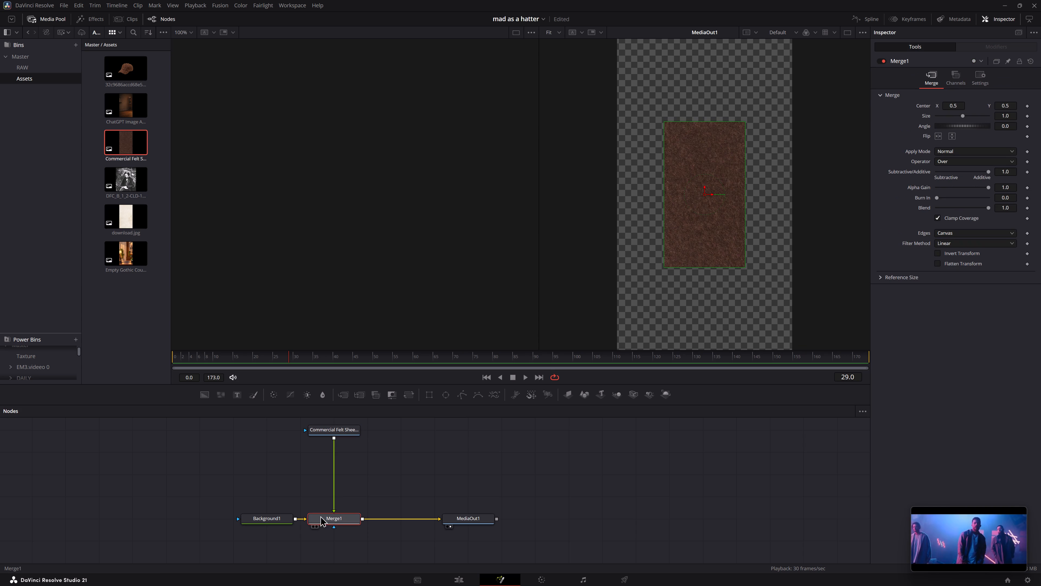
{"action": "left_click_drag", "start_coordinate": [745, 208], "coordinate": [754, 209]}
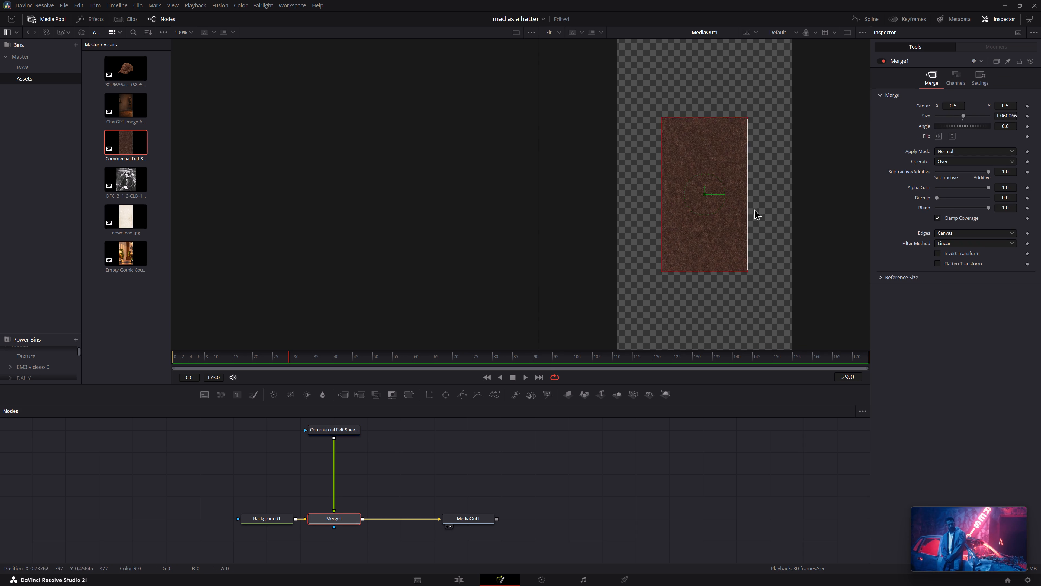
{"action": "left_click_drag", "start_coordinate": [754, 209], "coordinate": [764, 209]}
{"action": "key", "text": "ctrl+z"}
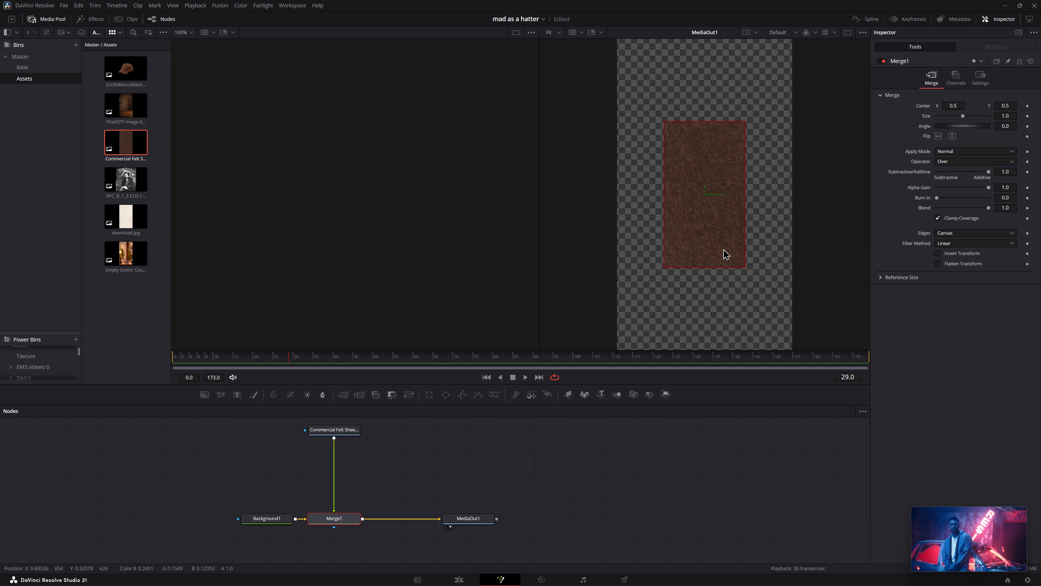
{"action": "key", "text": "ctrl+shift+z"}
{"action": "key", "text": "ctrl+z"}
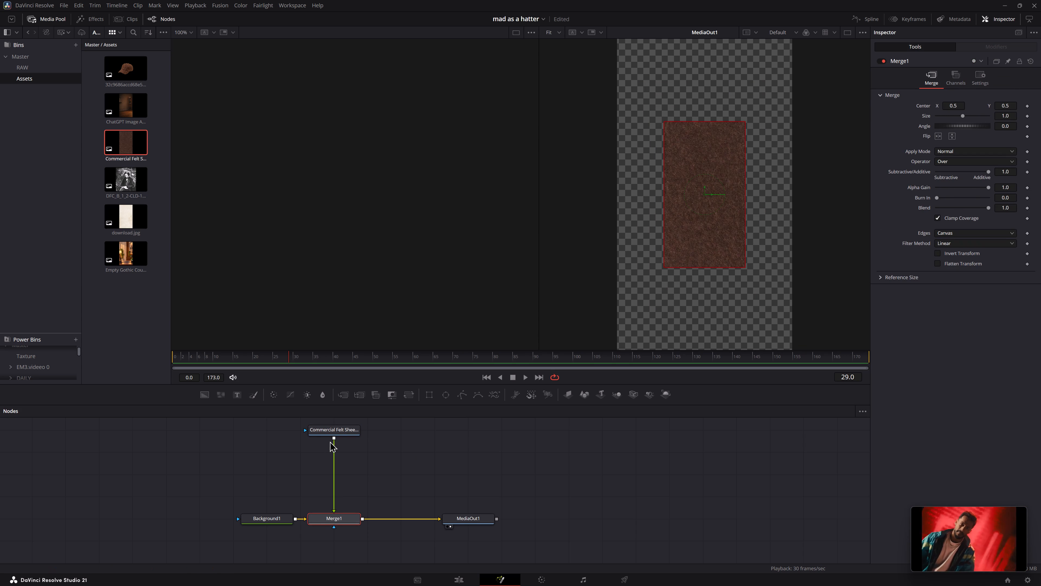
Attach a Rectangle mask to the Commercial Felt Sheet node, placing the mask node directly above it.
{"action": "left_click", "coordinate": [336, 430]}
{"action": "left_click", "coordinate": [337, 434]}
{"action": "left_click_drag", "start_coordinate": [337, 434], "coordinate": [337, 468]}
{"action": "left_click", "coordinate": [422, 393]}
{"action": "left_click", "coordinate": [431, 393]}
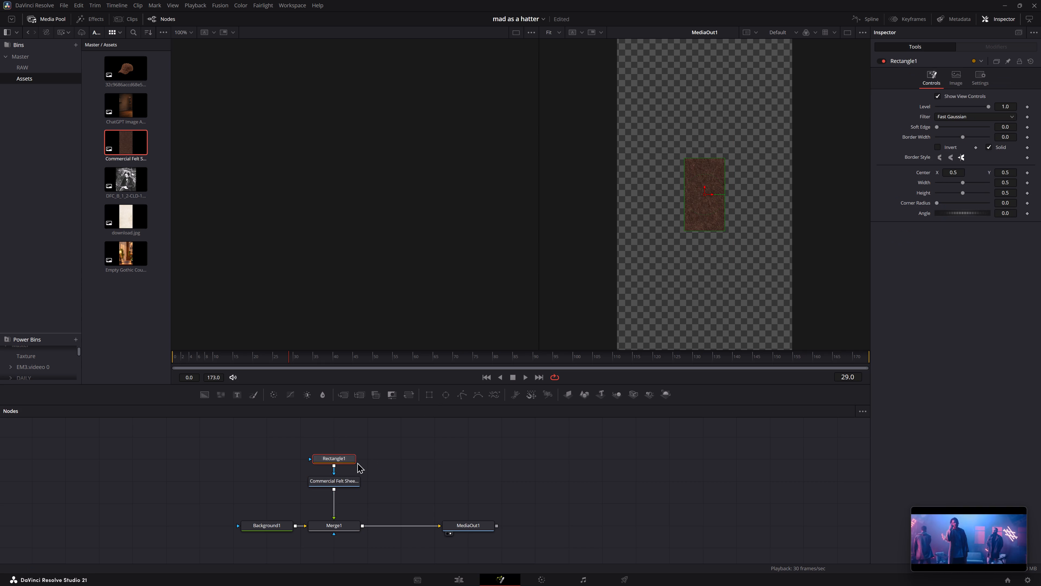
{"action": "left_click_drag", "start_coordinate": [343, 456], "coordinate": [350, 424]}
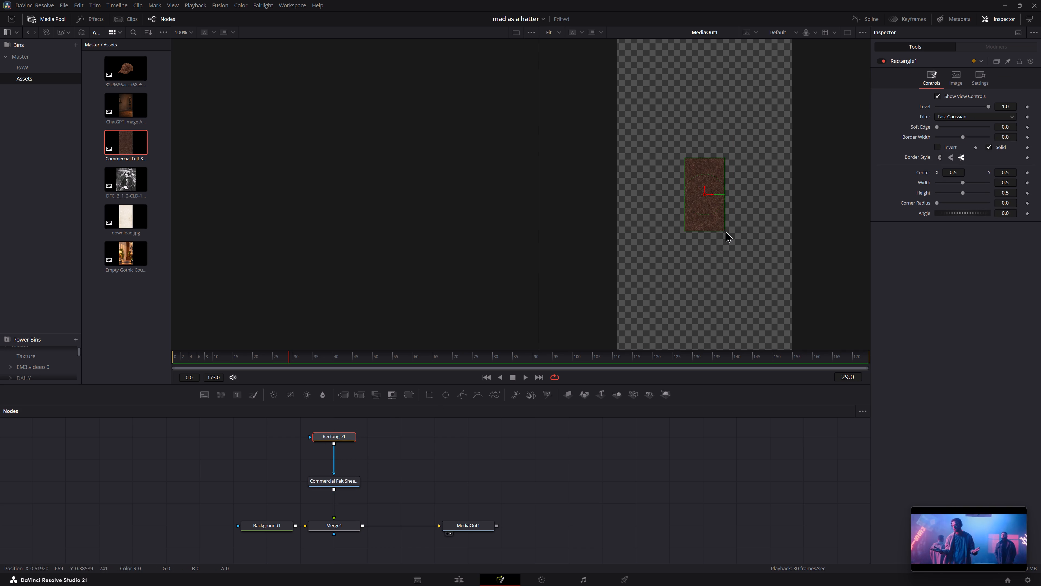
Resize the Rectangle mask to about 0.93 wide and 0.91 high, with a corner radius of 0.075.
{"action": "left_click_drag", "start_coordinate": [725, 231], "coordinate": [746, 251]}
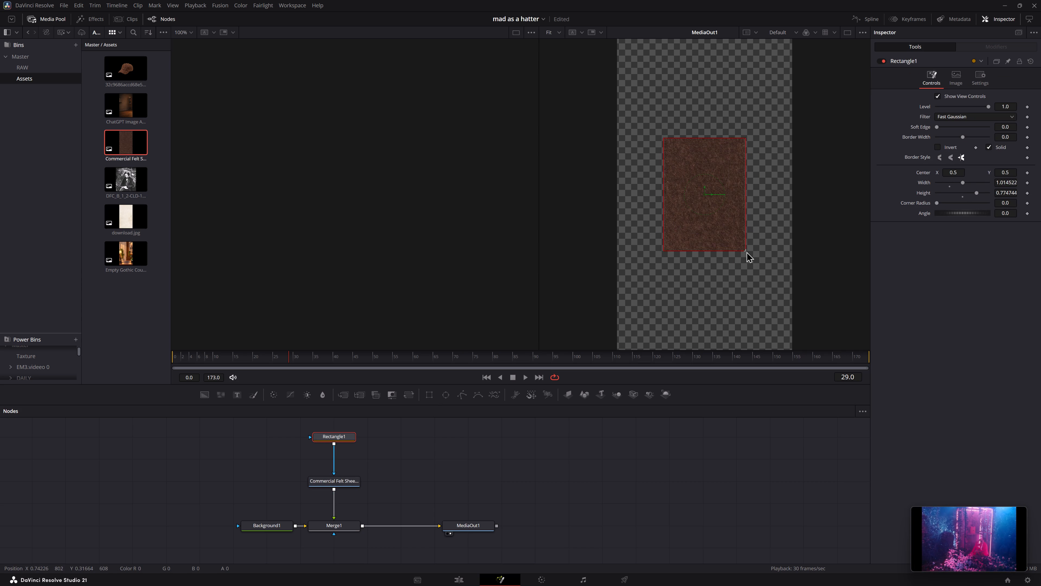
{"action": "left_click_drag", "start_coordinate": [746, 251], "coordinate": [746, 268]}
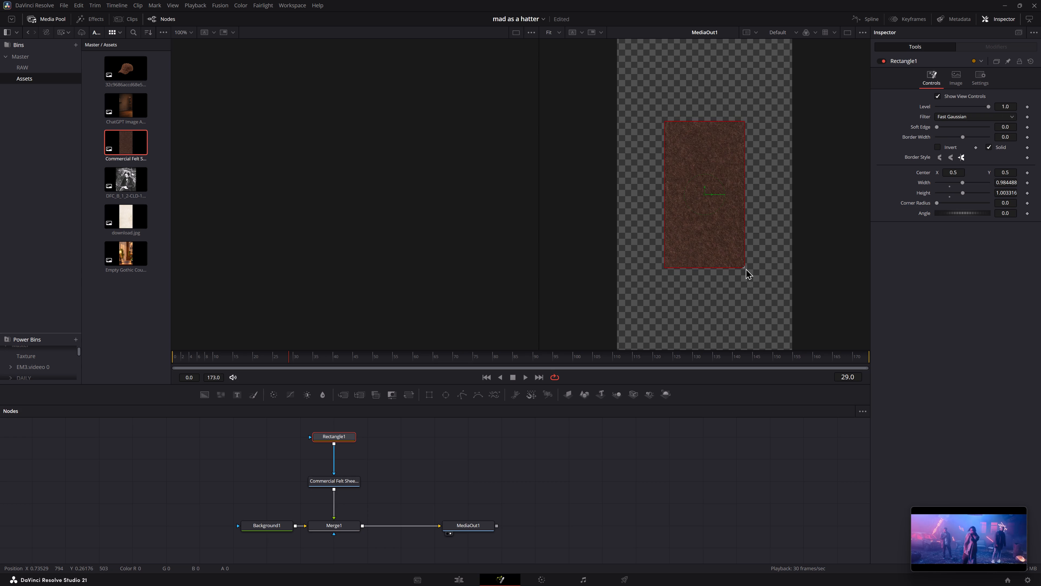
{"action": "left_click_drag", "start_coordinate": [746, 268], "coordinate": [744, 261]}
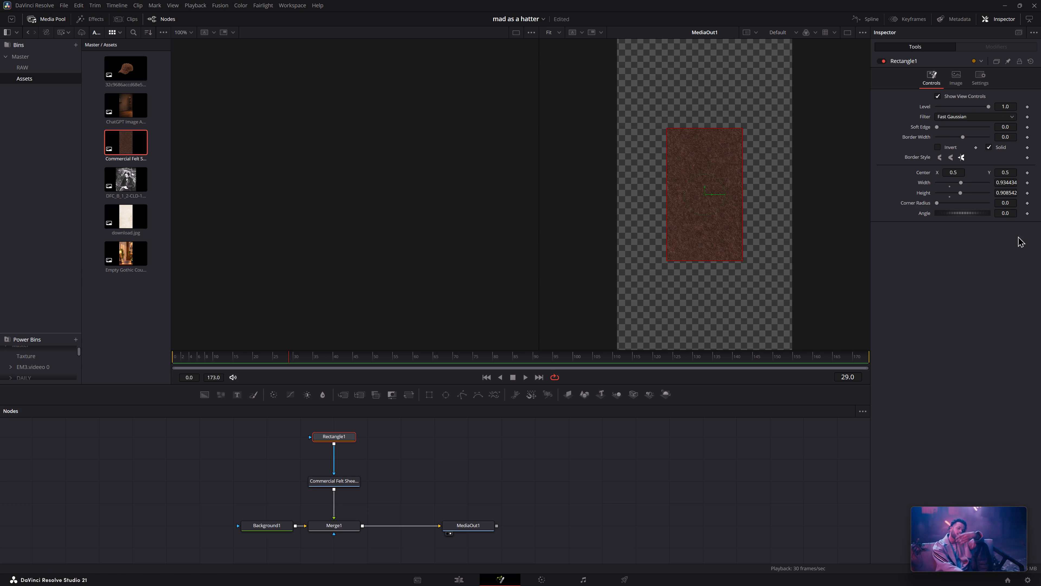
{"action": "left_click_drag", "start_coordinate": [1009, 206], "coordinate": [526, 205]}
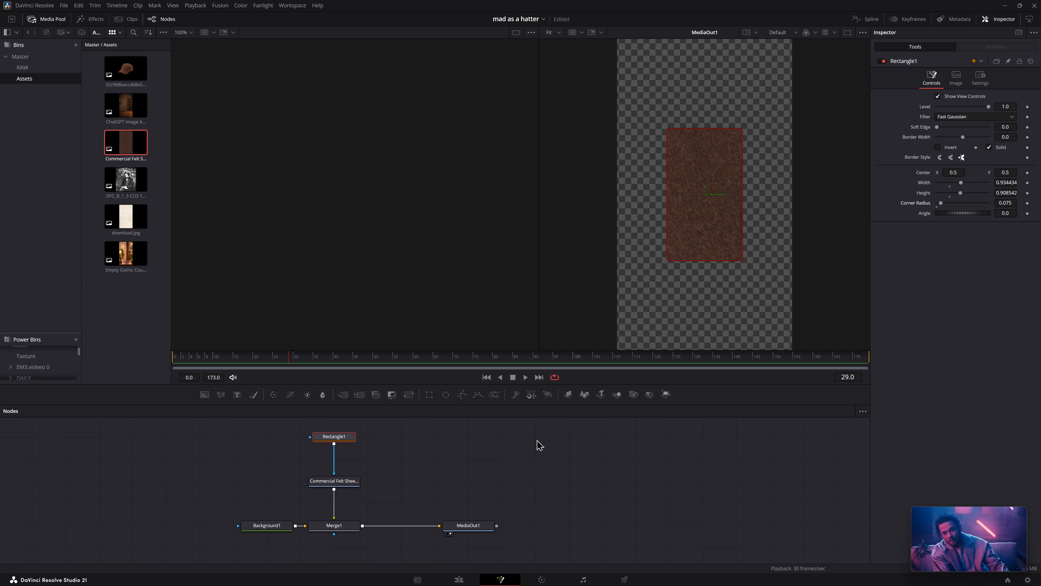
Return to the Edit page and scale the V16 Fusion Composition clip to a zoom of 0.750.
{"action": "left_click", "coordinate": [467, 579]}
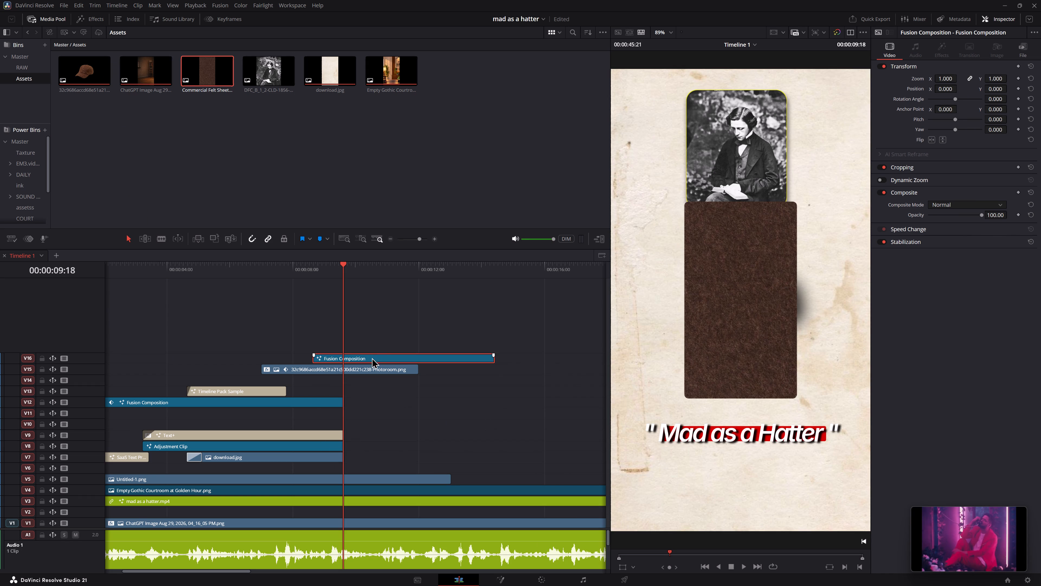
{"action": "left_click", "coordinate": [372, 358]}
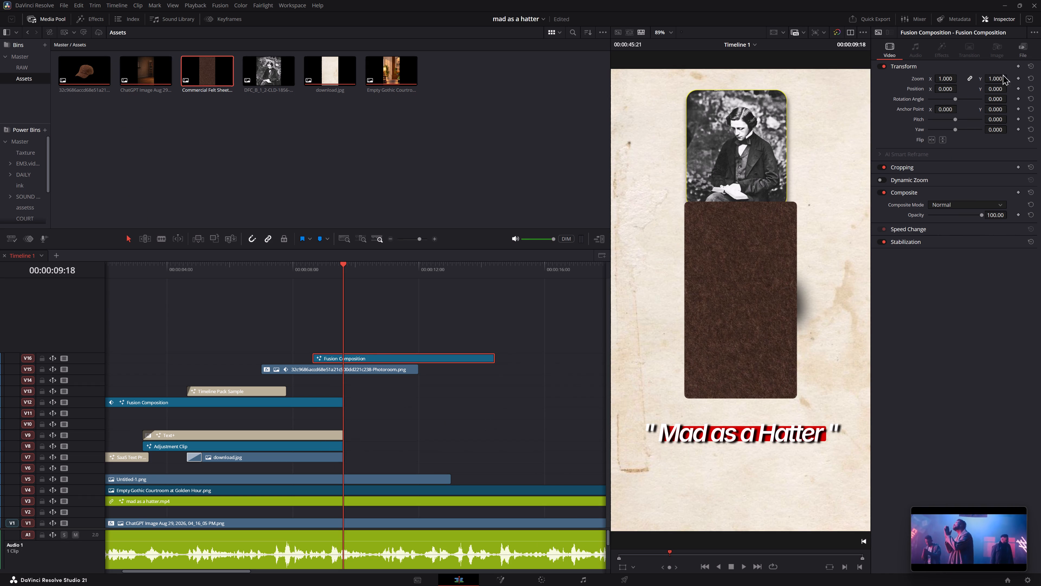
{"action": "left_click_drag", "start_coordinate": [1000, 77], "coordinate": [989, 77]}
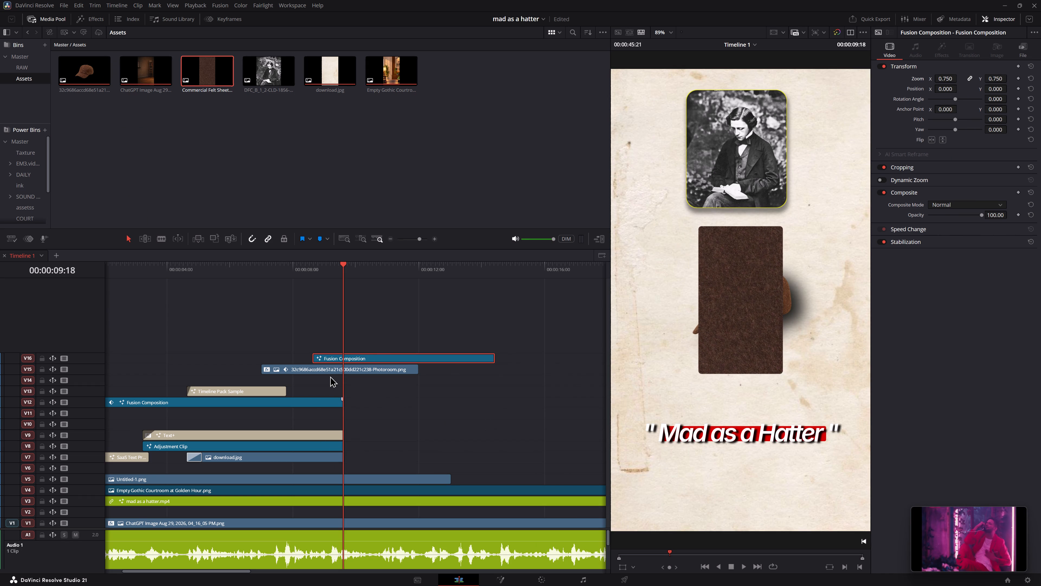
Apply the Drop Shadow effect to the V16 Fusion Composition clip.
{"action": "left_click", "coordinate": [356, 354]}
{"action": "key", "text": "shift+space"}
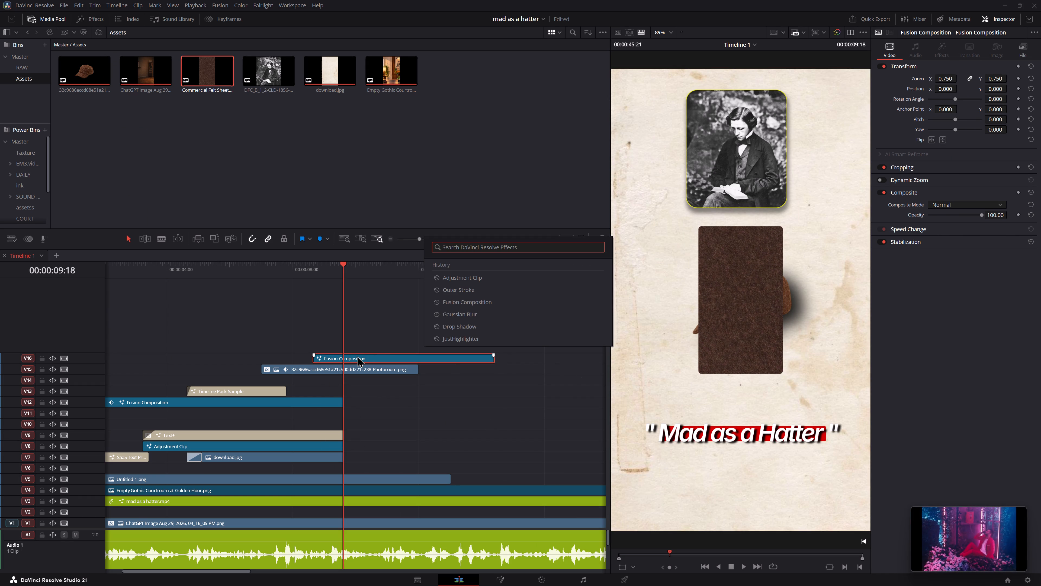
{"action": "left_click_drag", "start_coordinate": [512, 319], "coordinate": [510, 325]}
{"action": "left_click", "coordinate": [510, 325]}
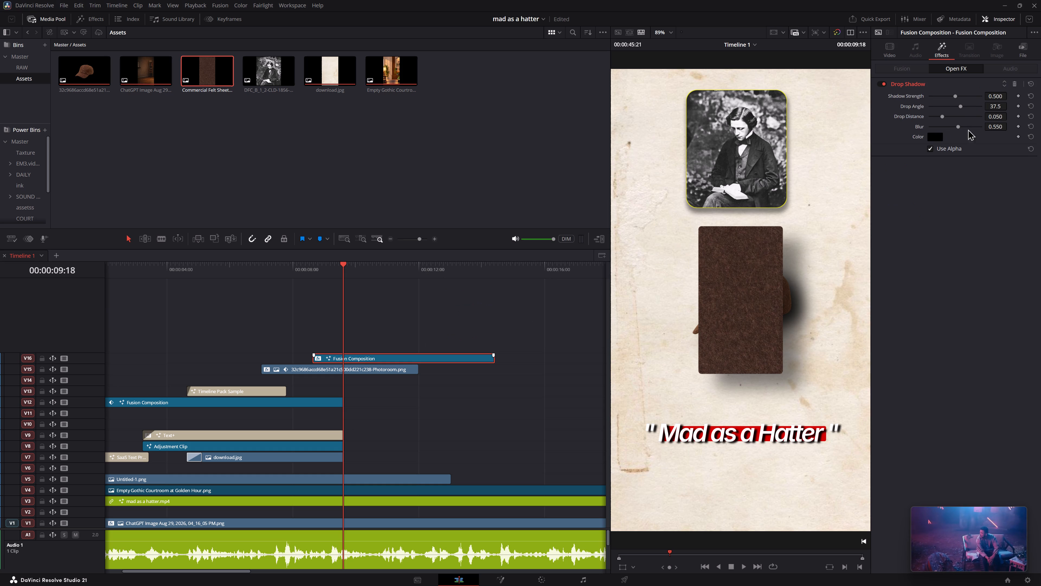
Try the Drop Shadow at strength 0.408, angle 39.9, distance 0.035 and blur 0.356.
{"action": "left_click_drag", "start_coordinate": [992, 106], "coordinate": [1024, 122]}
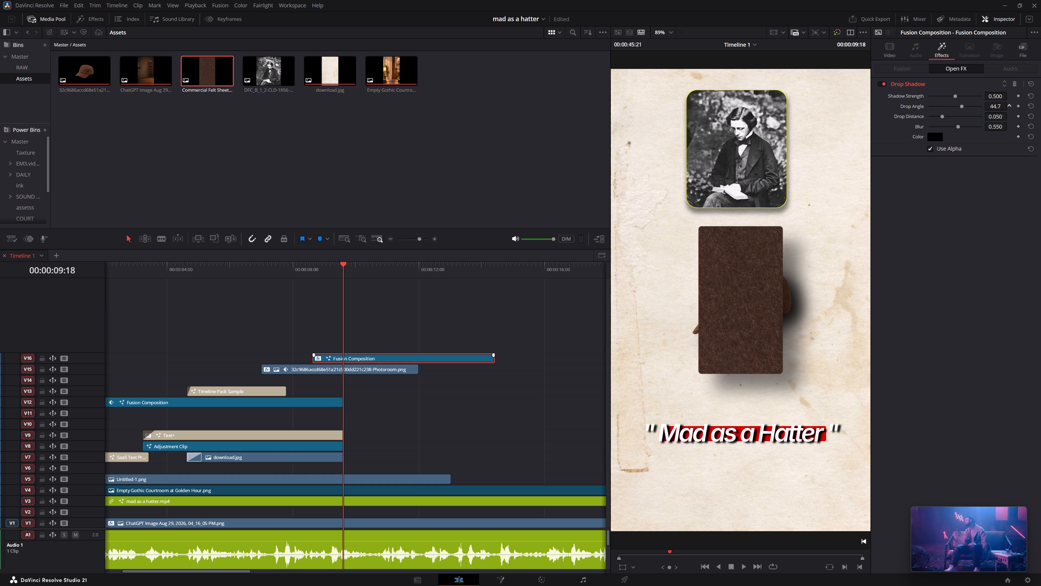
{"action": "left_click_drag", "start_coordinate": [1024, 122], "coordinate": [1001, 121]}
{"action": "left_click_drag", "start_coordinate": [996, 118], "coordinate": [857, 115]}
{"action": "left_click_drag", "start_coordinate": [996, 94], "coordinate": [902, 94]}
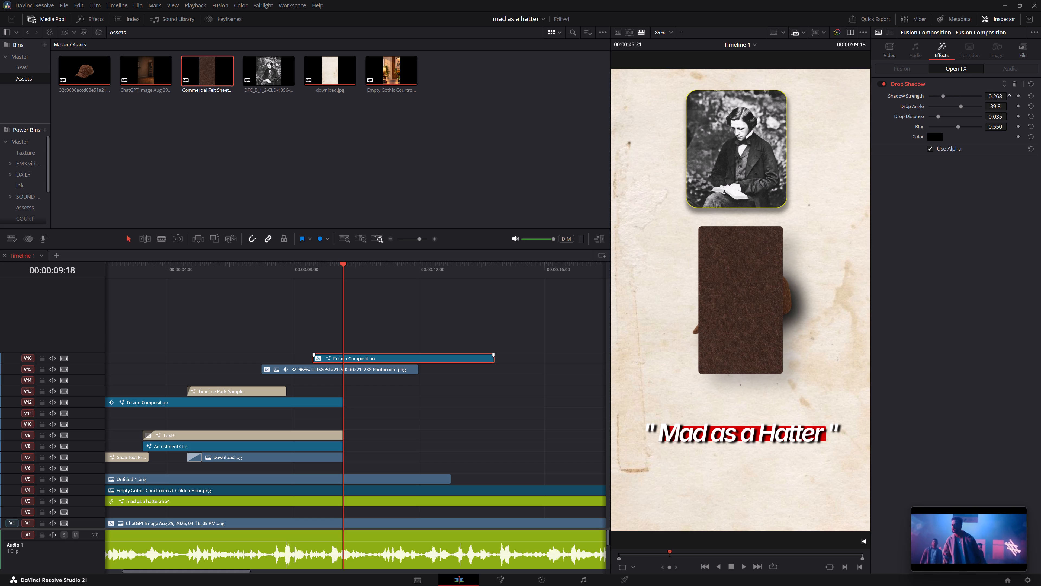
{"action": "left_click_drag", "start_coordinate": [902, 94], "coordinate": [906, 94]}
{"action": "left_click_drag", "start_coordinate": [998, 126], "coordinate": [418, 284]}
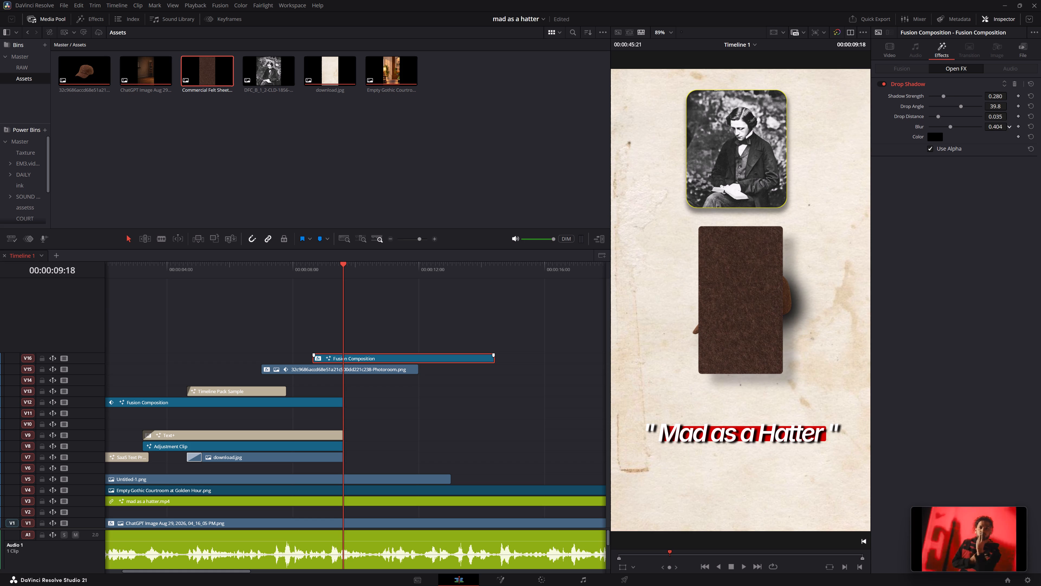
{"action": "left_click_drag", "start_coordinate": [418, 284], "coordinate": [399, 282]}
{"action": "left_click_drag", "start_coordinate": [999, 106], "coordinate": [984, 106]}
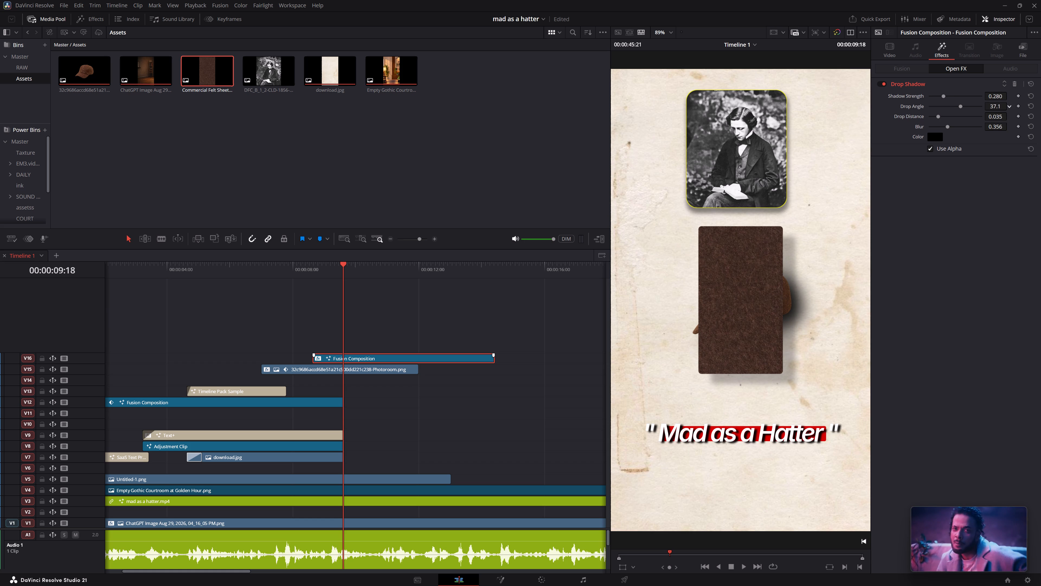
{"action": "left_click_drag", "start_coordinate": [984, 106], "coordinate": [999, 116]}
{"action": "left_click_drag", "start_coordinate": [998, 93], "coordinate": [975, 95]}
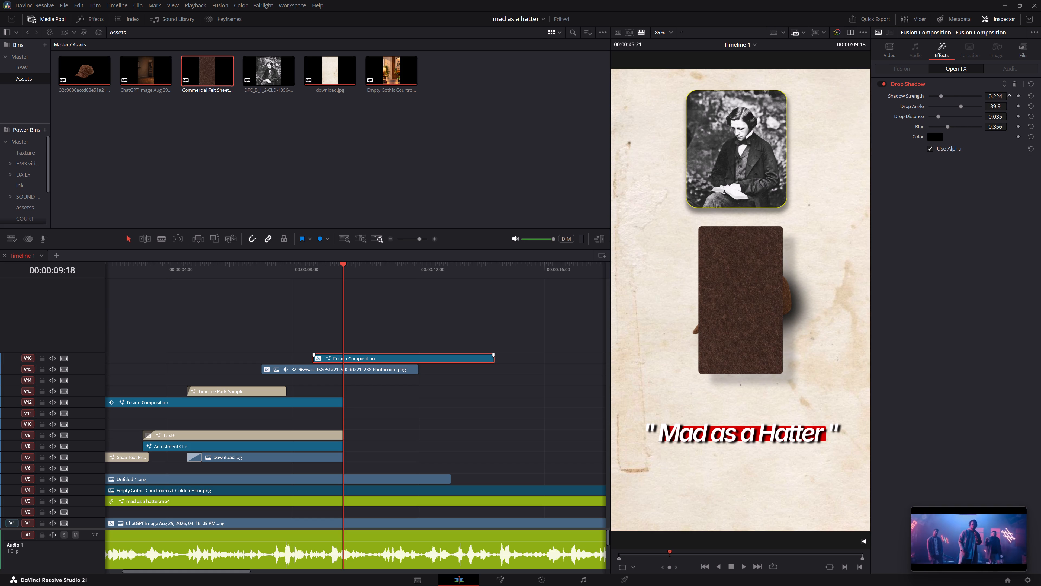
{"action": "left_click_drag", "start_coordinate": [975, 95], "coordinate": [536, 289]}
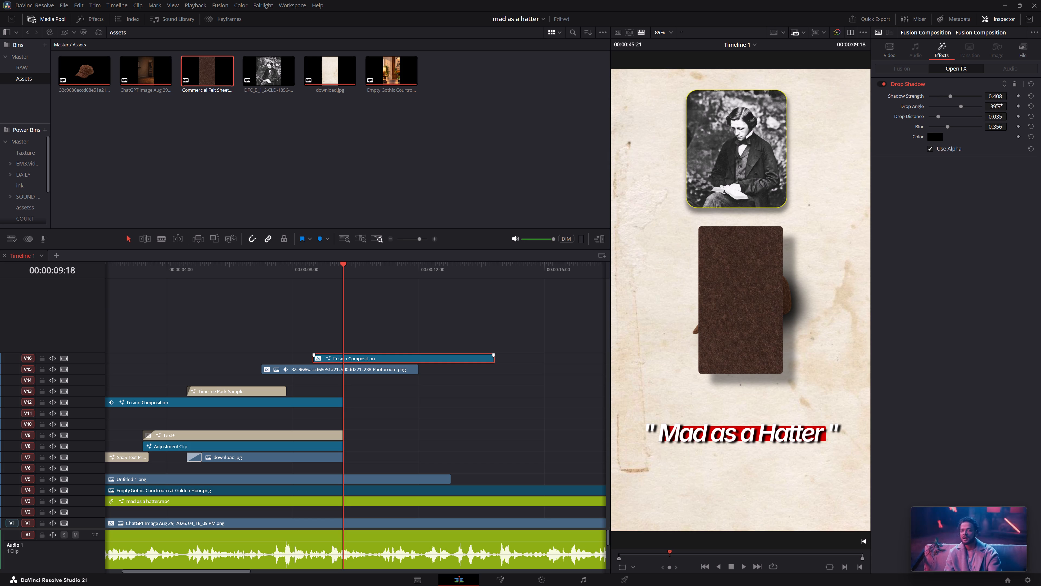
Set the Drop Shadow to strength 0.489, angle 43.5, distance 0.018 and blur 0.271.
{"action": "left_click_drag", "start_coordinate": [999, 105], "coordinate": [1014, 115]}
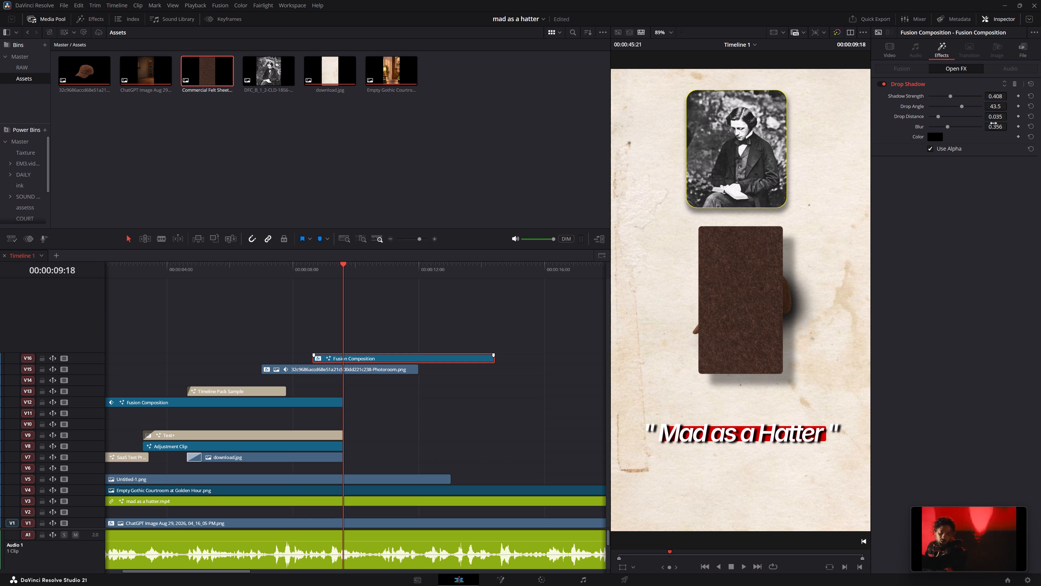
{"action": "left_click_drag", "start_coordinate": [993, 119], "coordinate": [963, 114]}
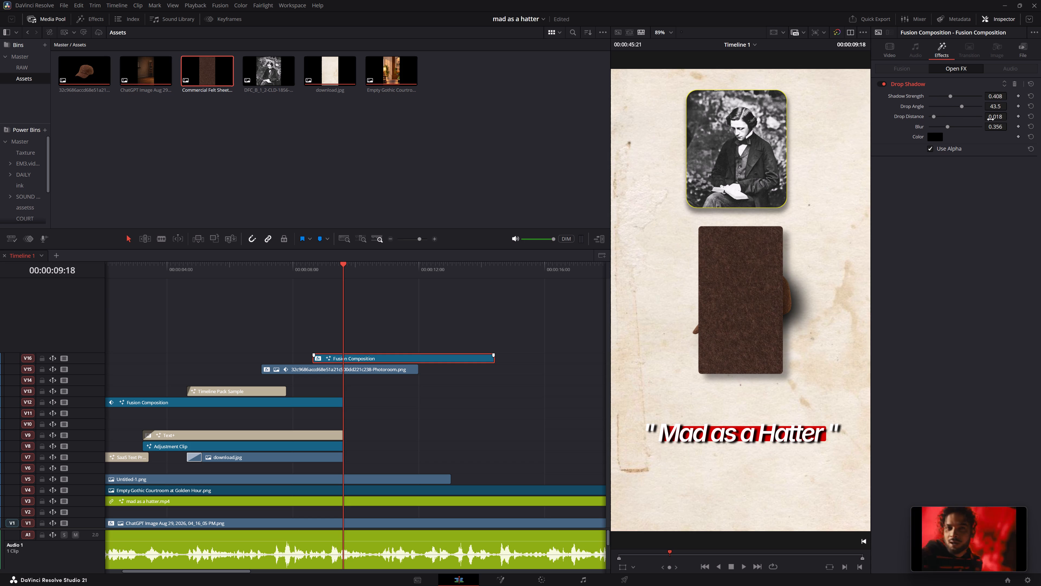
{"action": "left_click_drag", "start_coordinate": [995, 126], "coordinate": [1009, 125]}
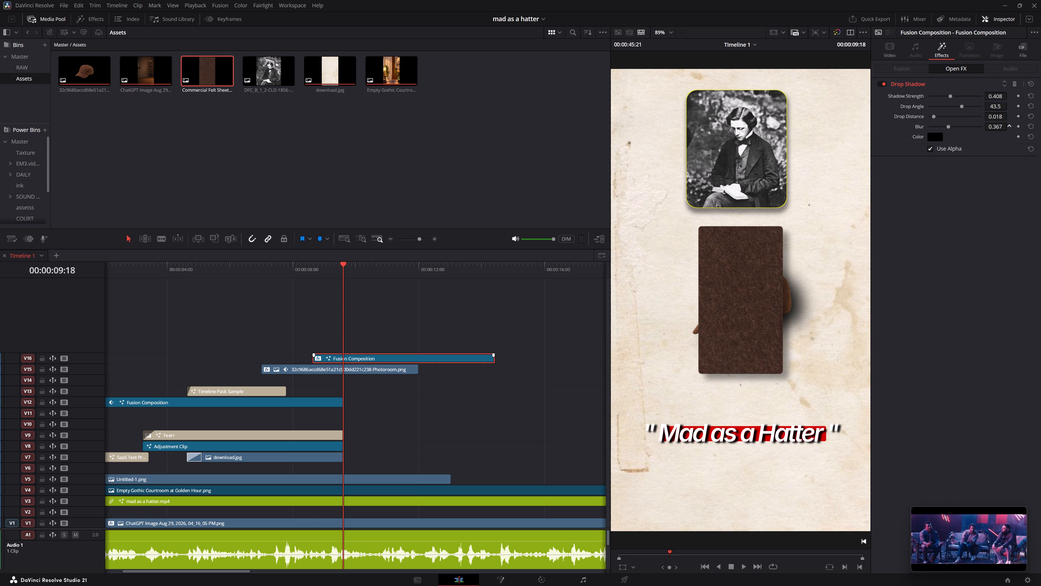
{"action": "left_click_drag", "start_coordinate": [1009, 125], "coordinate": [960, 124]}
{"action": "left_click_drag", "start_coordinate": [993, 95], "coordinate": [1007, 94]}
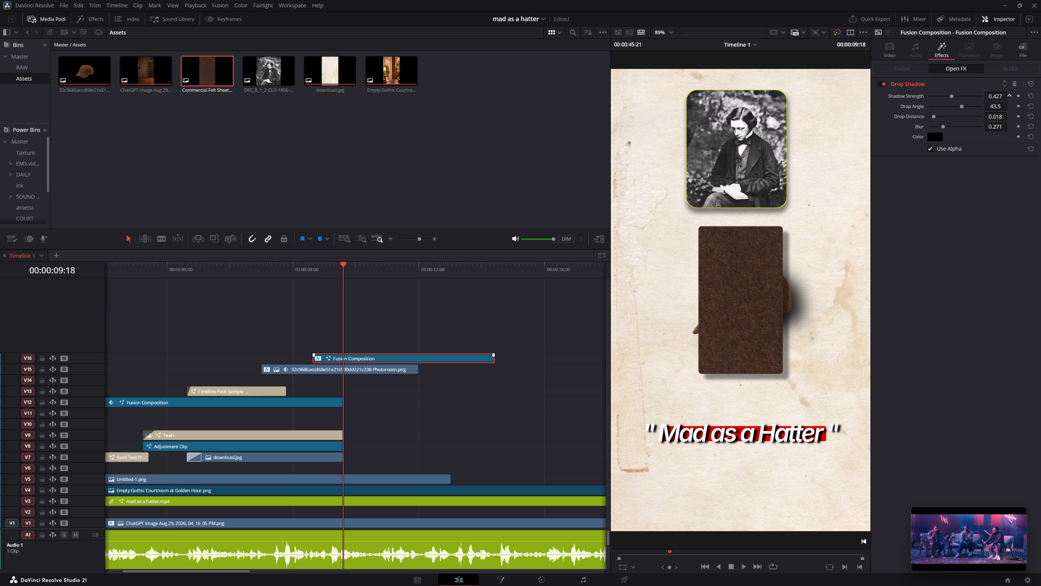
{"action": "left_click_drag", "start_coordinate": [1007, 94], "coordinate": [513, 296]}
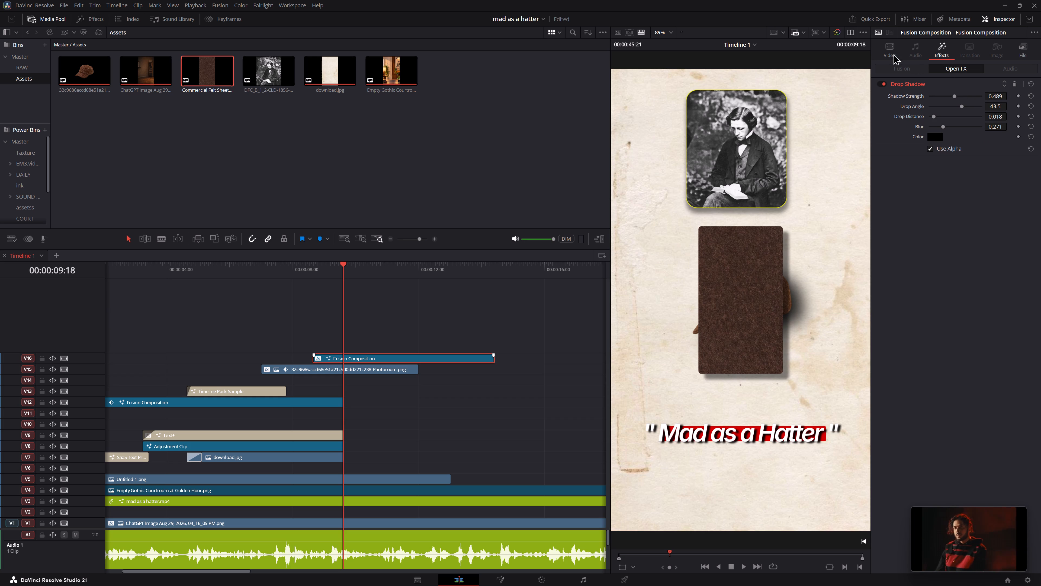
Scale the felt sheet composition to a zoom of 0.580 and move it below the cap to Position Y -518.
{"action": "left_click", "coordinate": [883, 50]}
{"action": "left_click_drag", "start_coordinate": [997, 79], "coordinate": [990, 79]}
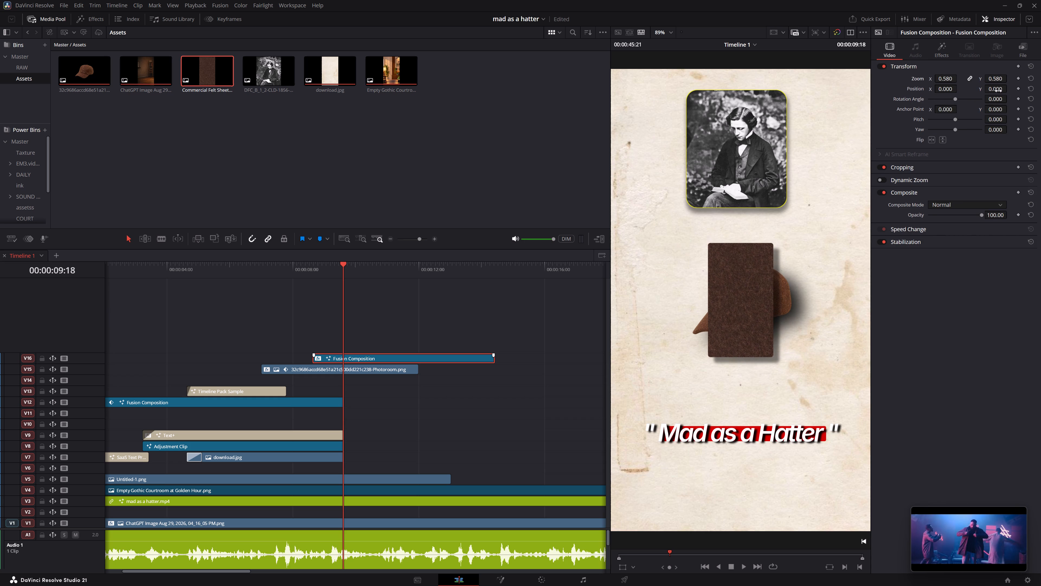
{"action": "left_click_drag", "start_coordinate": [997, 89], "coordinate": [786, 81]}
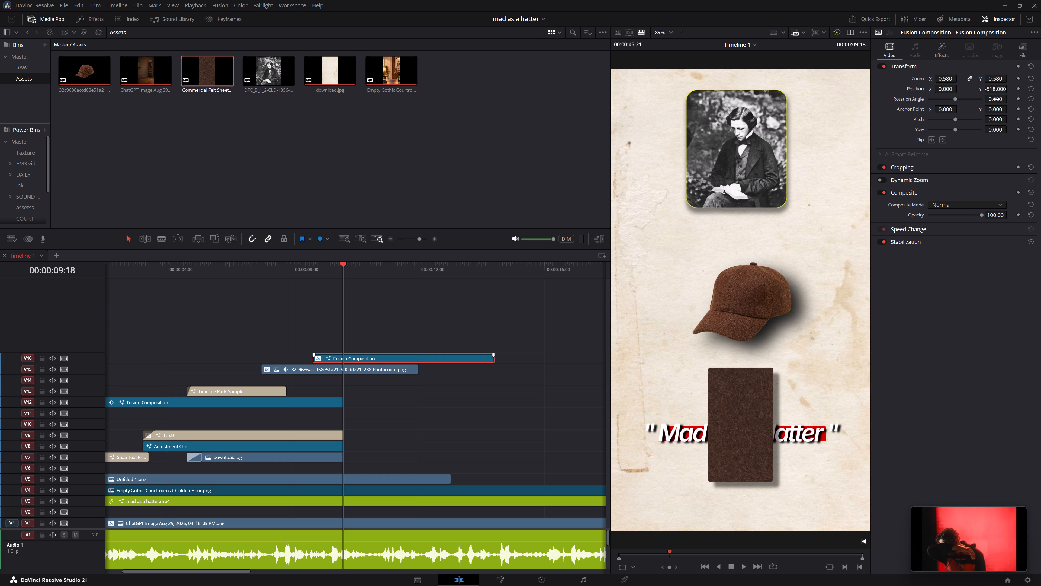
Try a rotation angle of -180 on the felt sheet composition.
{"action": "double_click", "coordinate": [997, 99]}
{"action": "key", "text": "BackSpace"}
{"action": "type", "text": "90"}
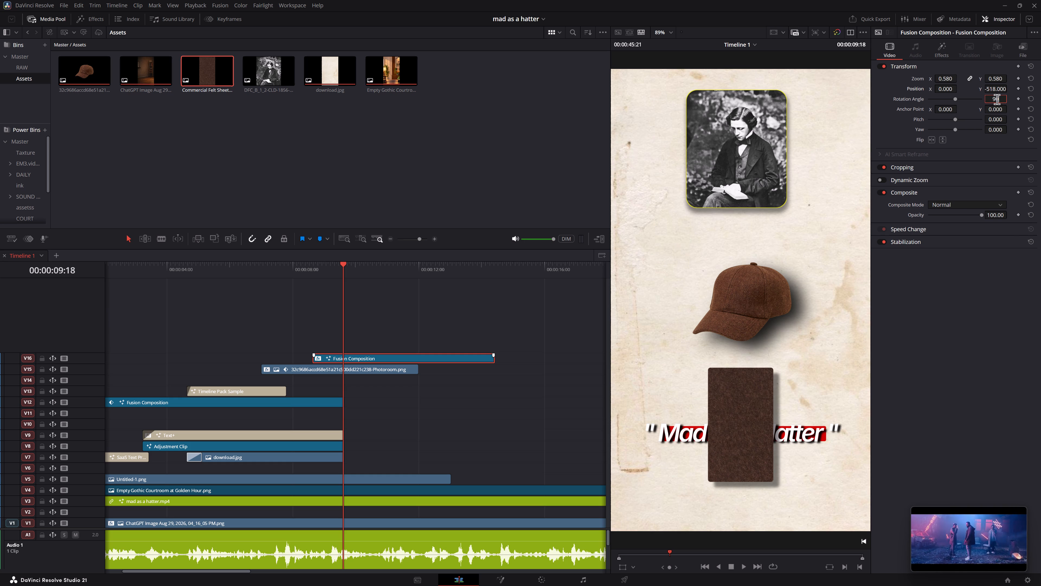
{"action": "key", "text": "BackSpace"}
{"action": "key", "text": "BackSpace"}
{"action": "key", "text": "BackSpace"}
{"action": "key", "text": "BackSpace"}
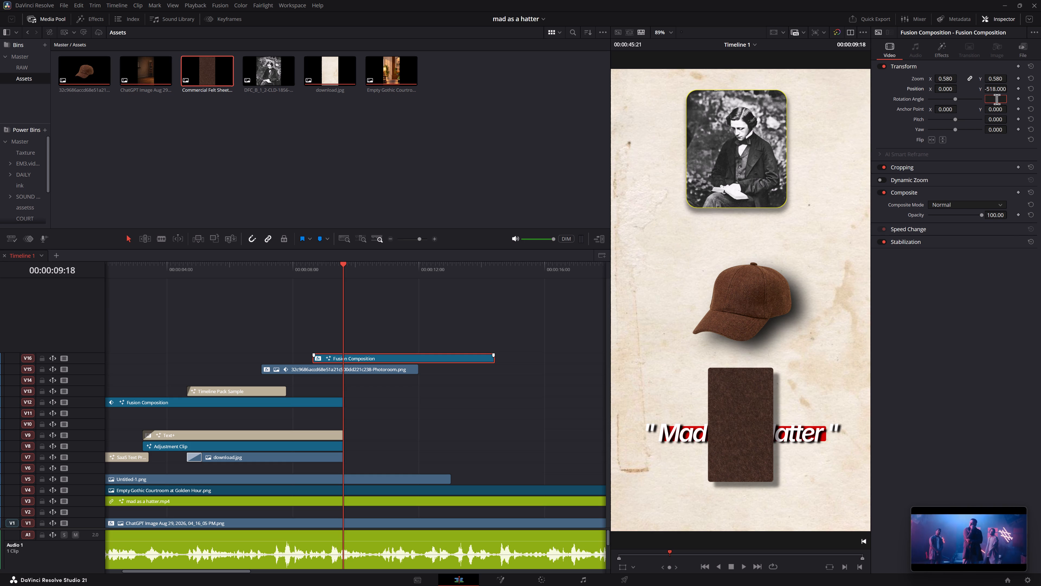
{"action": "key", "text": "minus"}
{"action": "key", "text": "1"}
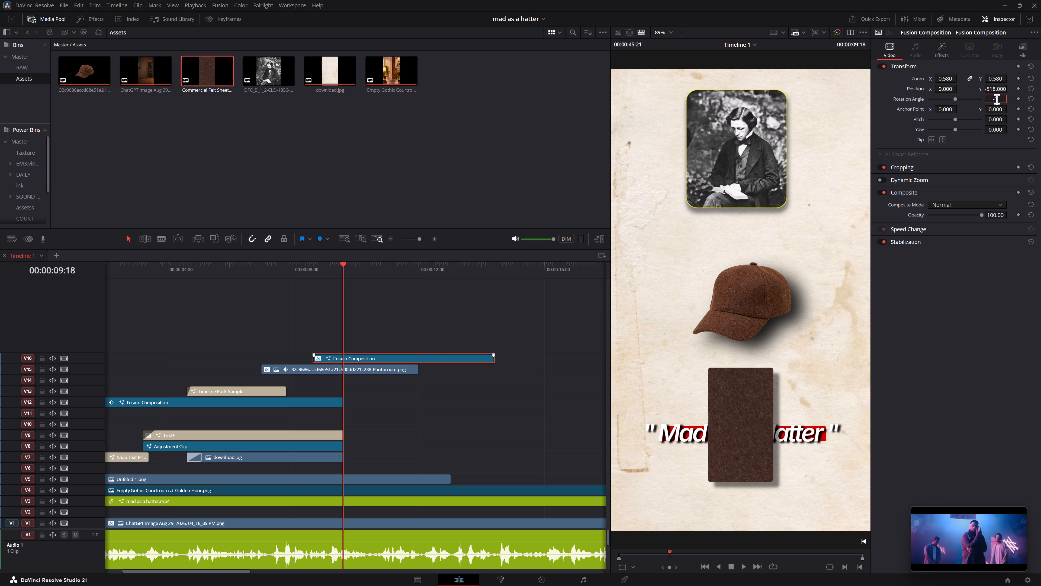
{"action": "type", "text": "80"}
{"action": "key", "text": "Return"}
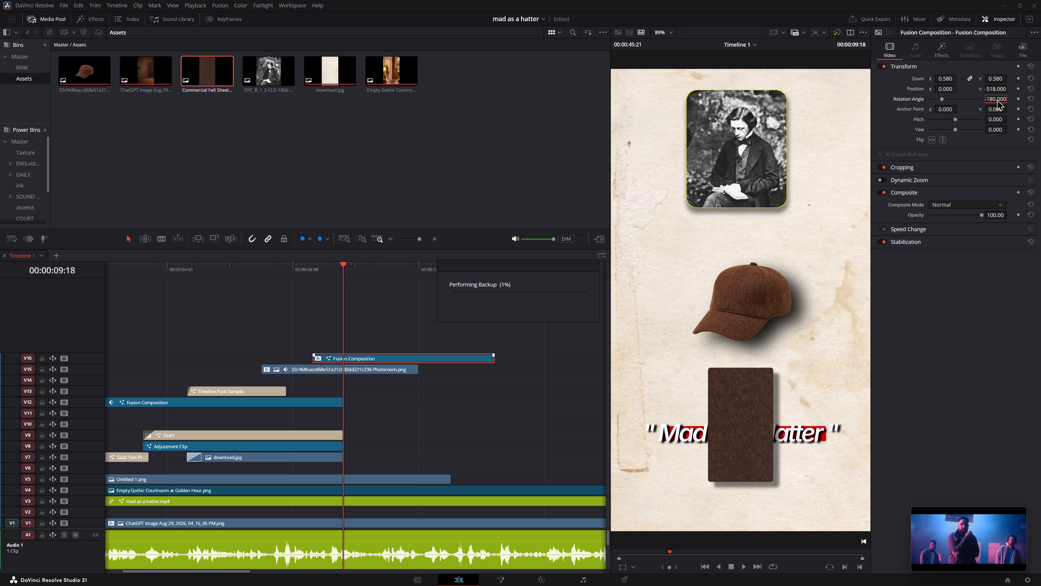
Set the felt sheet composition's rotation angle to 90 so the sheet lies horizontally.
{"action": "double_click", "coordinate": [997, 99]}
{"action": "key", "text": "BackSpace"}
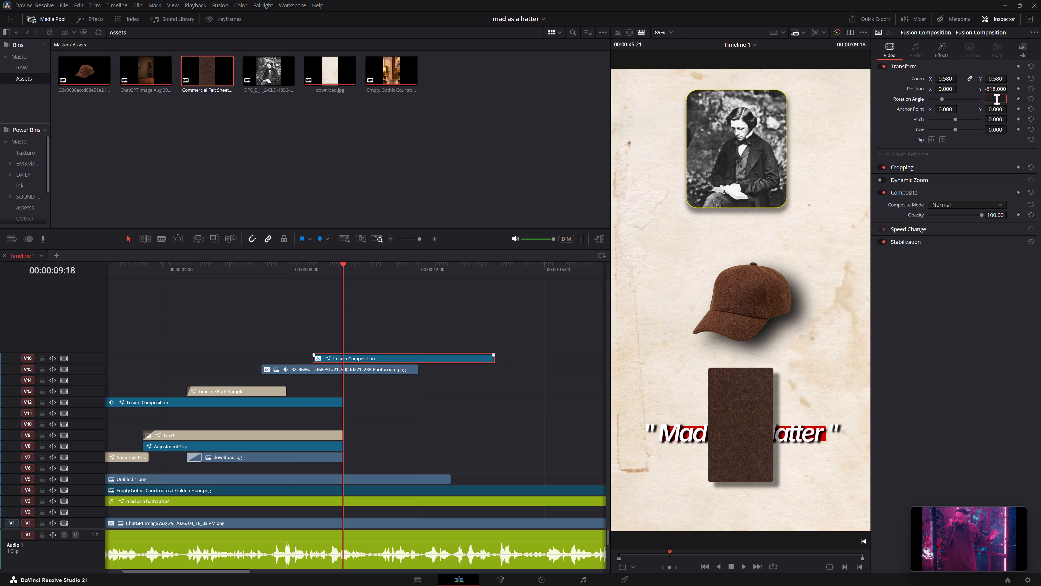
{"action": "type", "text": "90"}
{"action": "key", "text": "Return"}
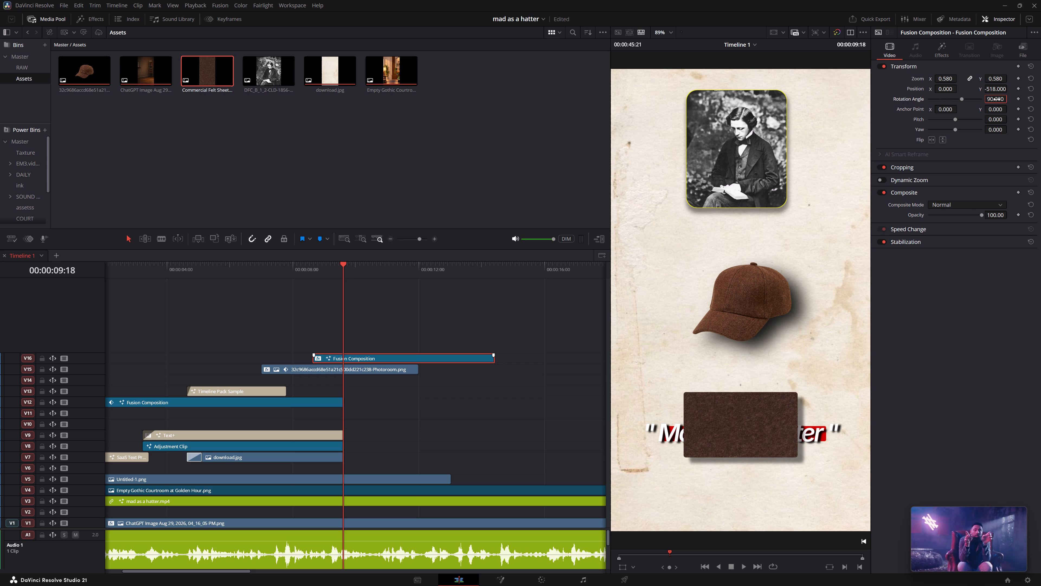
Move the felt sheet up between the cap and the title, to Position Y -324, keeping Position X at 0.
{"action": "left_click_drag", "start_coordinate": [999, 90], "coordinate": [560, 303]}
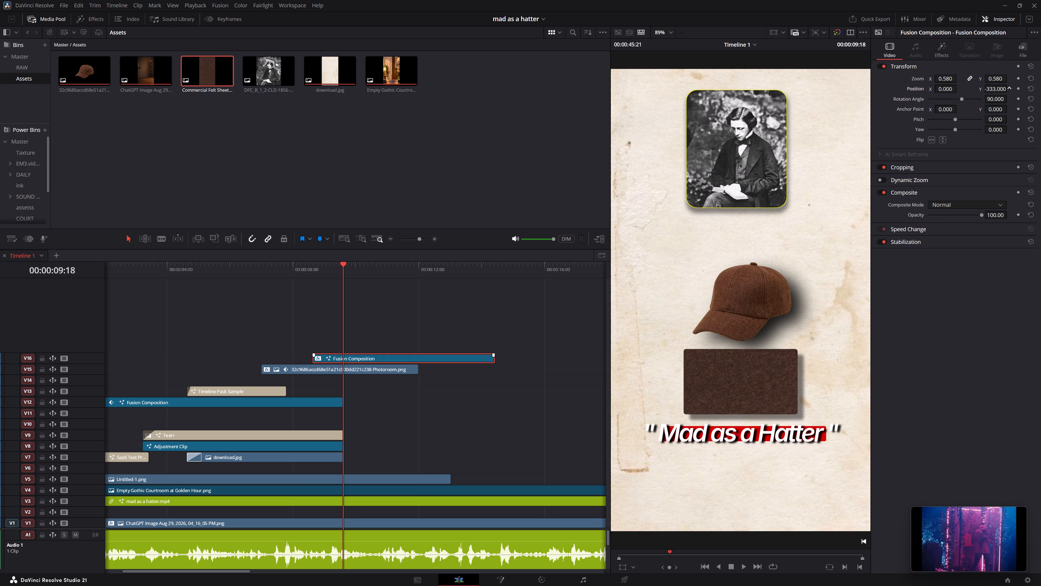
{"action": "left_click_drag", "start_coordinate": [560, 303], "coordinate": [564, 303]}
{"action": "left_click_drag", "start_coordinate": [948, 89], "coordinate": [938, 82]}
{"action": "key", "text": "ctrl+z"}
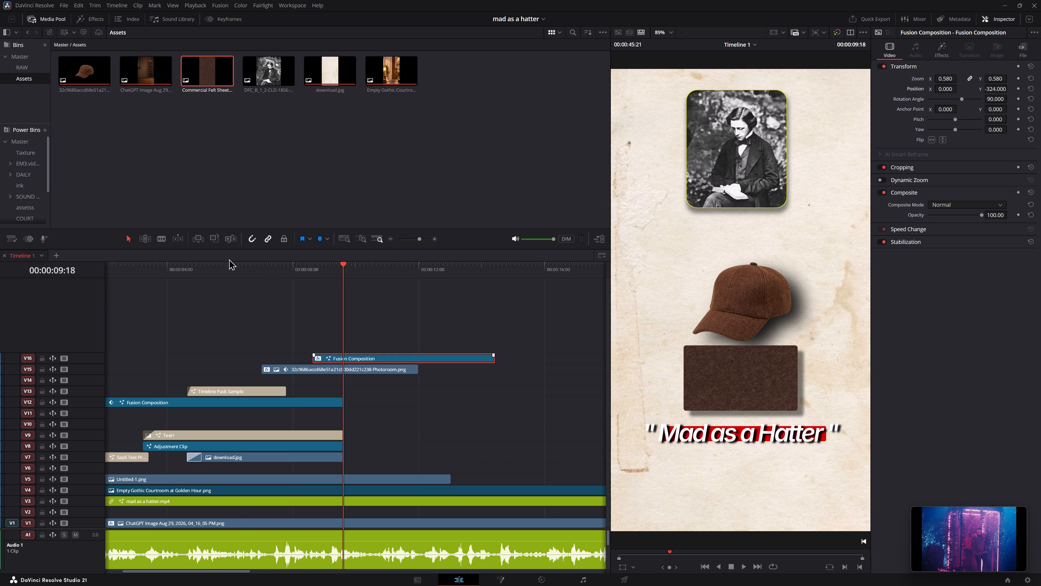
Play back the timeline from just before the cap clip to review how the cap and felt sheet appear.
{"action": "left_click", "coordinate": [242, 278]}
{"action": "key", "text": "space"}
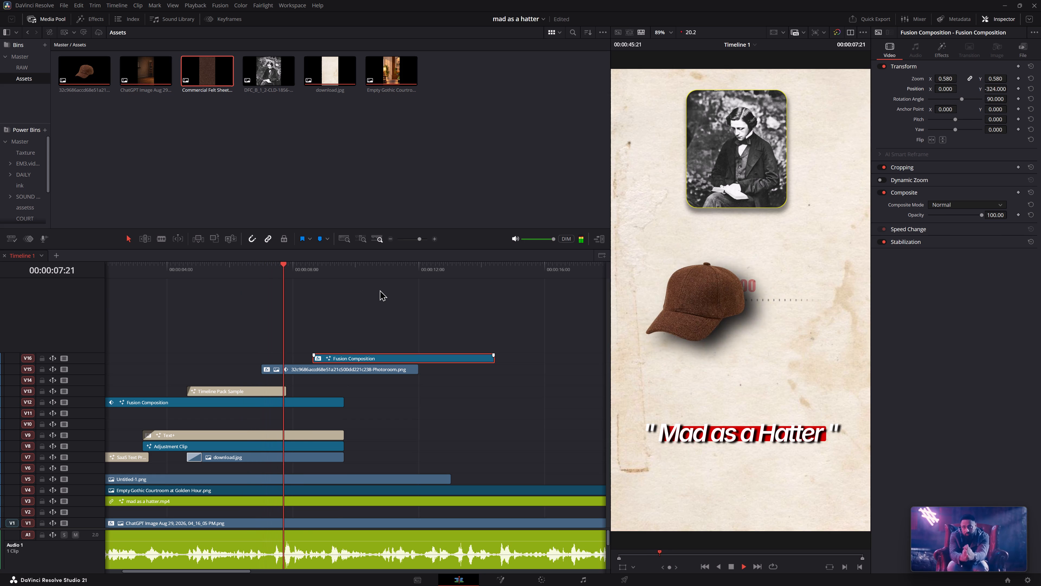
{"action": "key", "text": "space"}
{"action": "key", "text": "space"}
{"action": "key", "text": "space"}
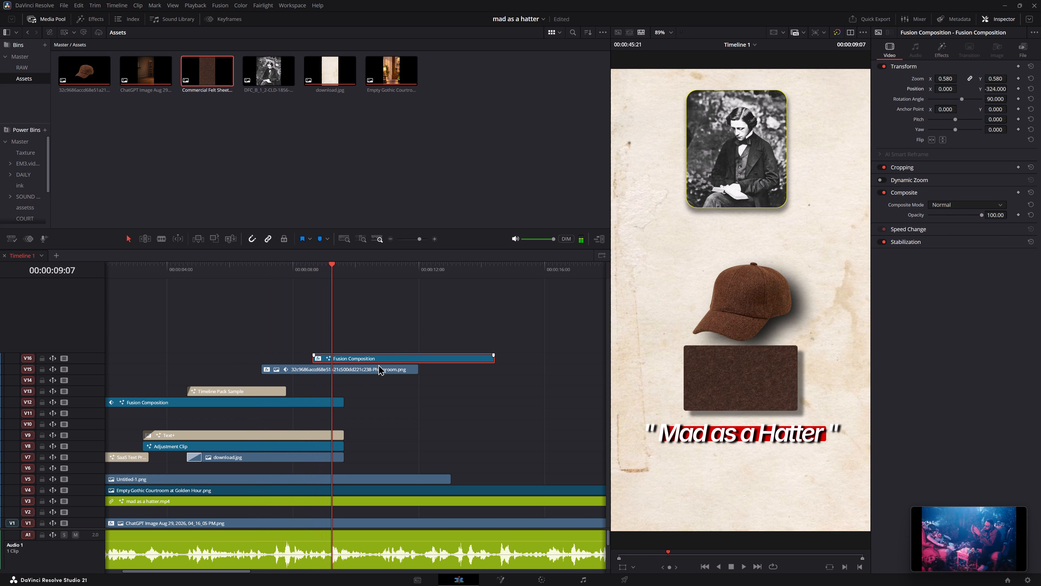
Play back the cap's slide-in and the felt sheet's appearance several times to judge their timing.
{"action": "left_click_drag", "start_coordinate": [313, 269], "coordinate": [310, 269]}
{"action": "left_click", "coordinate": [319, 365]}
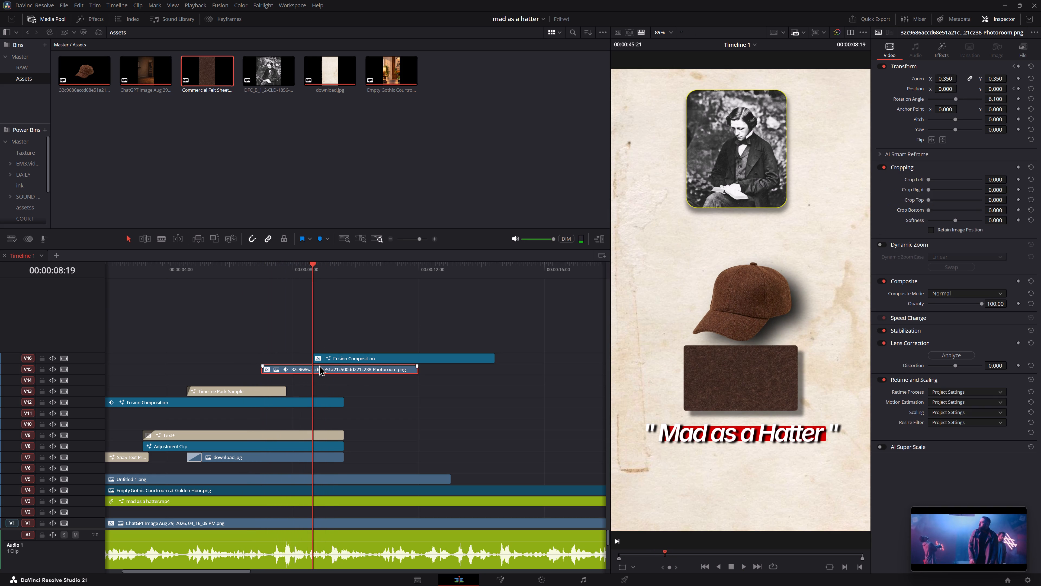
{"action": "left_click", "coordinate": [263, 271]}
{"action": "key", "text": "space"}
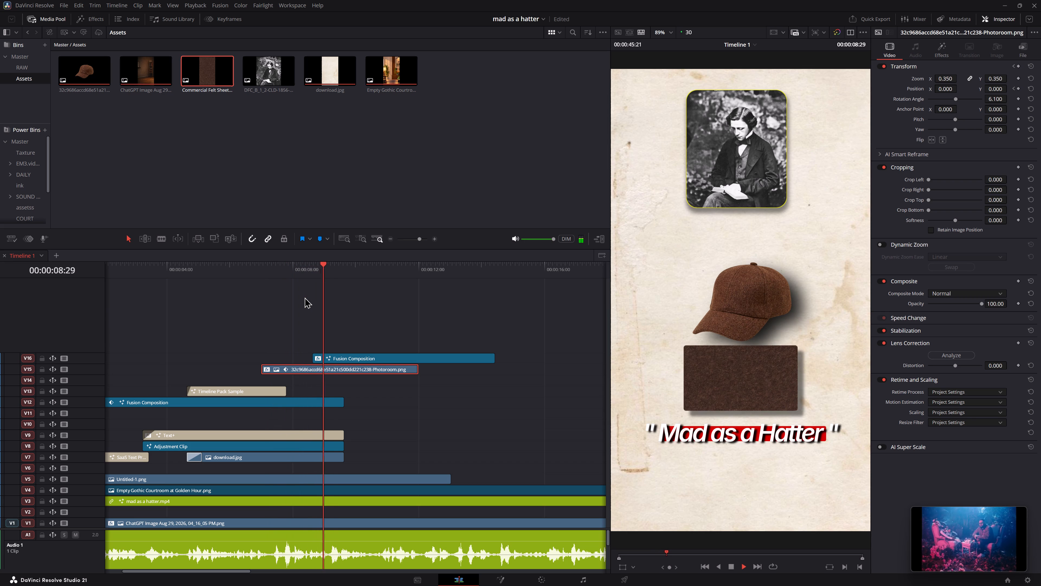
{"action": "key", "text": "space"}
{"action": "left_click", "coordinate": [267, 263]}
{"action": "key", "text": "space"}
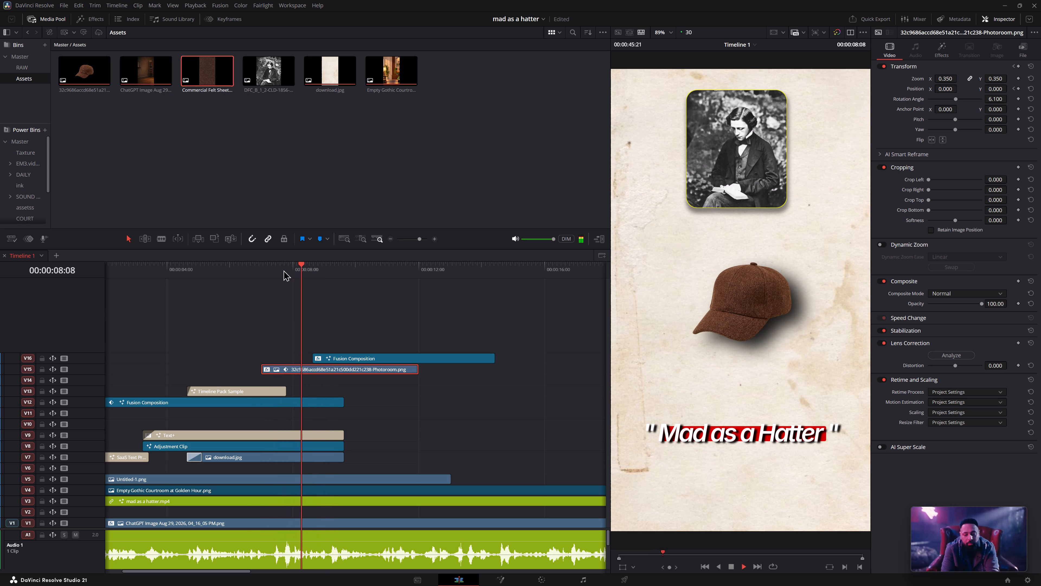
{"action": "key", "text": "space"}
{"action": "left_click", "coordinate": [248, 263]}
{"action": "key", "text": "space"}
{"action": "key", "text": "space"}
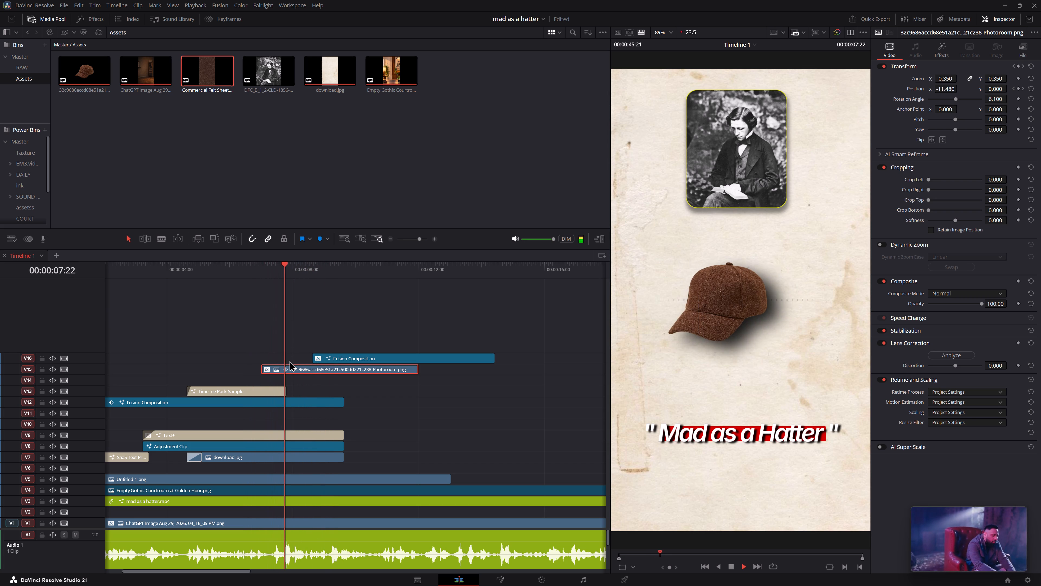
Apply easing to the cap clip's starting Position keyframe at 00:00:07:01 and play back the slide-in.
{"action": "left_click", "coordinate": [289, 361]}
{"action": "left_click", "coordinate": [942, 50]}
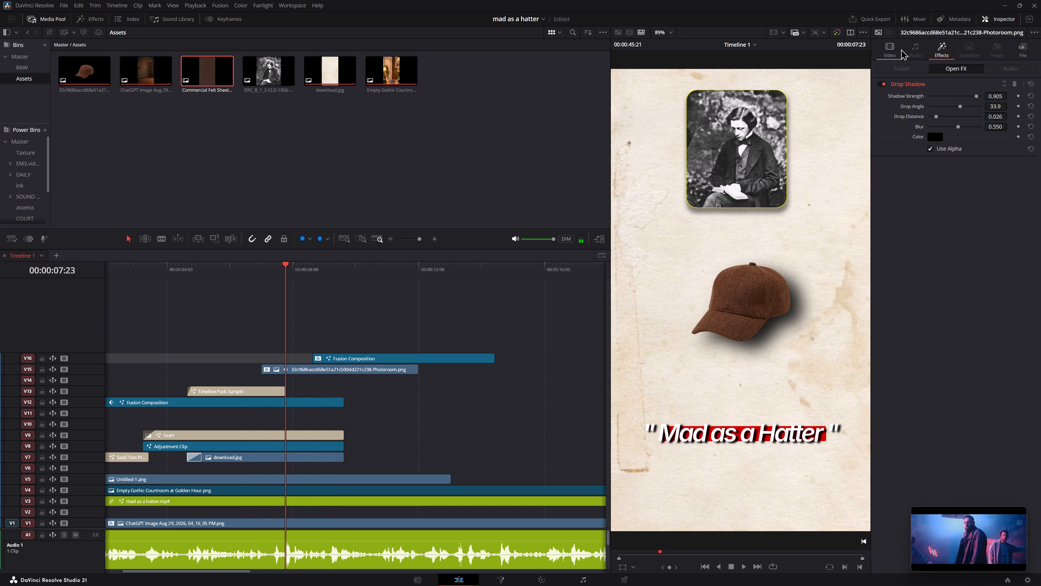
{"action": "left_click", "coordinate": [895, 50]}
{"action": "left_click", "coordinate": [1011, 90]}
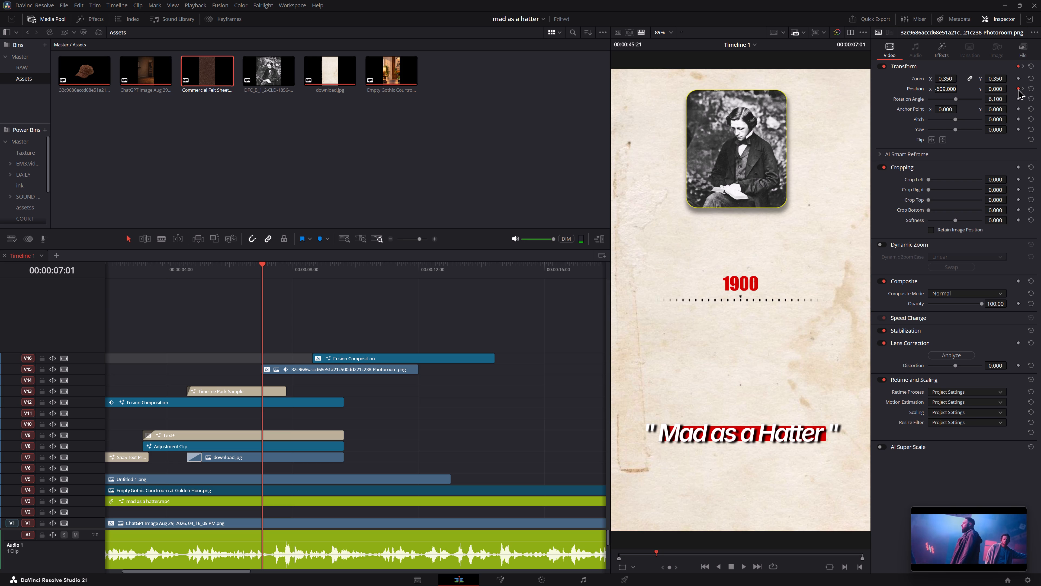
{"action": "right_click", "coordinate": [1018, 89]}
{"action": "left_click", "coordinate": [1014, 104]}
{"action": "key", "text": "space"}
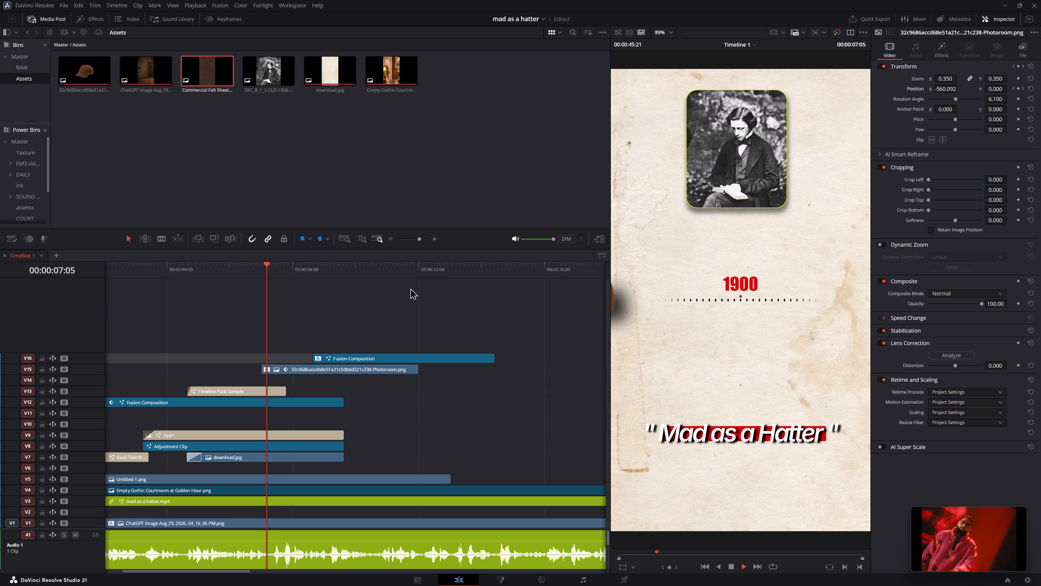
{"action": "key", "text": "space"}
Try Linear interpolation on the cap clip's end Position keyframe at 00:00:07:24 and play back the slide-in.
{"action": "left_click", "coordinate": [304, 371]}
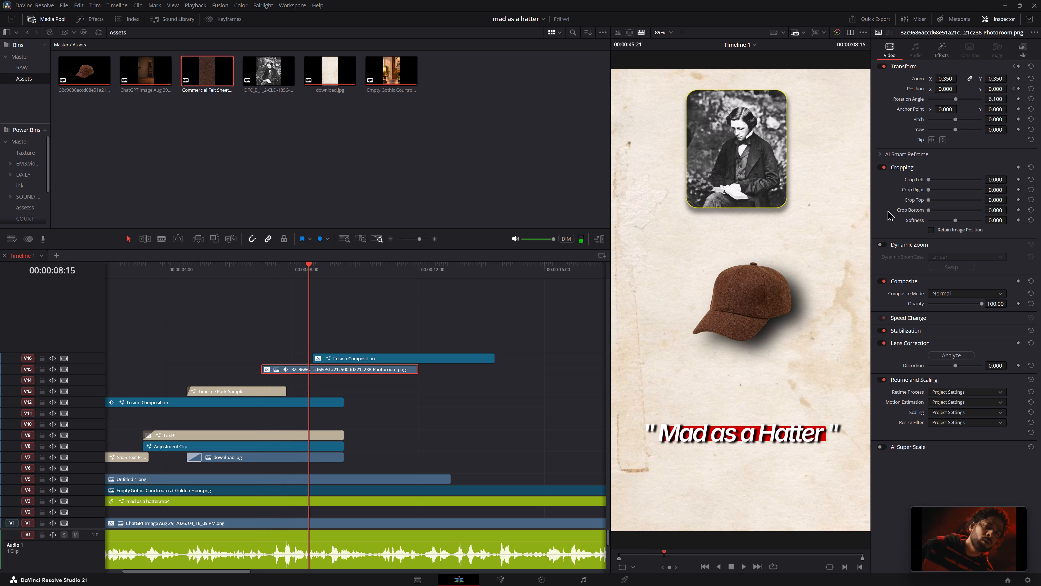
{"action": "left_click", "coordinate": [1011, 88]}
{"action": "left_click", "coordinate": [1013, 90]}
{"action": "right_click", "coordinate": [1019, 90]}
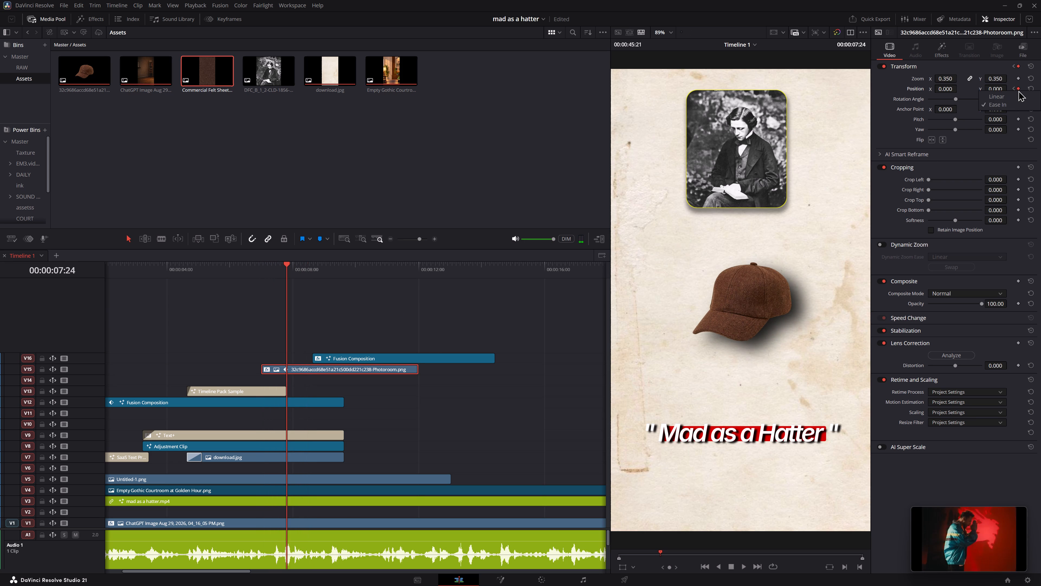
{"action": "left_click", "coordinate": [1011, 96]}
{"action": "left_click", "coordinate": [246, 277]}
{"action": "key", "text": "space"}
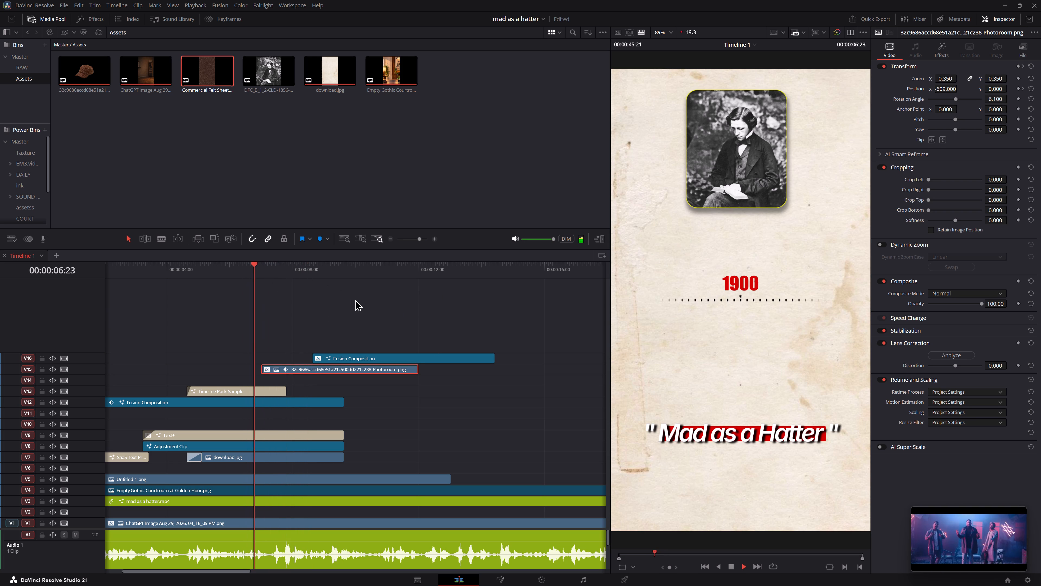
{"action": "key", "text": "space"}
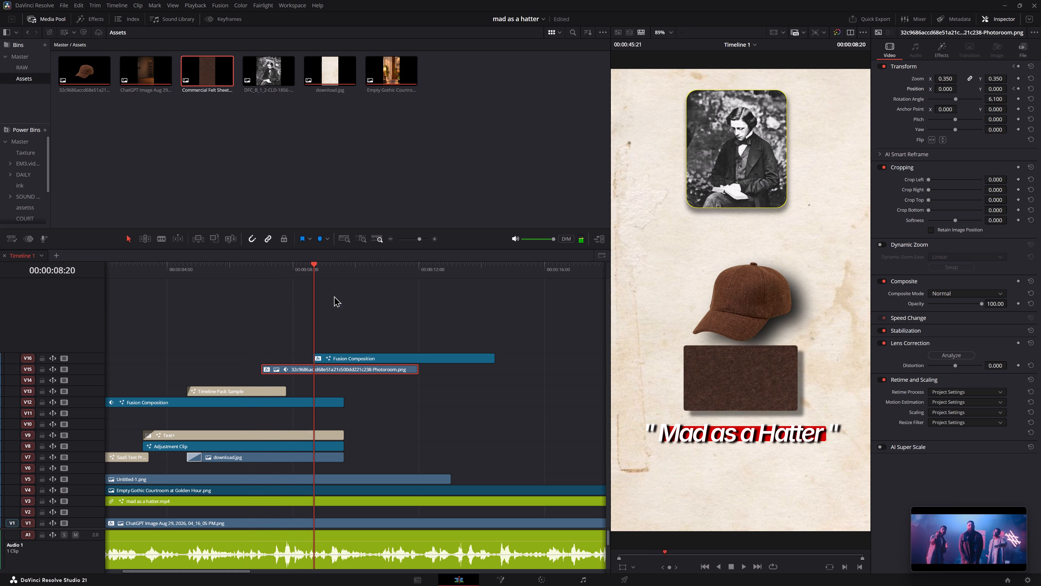
Set the cap clip's end Position keyframe at 00:00:07:24 to Ease In and play back the slide-in.
{"action": "left_click", "coordinate": [297, 366]}
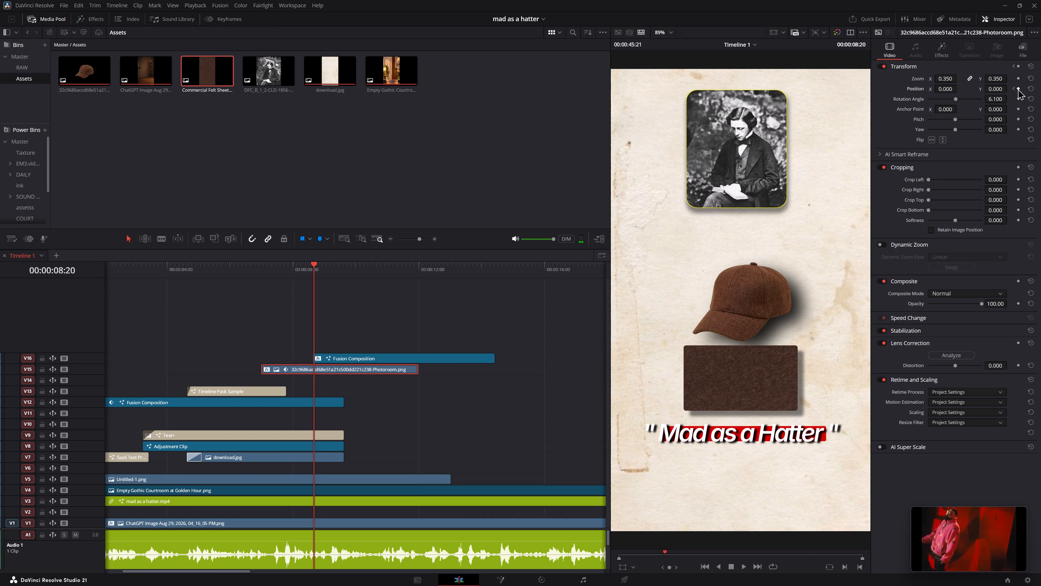
{"action": "left_click", "coordinate": [1014, 89]}
{"action": "right_click", "coordinate": [1018, 88]}
{"action": "left_click", "coordinate": [1003, 107]}
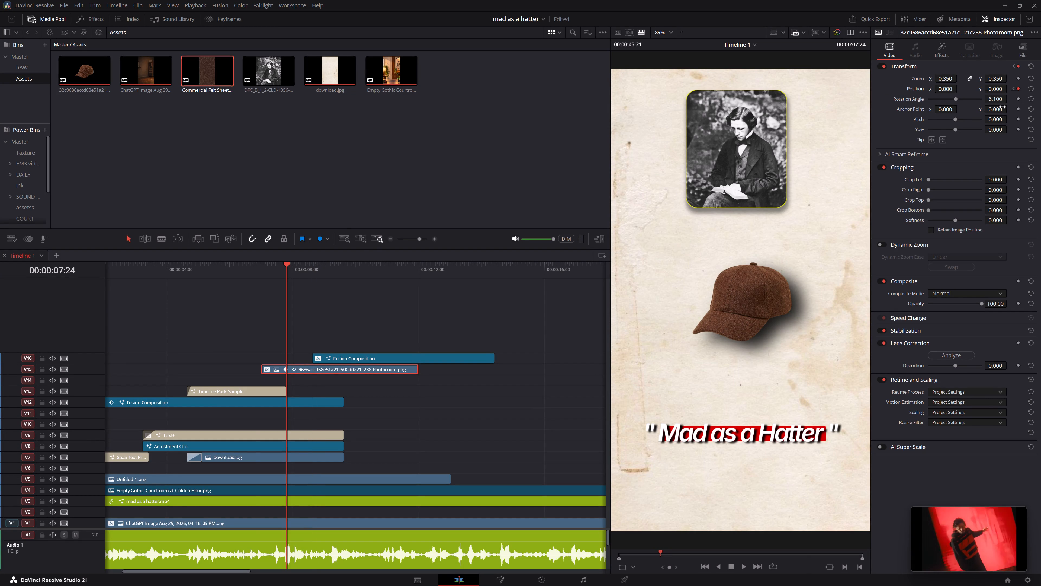
{"action": "left_click", "coordinate": [256, 269]}
{"action": "key", "text": "space"}
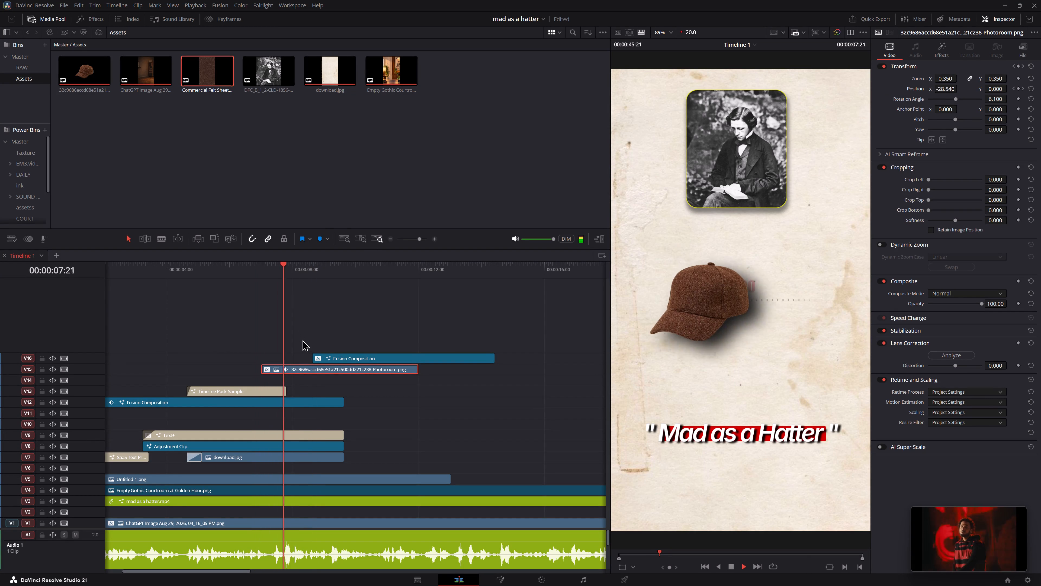
{"action": "key", "text": "space"}
{"action": "key", "text": "space"}
{"action": "key", "text": "space"}
Open the Keyframes editor for the cap clip and hide the Media Pool to give it the full width.
{"action": "left_click", "coordinate": [289, 371]}
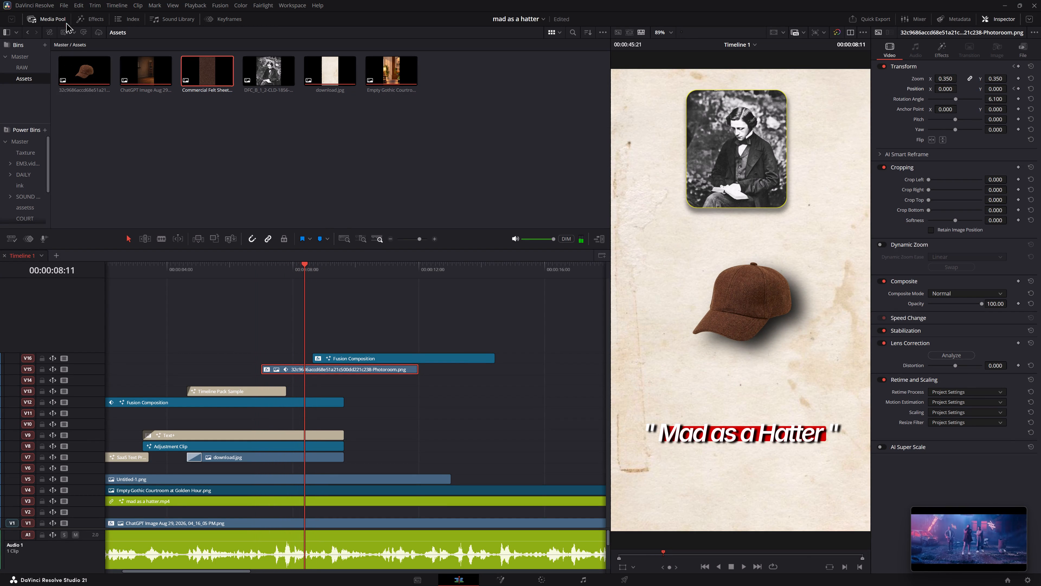
{"action": "left_click", "coordinate": [226, 15]}
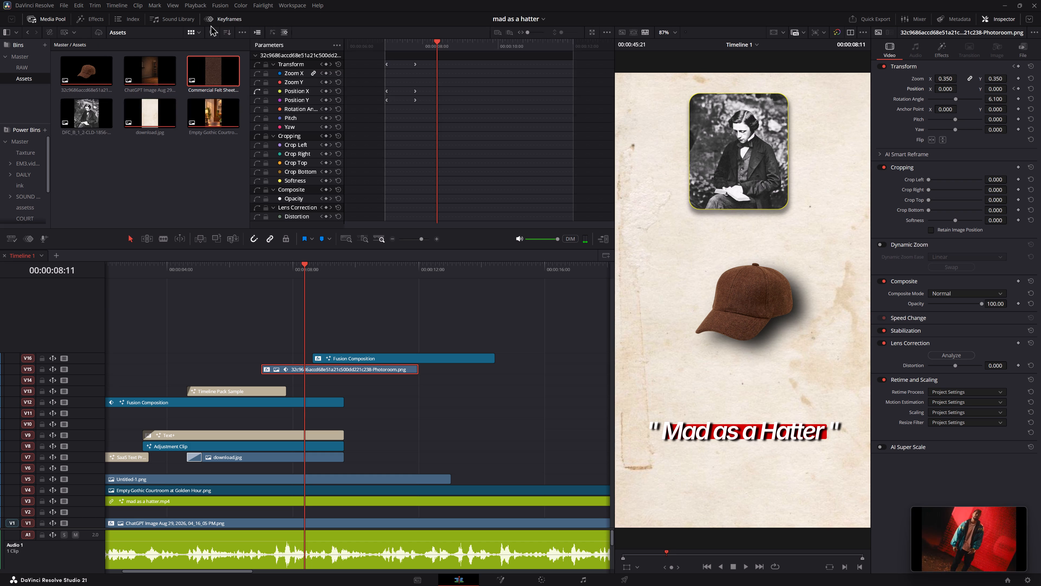
{"action": "left_click", "coordinate": [211, 25]}
{"action": "left_click", "coordinate": [214, 10]}
{"action": "left_click", "coordinate": [214, 21]}
{"action": "left_click", "coordinate": [39, 15]}
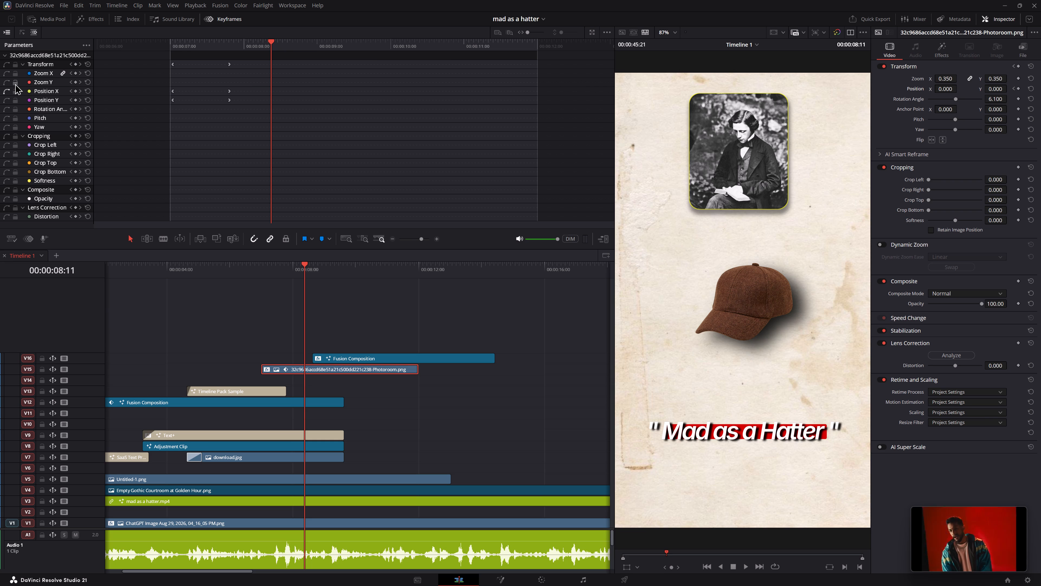
Display the cap clip's keyframes as curves with only Position X shown, and select its end keyframe.
{"action": "left_click", "coordinate": [6, 83]}
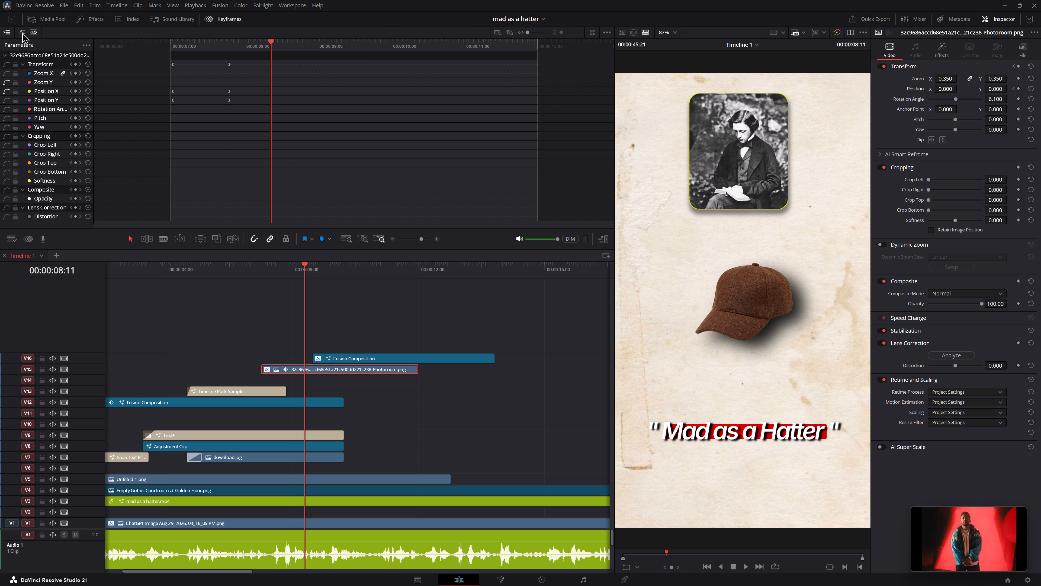
{"action": "left_click", "coordinate": [22, 32]}
{"action": "left_click", "coordinate": [138, 59]}
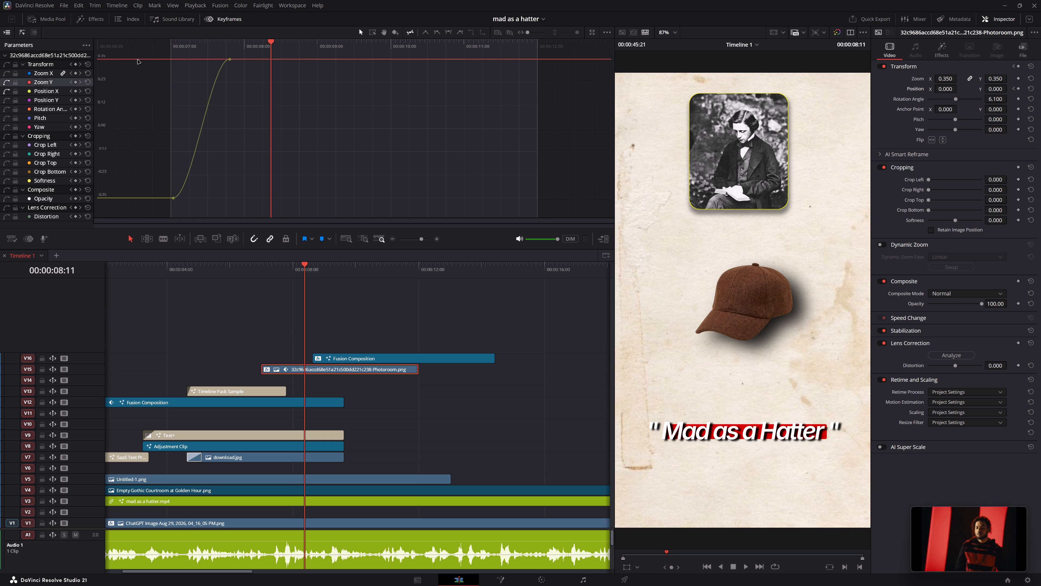
{"action": "left_click", "coordinate": [6, 84]}
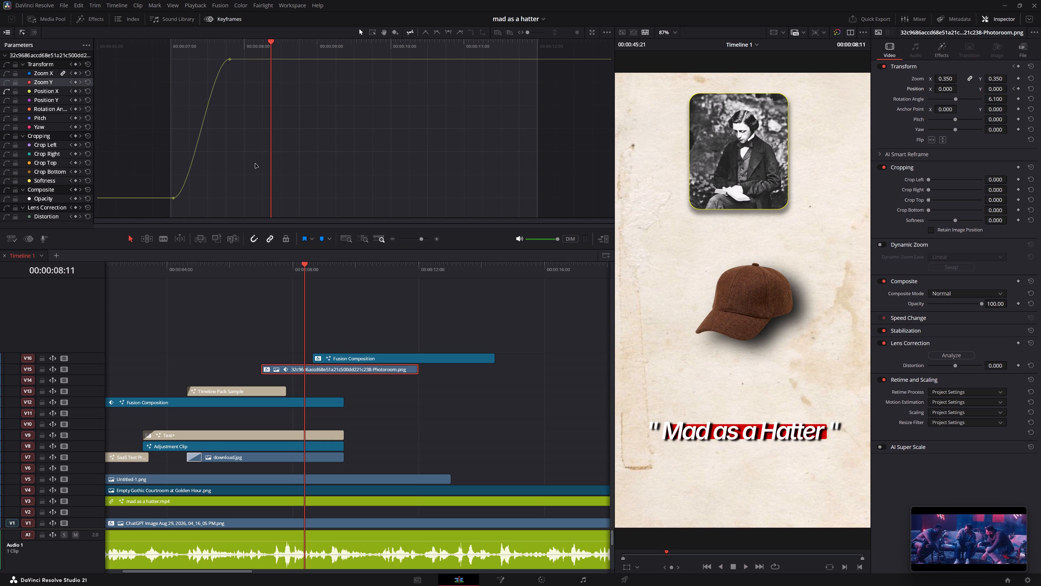
{"action": "left_click_drag", "start_coordinate": [285, 141], "coordinate": [177, 0]}
{"action": "middle_click_drag", "start_coordinate": [311, 102], "coordinate": [357, 128]}
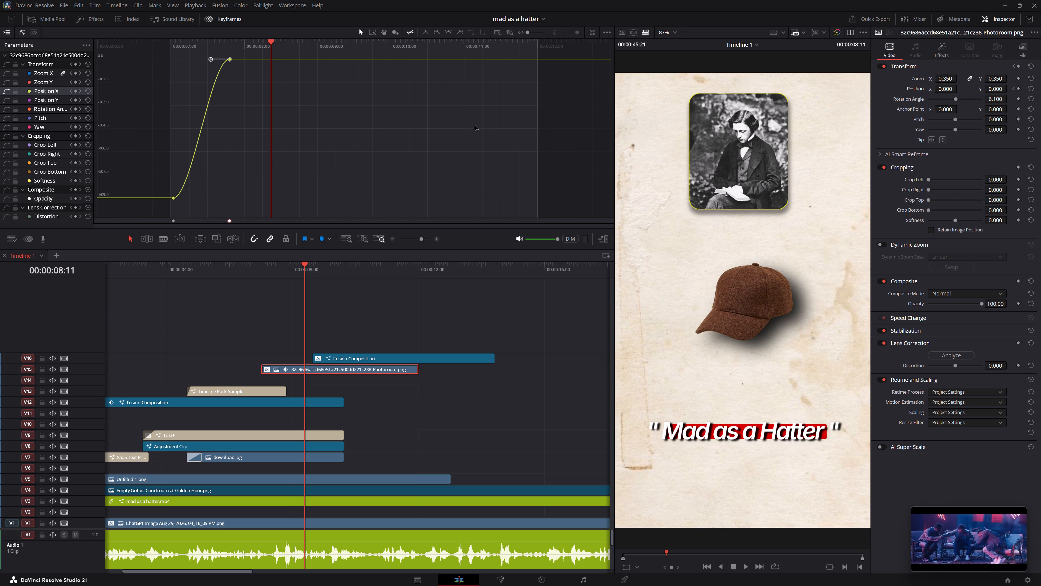
Tilt the Position X end keyframe's handle upward to make the cap overshoot slightly before settling, and play back the motion.
{"action": "left_click", "coordinate": [1011, 87]}
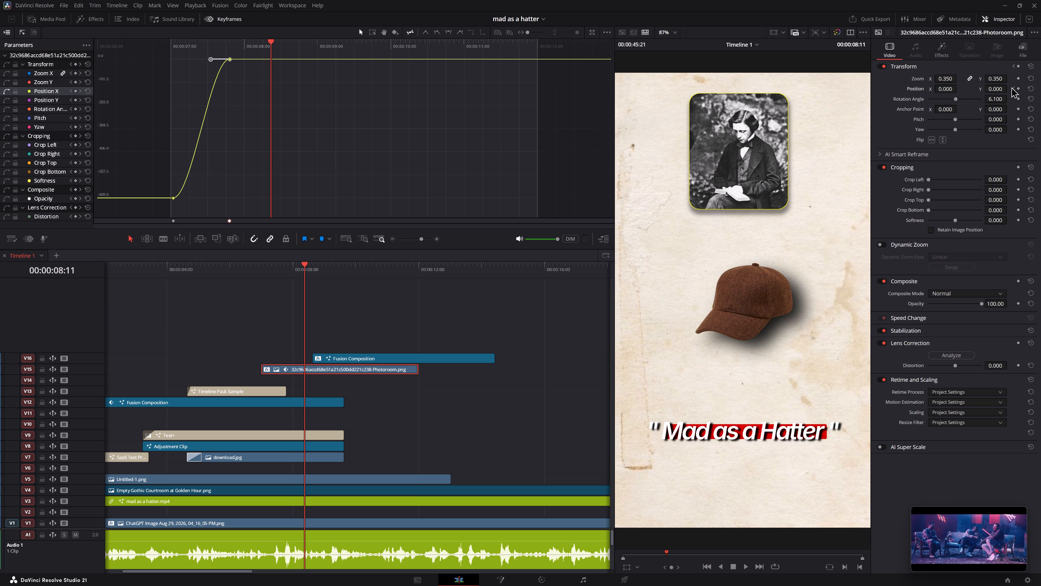
{"action": "left_click", "coordinate": [1014, 88]}
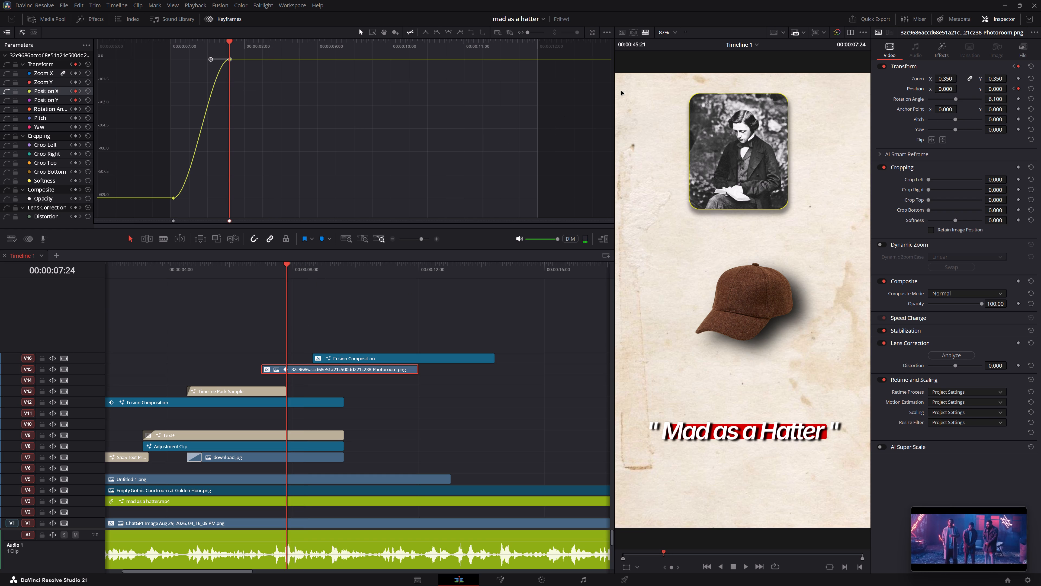
{"action": "left_click", "coordinate": [1013, 88]}
{"action": "left_click", "coordinate": [1023, 89]}
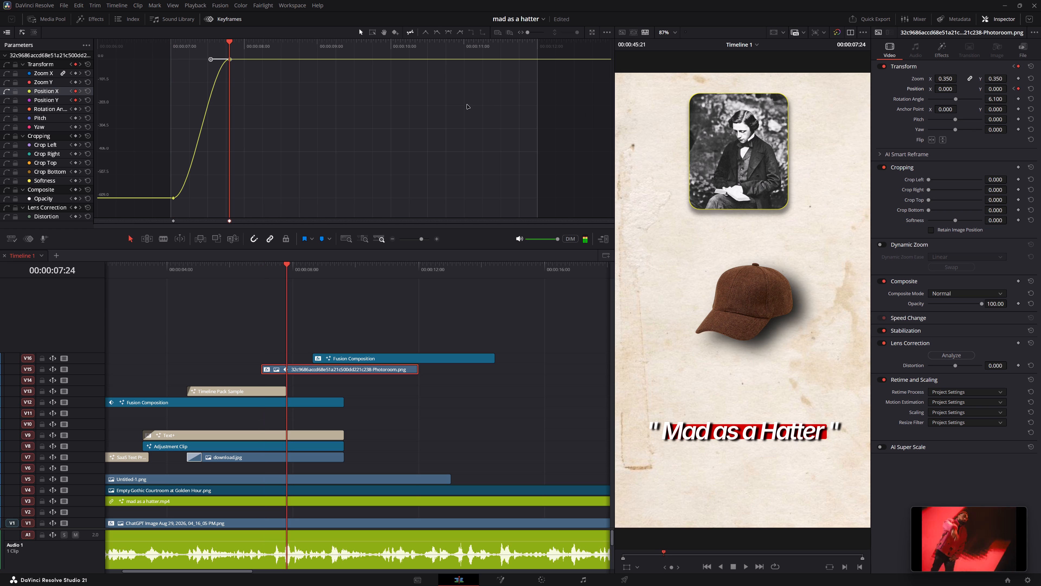
{"action": "middle_click_drag", "start_coordinate": [308, 102], "coordinate": [334, 120]}
{"action": "scroll", "coordinate": [283, 117], "scroll_direction": "up", "scroll_amount": 8, "text": "alt"}
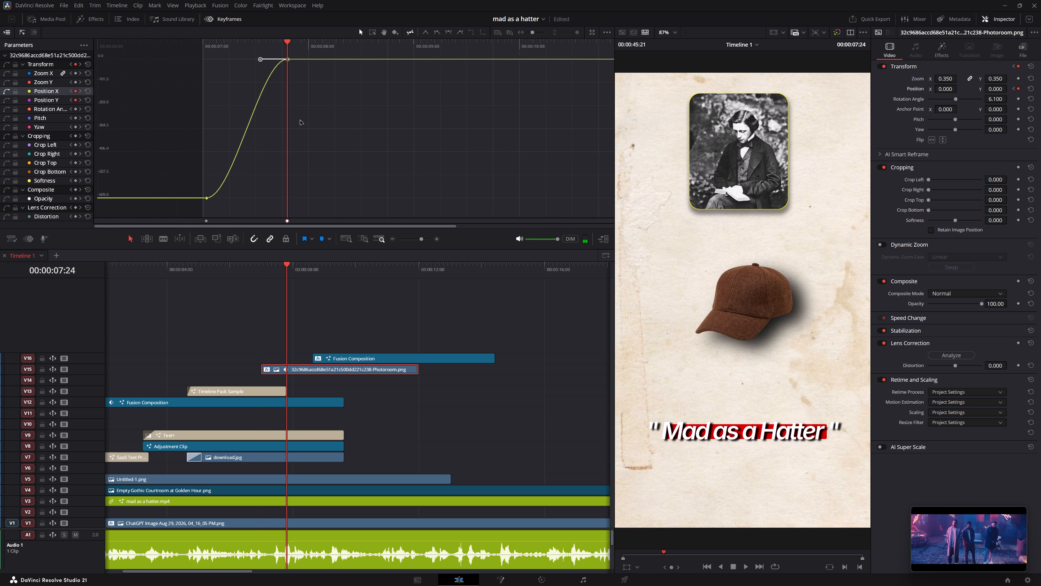
{"action": "scroll", "coordinate": [300, 120], "scroll_direction": "up", "scroll_amount": 6, "text": "alt"}
{"action": "middle_click_drag", "start_coordinate": [412, 107], "coordinate": [405, 116]}
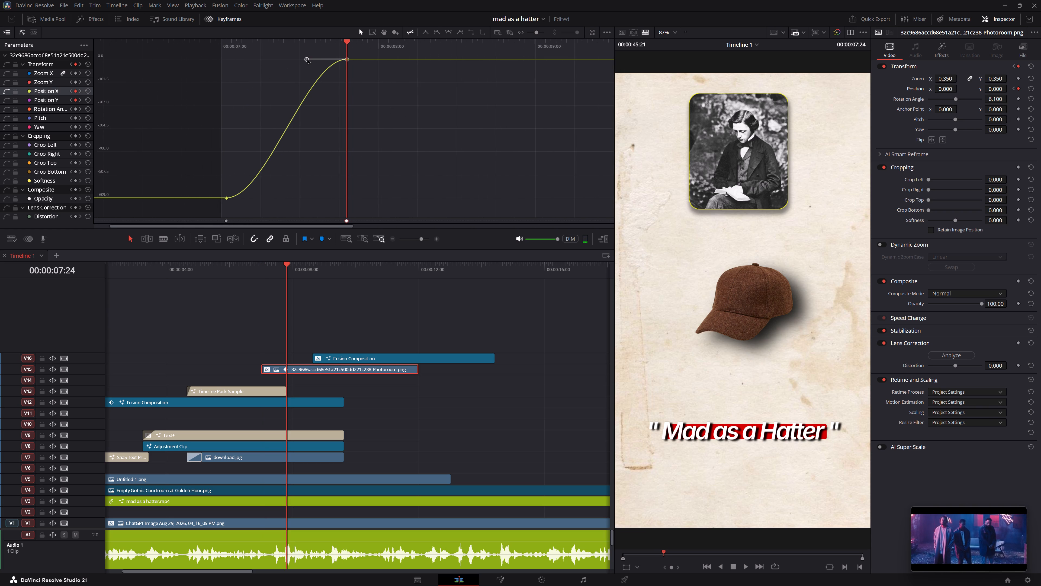
{"action": "left_click_drag", "start_coordinate": [307, 59], "coordinate": [316, 43], "text": "ctrl"}
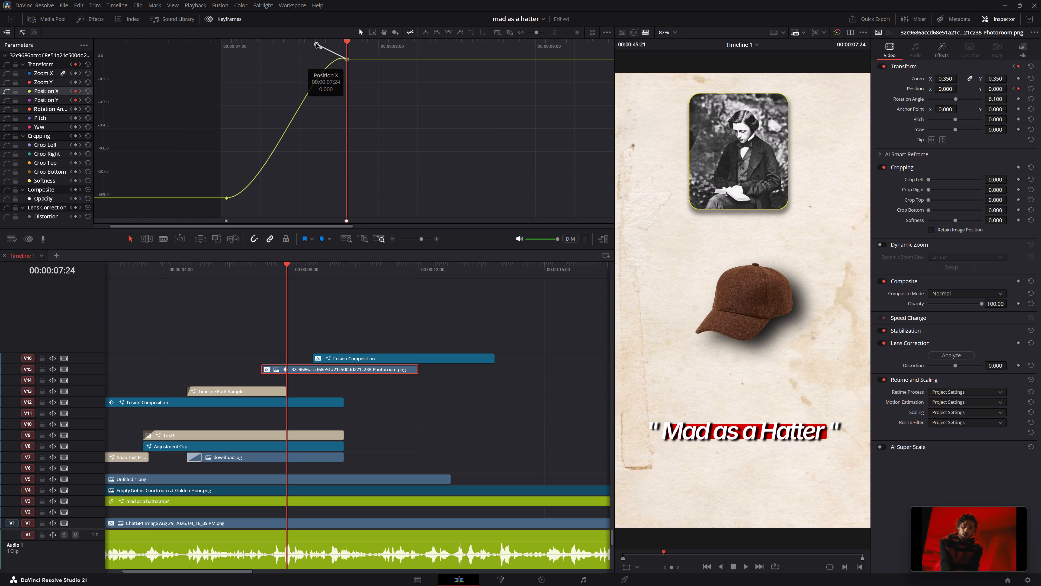
{"action": "left_click_drag", "start_coordinate": [316, 43], "coordinate": [313, 39], "text": "ctrl"}
{"action": "left_click_drag", "start_coordinate": [344, 40], "coordinate": [329, 41]}
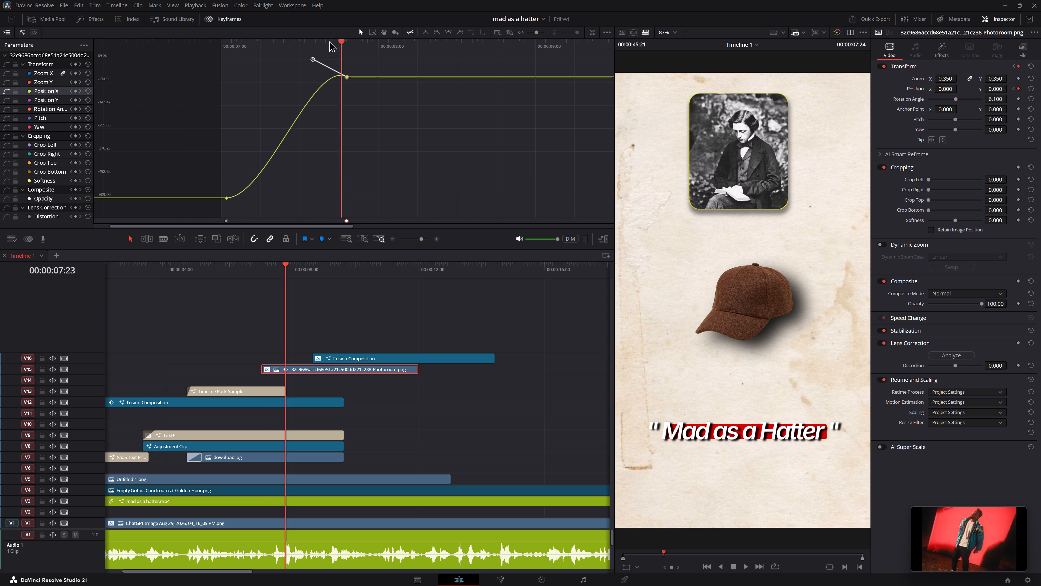
{"action": "left_click_drag", "start_coordinate": [329, 41], "coordinate": [258, 44]}
{"action": "key", "text": "space"}
{"action": "key", "text": "space"}
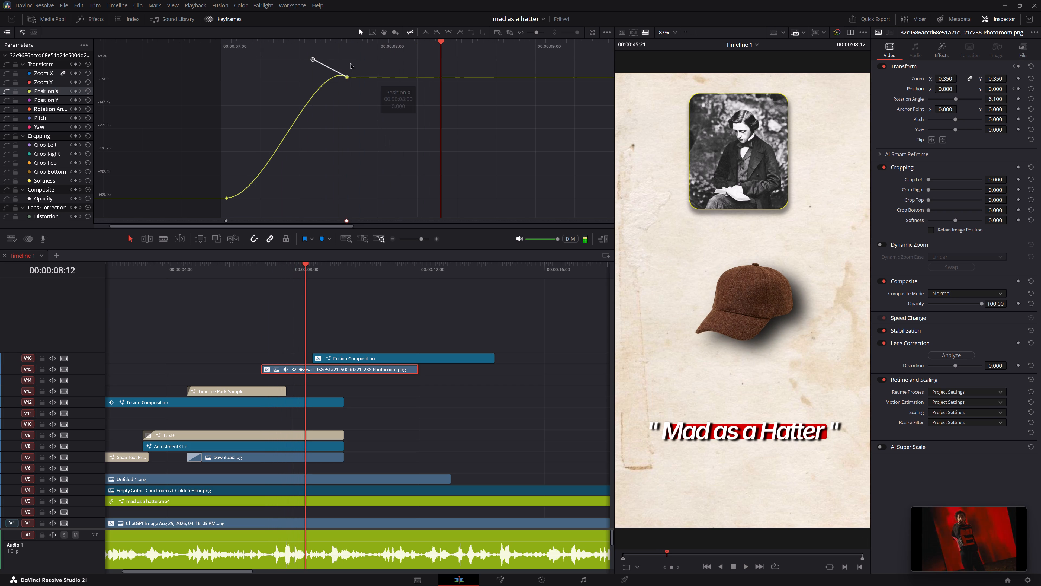
Lengthen the end keyframe's handle up and back to about 00:00:07:14 on the Position X curve, and replay the cap's entrance.
{"action": "left_click_drag", "start_coordinate": [310, 60], "coordinate": [296, 50]}
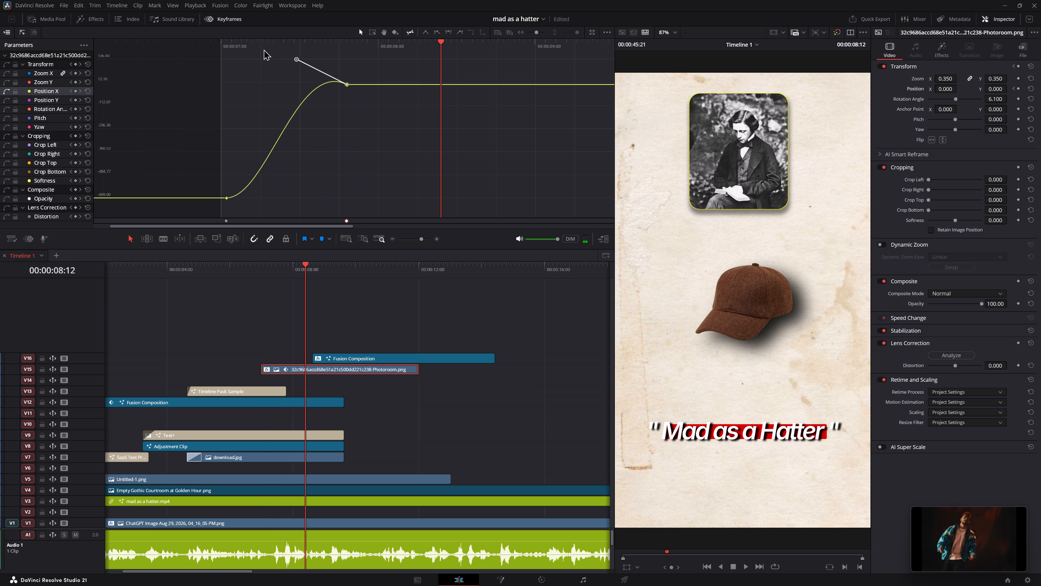
{"action": "left_click", "coordinate": [262, 44]}
{"action": "key", "text": "space"}
{"action": "key", "text": "space"}
{"action": "left_click", "coordinate": [284, 44]}
{"action": "key", "text": "space"}
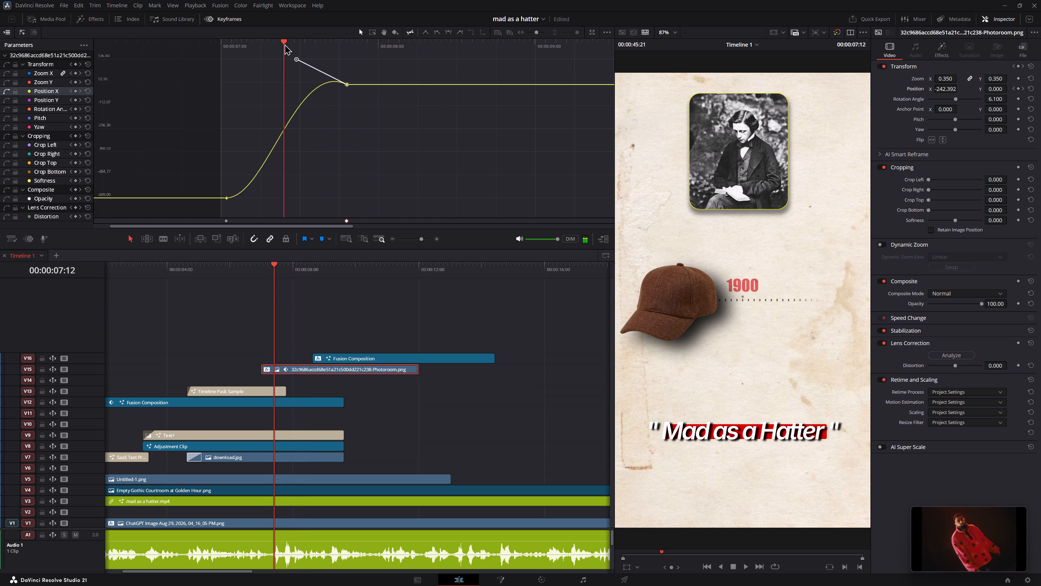
{"action": "key", "text": "space"}
{"action": "left_click", "coordinate": [284, 44]}
{"action": "key", "text": "space"}
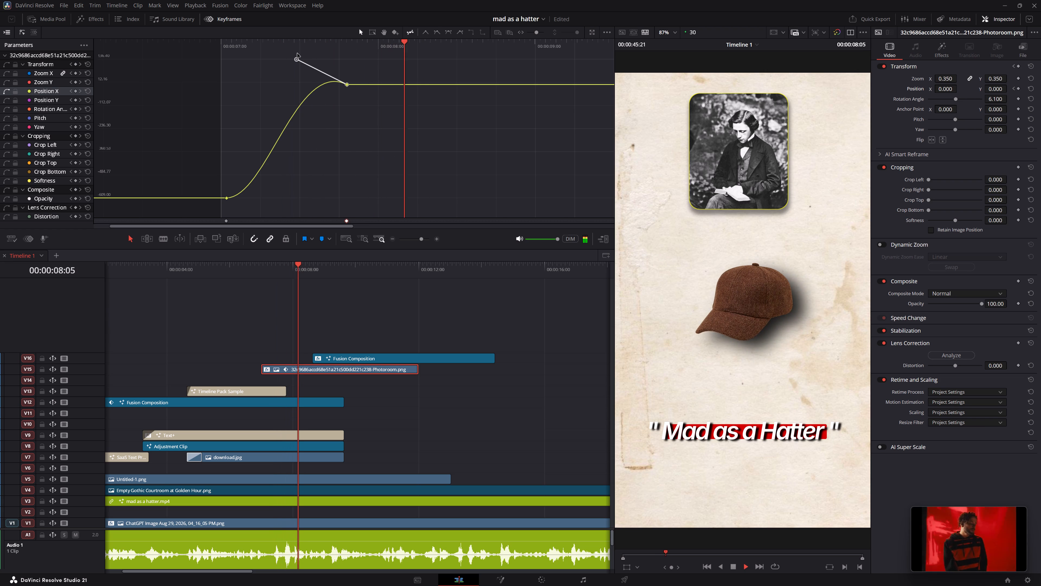
{"action": "key", "text": "space"}
Extend the Position X end handle further back to about 00:00:07:09 for a faster entrance and stronger overshoot, and replay it.
{"action": "left_click_drag", "start_coordinate": [295, 61], "coordinate": [281, 61]}
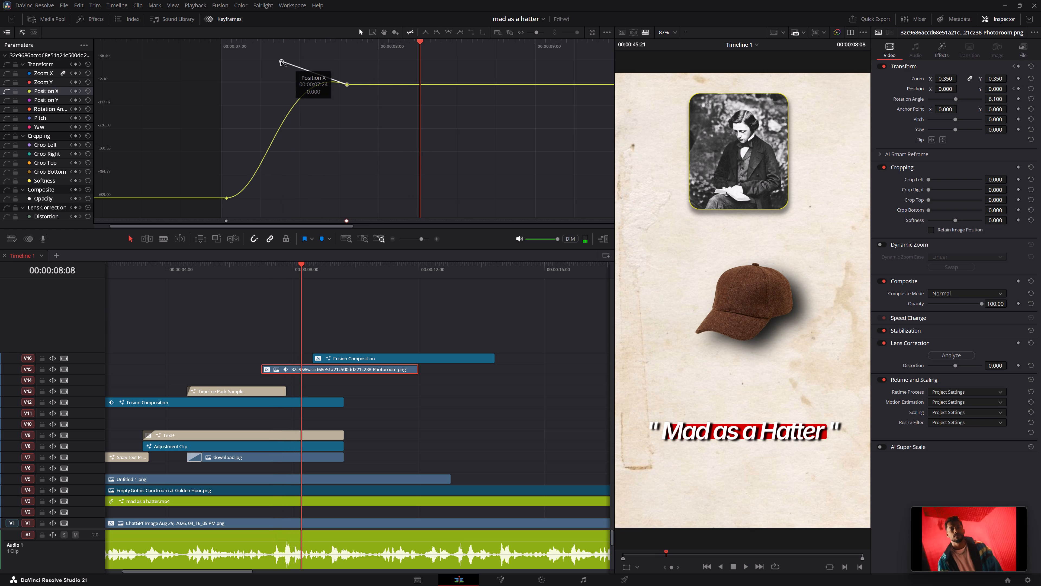
{"action": "left_click_drag", "start_coordinate": [281, 61], "coordinate": [267, 53]}
{"action": "left_click", "coordinate": [249, 44]}
{"action": "key", "text": "space"}
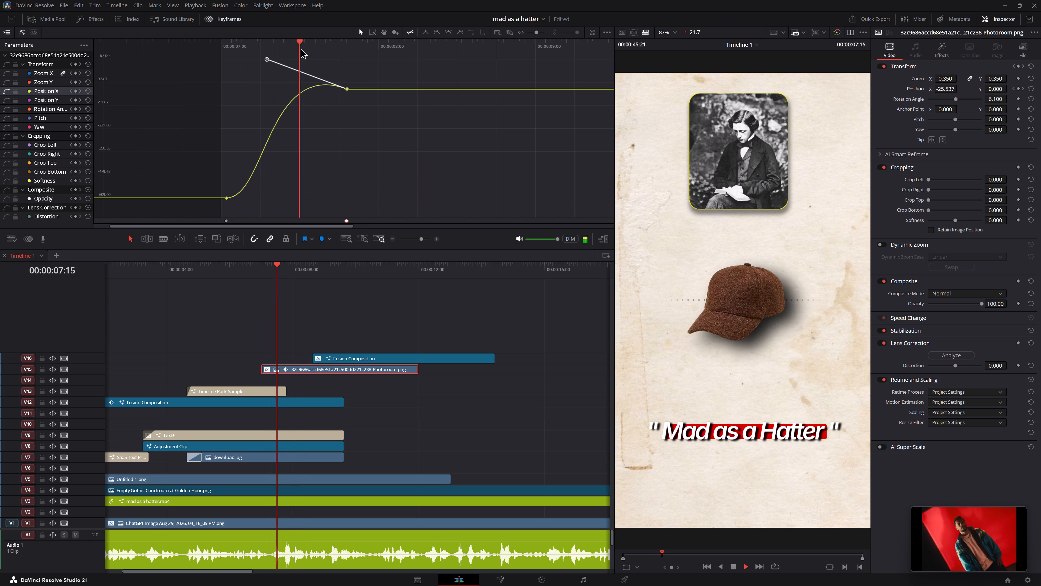
{"action": "key", "text": "space"}
{"action": "left_click", "coordinate": [245, 42]}
{"action": "key", "text": "space"}
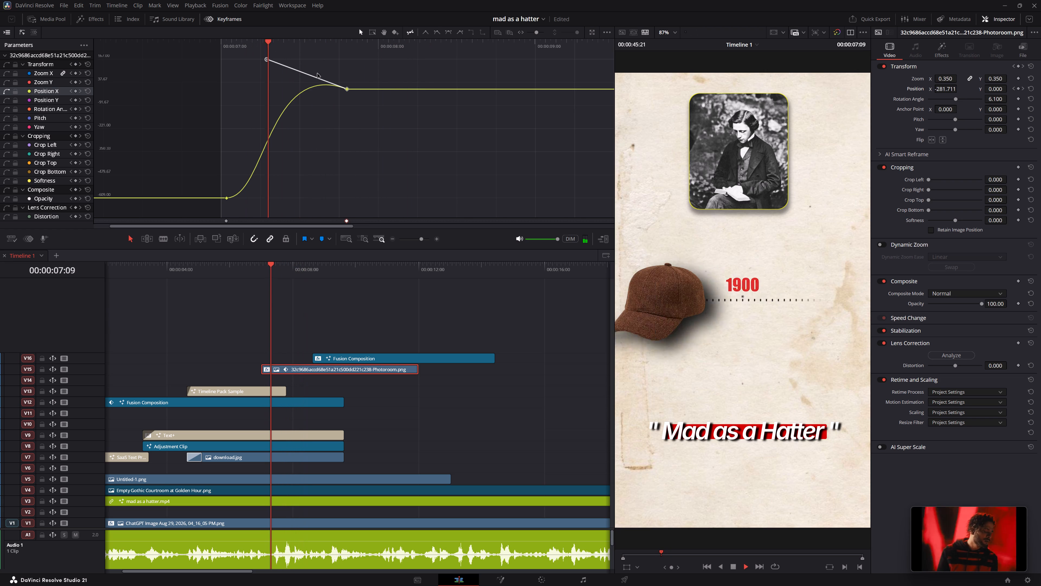
Replay the cap's slide-in from its Position X start keyframe to check the entrance and overshoot.
{"action": "key", "text": "space"}
{"action": "left_click", "coordinate": [226, 43]}
{"action": "key", "text": "space"}
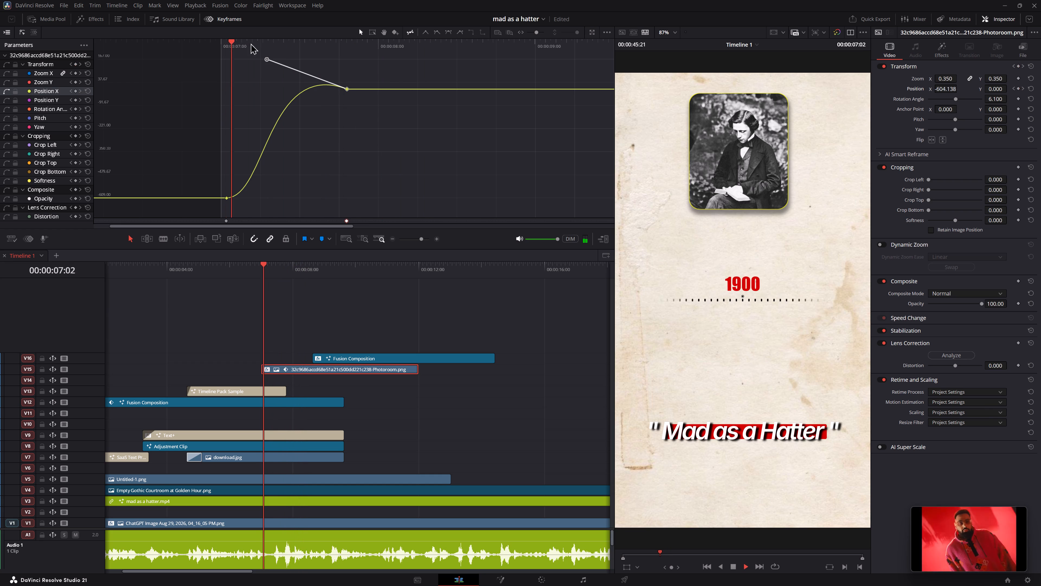
{"action": "key", "text": "space"}
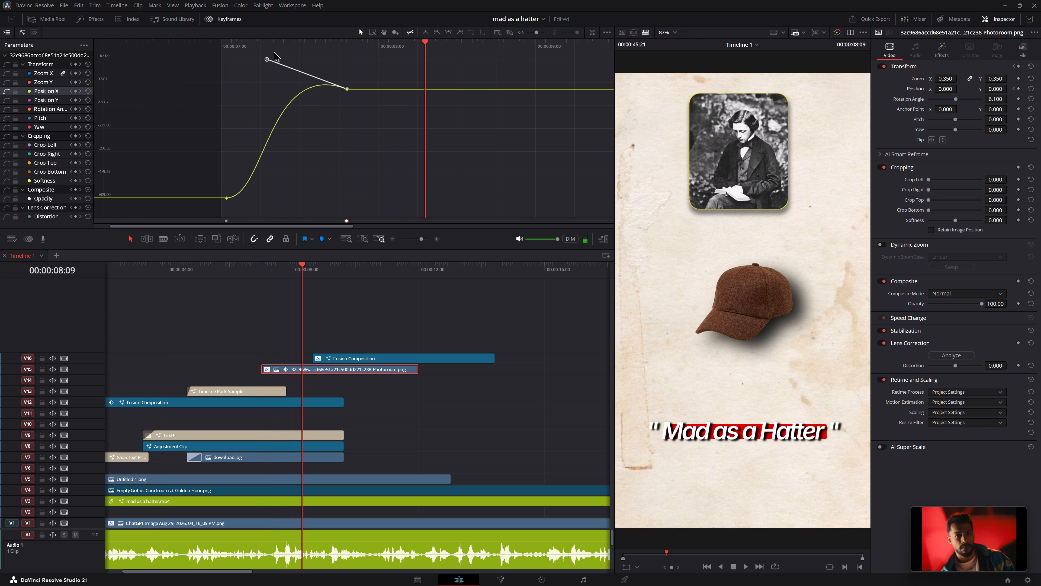